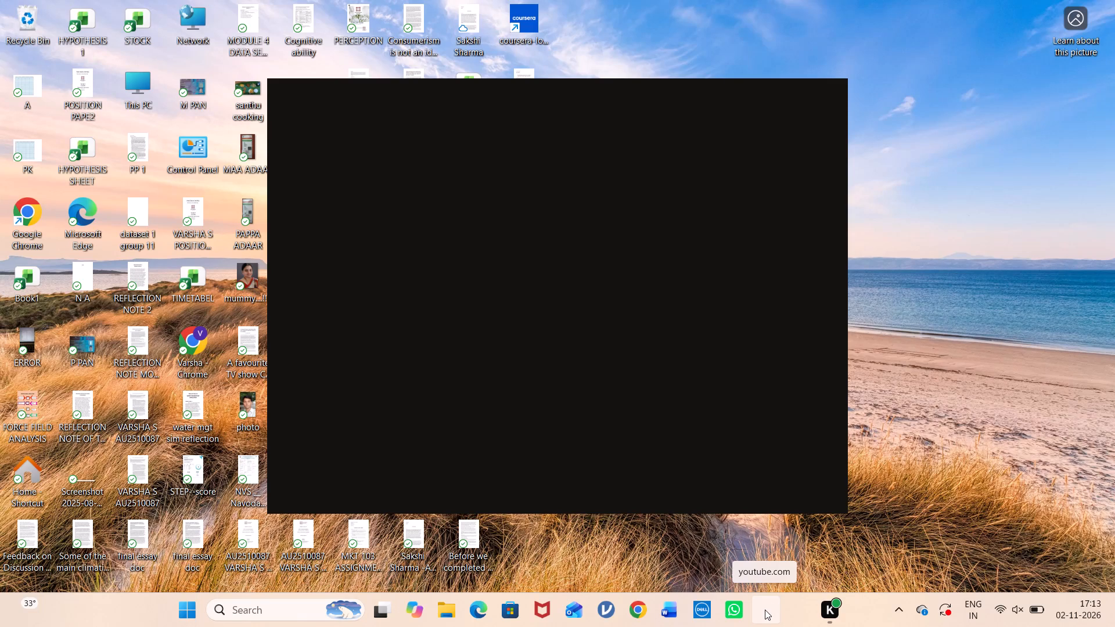
# Open Google Chrome from the desktop using the ahduni.edu.in profile.
pyautogui.click(1040, 436)
pyautogui.doubleClick(23, 211)
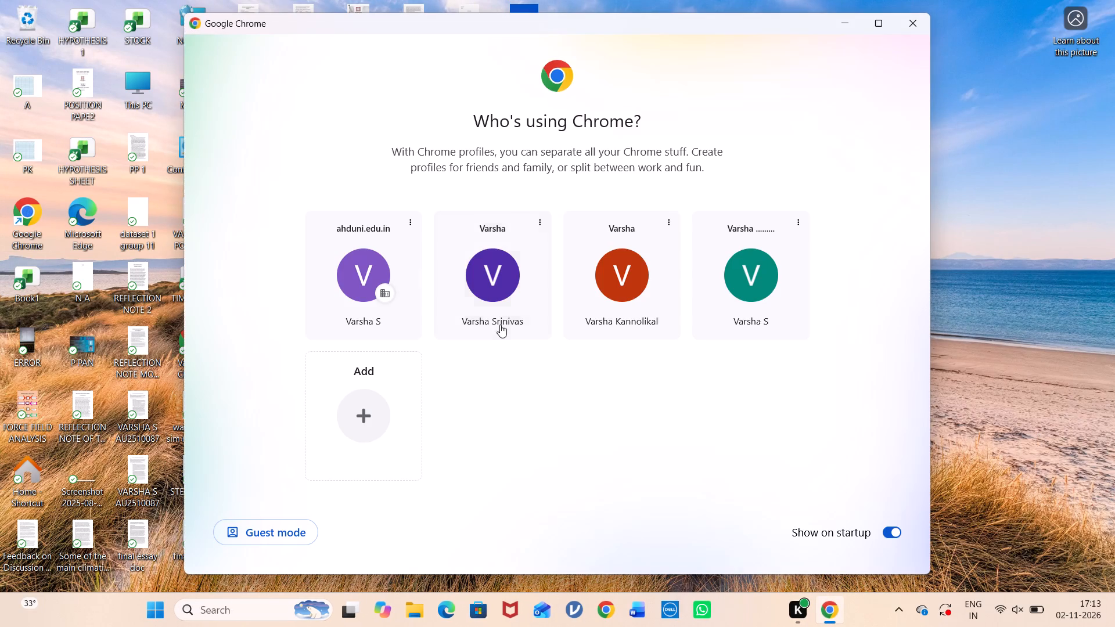
pyautogui.click(404, 295)
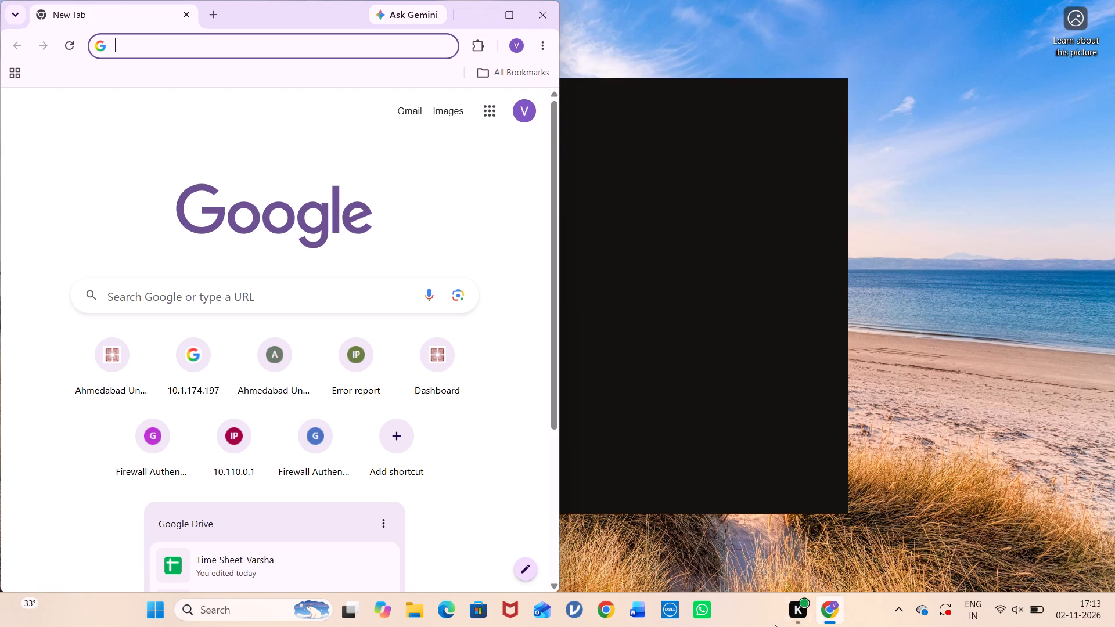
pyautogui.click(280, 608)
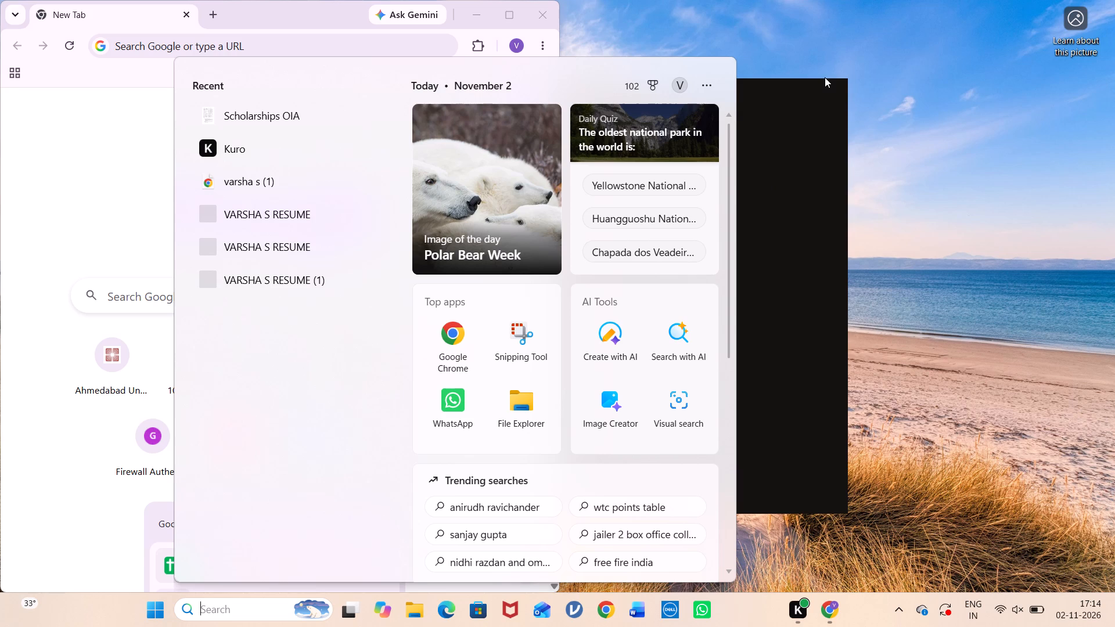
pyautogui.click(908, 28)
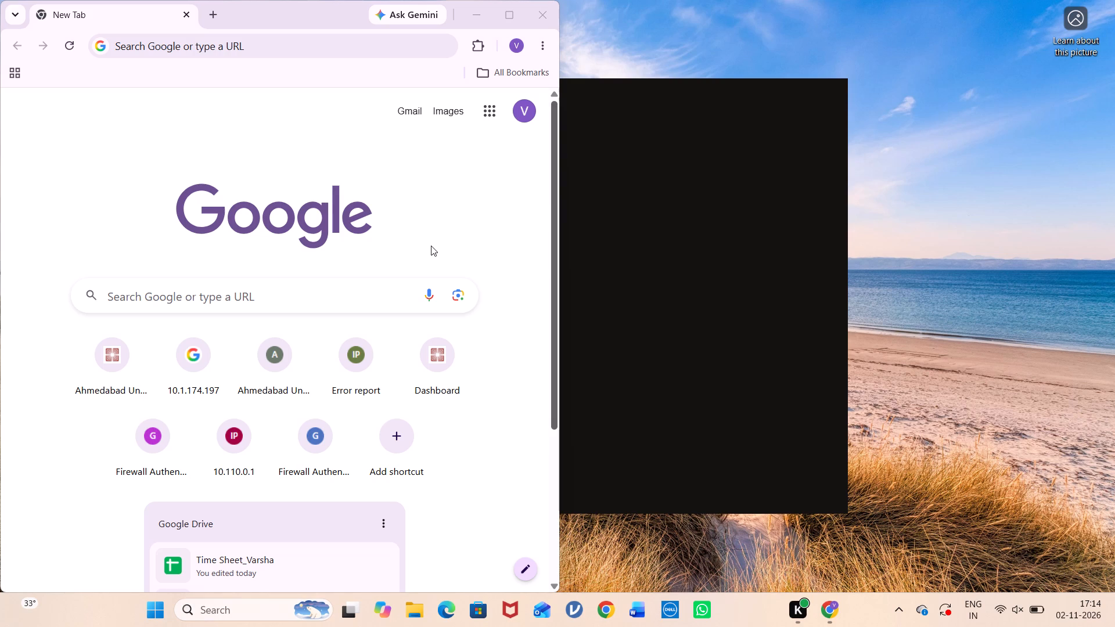
# Maximise the browser window showing the new tab page with its shortcuts and recent Google Drive files.
pyautogui.scroll(-5, 399, 168)
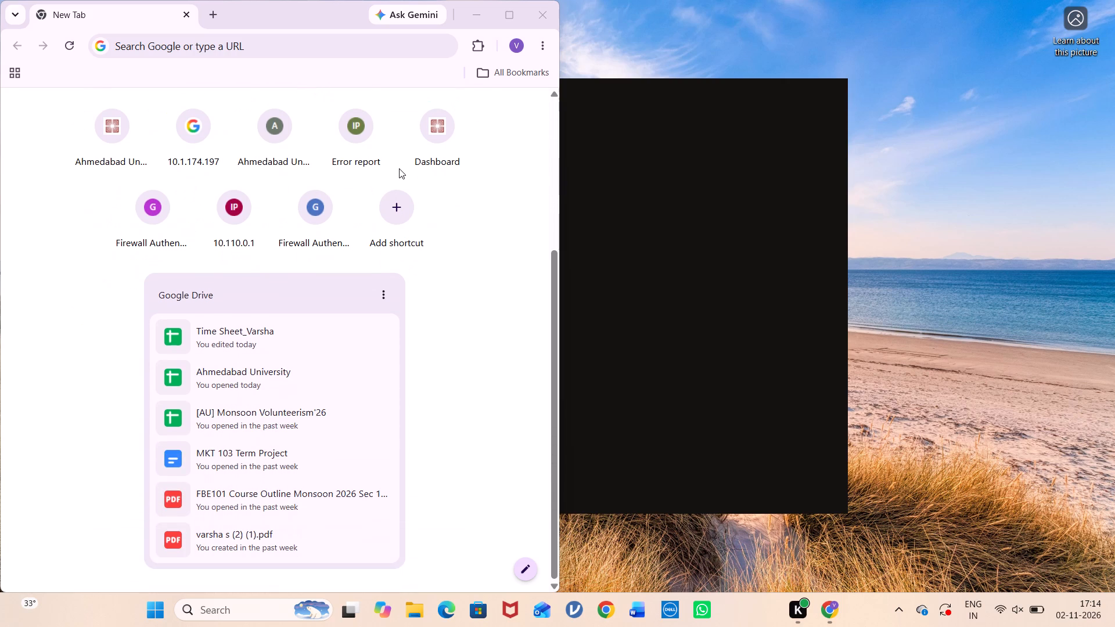
pyautogui.scroll(-2, 325, 466)
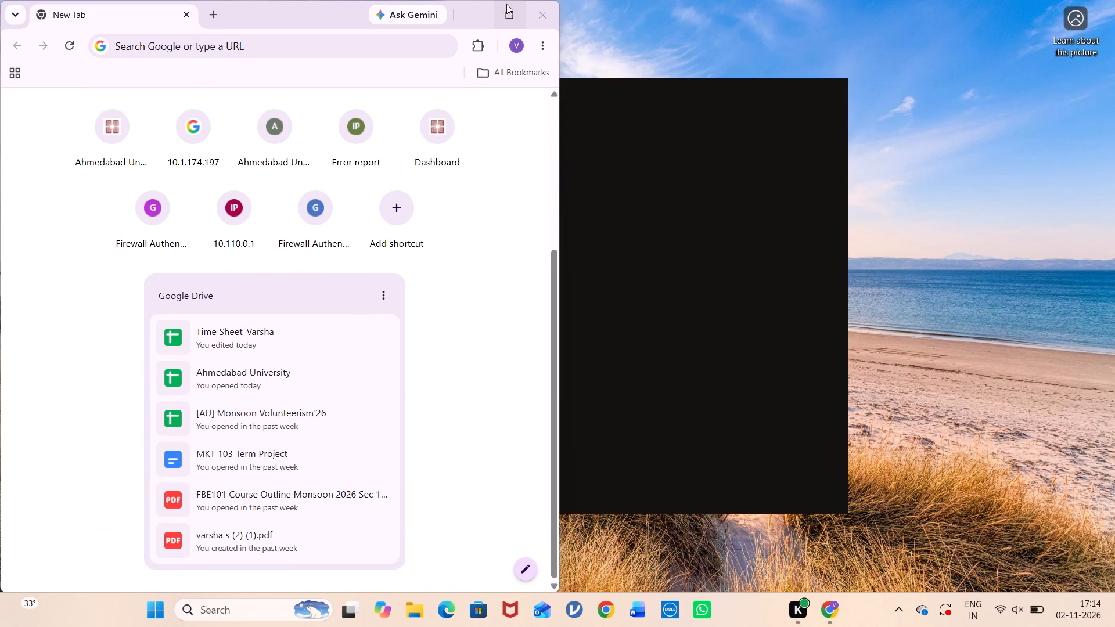
pyautogui.click(509, 19)
pyautogui.scroll(3, 627, 312)
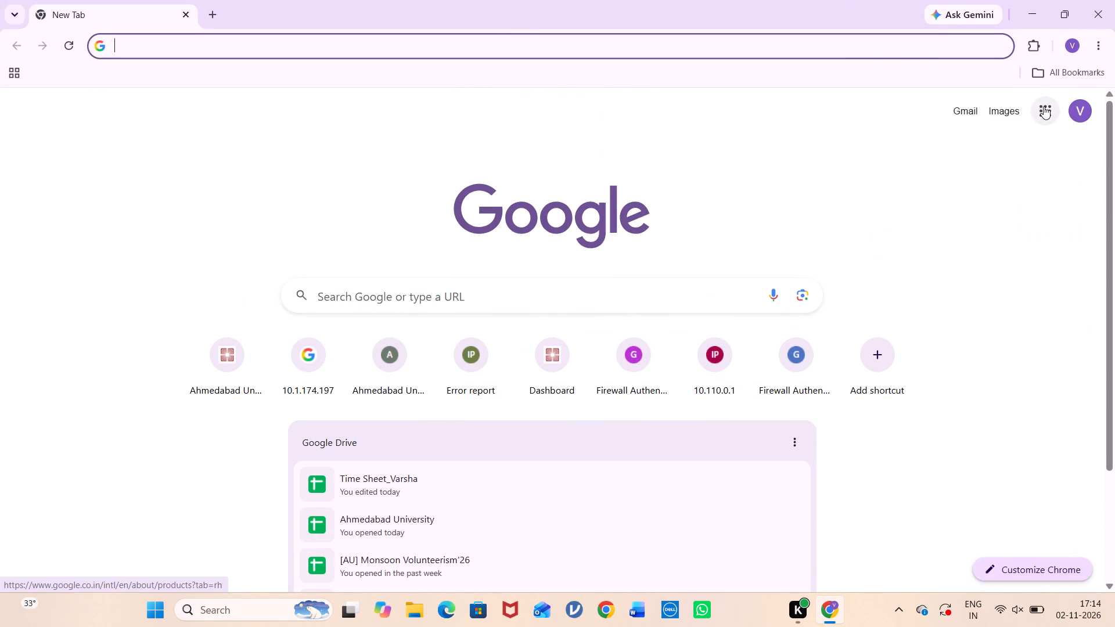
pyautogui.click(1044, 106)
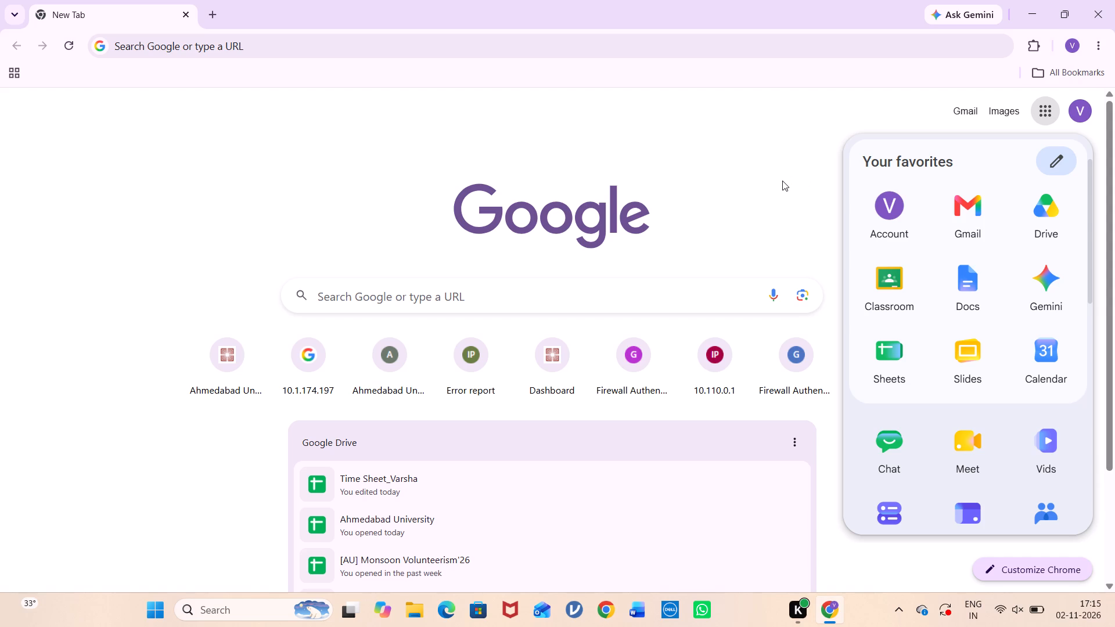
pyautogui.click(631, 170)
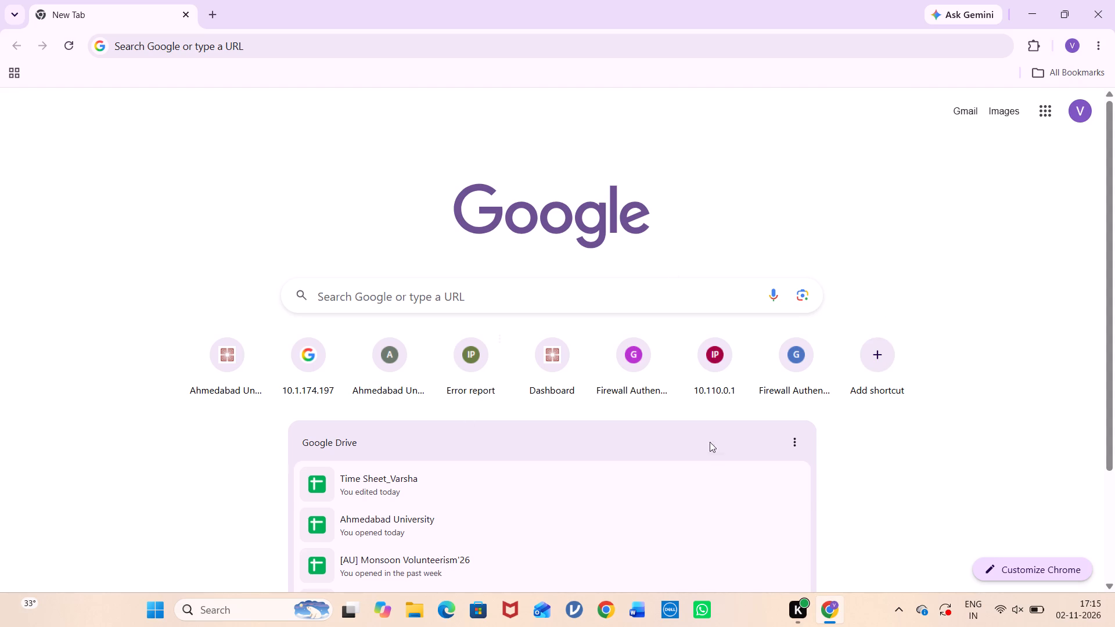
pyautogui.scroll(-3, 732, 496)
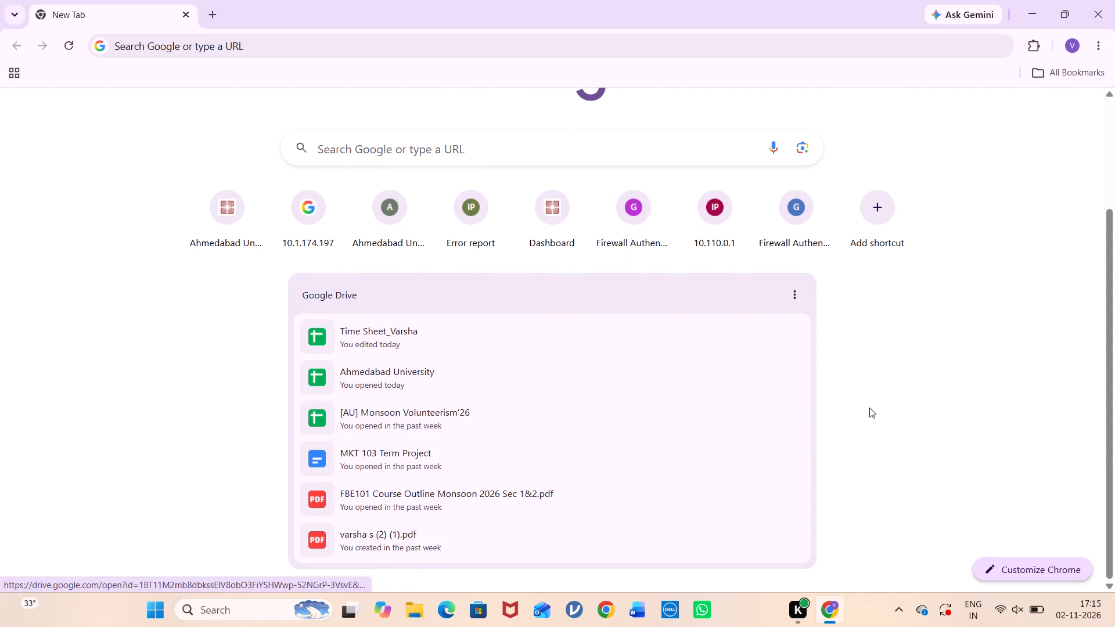
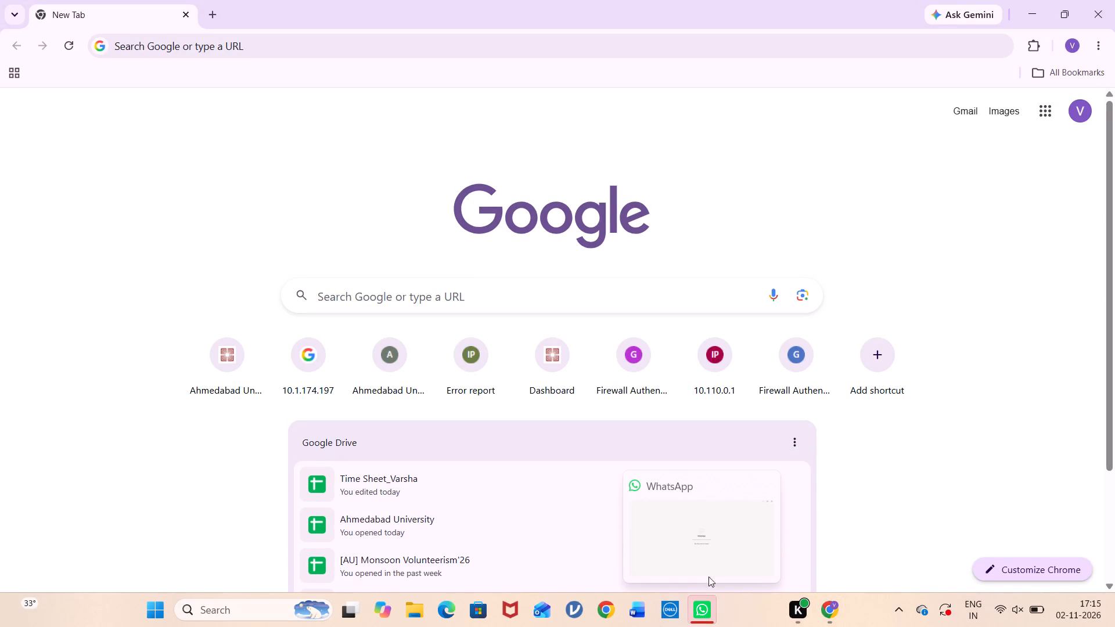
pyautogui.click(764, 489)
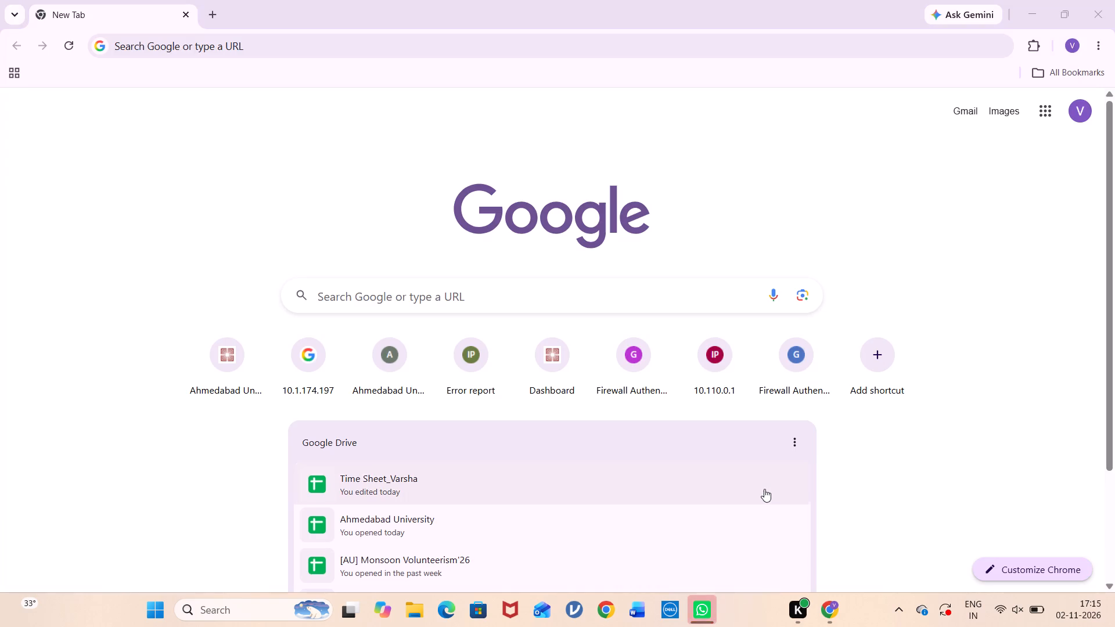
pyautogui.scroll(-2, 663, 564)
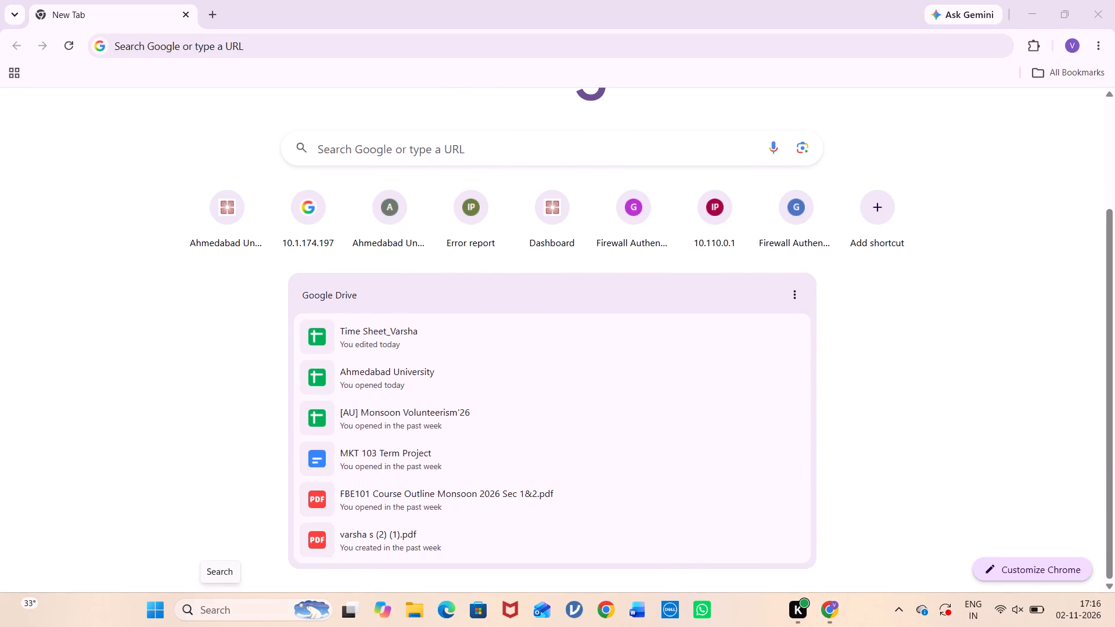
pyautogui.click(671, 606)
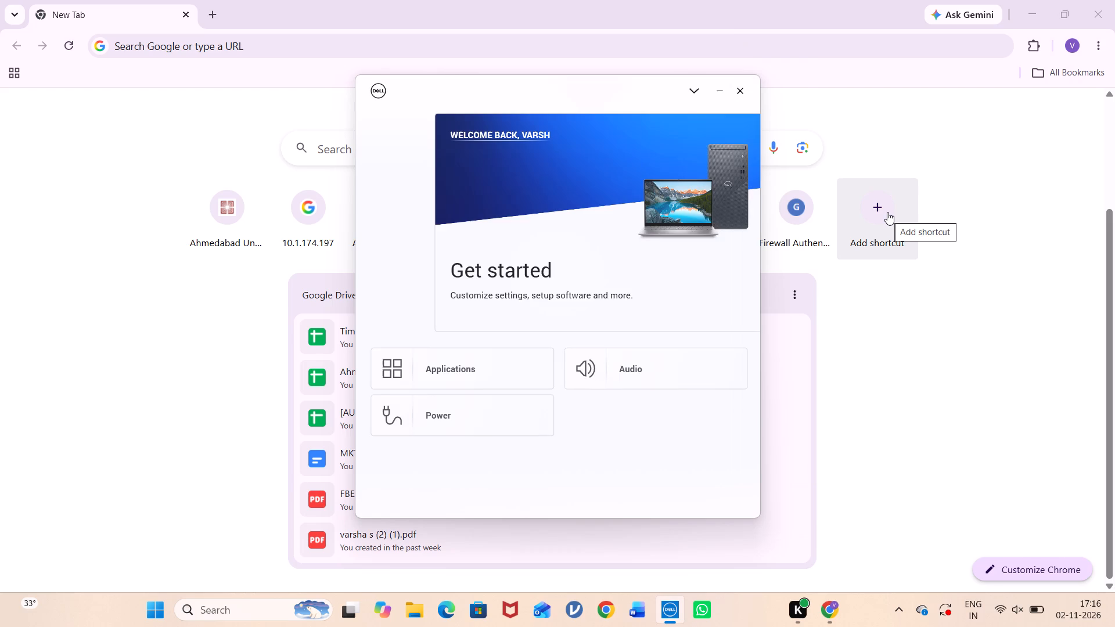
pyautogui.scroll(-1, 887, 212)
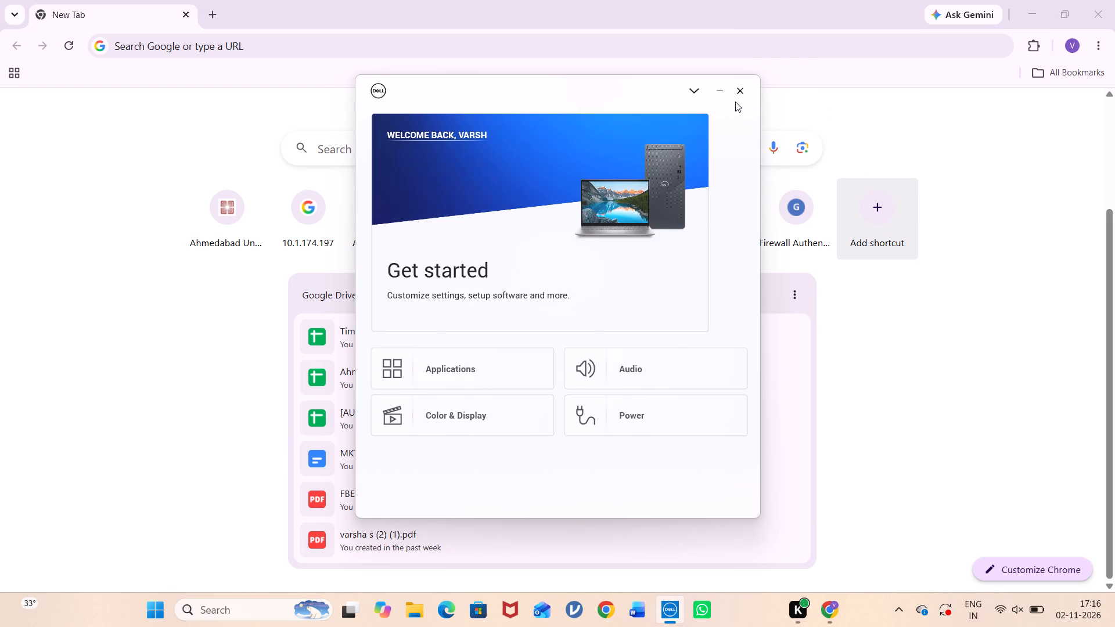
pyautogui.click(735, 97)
# Search Google for "canva" using the recent search suggestion and open the "Log into your Canva account" result.
pyautogui.scroll(2, 636, 489)
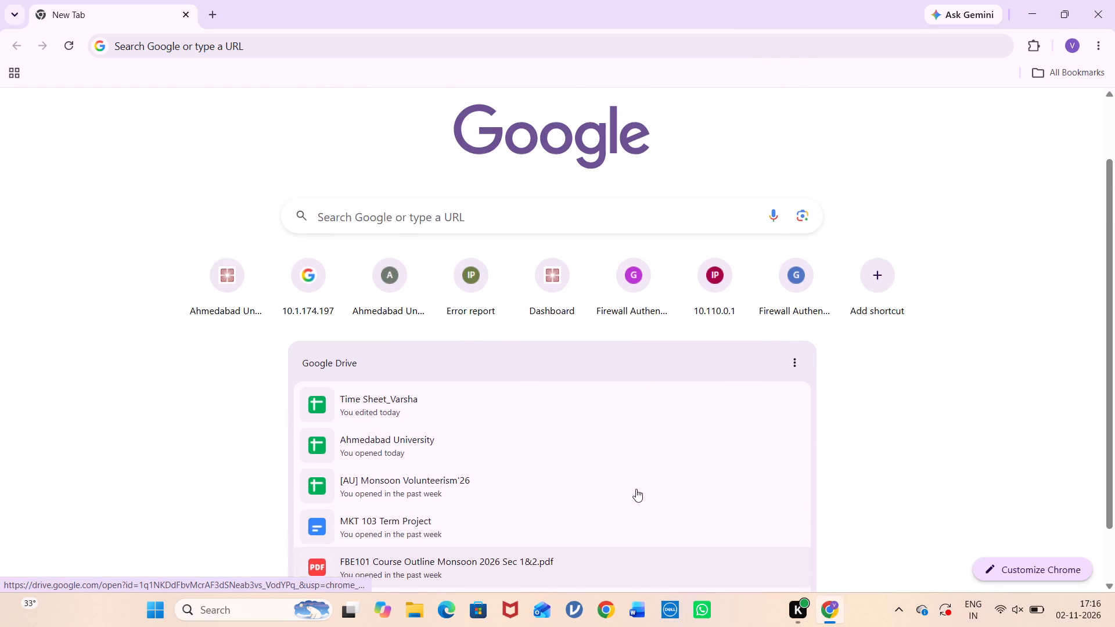
pyautogui.scroll(7, 636, 489)
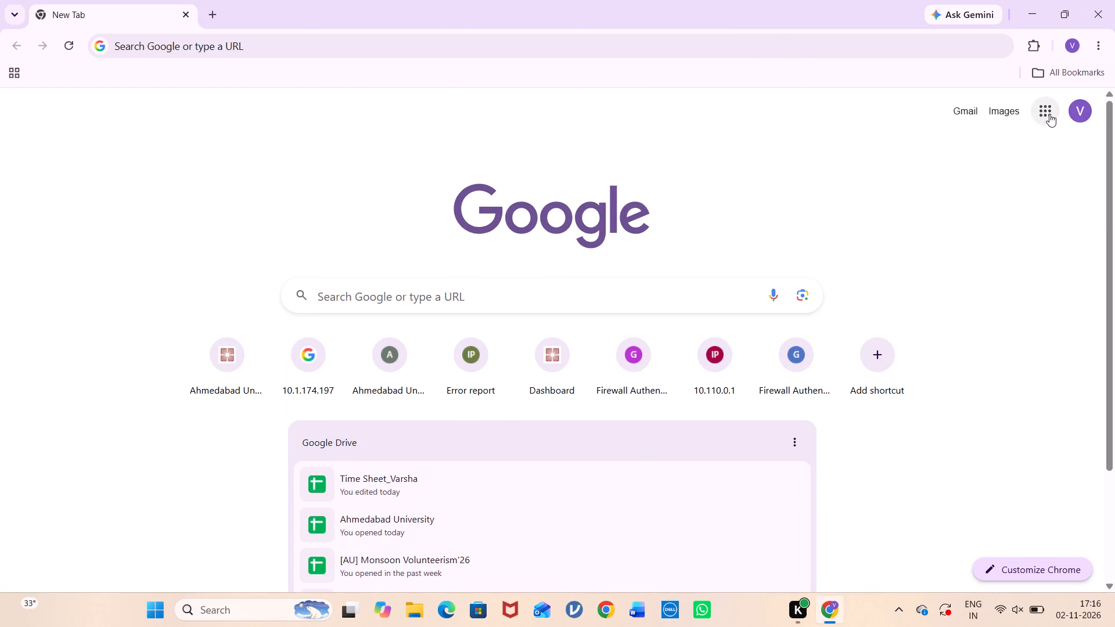
pyautogui.click(447, 291)
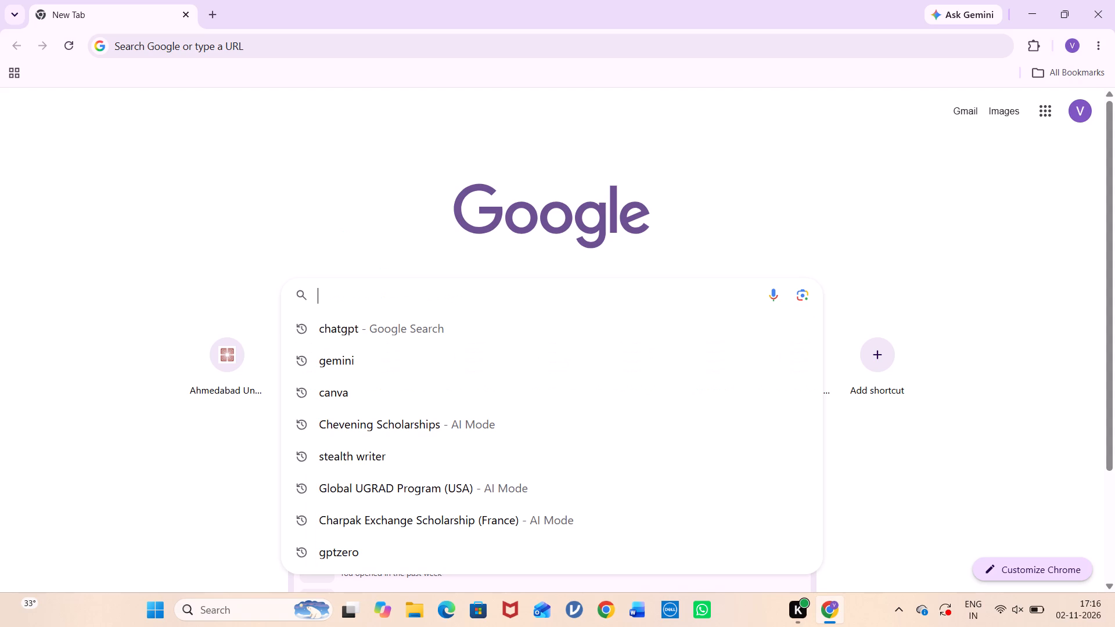
pyautogui.click(388, 387)
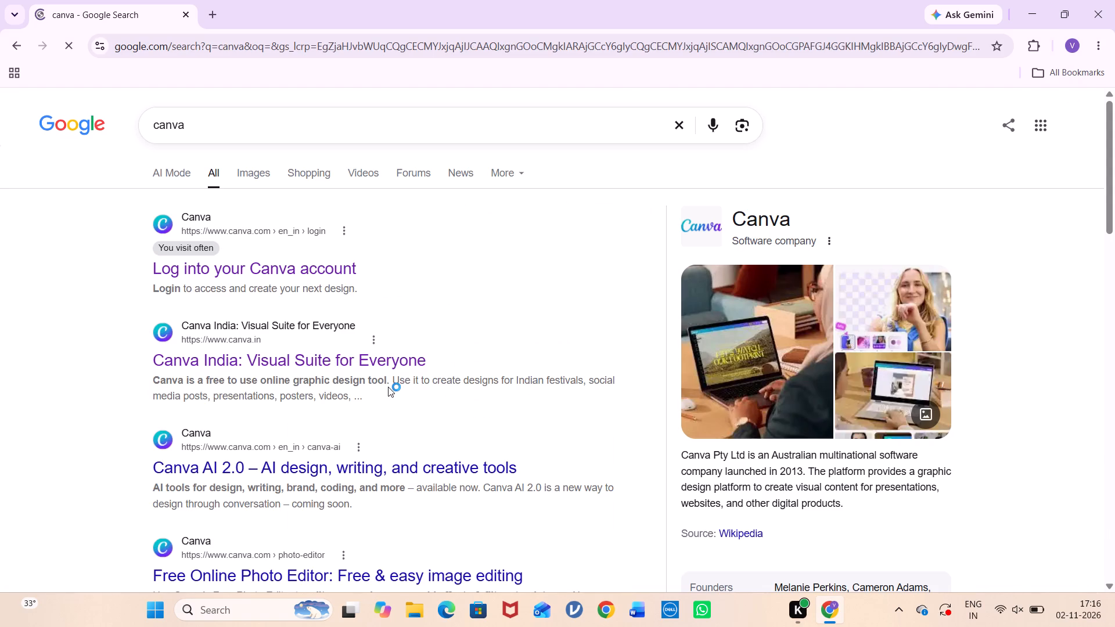
pyautogui.click(304, 257)
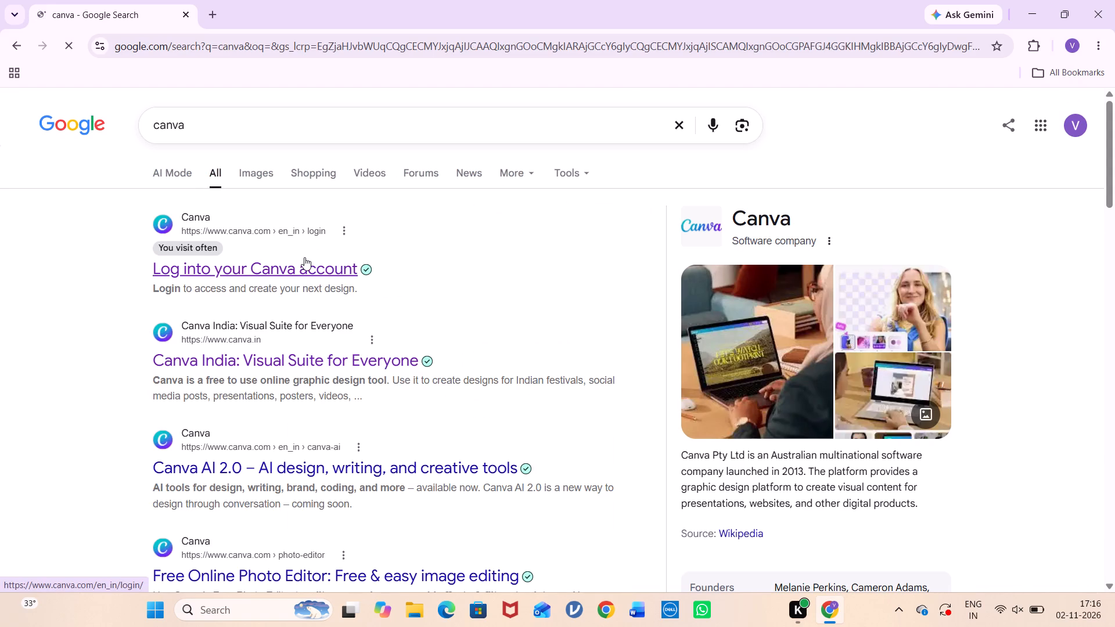
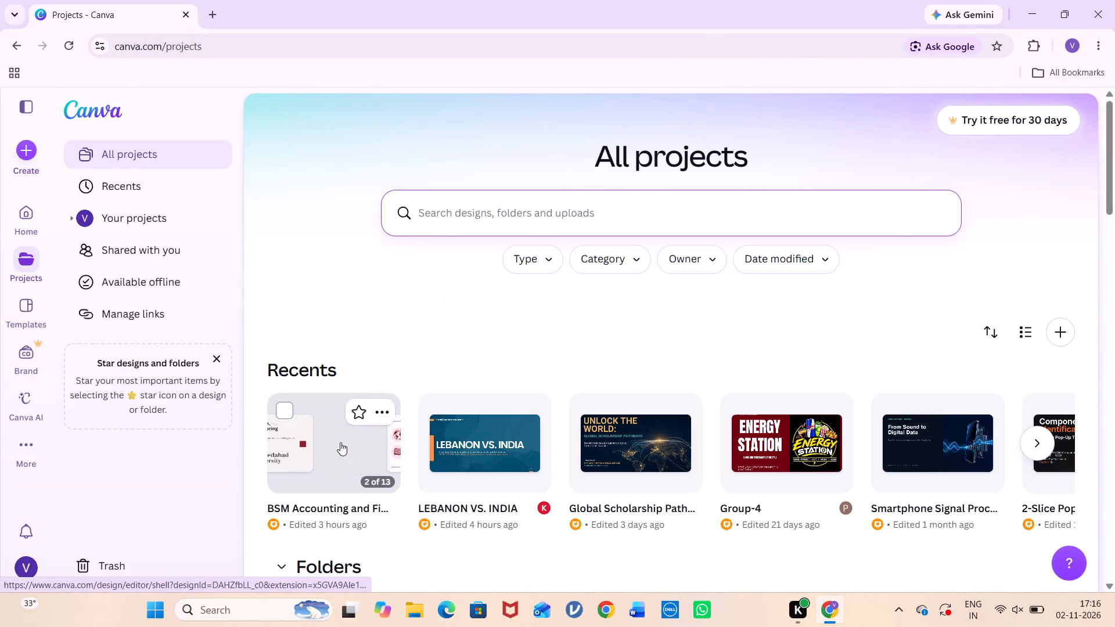
# Open the recent design "BSM Accounting and Finance" from the projects list.
pyautogui.click(340, 442)
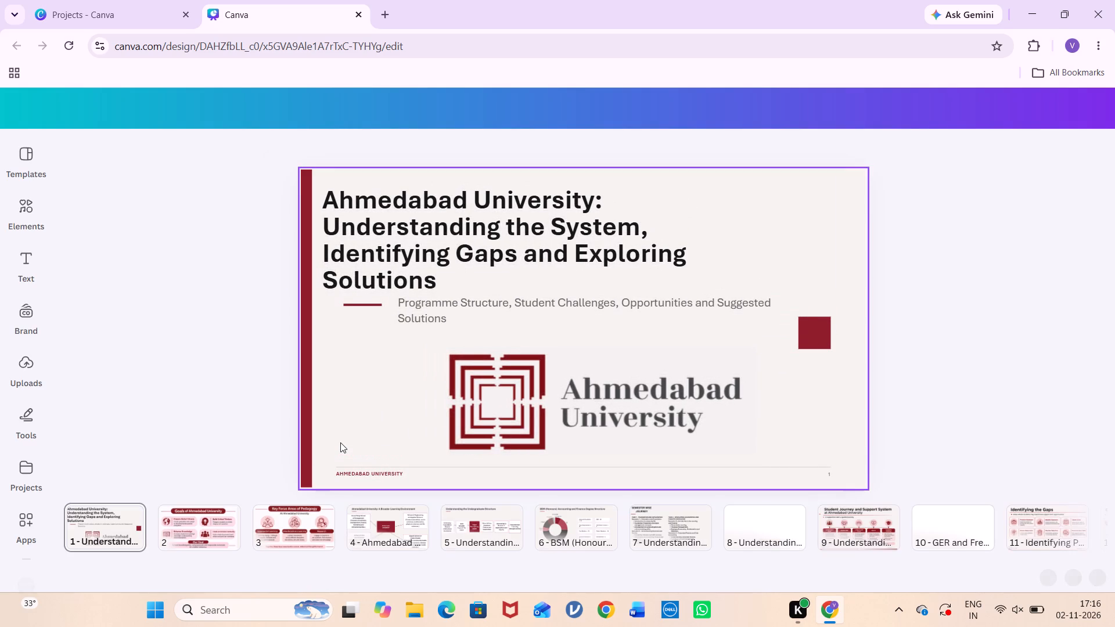
# Review the semester-wise journey on page 7 and the BSM (Hons) areas of specialisation on page 8.
pyautogui.hscroll(-1, 827, 546)
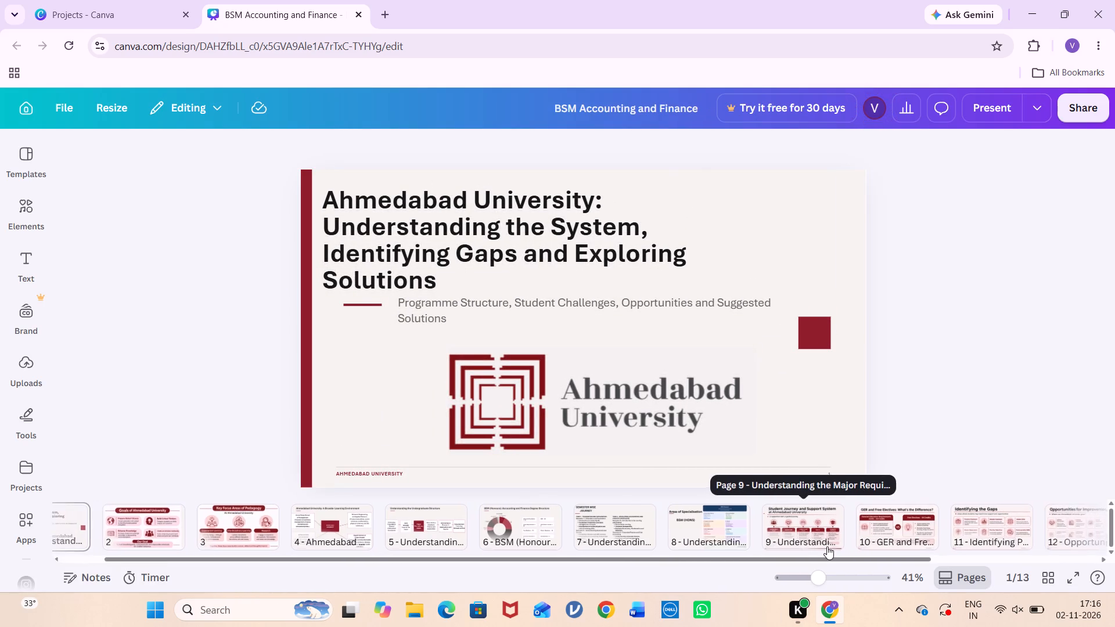
pyautogui.hscroll(-4, 827, 546)
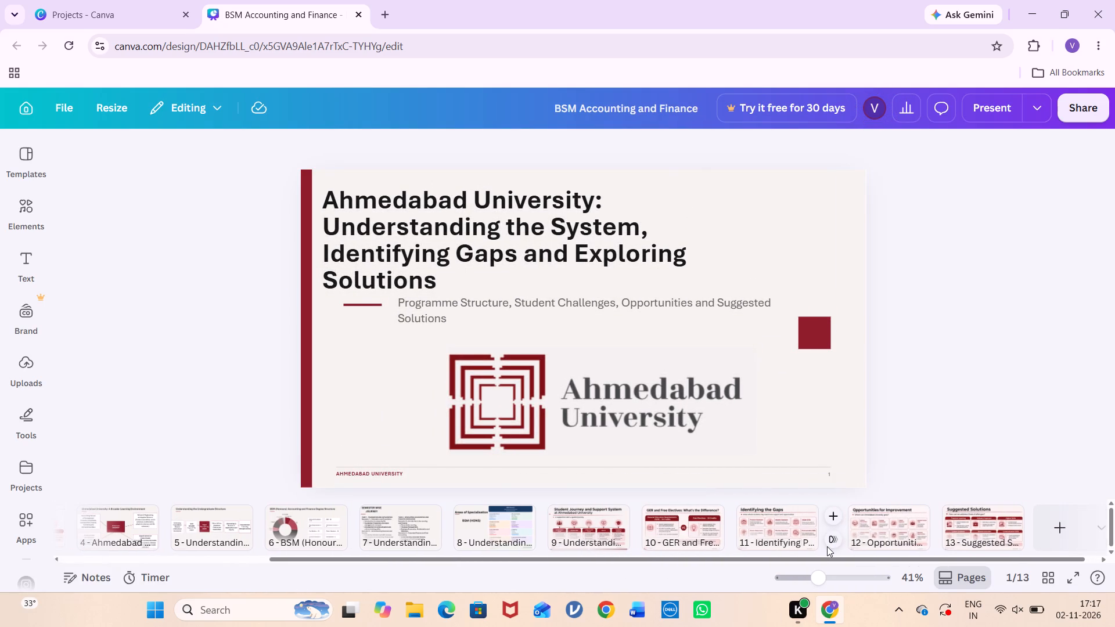
pyautogui.click(494, 528)
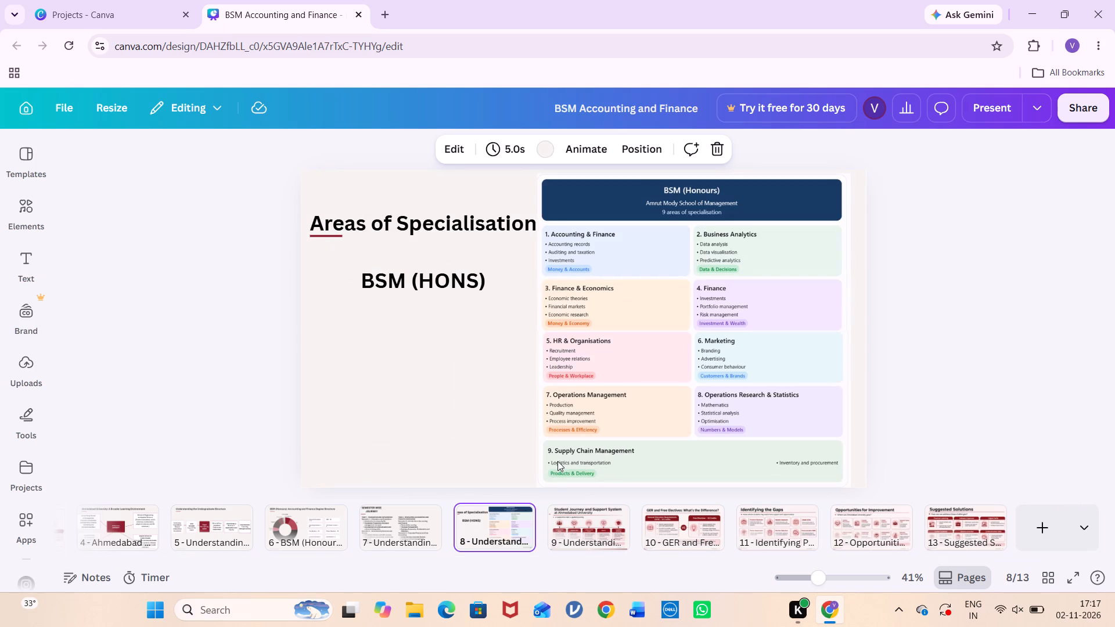
pyautogui.click(431, 516)
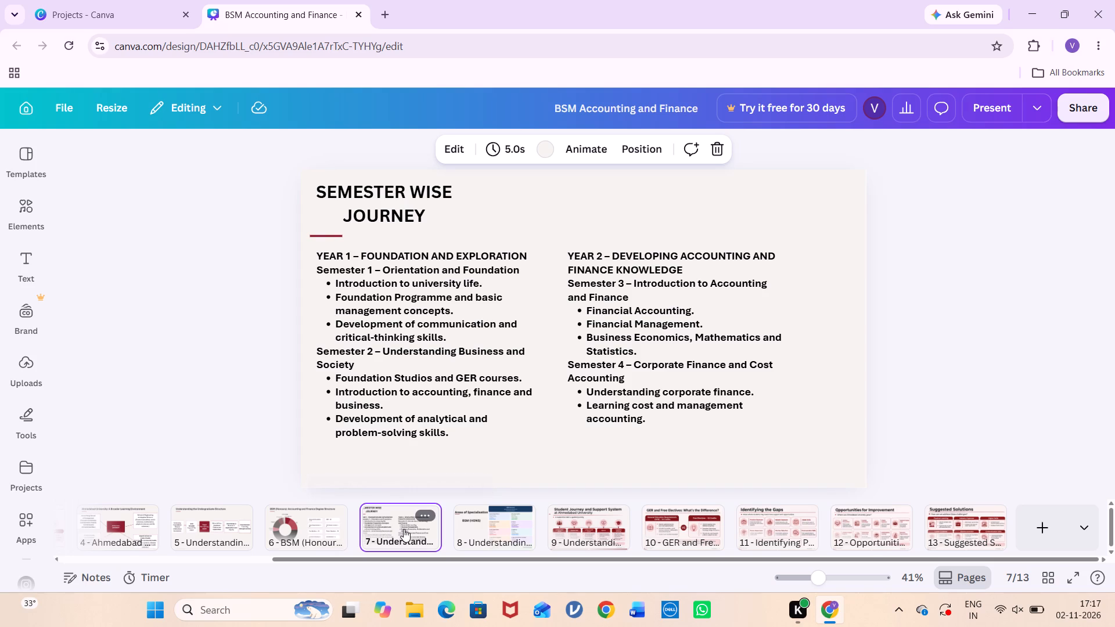
pyautogui.click(508, 528)
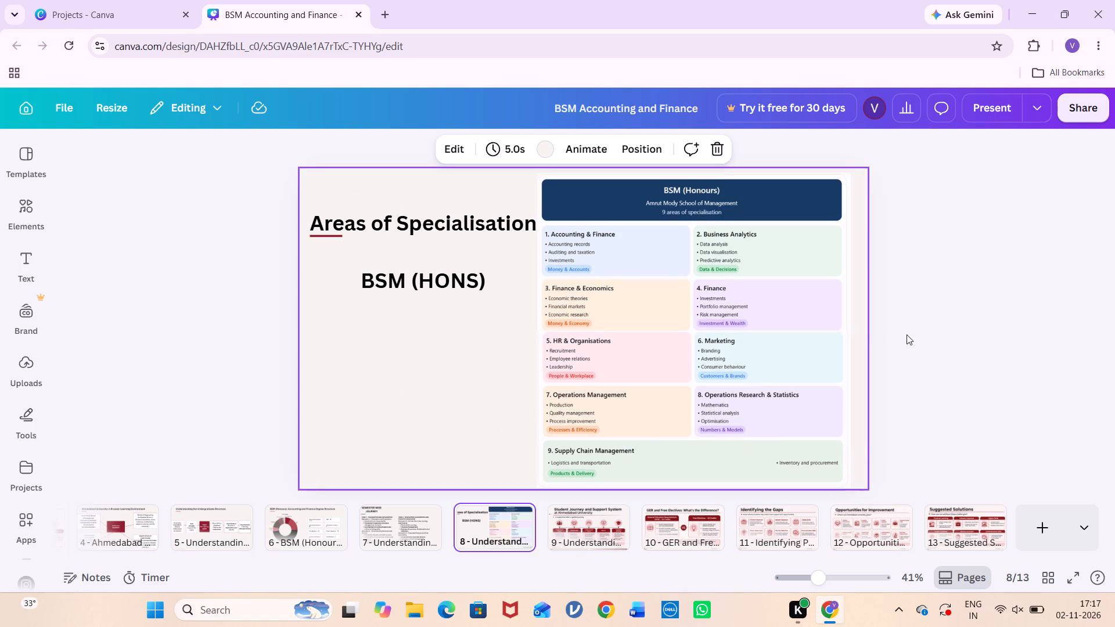
pyautogui.click(485, 388)
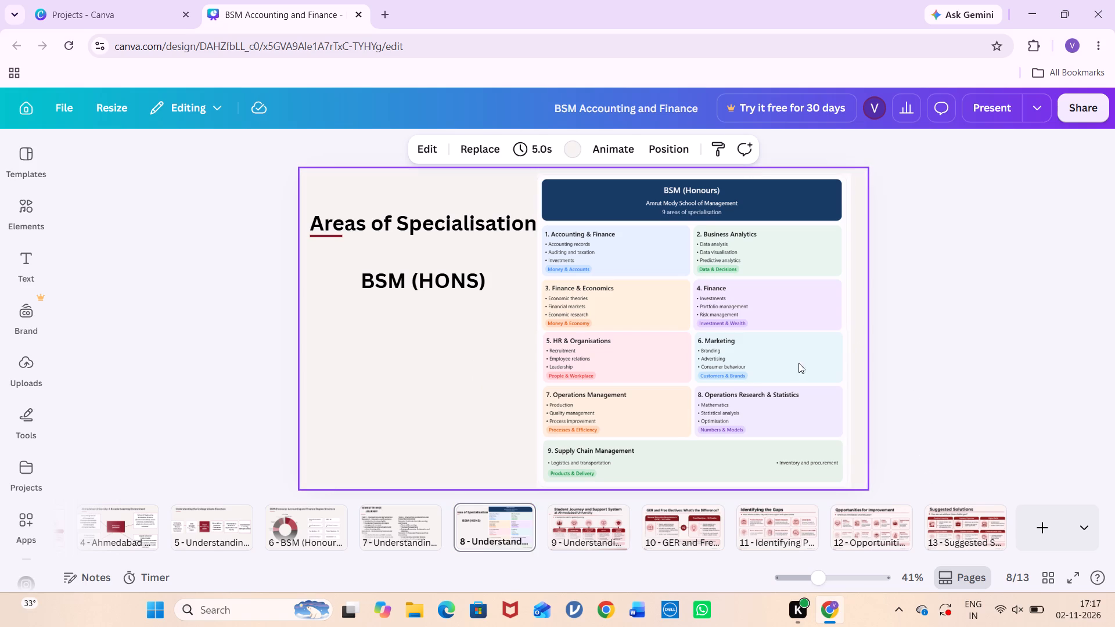
pyautogui.click(432, 417)
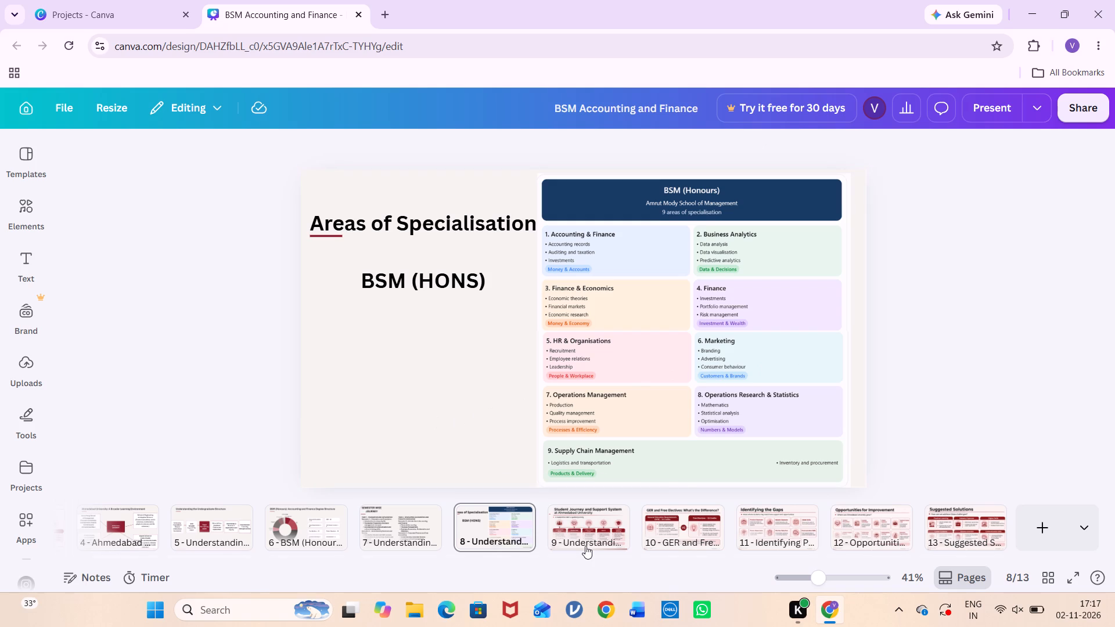
# Examine page 9 on the student support system, page 10 on GER and free electives, and page 11 on gaps.
pyautogui.click(588, 531)
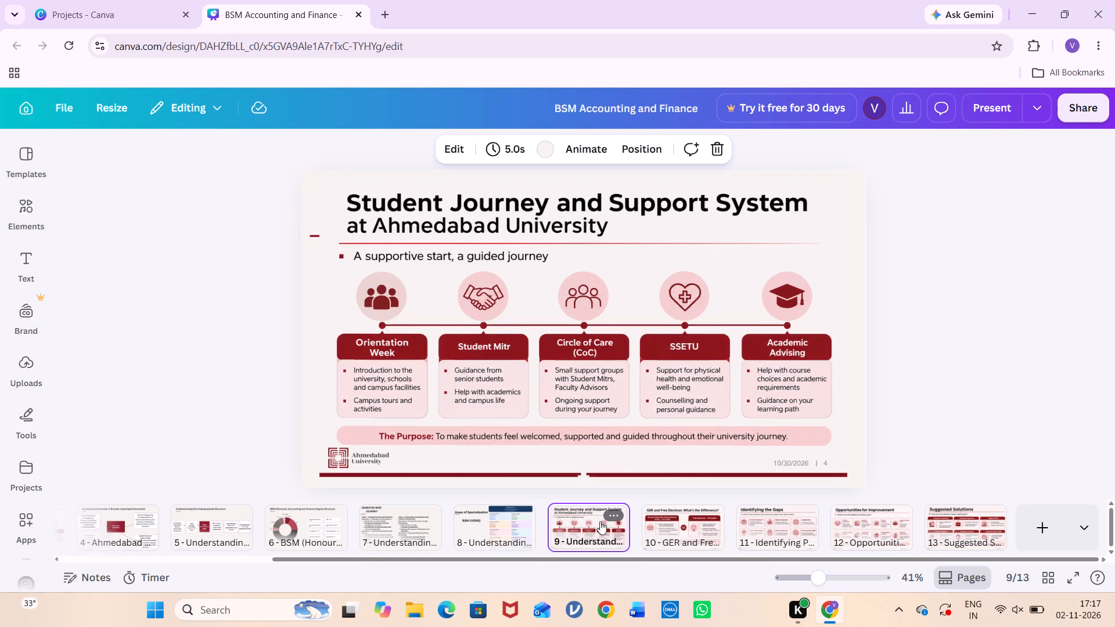
pyautogui.hscroll(-1, 790, 423)
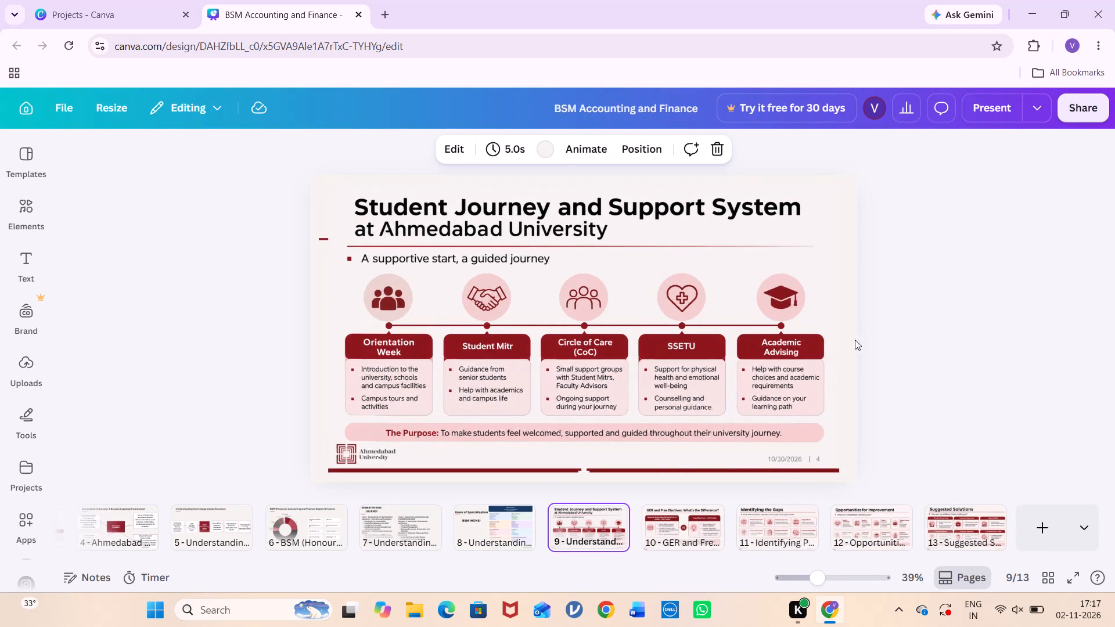
pyautogui.click(677, 520)
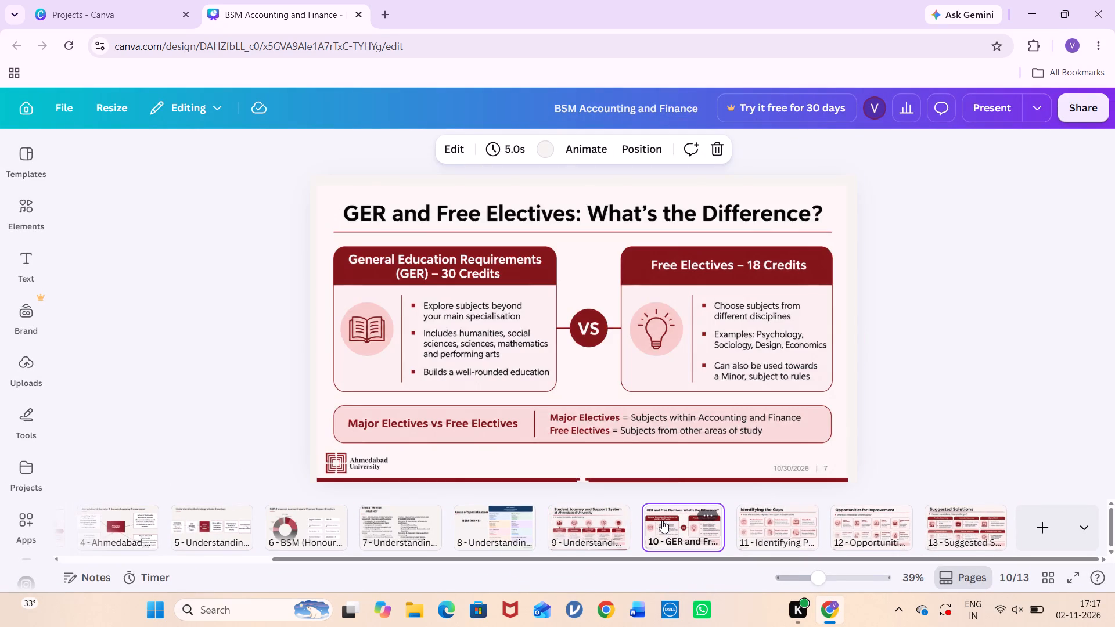
pyautogui.click(567, 538)
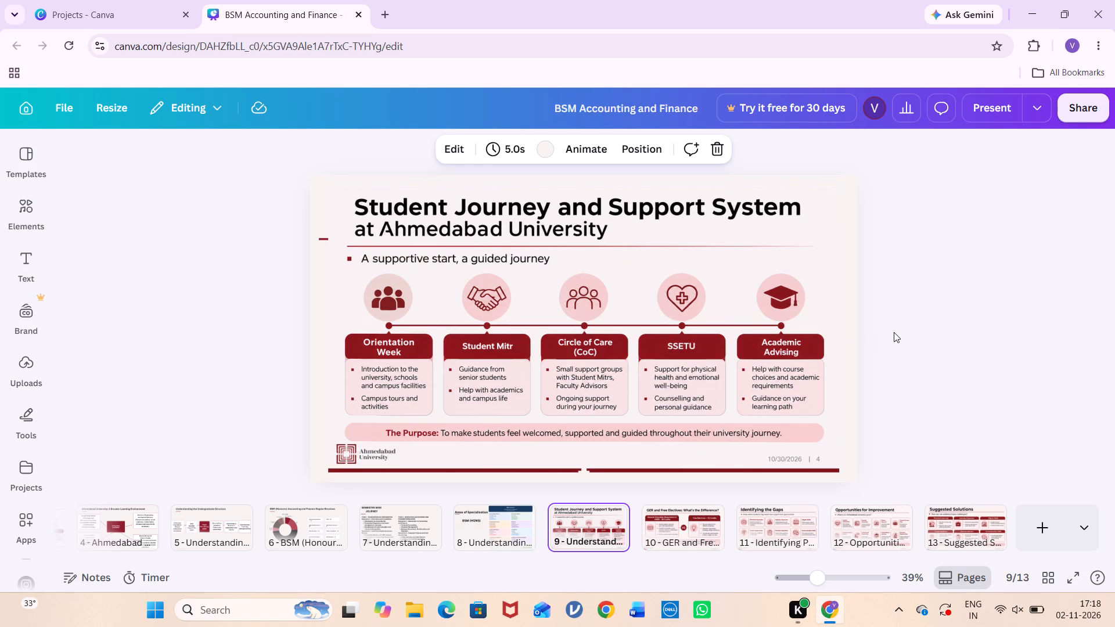
pyautogui.click(585, 525)
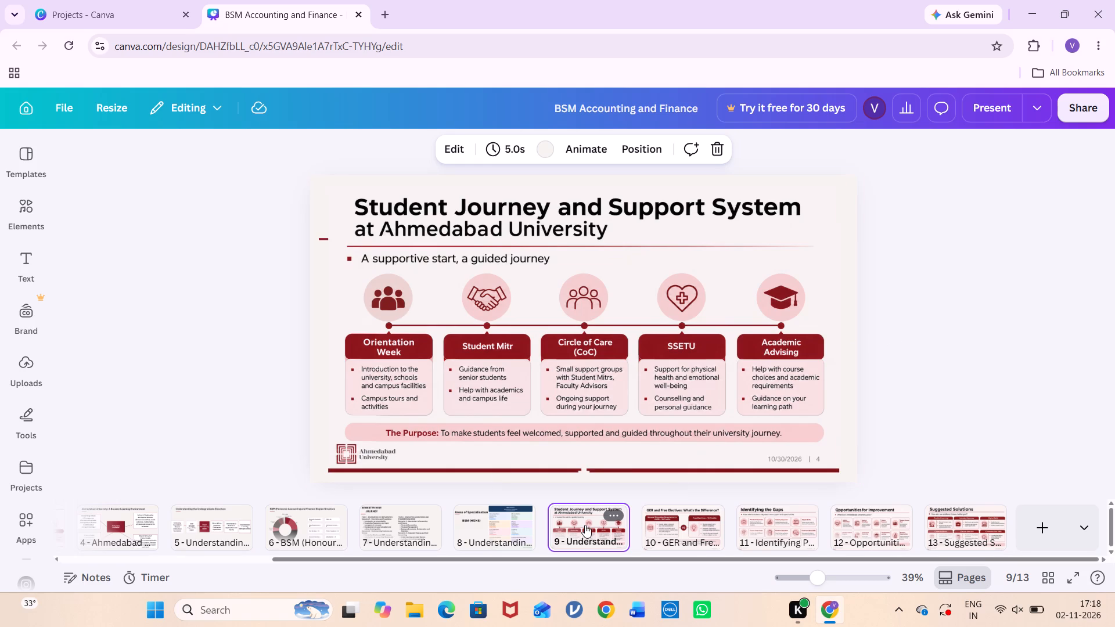
pyautogui.click(653, 542)
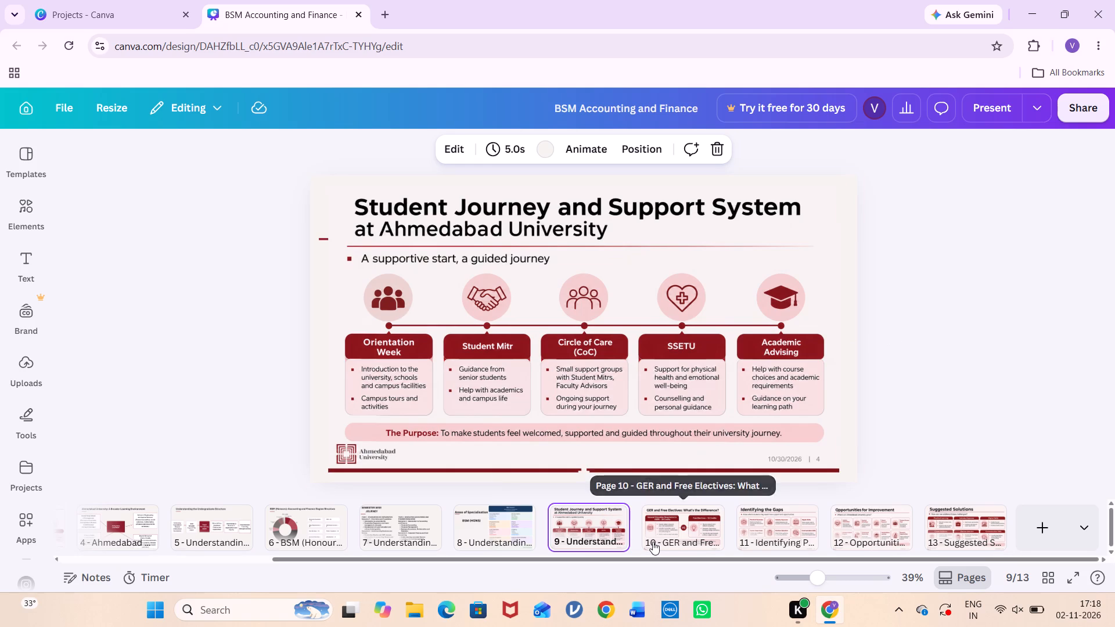
pyautogui.click(616, 529)
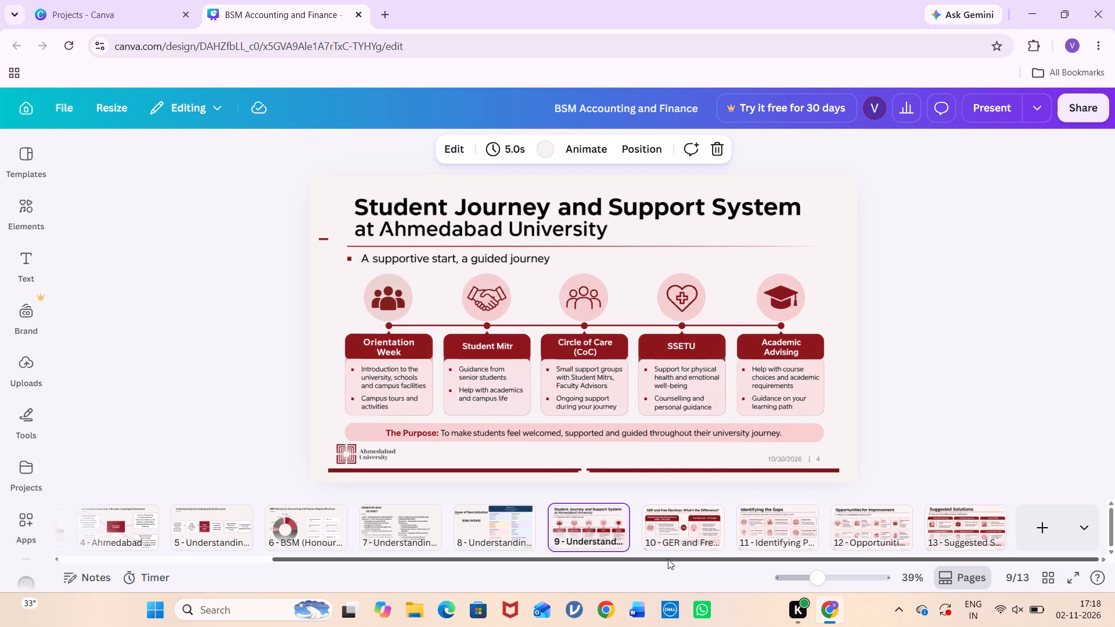
pyautogui.click(582, 517)
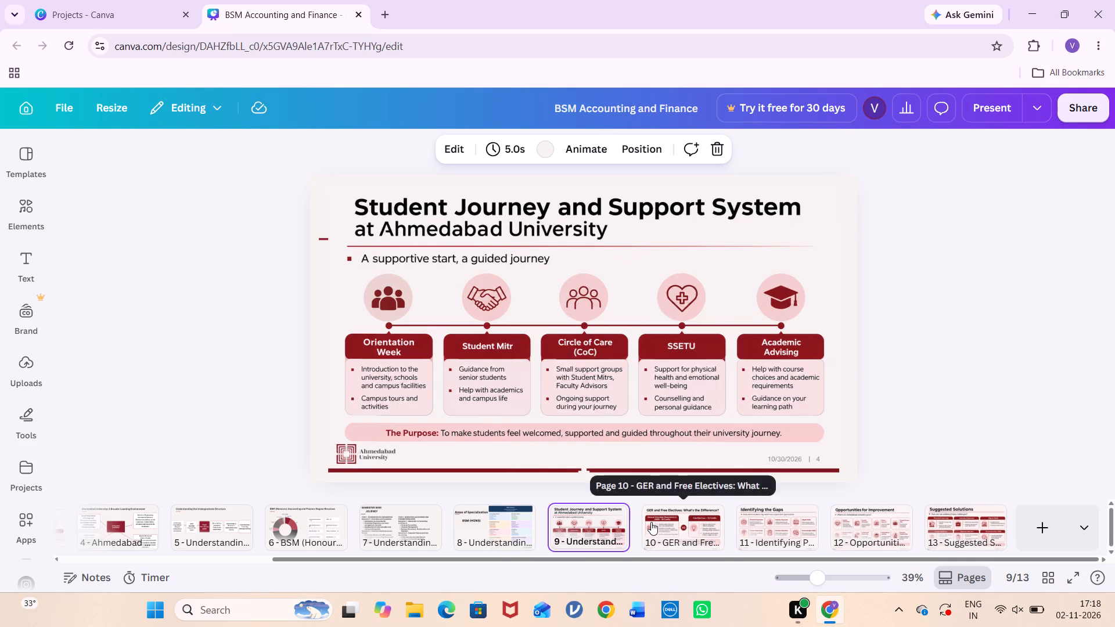
pyautogui.click(651, 522)
pyautogui.click(602, 534)
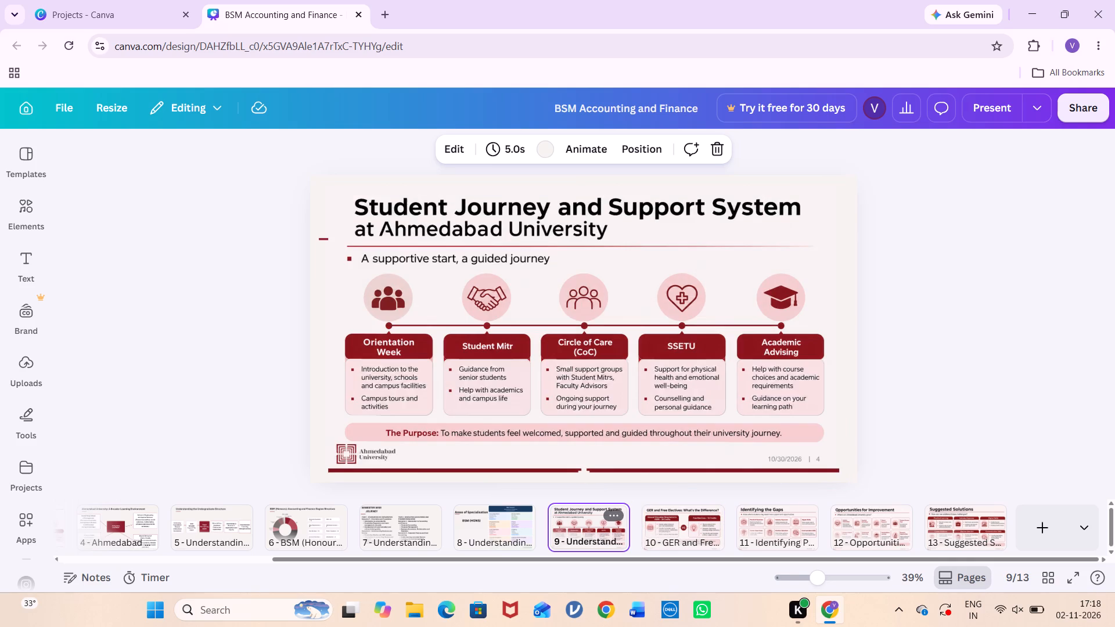
pyautogui.click(702, 515)
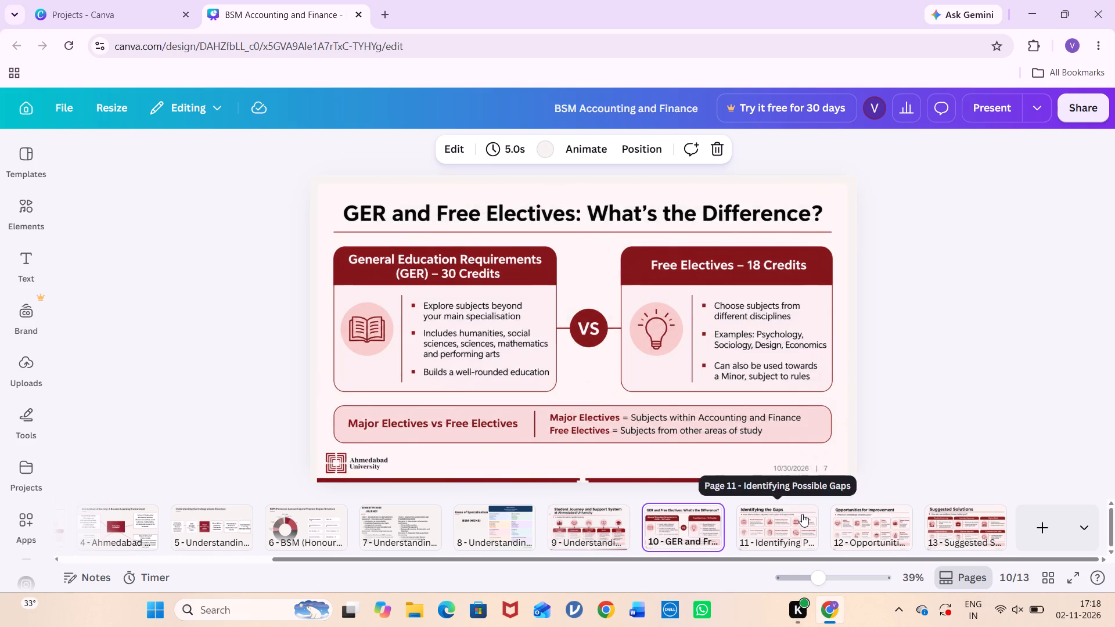
pyautogui.click(802, 513)
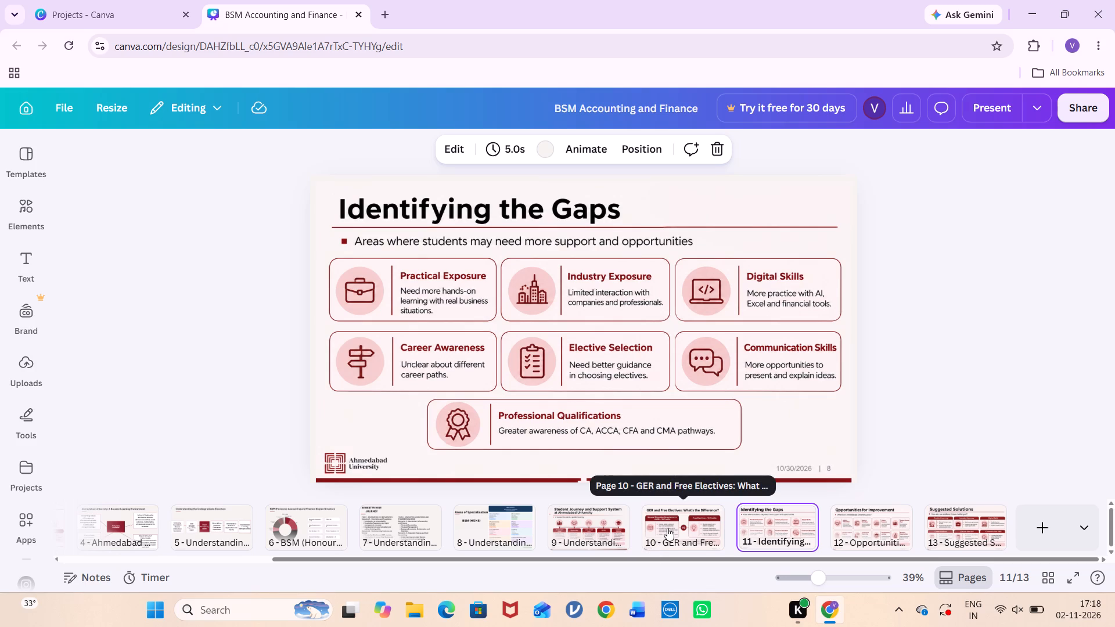
pyautogui.click(667, 528)
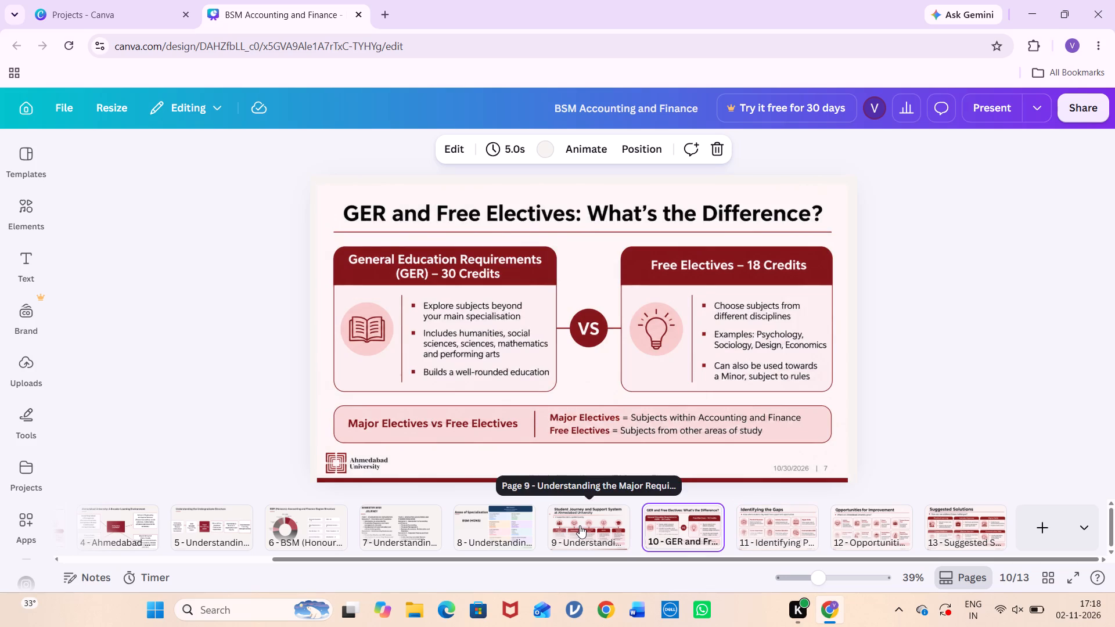
pyautogui.click(580, 525)
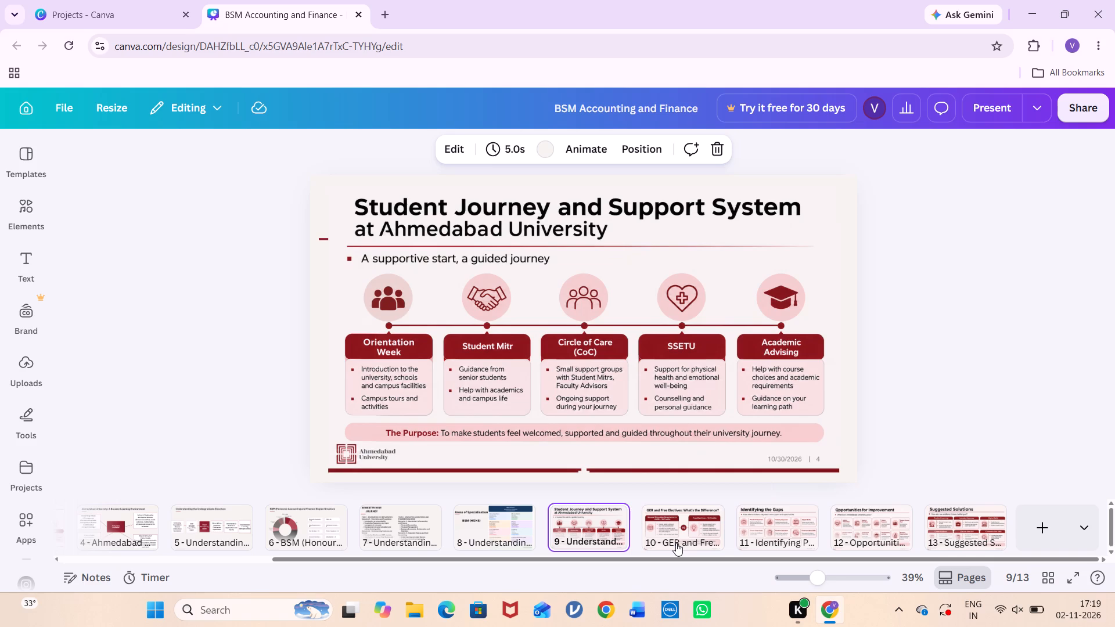
pyautogui.click(676, 543)
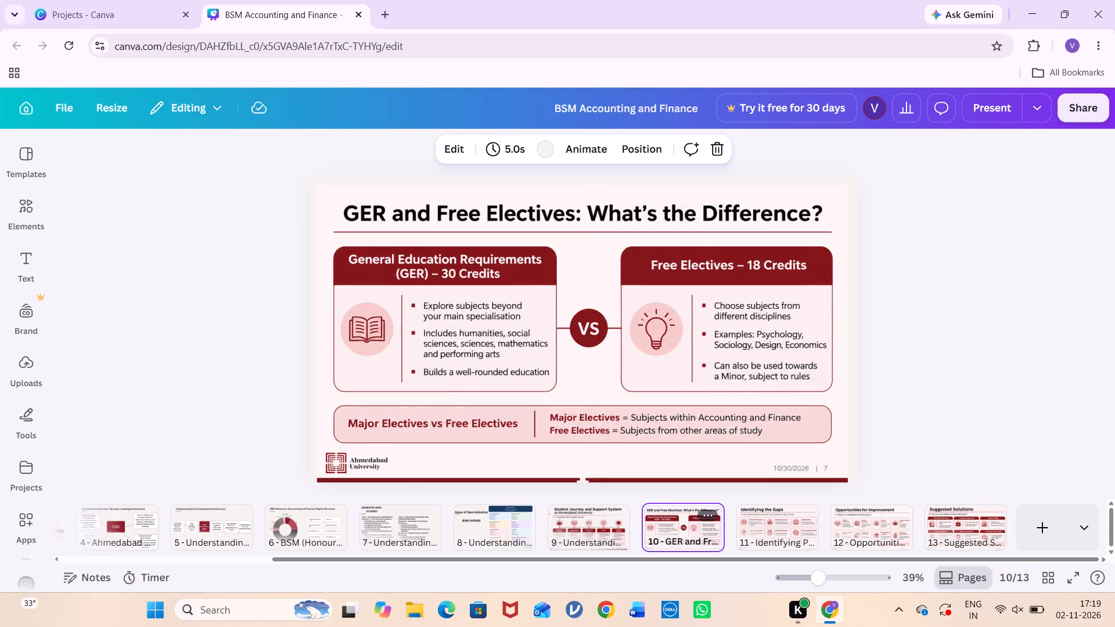
# Review the opening pages 1 to 4, covering the title, university goals, pedagogy focus areas and broader learning environment.
pyautogui.hscroll(4, 557, 553)
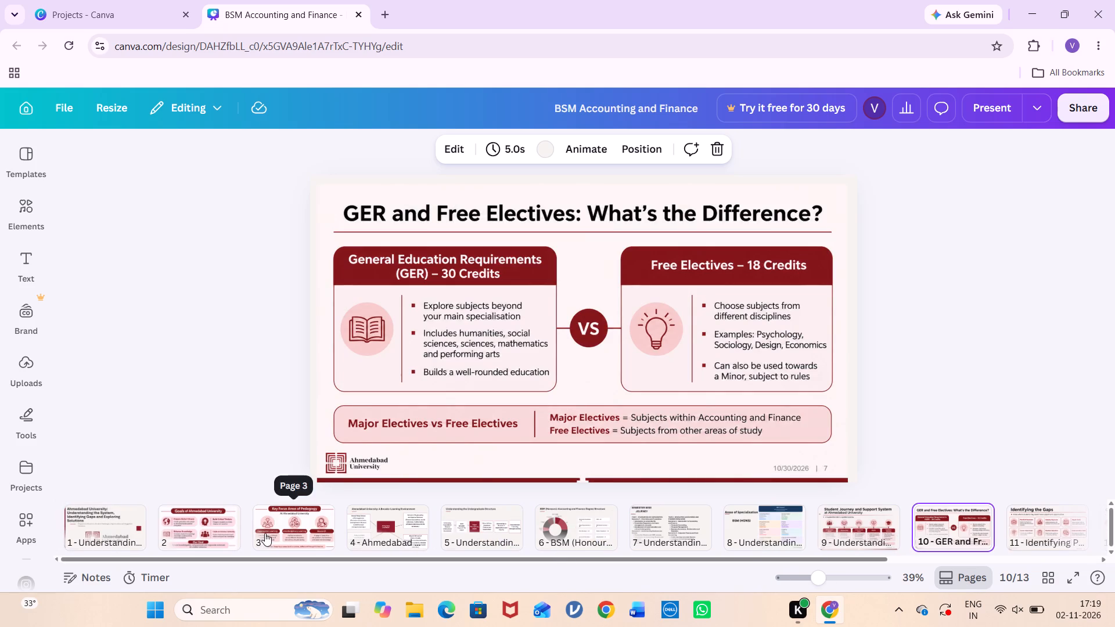
pyautogui.click(265, 533)
pyautogui.click(213, 528)
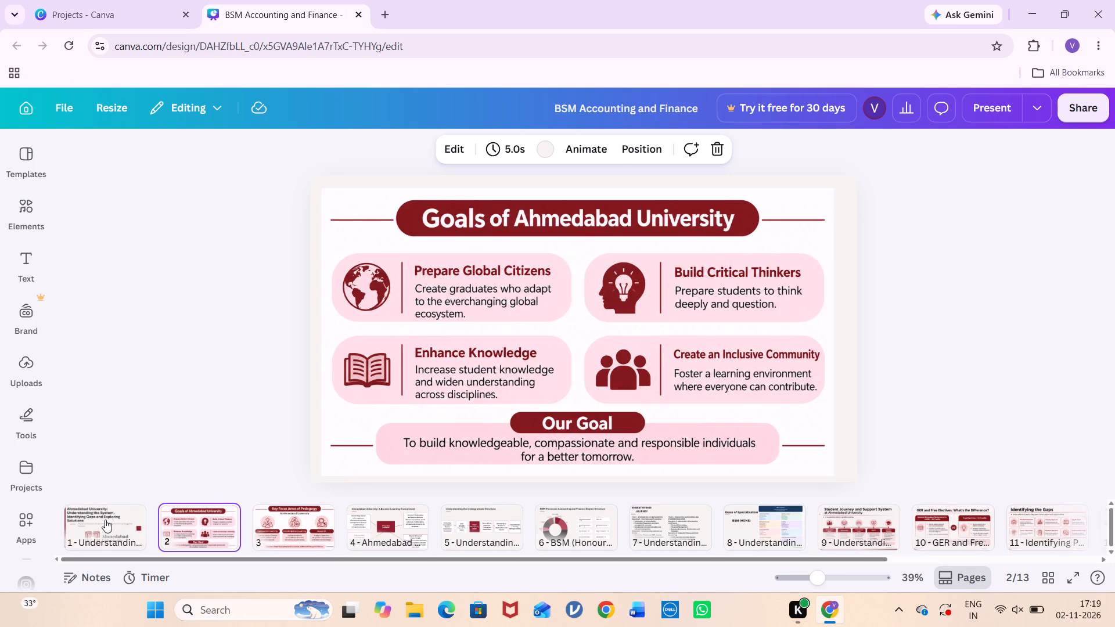
pyautogui.click(113, 529)
pyautogui.click(225, 502)
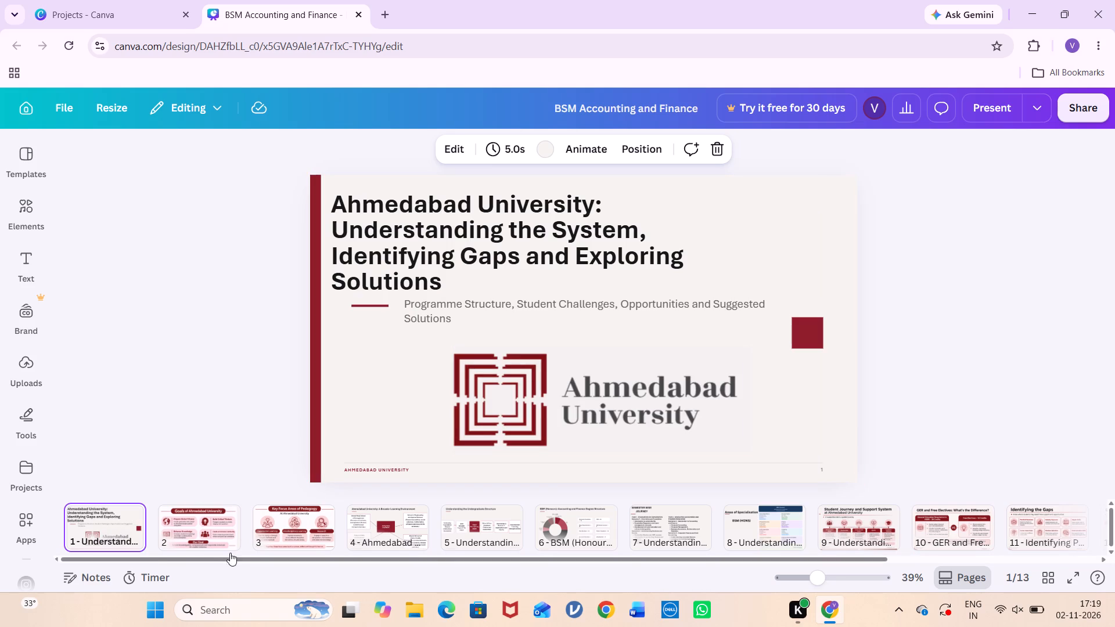
pyautogui.click(226, 533)
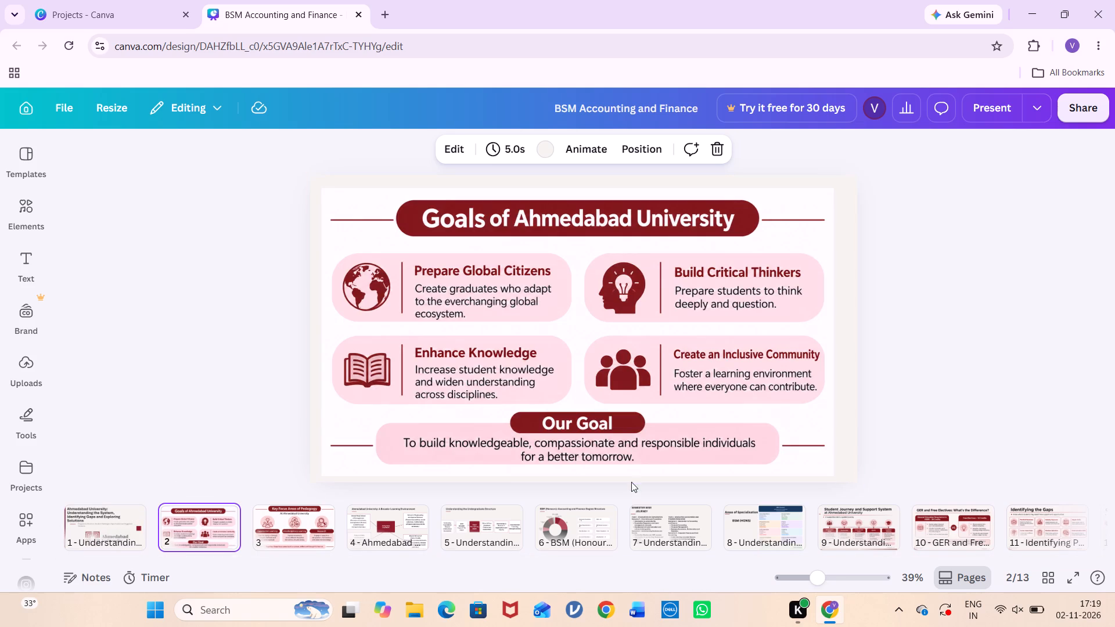
pyautogui.click(616, 469)
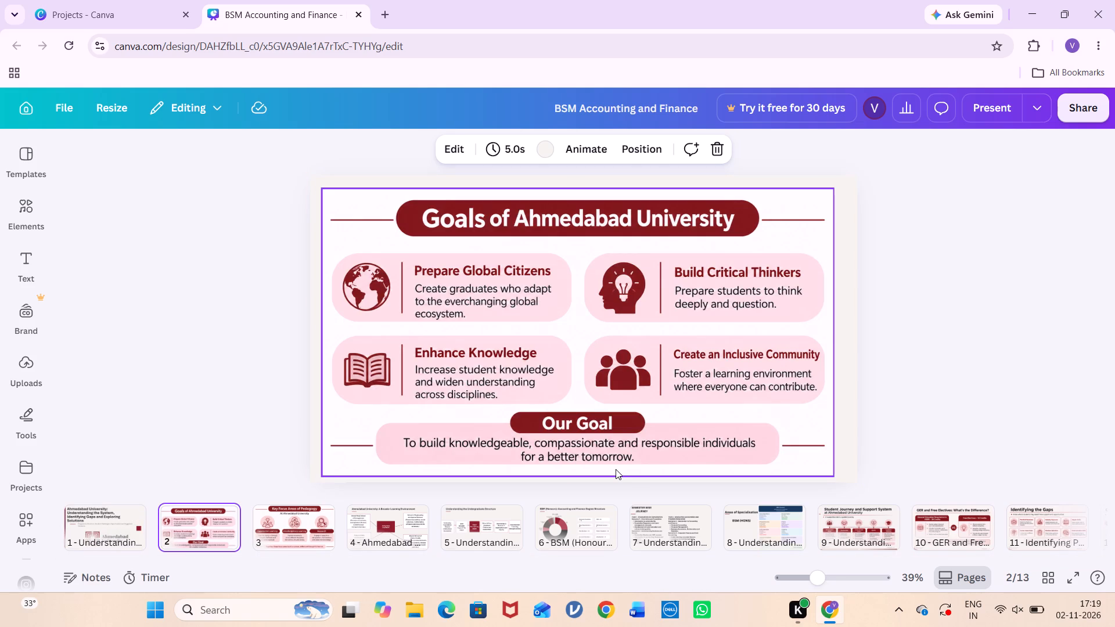
pyautogui.click(317, 536)
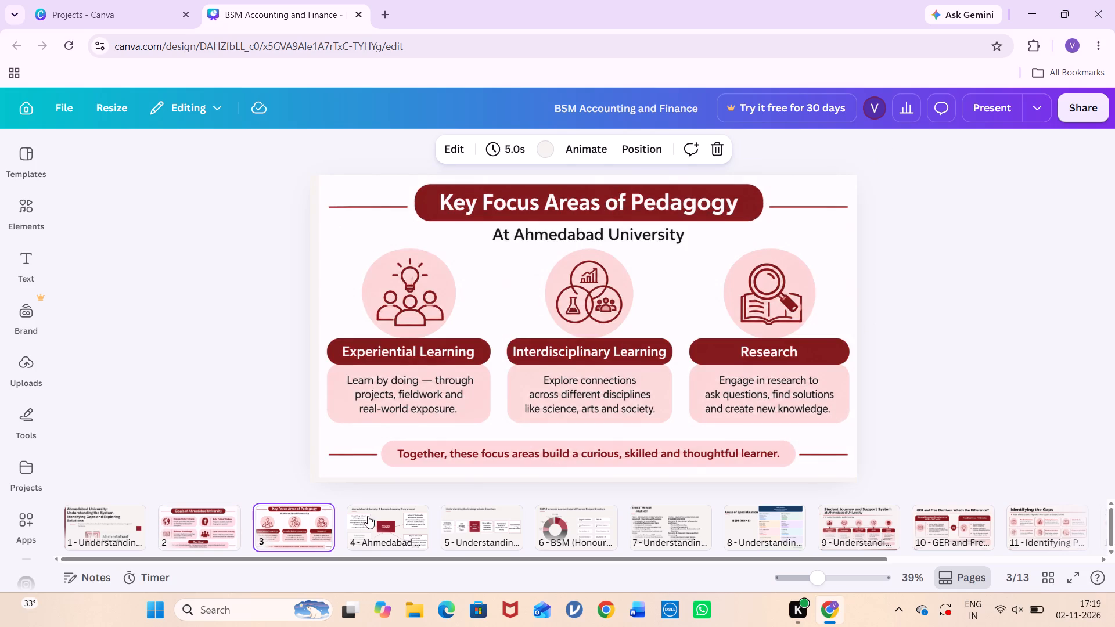
pyautogui.click(391, 511)
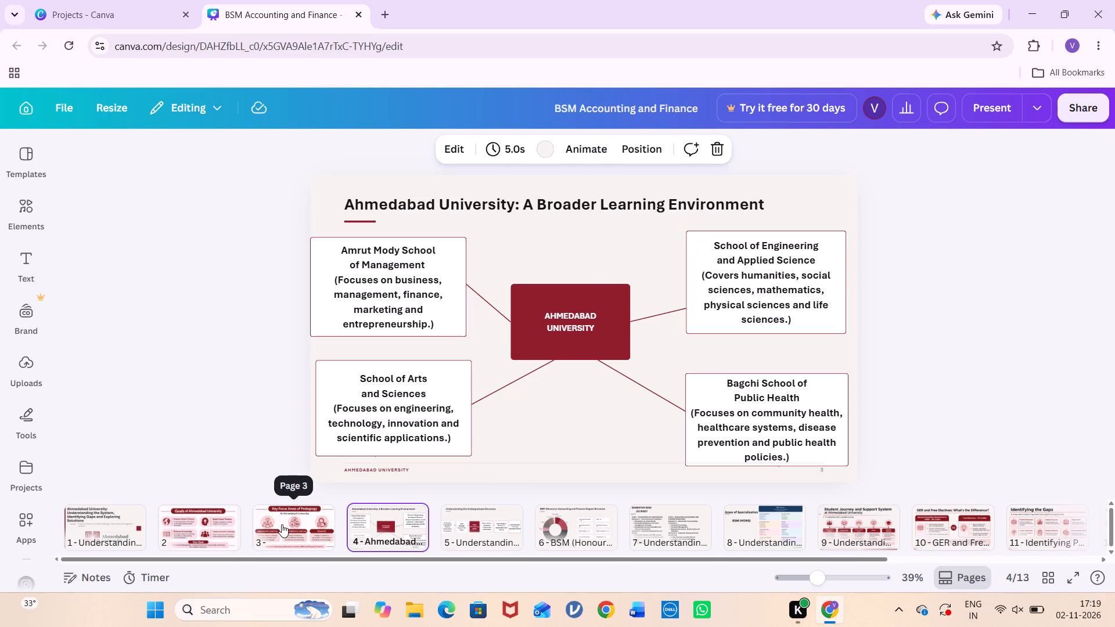
pyautogui.click(282, 524)
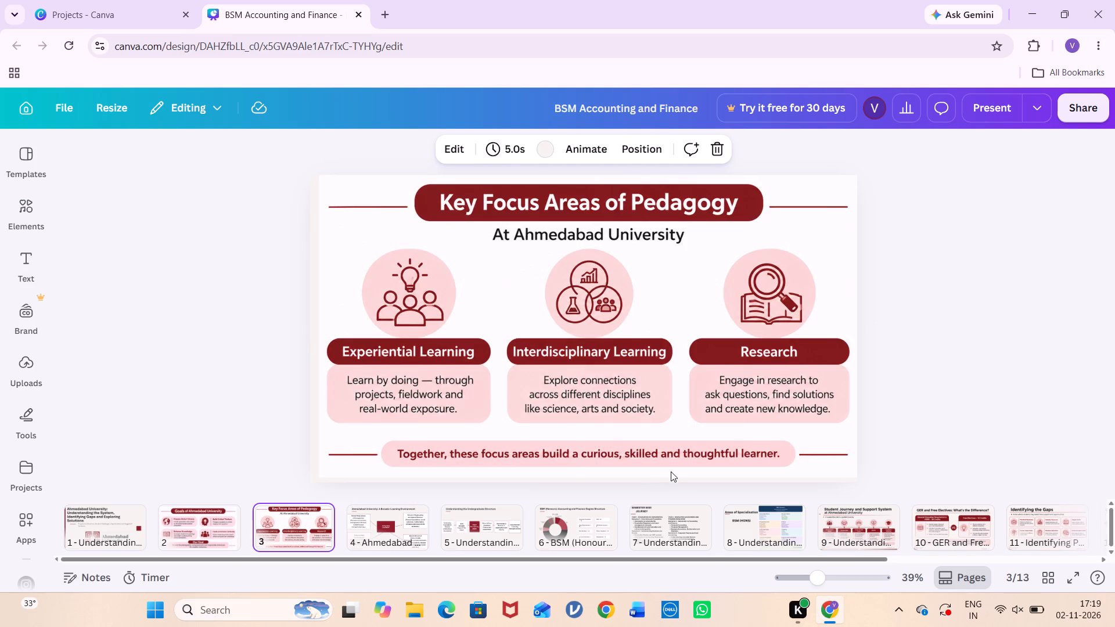
pyautogui.click(671, 471)
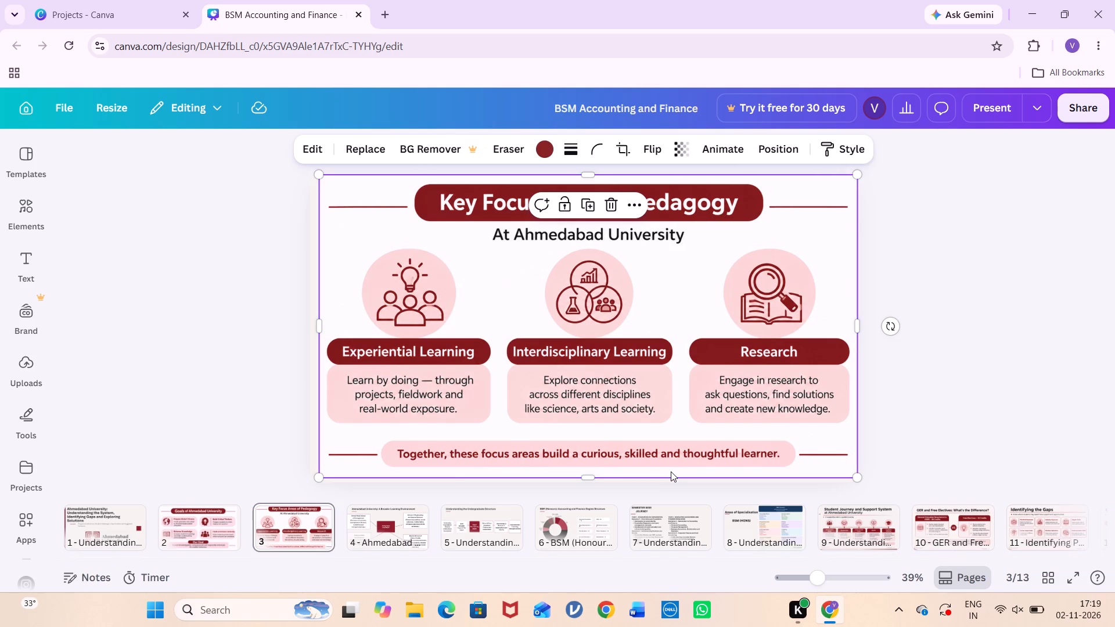
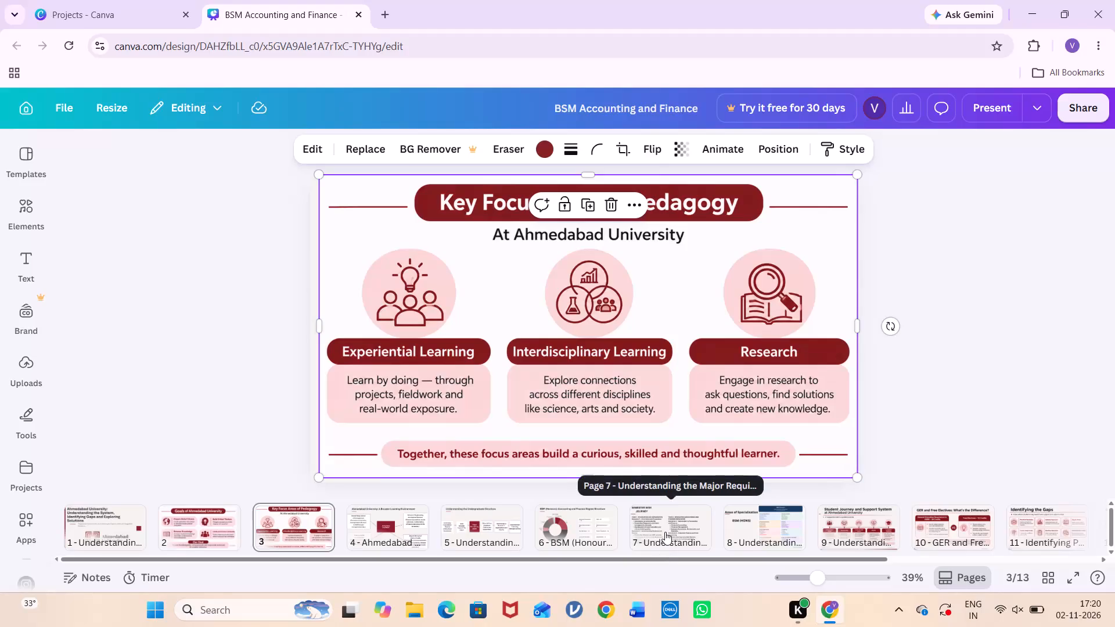
# Review pages 7 to 9, covering the semester-wise journey, BSM (Hons) areas of specialisation, and student journey and support system.
pyautogui.click(665, 532)
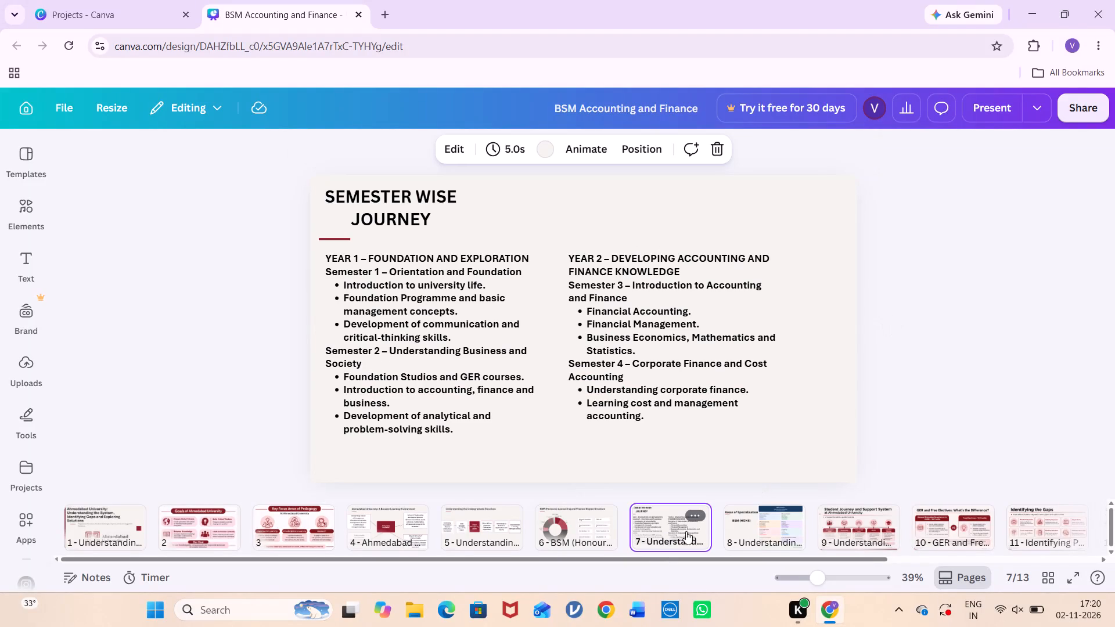
pyautogui.click(713, 524)
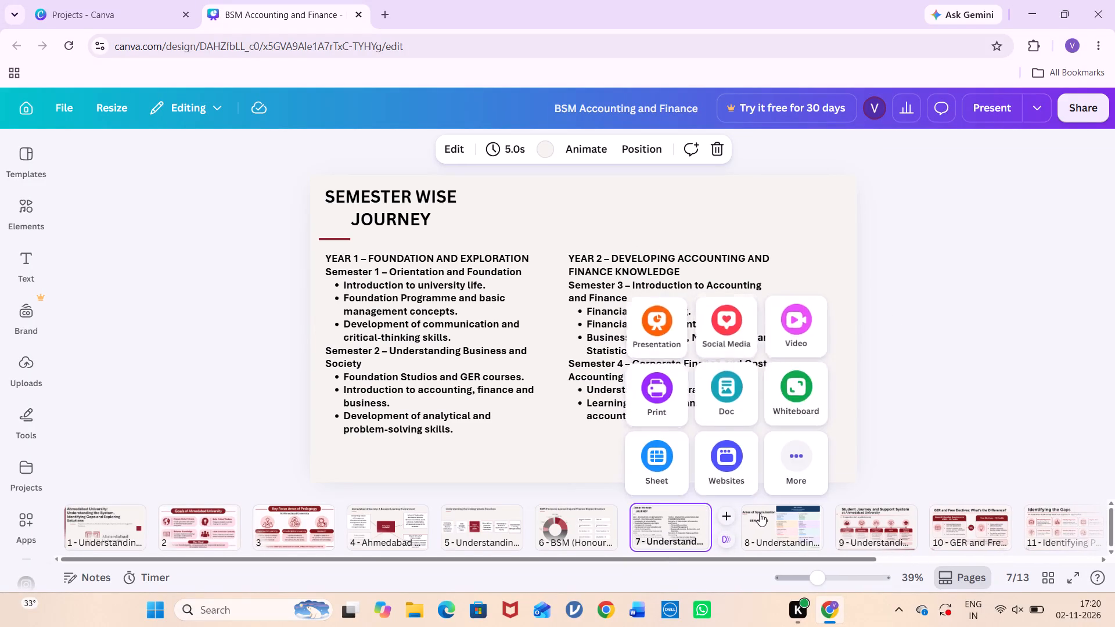
pyautogui.click(800, 514)
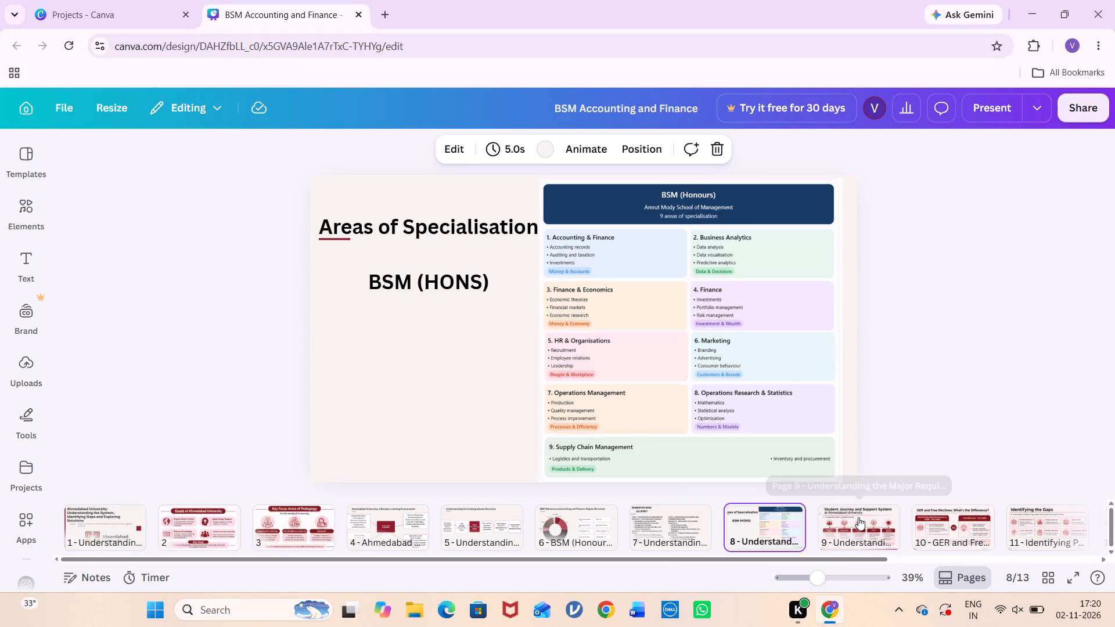
pyautogui.click(858, 517)
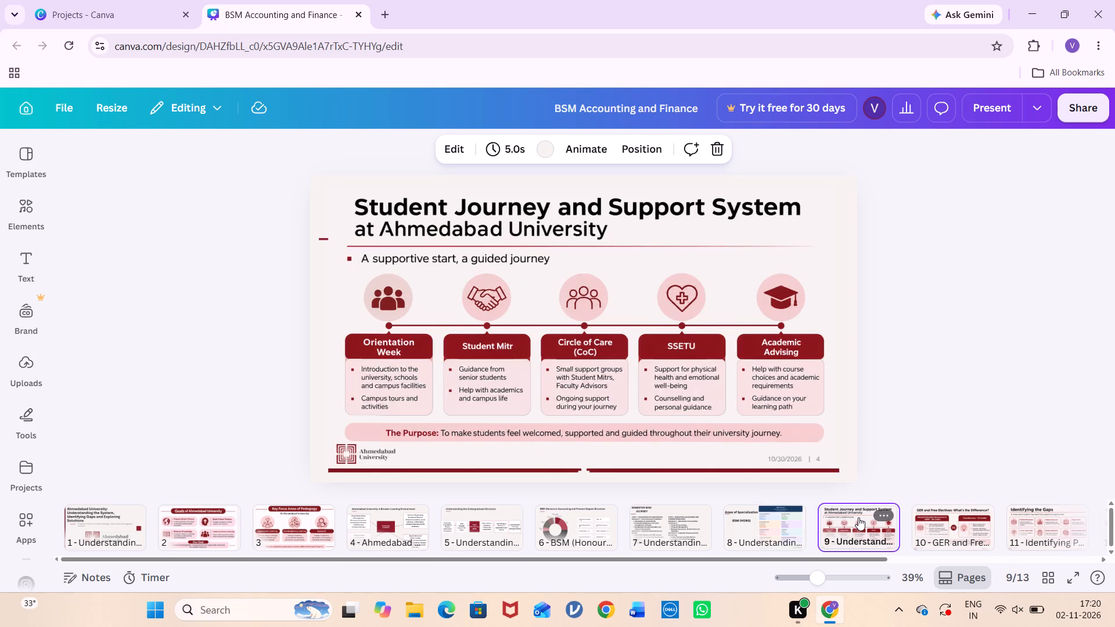
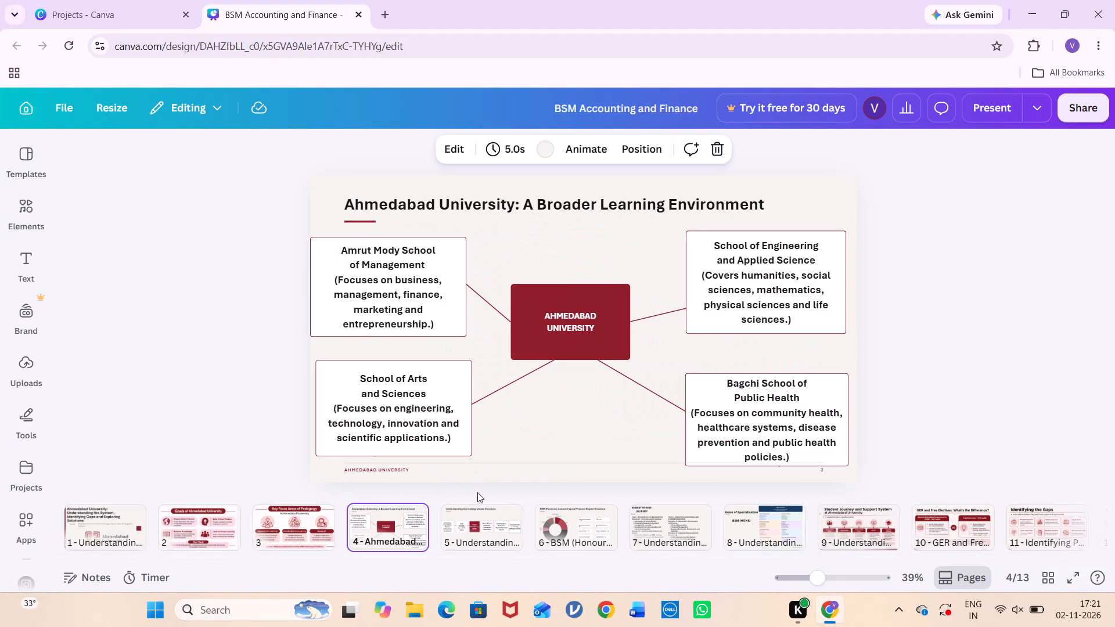
# Review pages 5, 6, 11 and 12, and revisit pages 2 to 5, from the university's goals to the undergraduate structure.
pyautogui.click(494, 510)
pyautogui.click(584, 511)
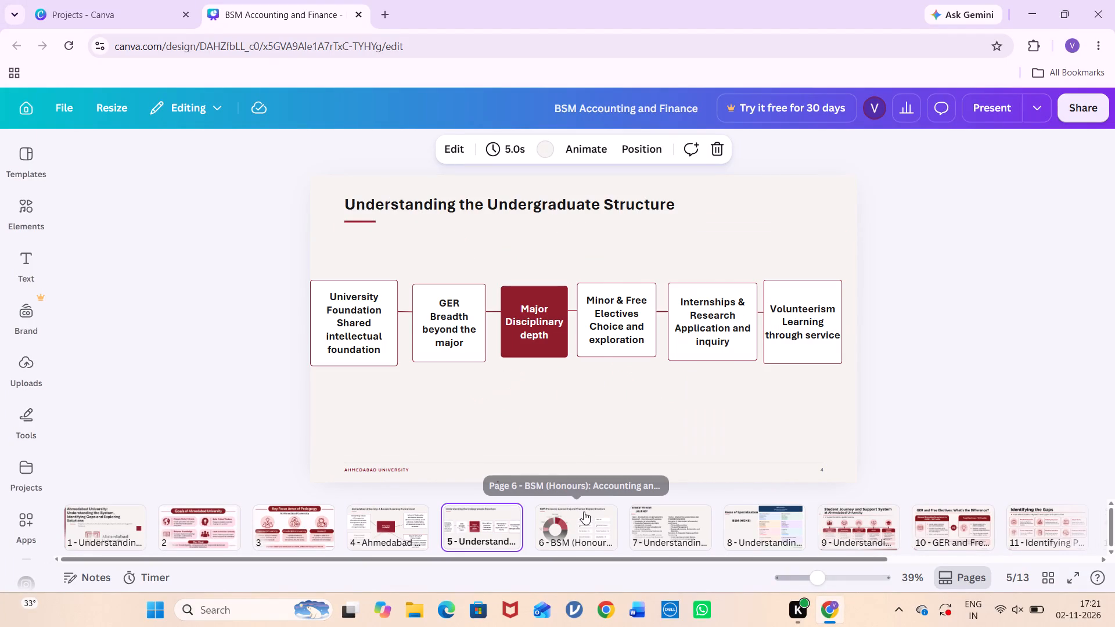
pyautogui.hscroll(-9, 740, 529)
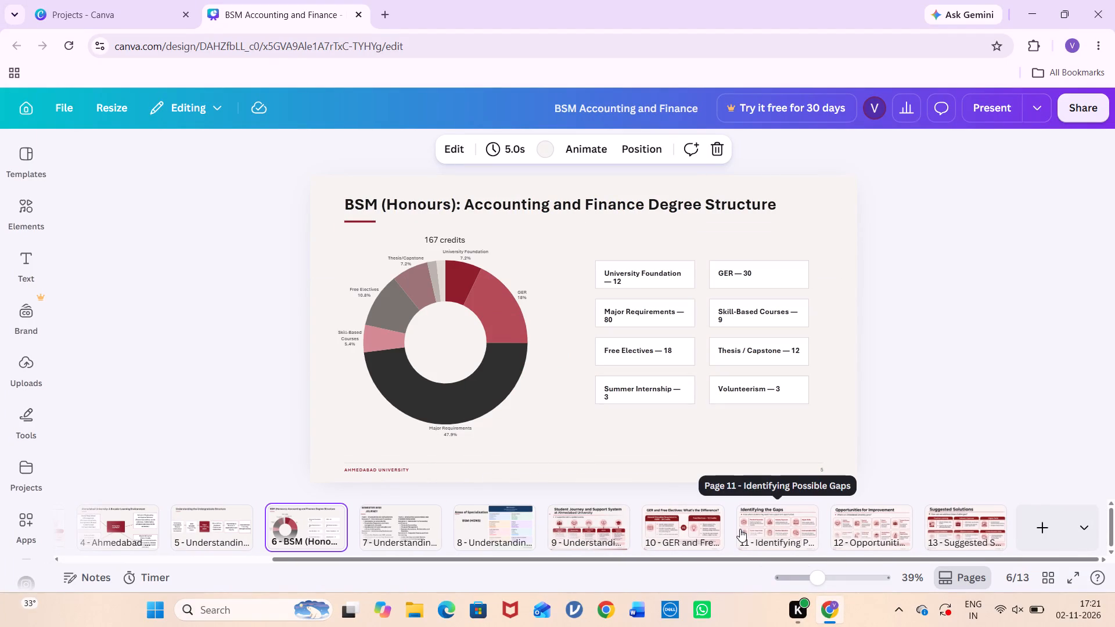
pyautogui.click(781, 516)
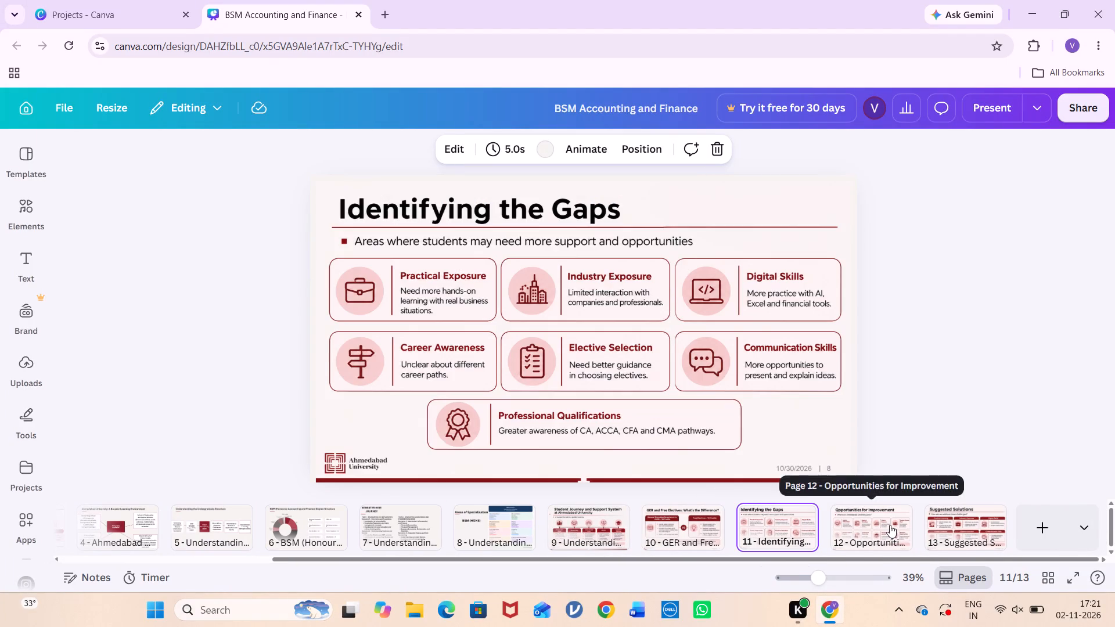
pyautogui.click(890, 525)
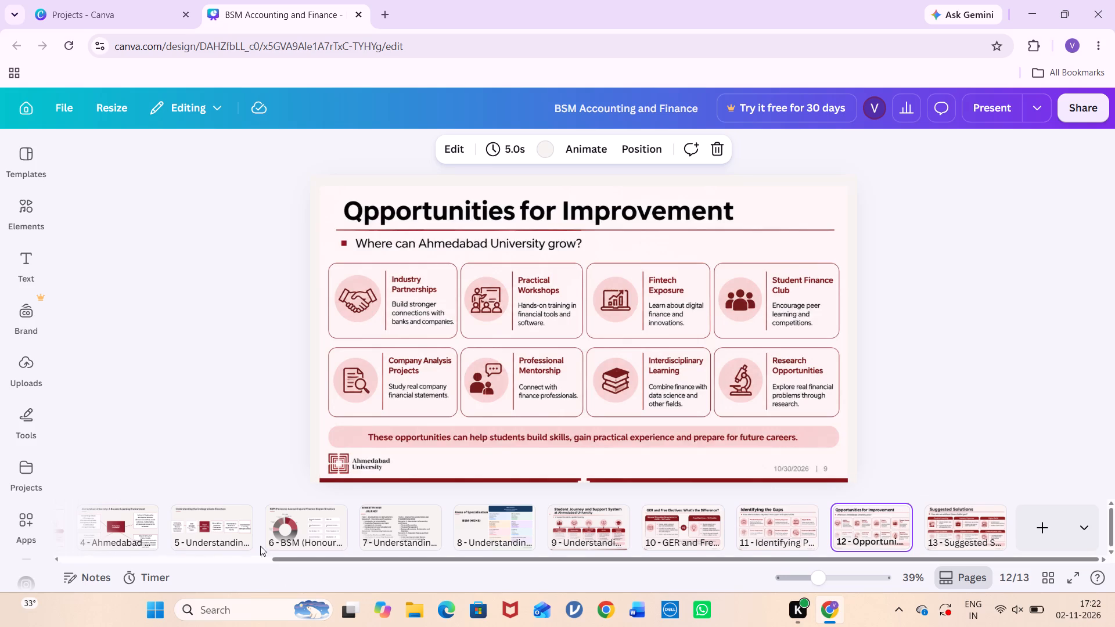
pyautogui.hscroll(9, 305, 503)
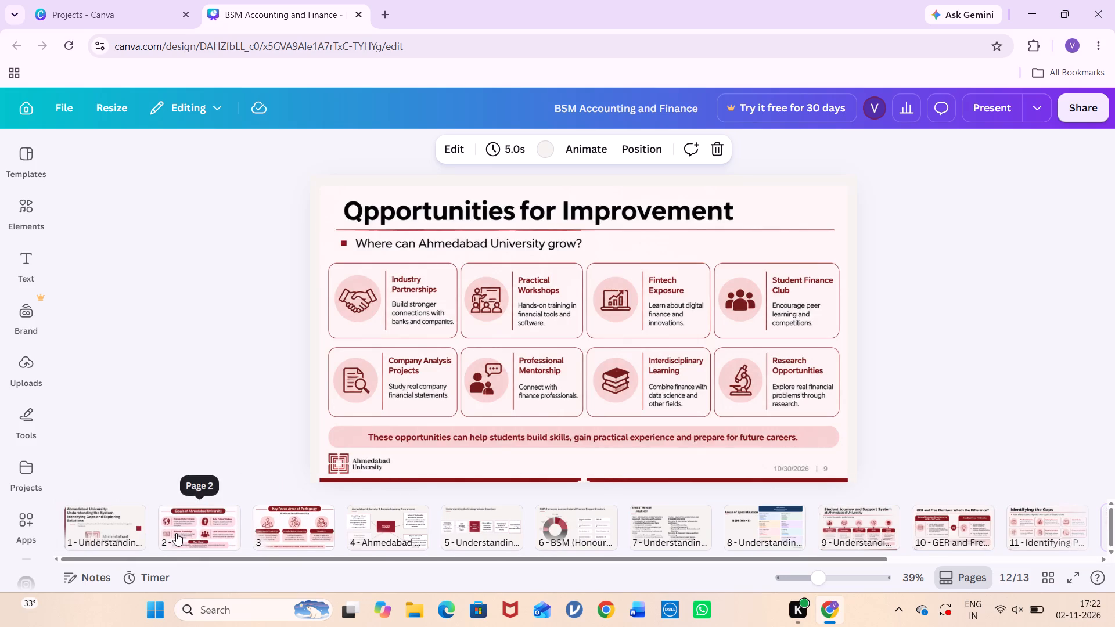
pyautogui.click(176, 533)
pyautogui.click(319, 511)
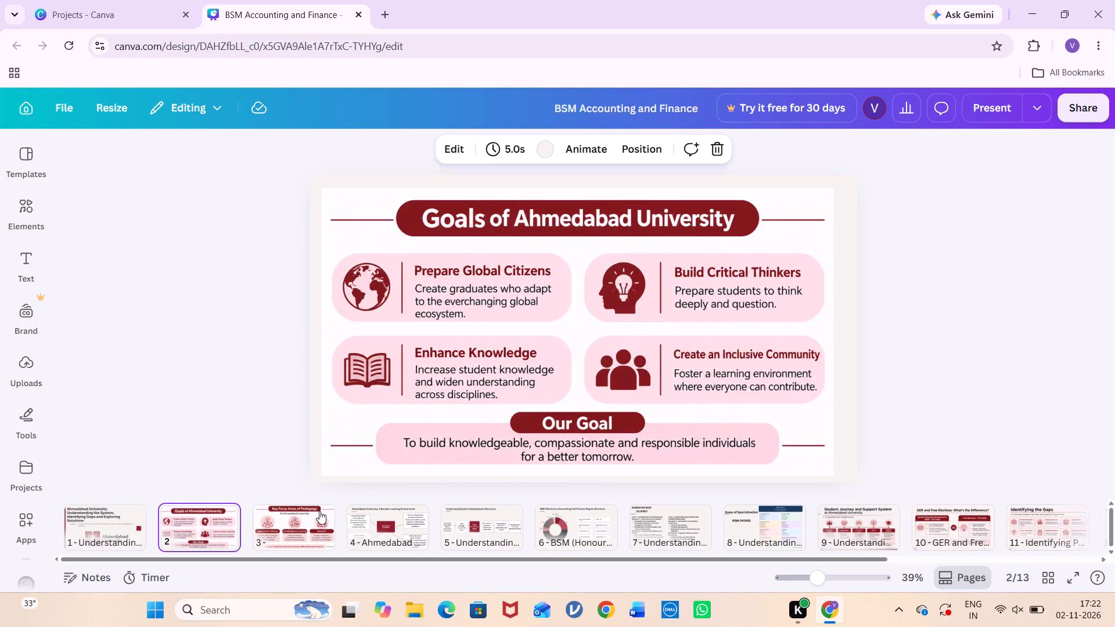
pyautogui.click(403, 518)
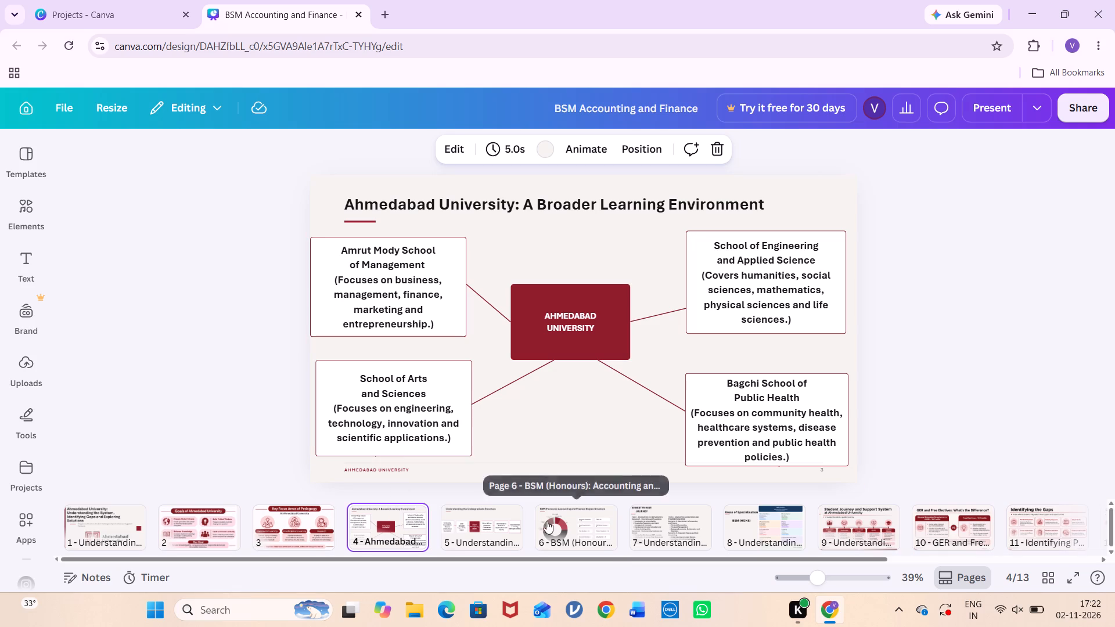
pyautogui.click(468, 527)
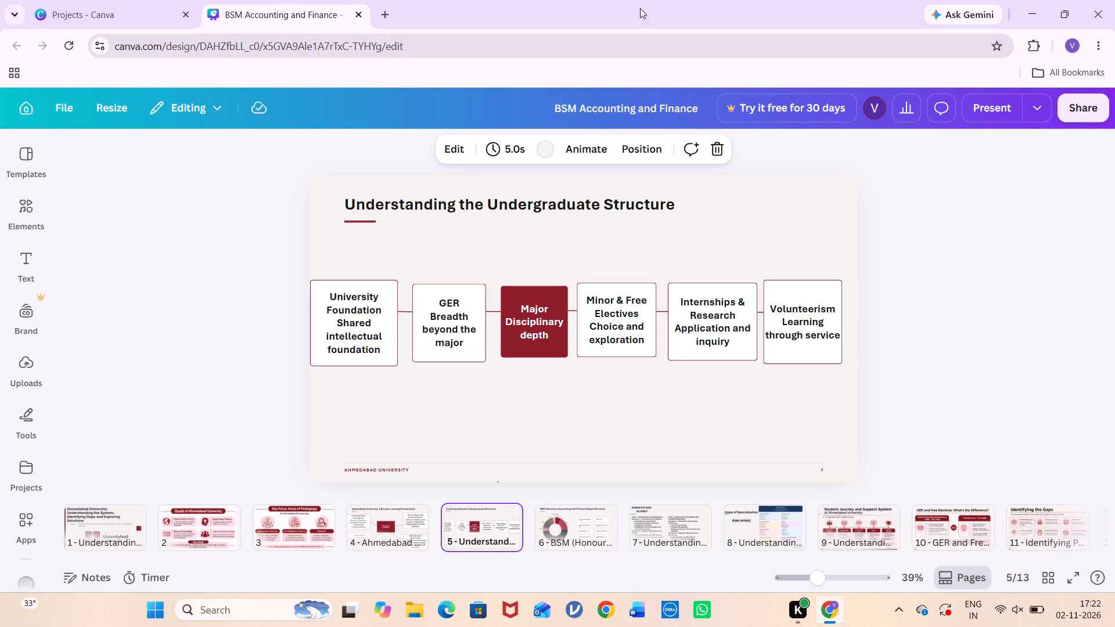
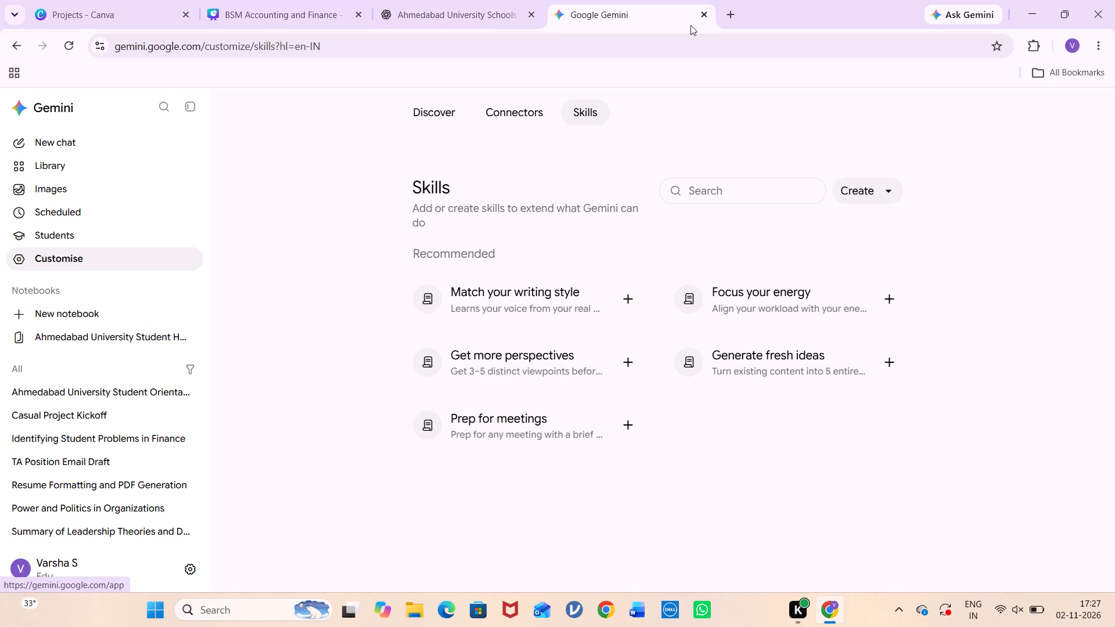
# Close the Google Gemini site and return to the BSM Accounting and Finance presentation in Canva.
pyautogui.click(710, 10)
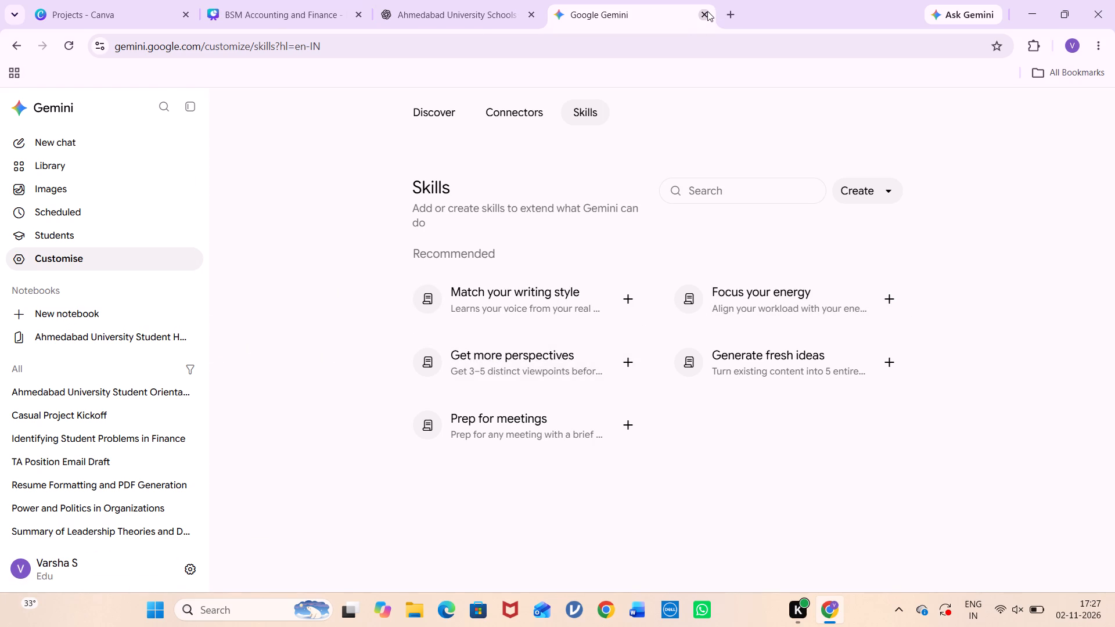
pyautogui.click(707, 11)
pyautogui.scroll(-1, 534, 305)
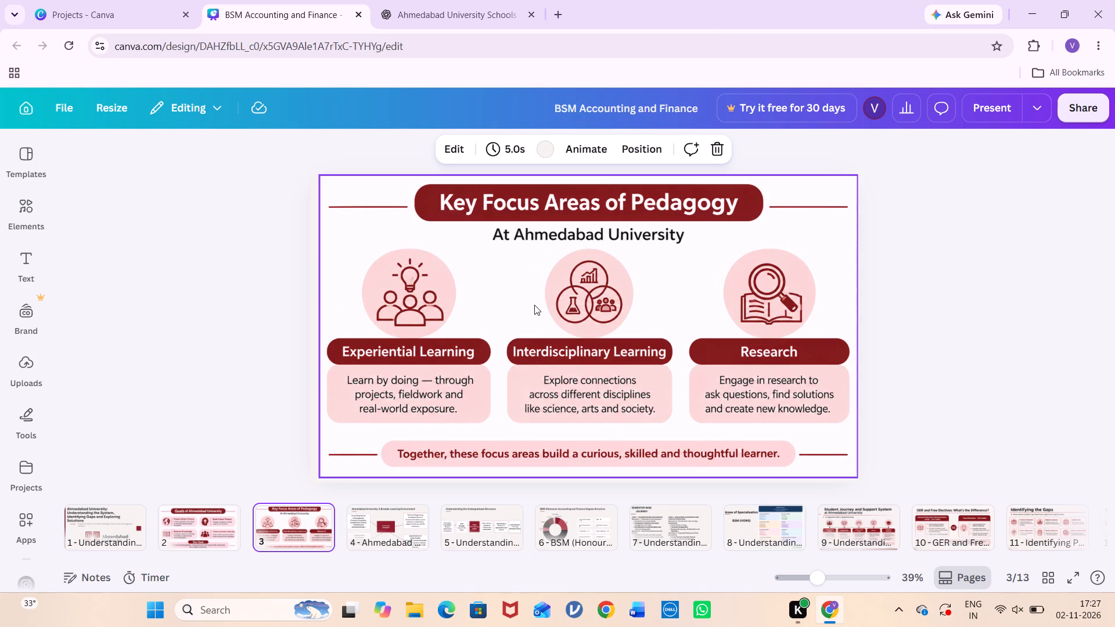
# Go to page 4 of the presentation, the Ahmedabad University: A Broader Learning Environment slide, and examine its school boxes.
pyautogui.click(410, 529)
pyautogui.scroll(-1, 552, 421)
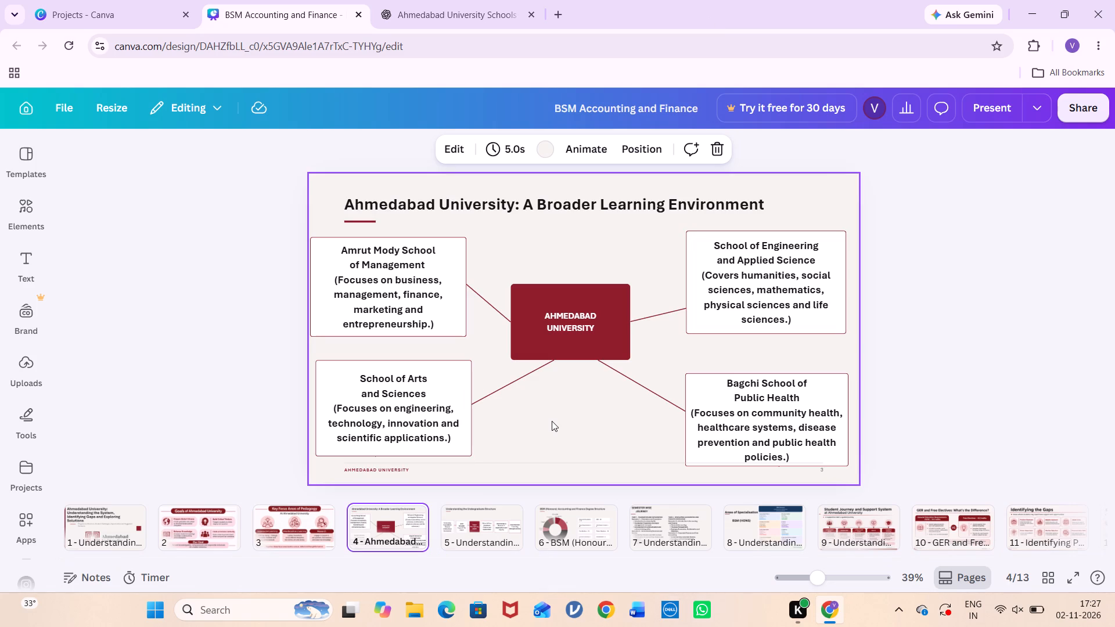
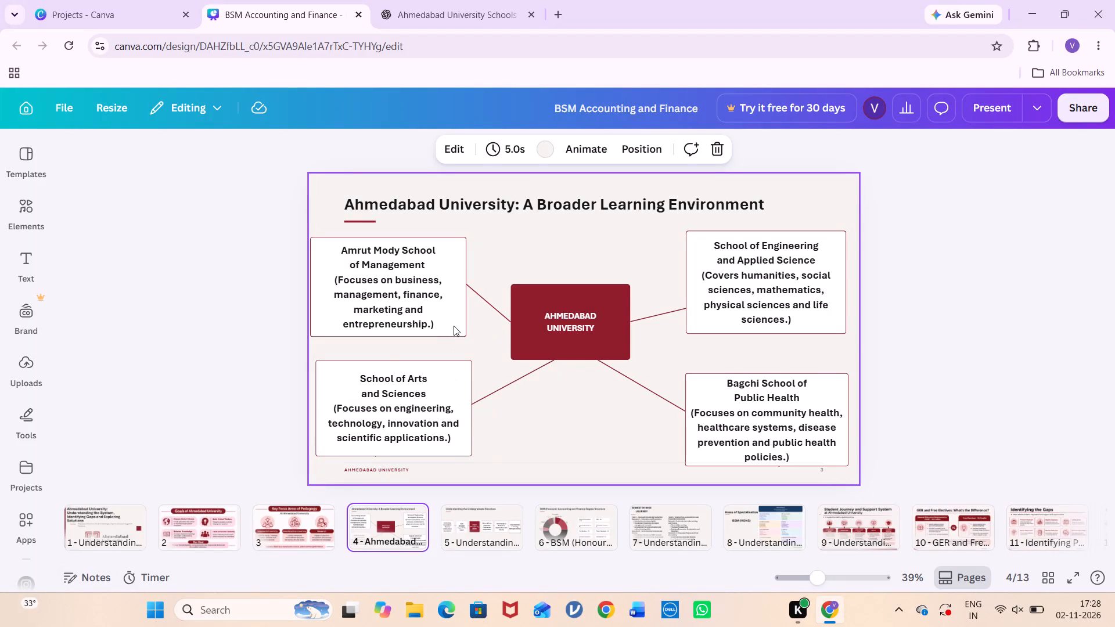
# Go to page 2 of the presentation, the Goals of Ahmedabad University slide.
pyautogui.click(189, 539)
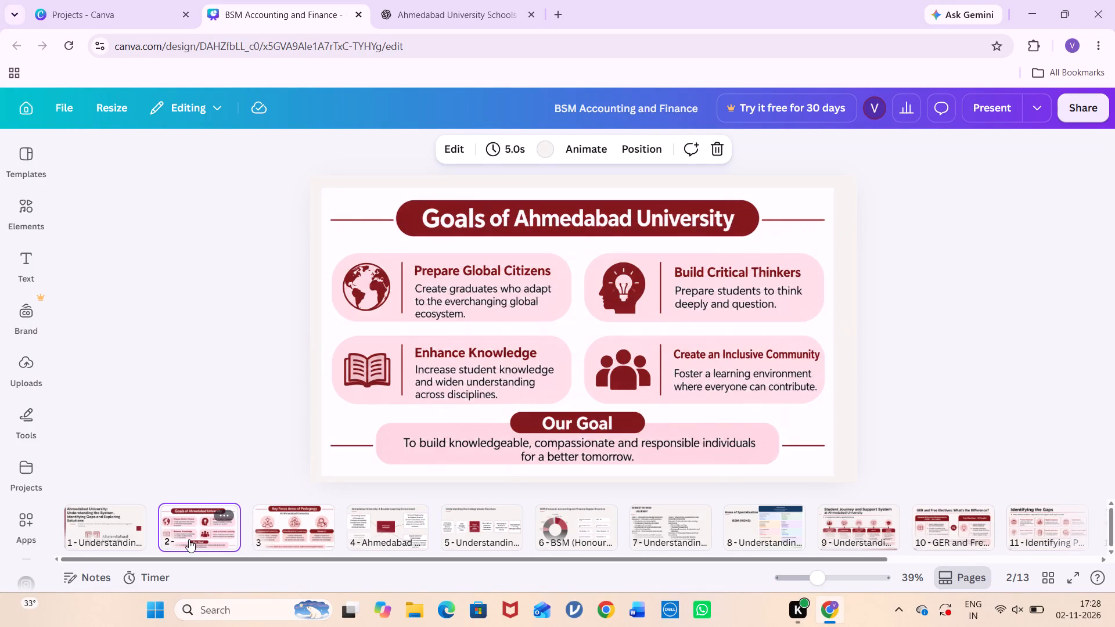
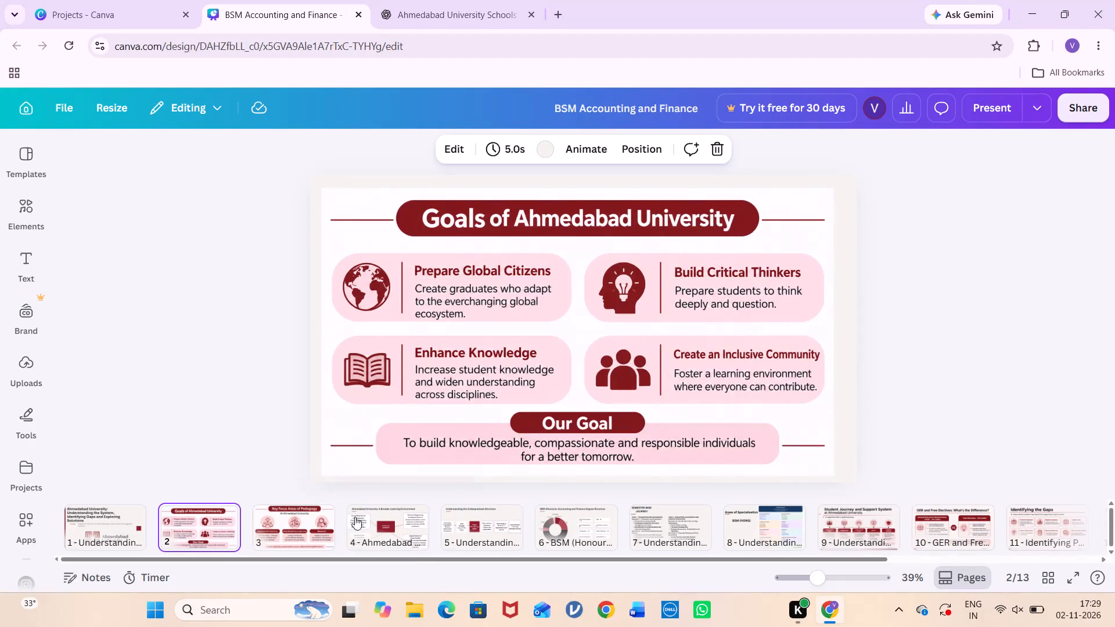
# View the Key Focus Areas of Pedagogy slide on page 3 and return to the Goals of Ahmedabad University slide on page 2.
pyautogui.click(315, 528)
pyautogui.click(193, 530)
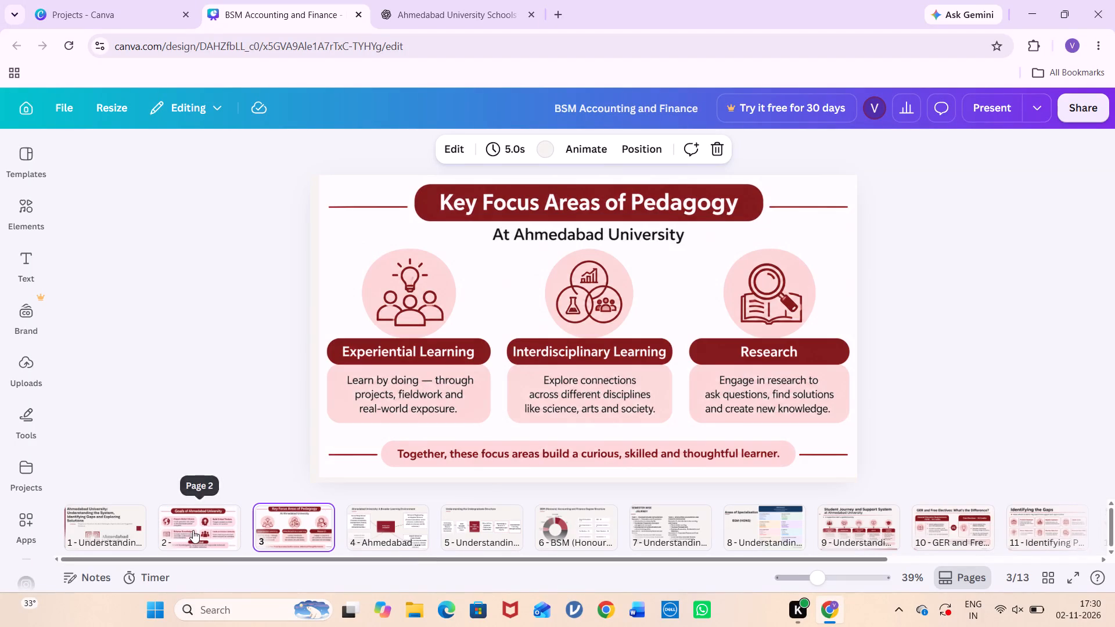
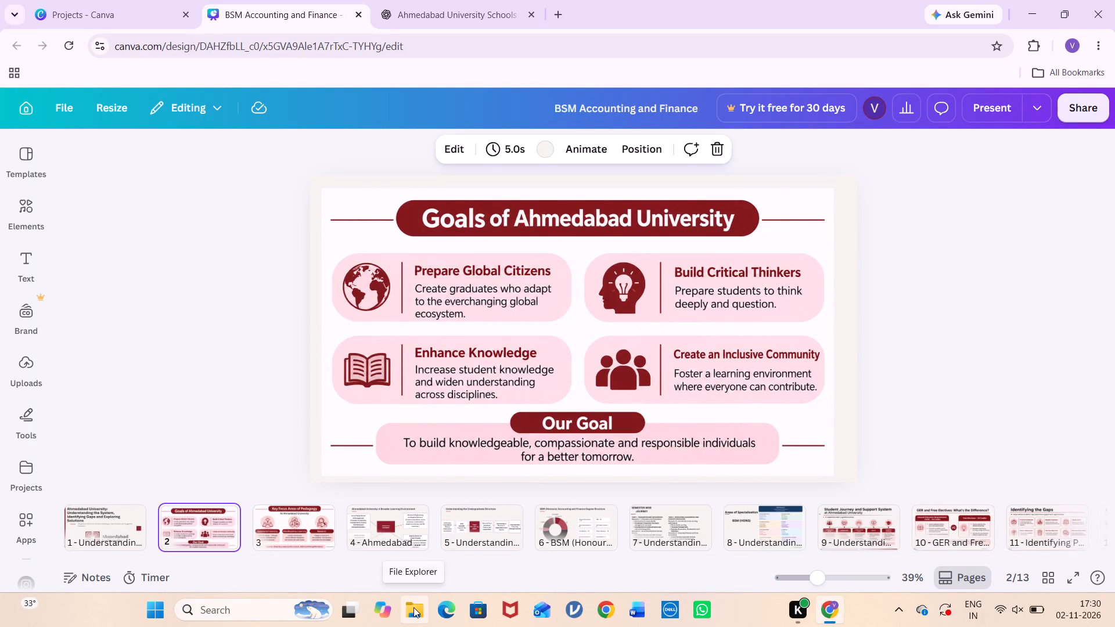
# Find PowerPoint through the Windows search and pin it to the taskbar.
pyautogui.click(260, 599)
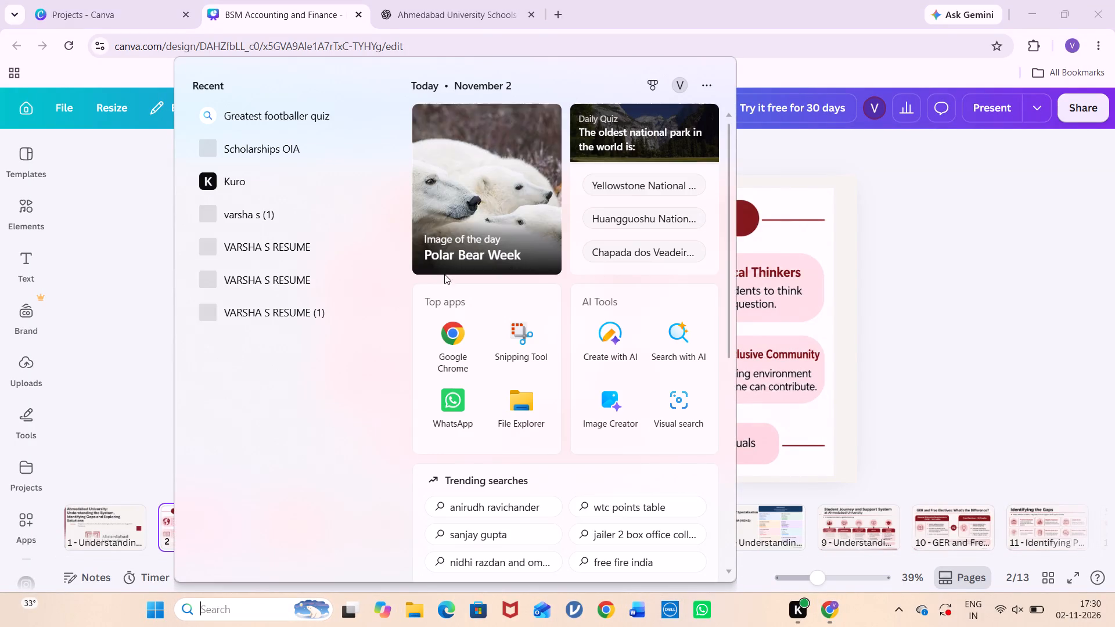
pyautogui.scroll(-1, 526, 394)
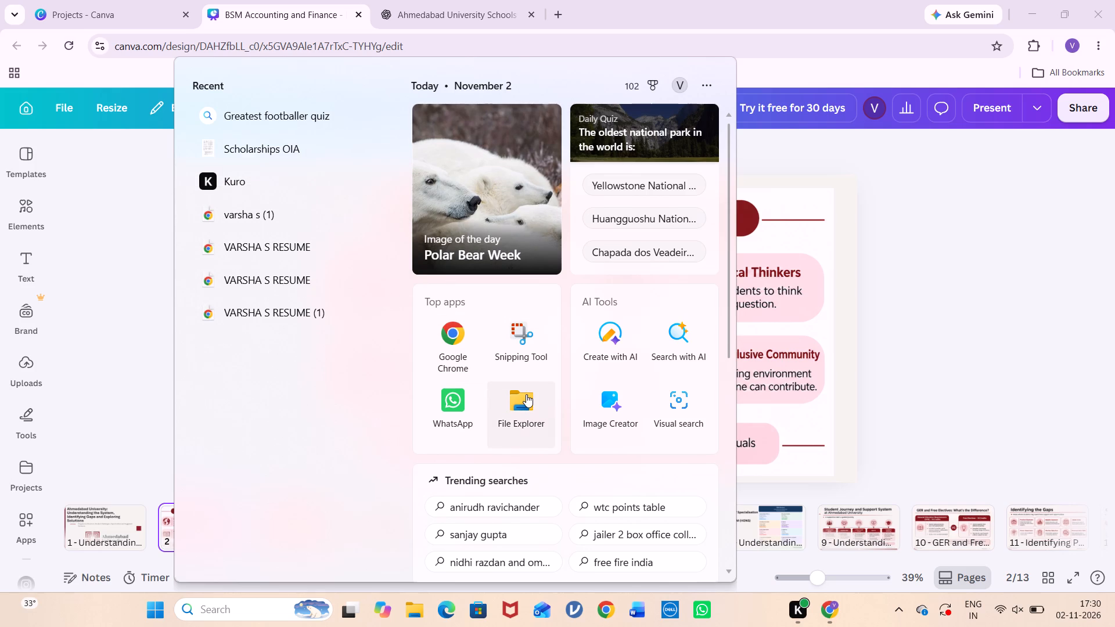
pyautogui.scroll(-1, 526, 394)
pyautogui.scroll(3, 394, 499)
pyautogui.scroll(7, 589, 317)
pyautogui.write('po')
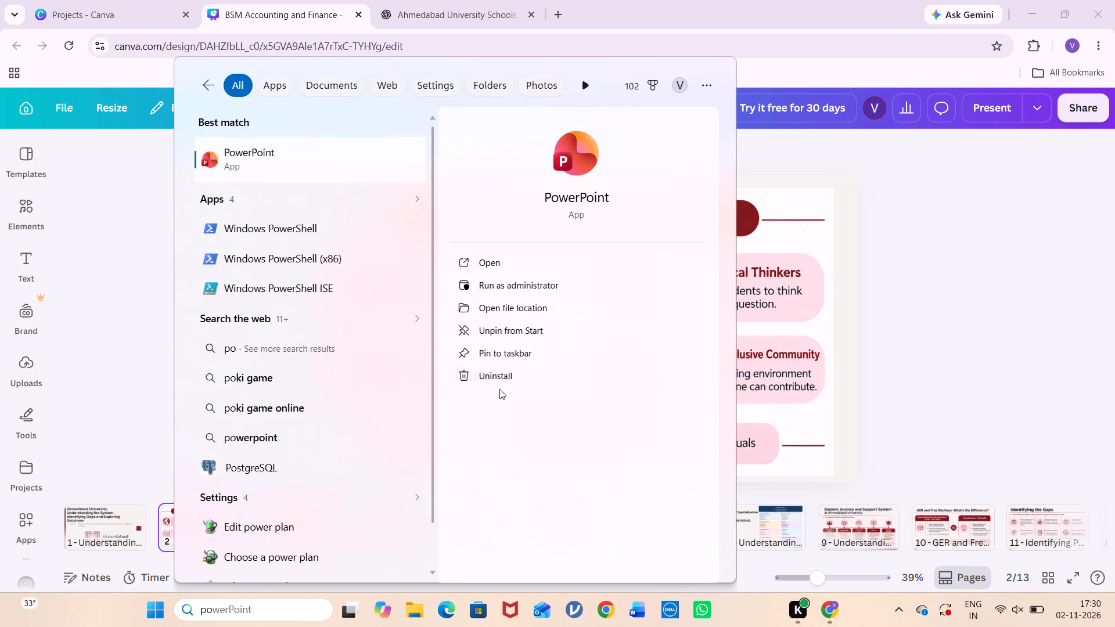
pyautogui.click(502, 360)
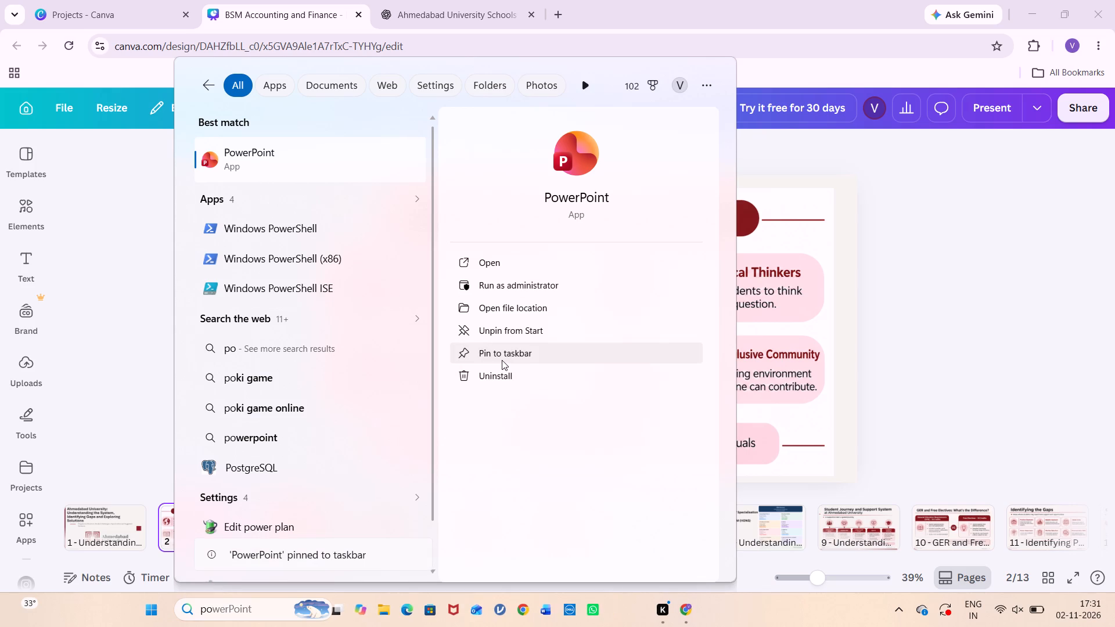
pyautogui.click(944, 245)
# Switch to PowerPoint and open the recent presentation First Year at the University 2026.
pyautogui.click(833, 610)
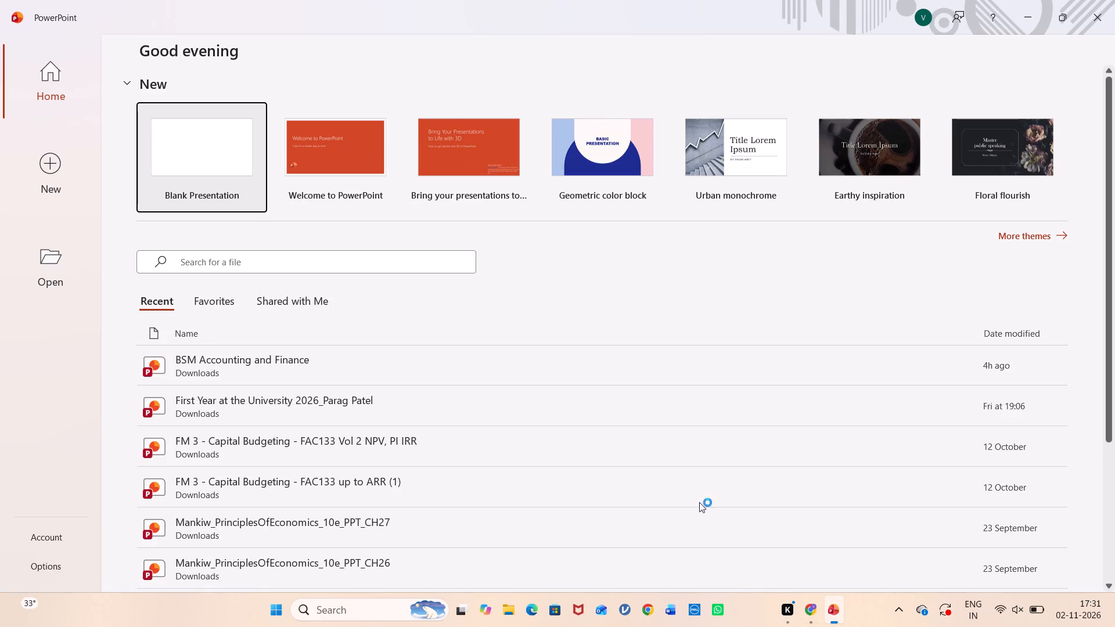
pyautogui.doubleClick(496, 408)
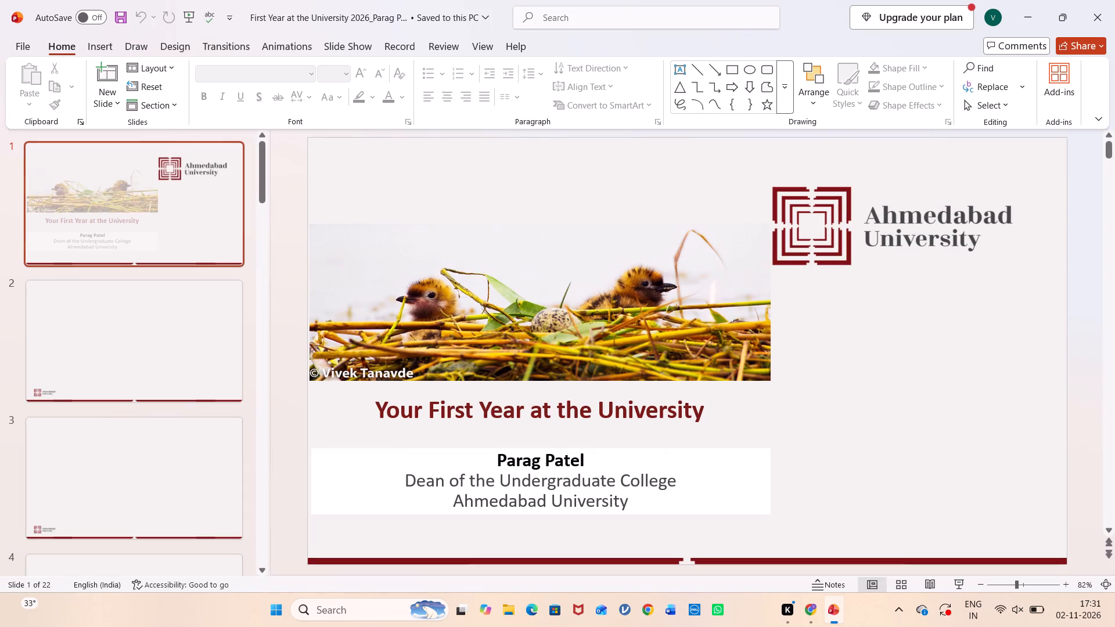
# Copy the whole "Four Schools | One Institute" text box from the Fact Sheet slide.
pyautogui.click(250, 353)
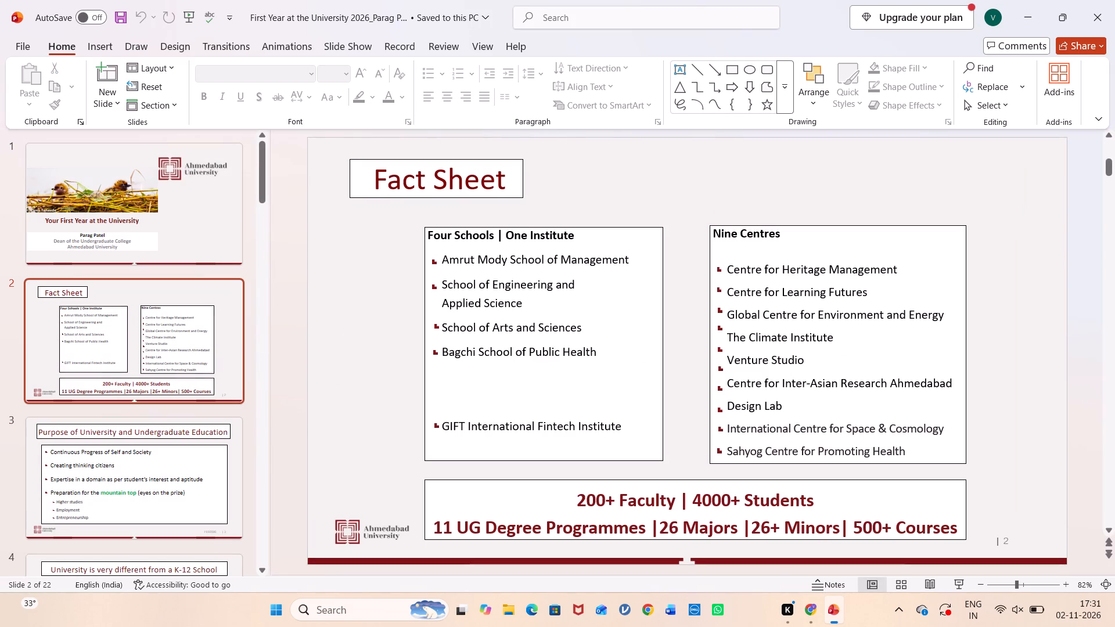
pyautogui.click(566, 263)
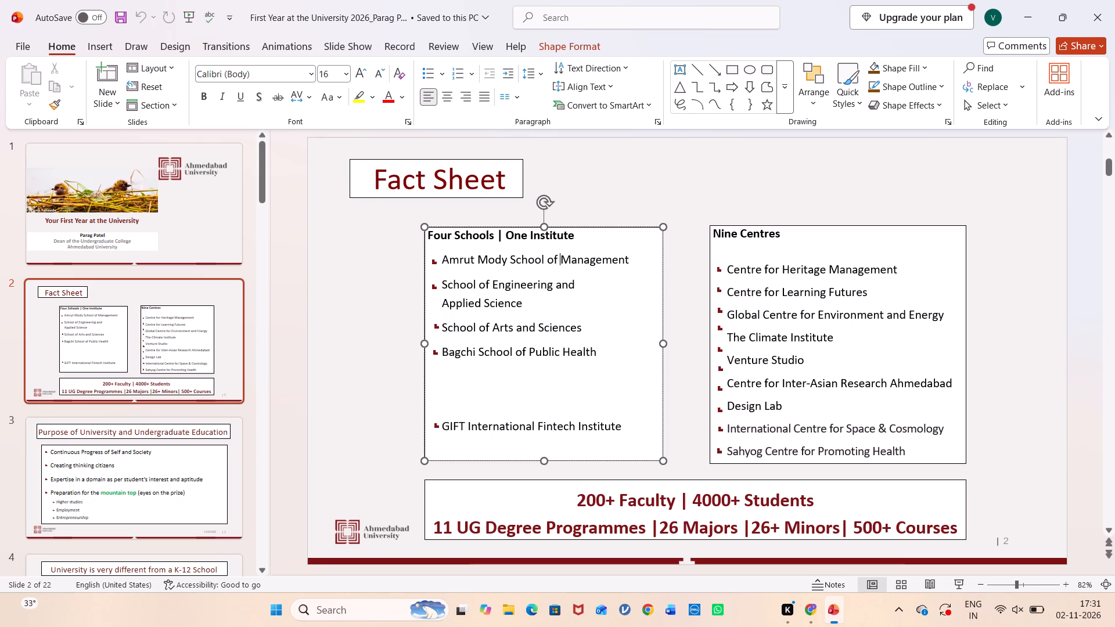
pyautogui.rightClick(566, 253)
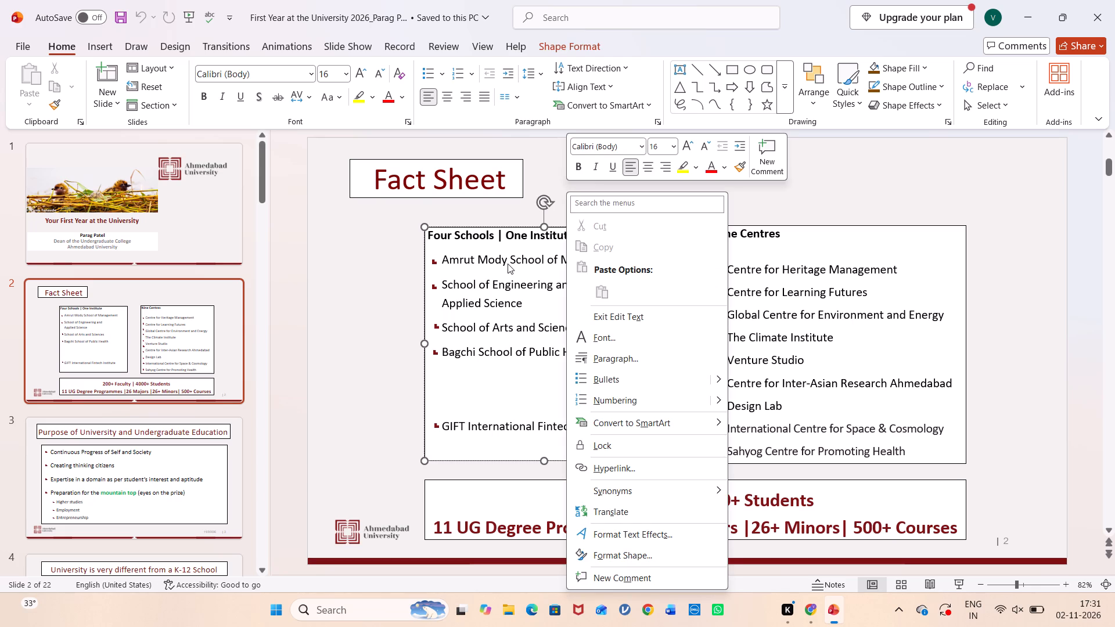
pyautogui.click(508, 264)
pyautogui.rightClick(508, 264)
pyautogui.rightClick(508, 264)
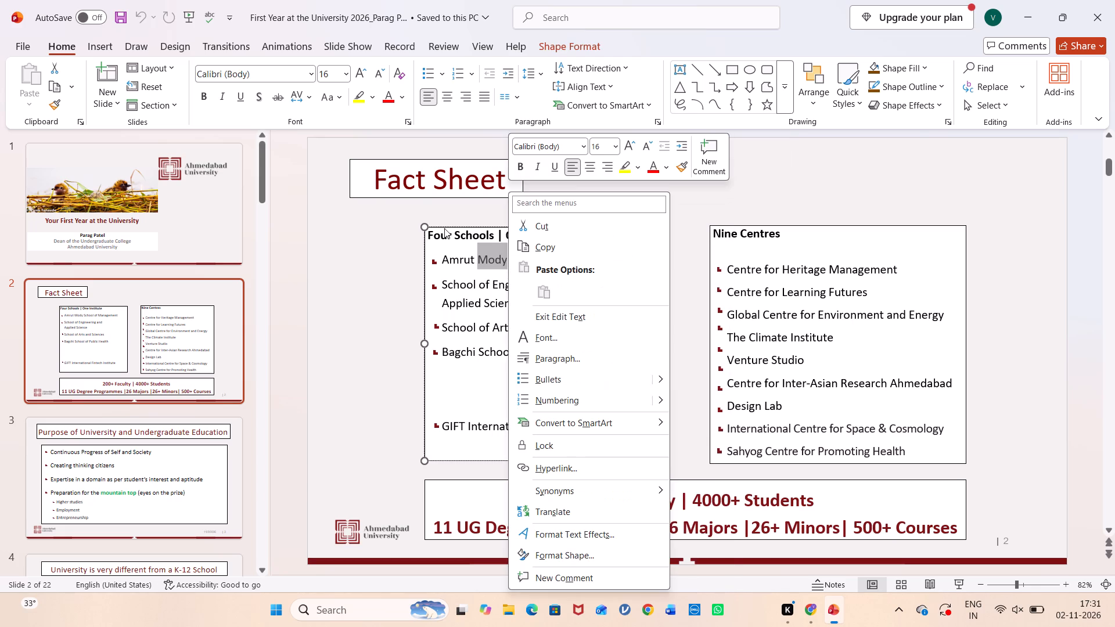
pyautogui.click(430, 225)
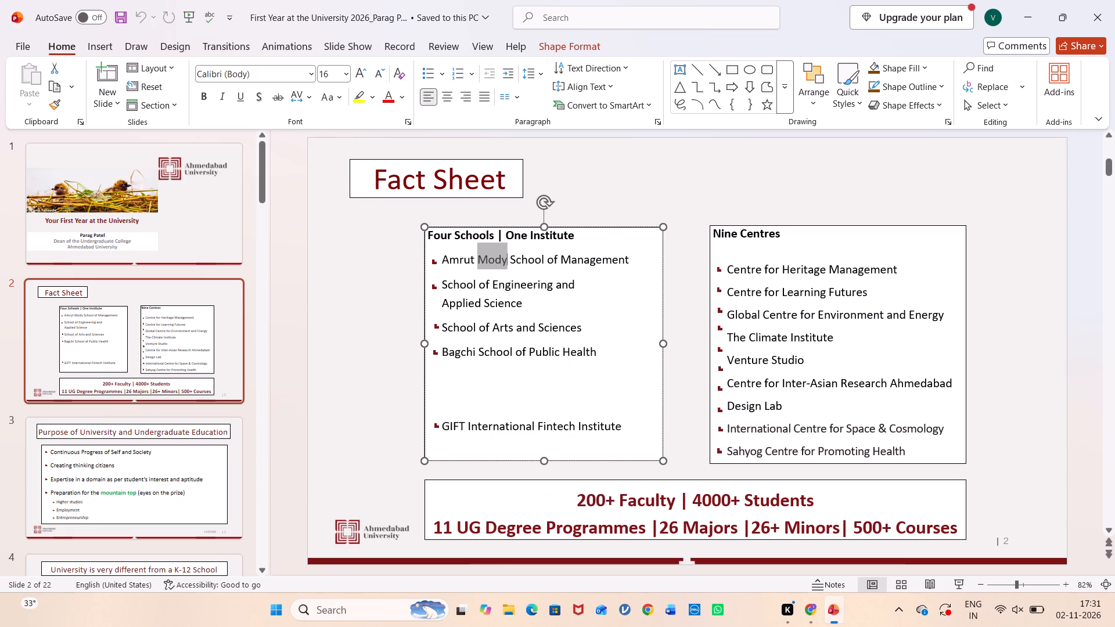
pyautogui.click(545, 224)
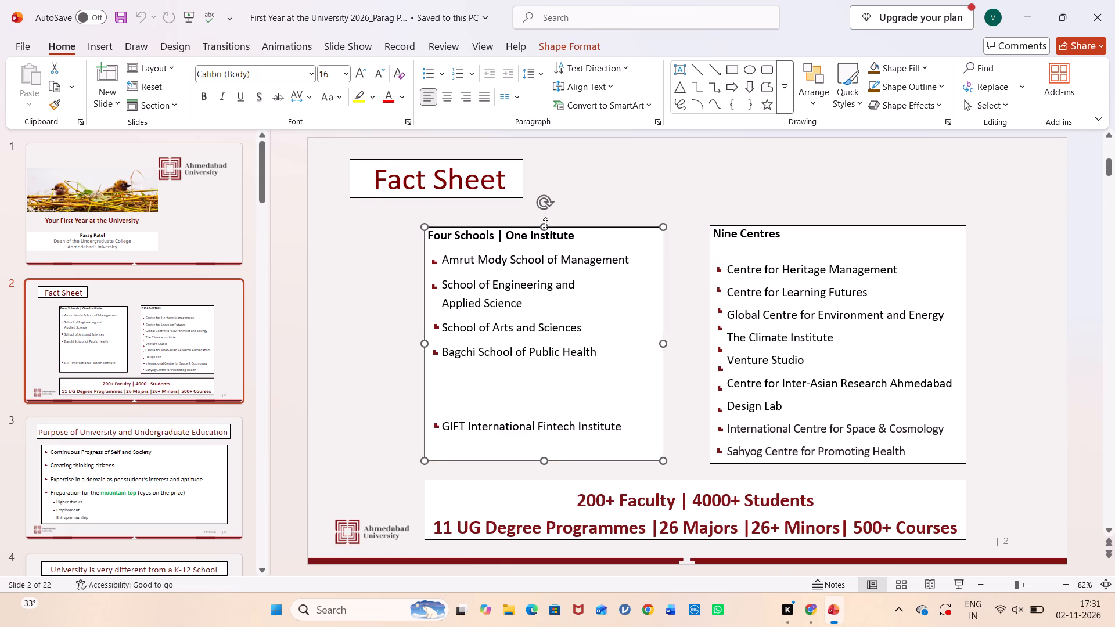
pyautogui.rightClick(550, 226)
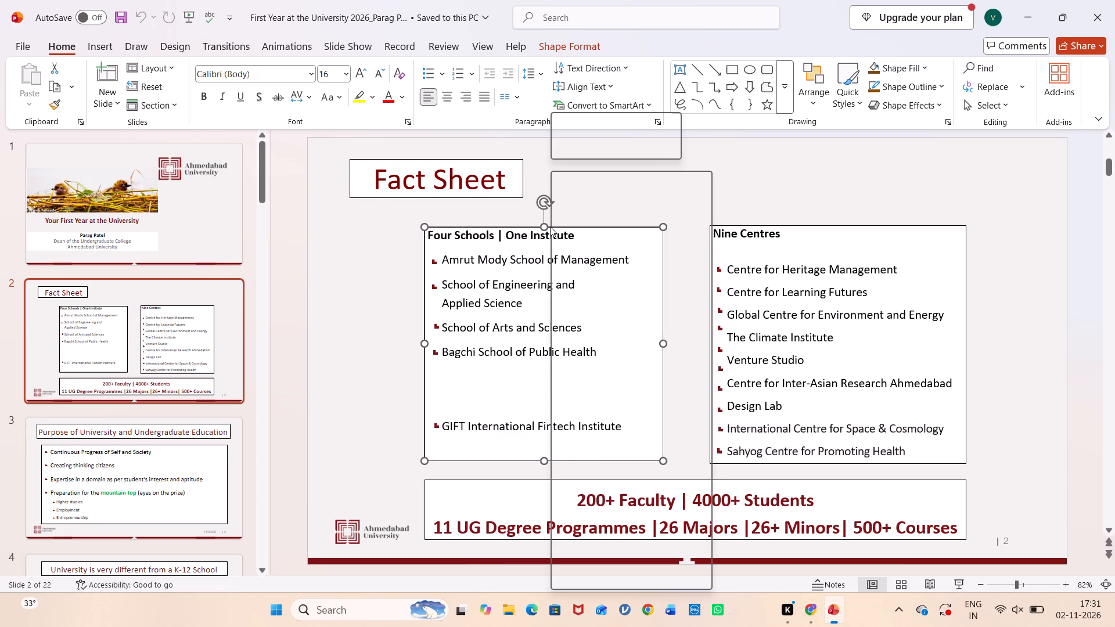
pyautogui.click(581, 226)
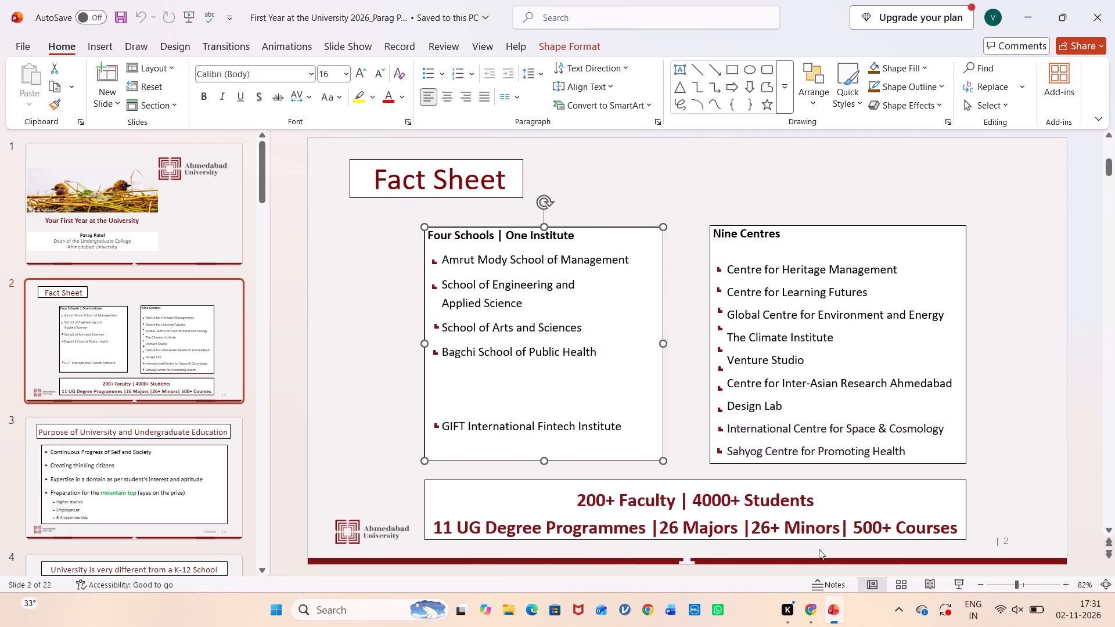
# Switch back to the Canva presentation and duplicate page 5, Understanding the Undergraduate Structure.
pyautogui.click(810, 625)
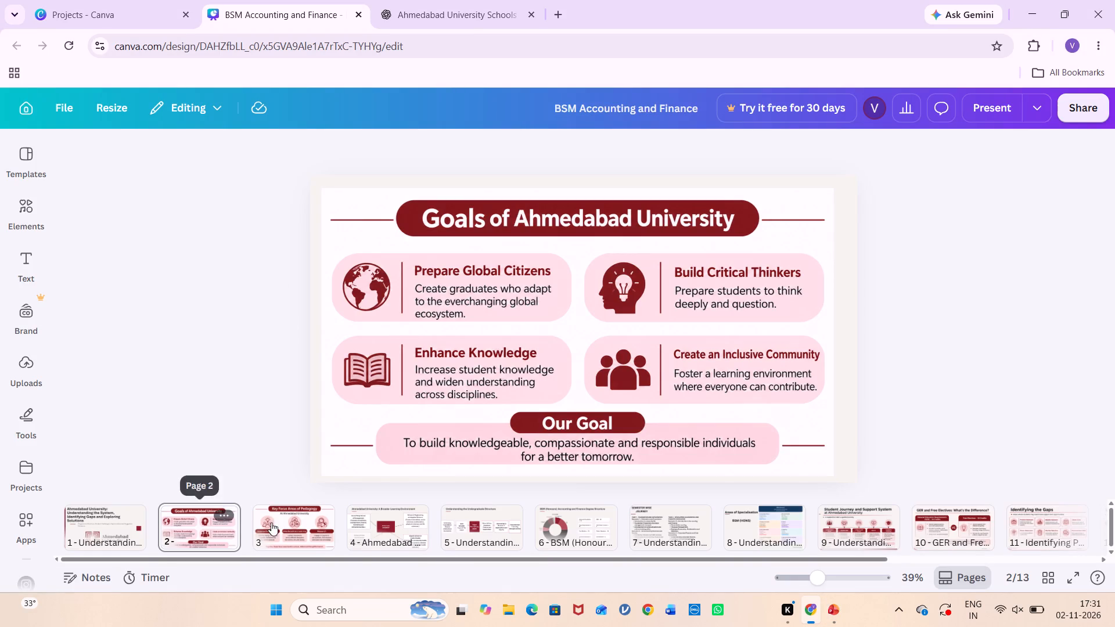
pyautogui.click(508, 536)
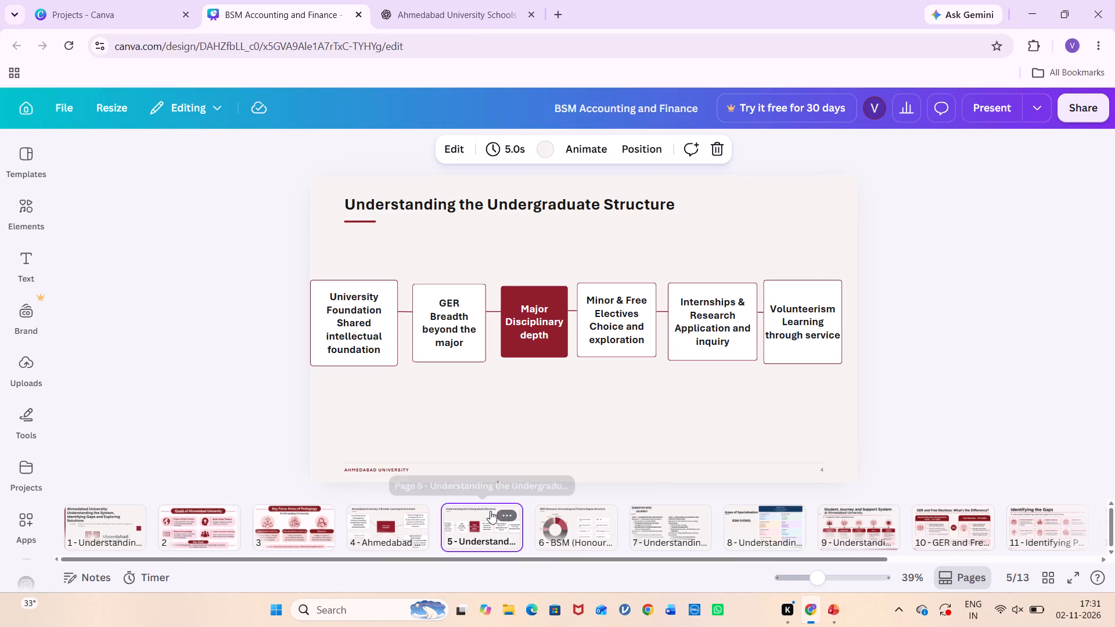
pyautogui.click(505, 509)
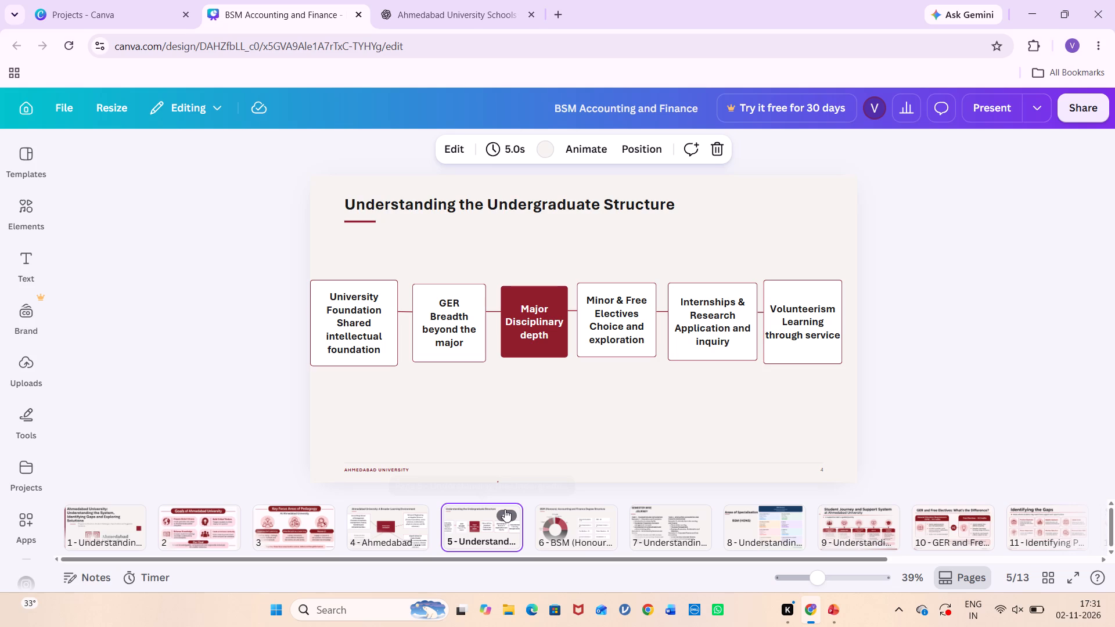
pyautogui.click(511, 513)
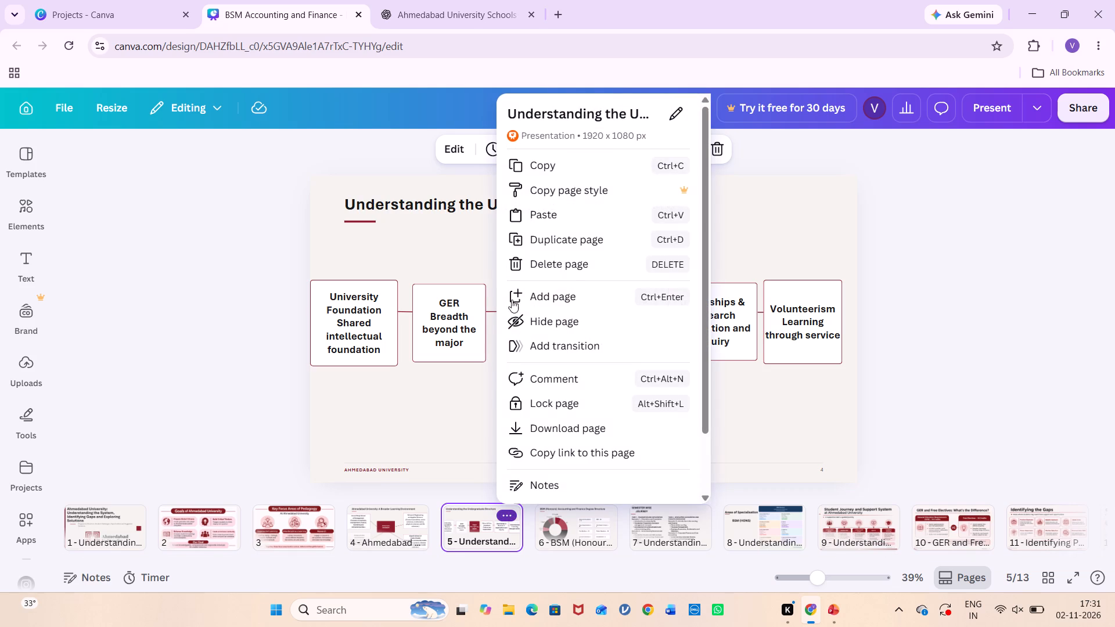
pyautogui.click(585, 241)
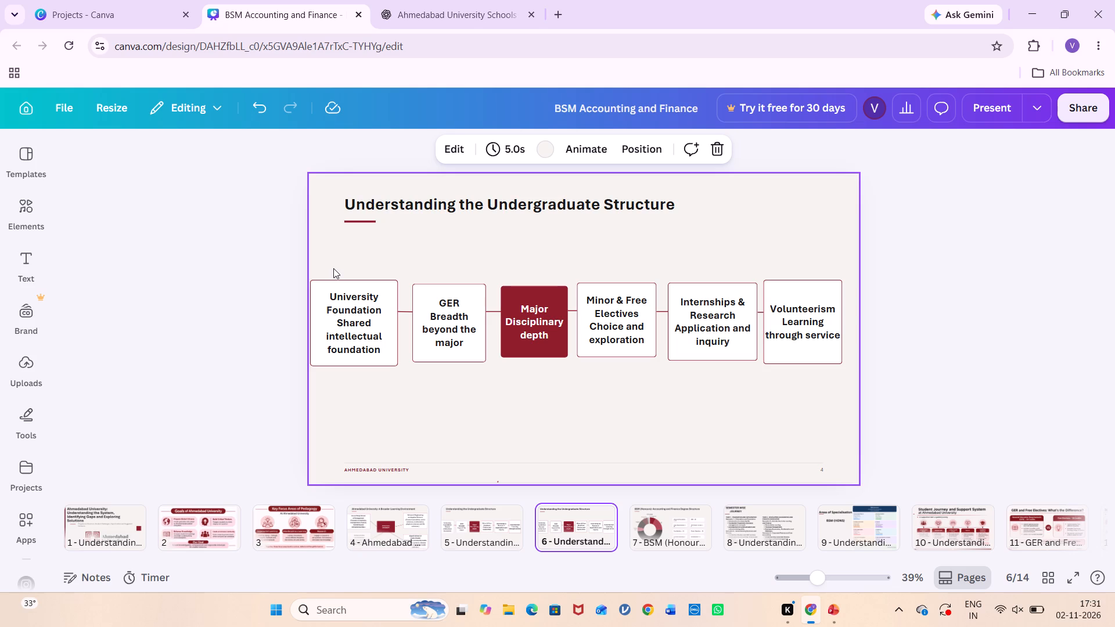
# Clear the six structure boxes from the duplicated page 6, deleting the first five and moving the Volunteerism box off the slide.
pyautogui.click(346, 298)
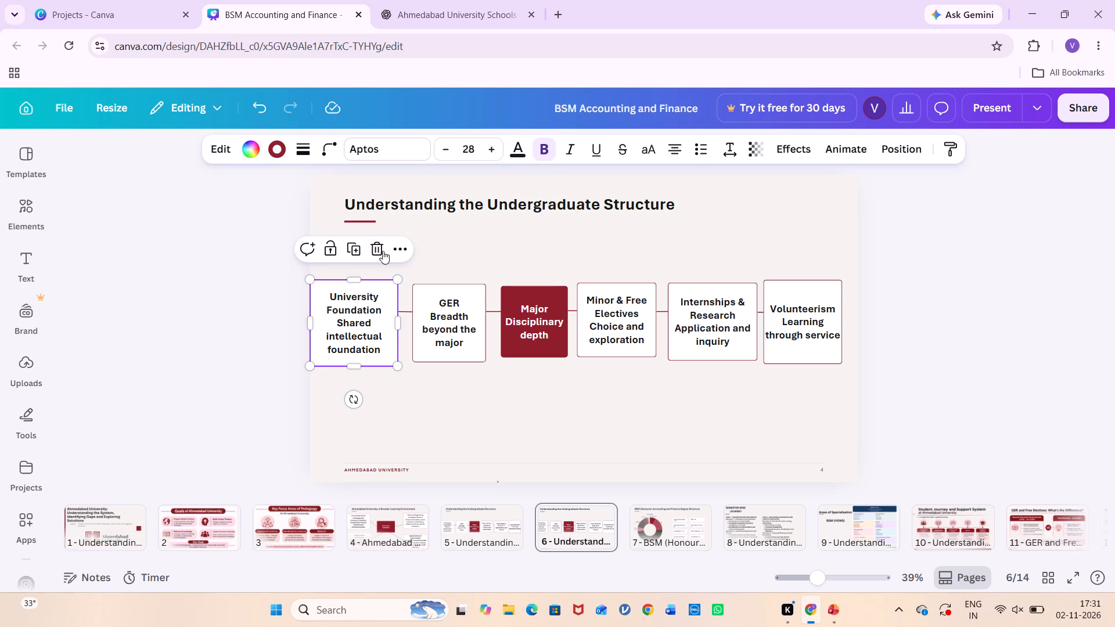
pyautogui.click(383, 245)
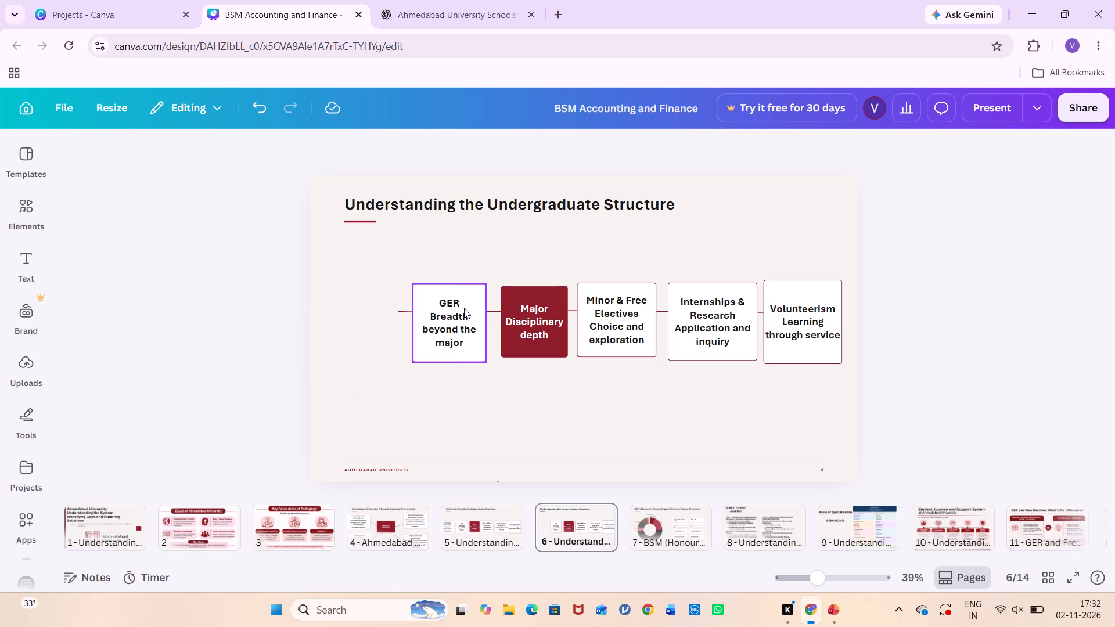
pyautogui.click(464, 308)
pyautogui.click(464, 253)
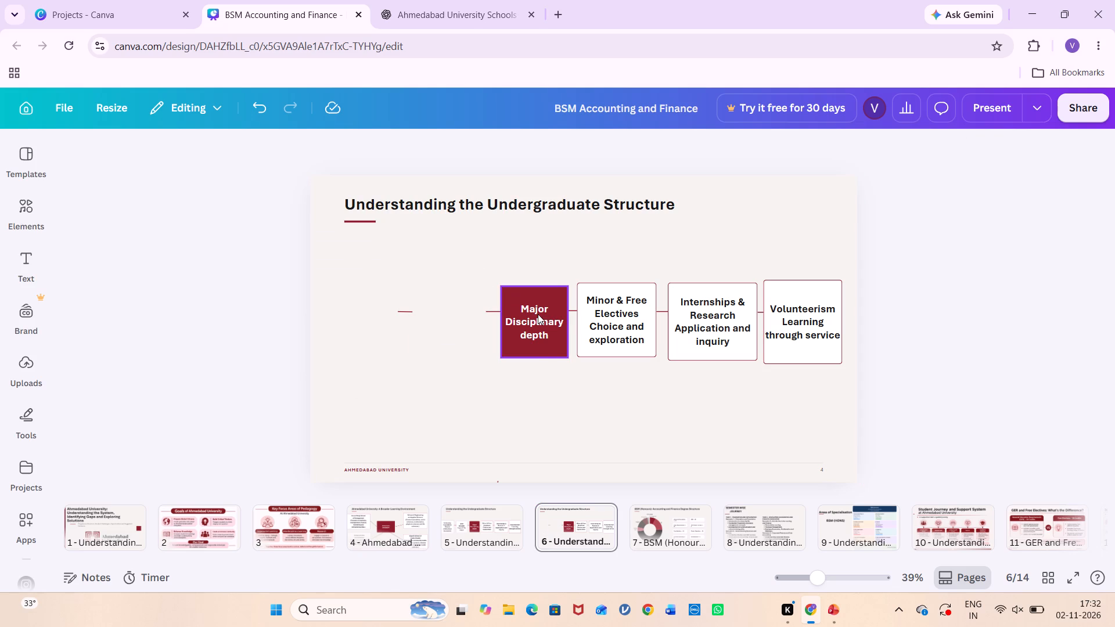
pyautogui.click(543, 305)
pyautogui.click(564, 246)
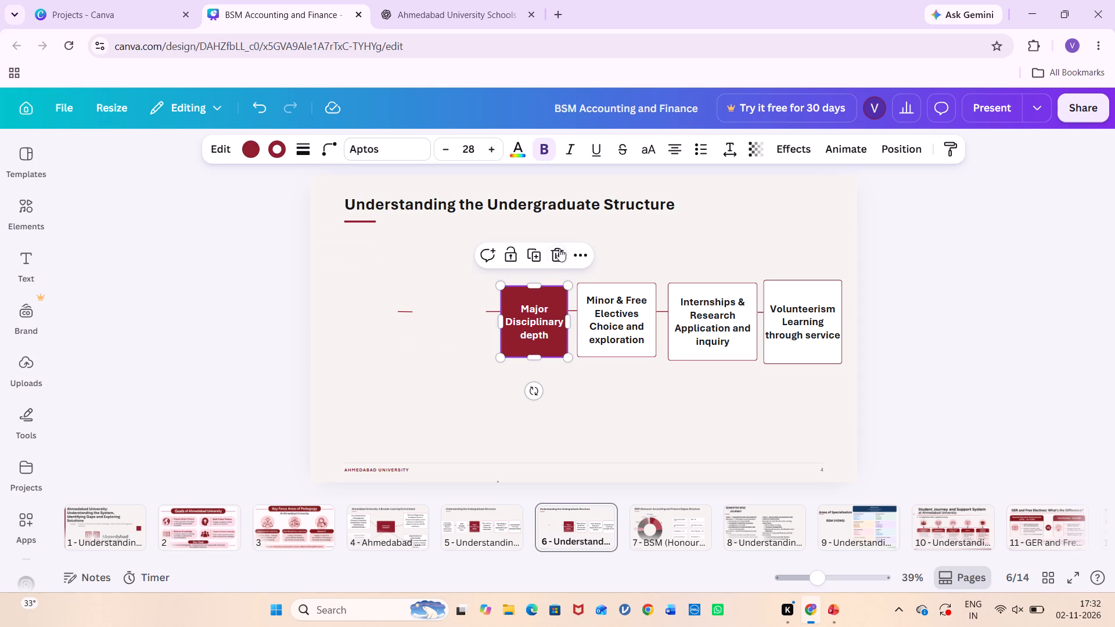
pyautogui.click(558, 249)
pyautogui.click(639, 284)
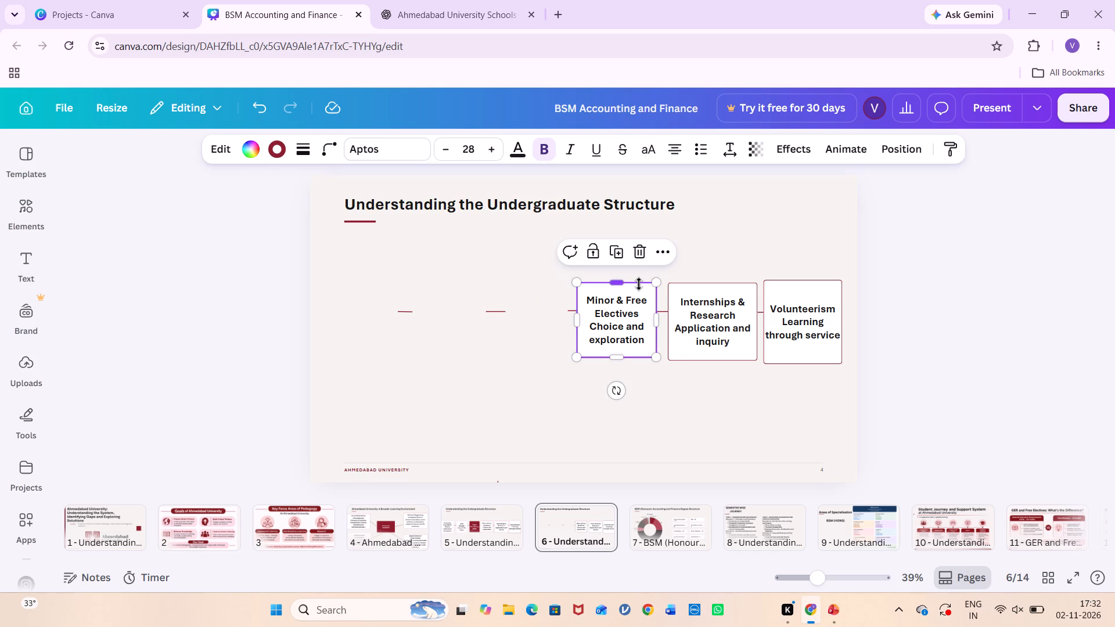
pyautogui.click(638, 254)
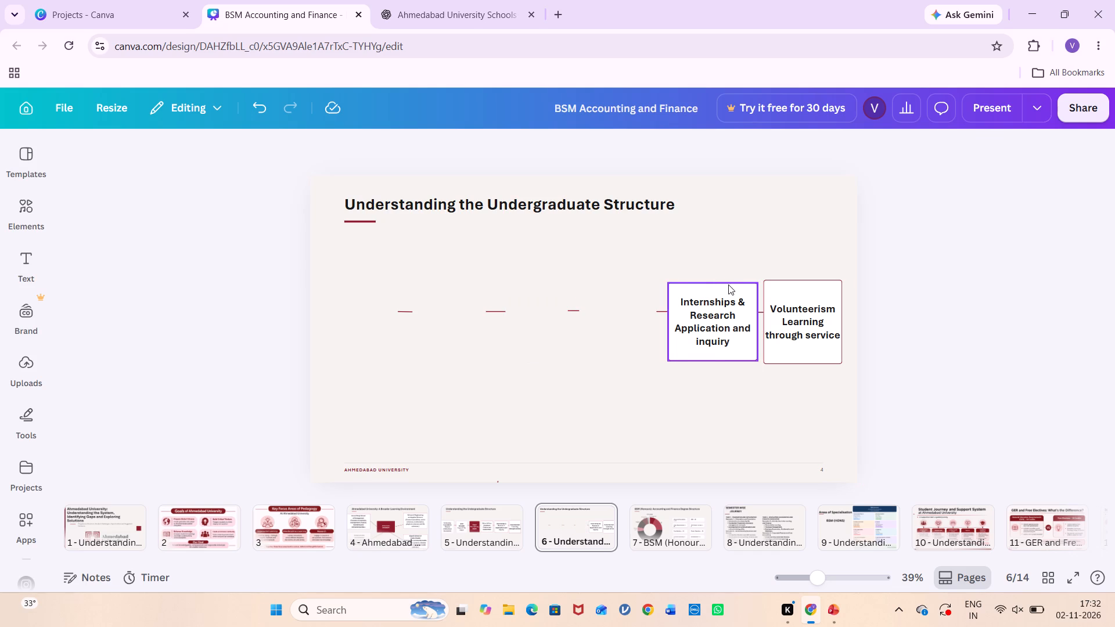
pyautogui.click(728, 284)
pyautogui.click(738, 254)
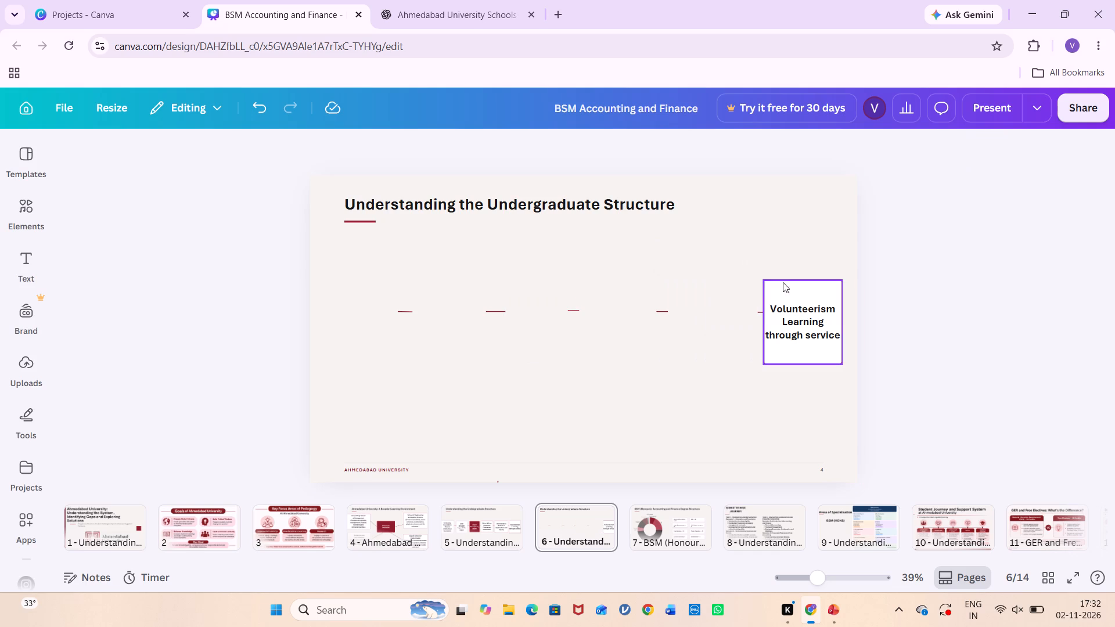
pyautogui.moveTo(786, 284); pyautogui.dragTo(847, 250)
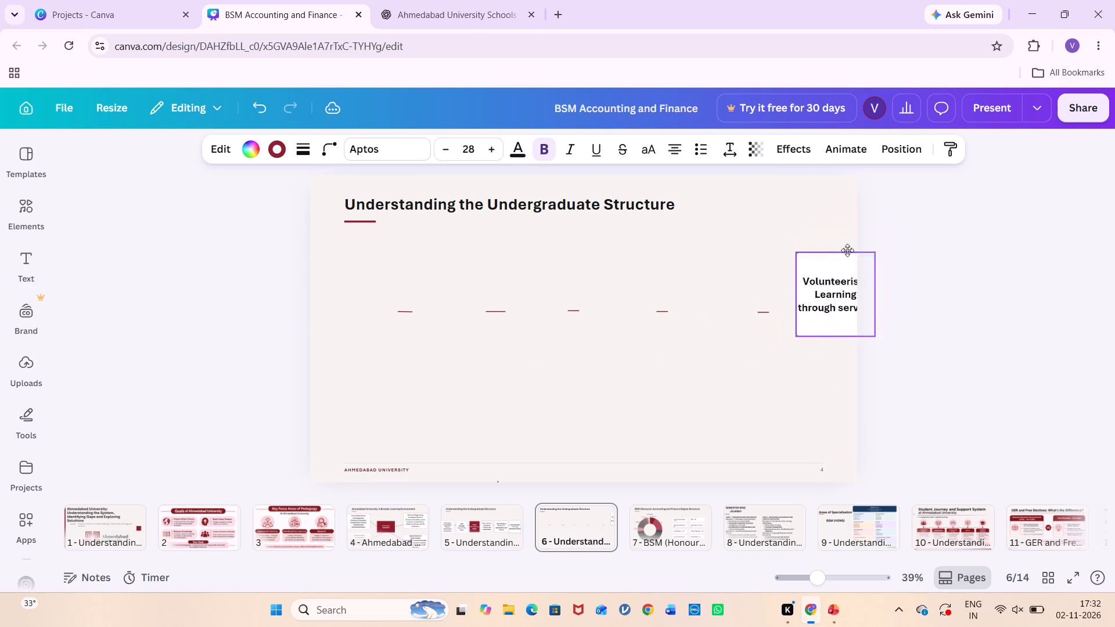
pyautogui.moveTo(847, 250); pyautogui.dragTo(1009, 243)
# Paste the copied Four Schools box onto page 6 and move it partly off the slide's left edge.
pyautogui.rightClick(591, 318)
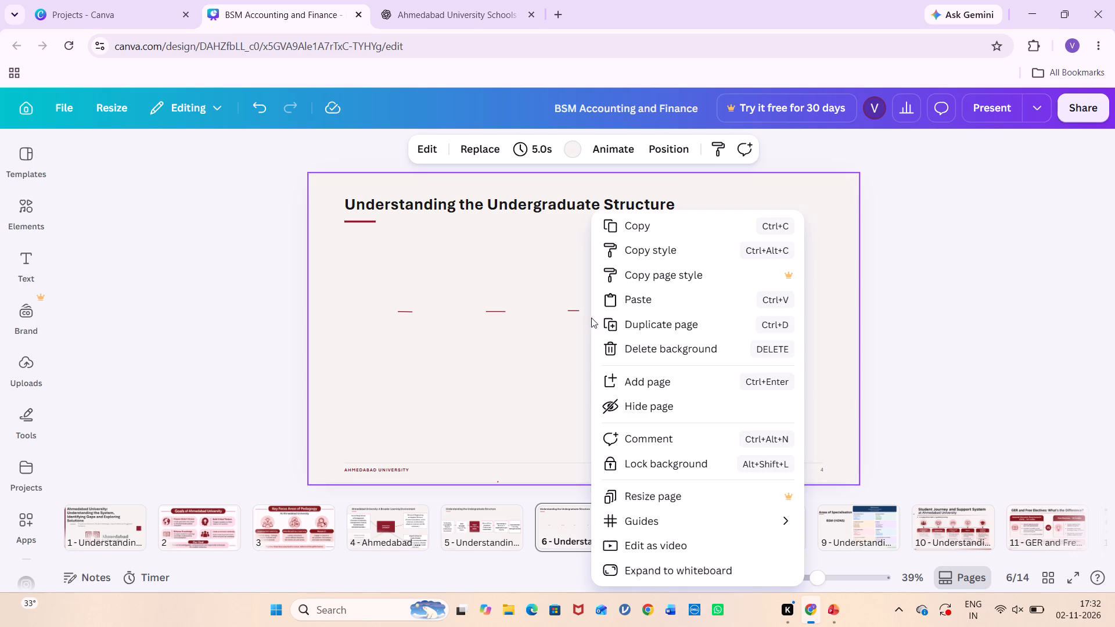
pyautogui.click(671, 297)
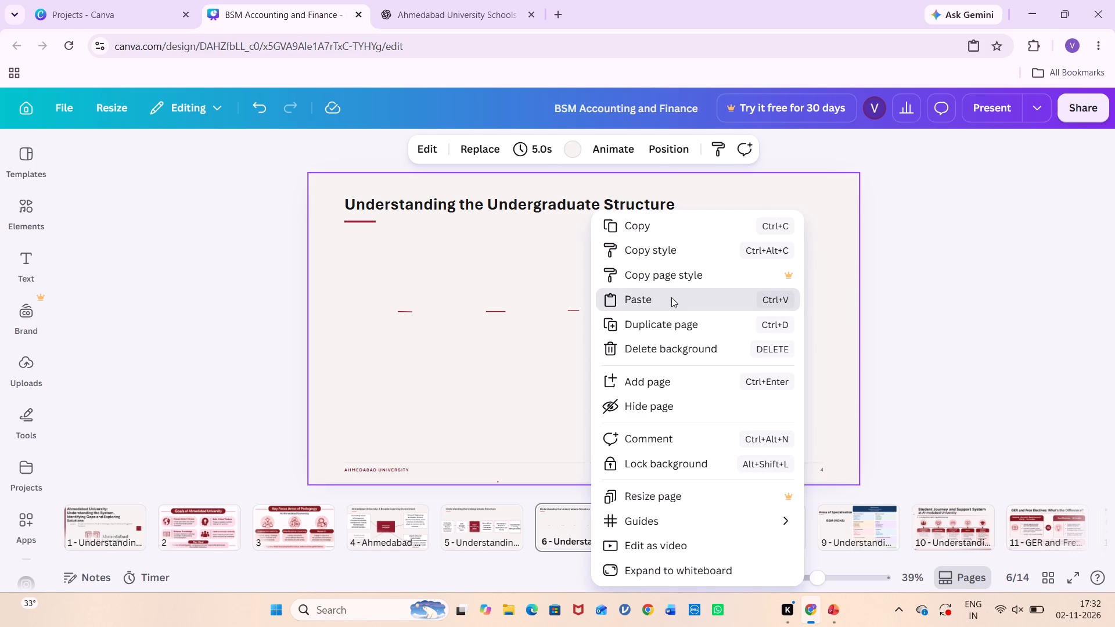
pyautogui.moveTo(641, 265); pyautogui.dragTo(625, 265)
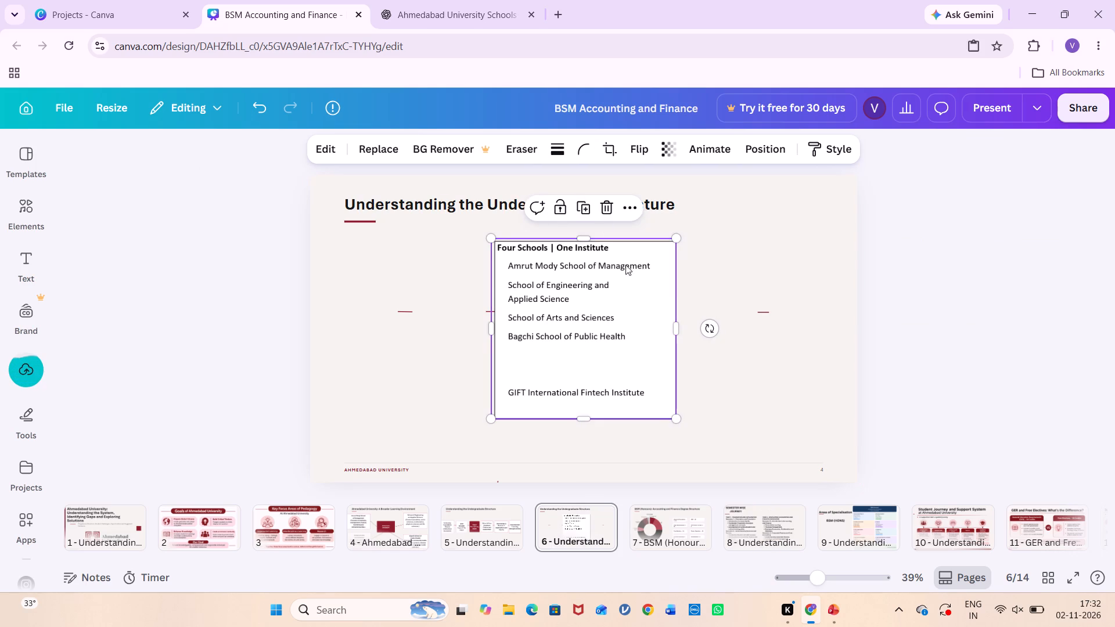
pyautogui.moveTo(625, 265); pyautogui.dragTo(330, 319)
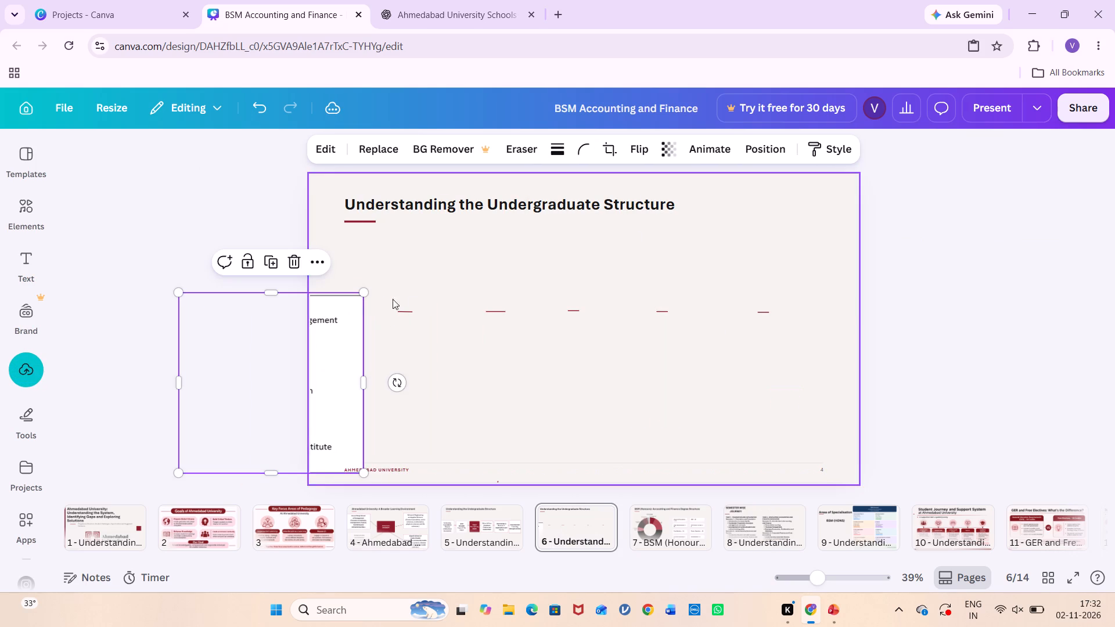
# Clear the five leftover connector lines from page 6, moving the first off the slide and deleting the other four.
pyautogui.moveTo(407, 312); pyautogui.dragTo(237, 286)
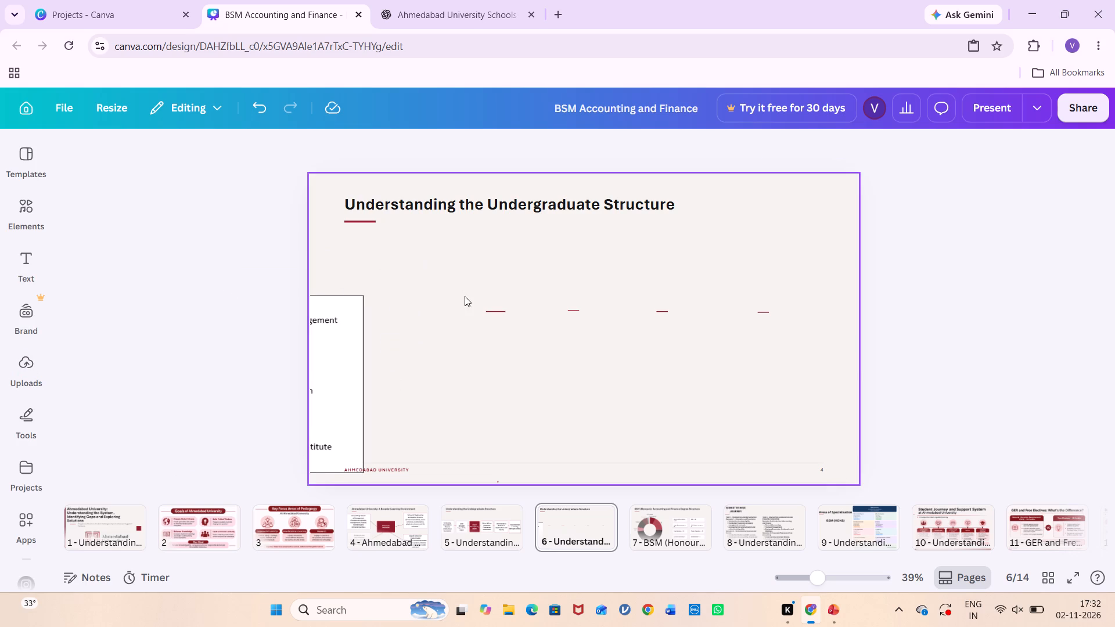
pyautogui.moveTo(501, 308); pyautogui.dragTo(804, 221)
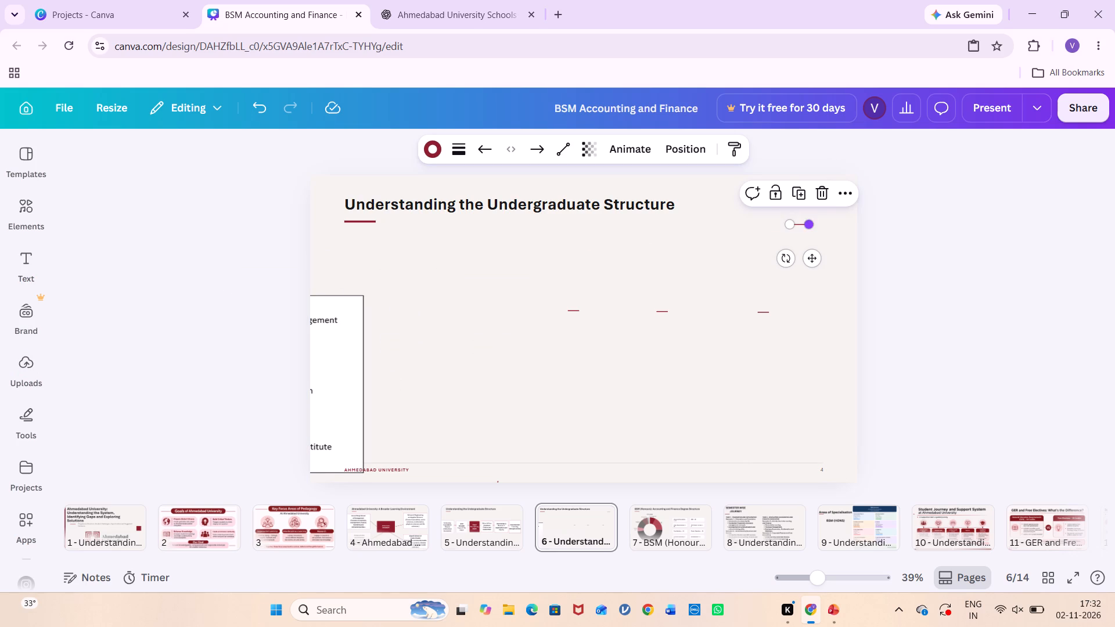
pyautogui.click(822, 201)
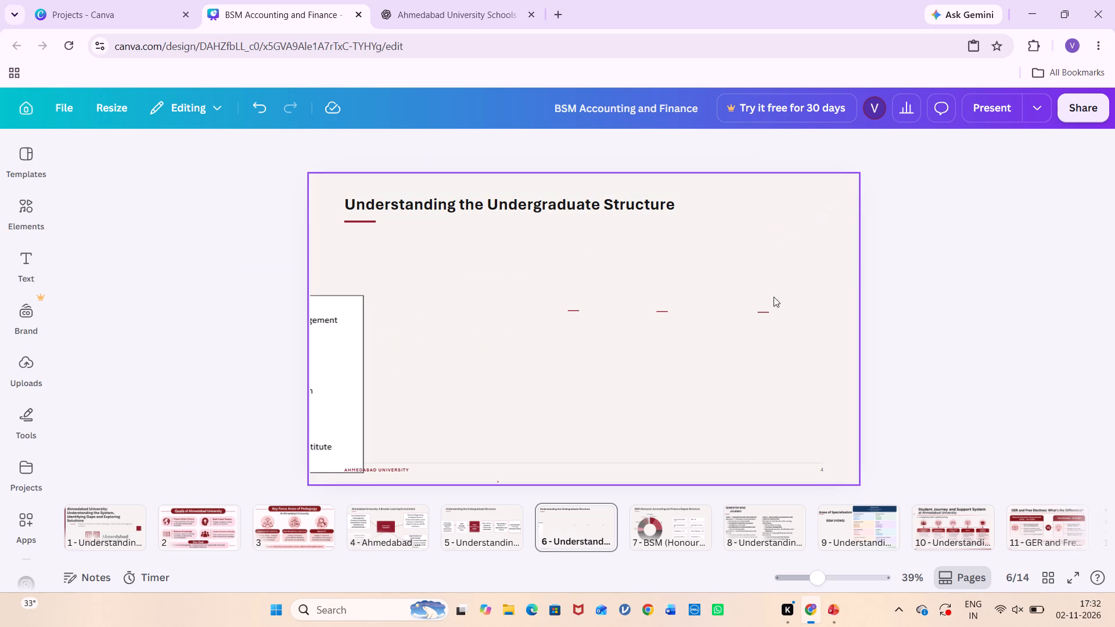
pyautogui.click(765, 312)
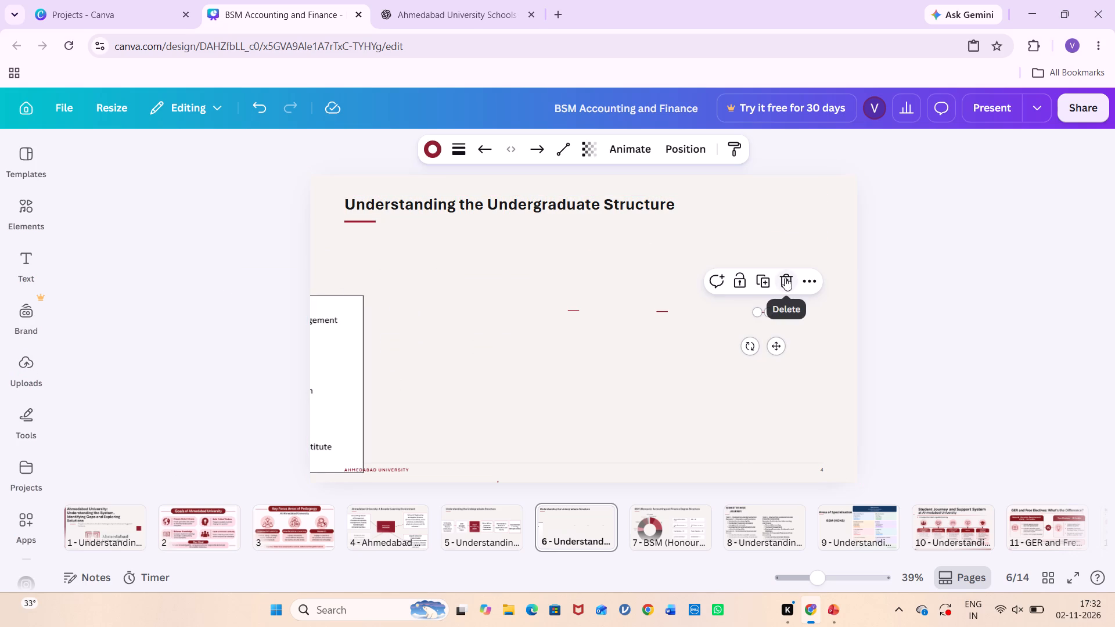
pyautogui.click(785, 278)
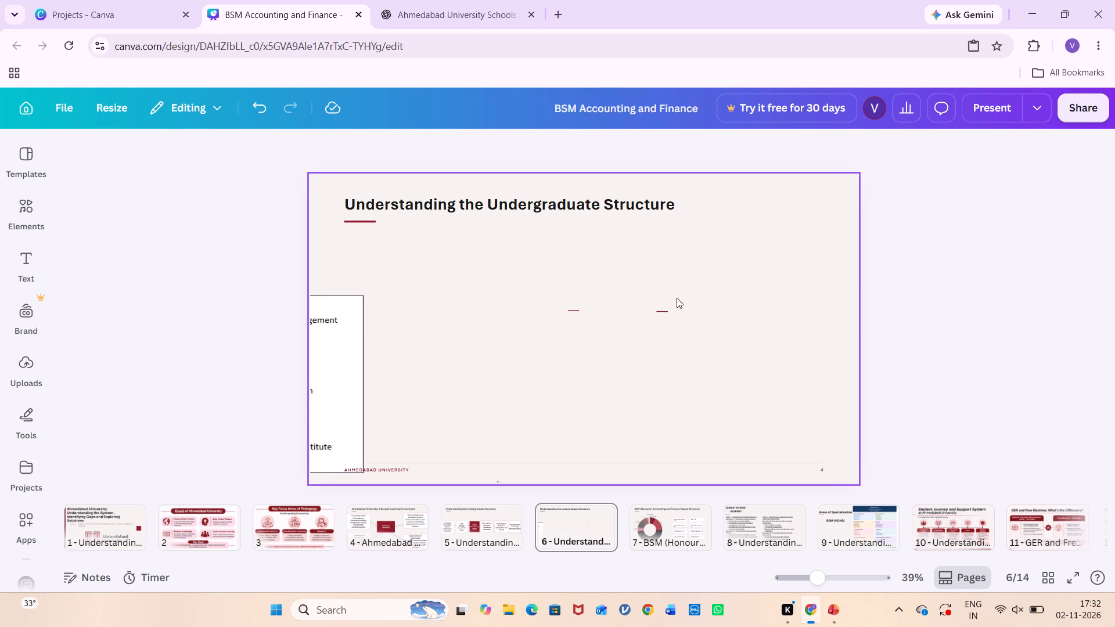
pyautogui.click(657, 310)
pyautogui.click(682, 280)
pyautogui.click(570, 313)
pyautogui.click(599, 282)
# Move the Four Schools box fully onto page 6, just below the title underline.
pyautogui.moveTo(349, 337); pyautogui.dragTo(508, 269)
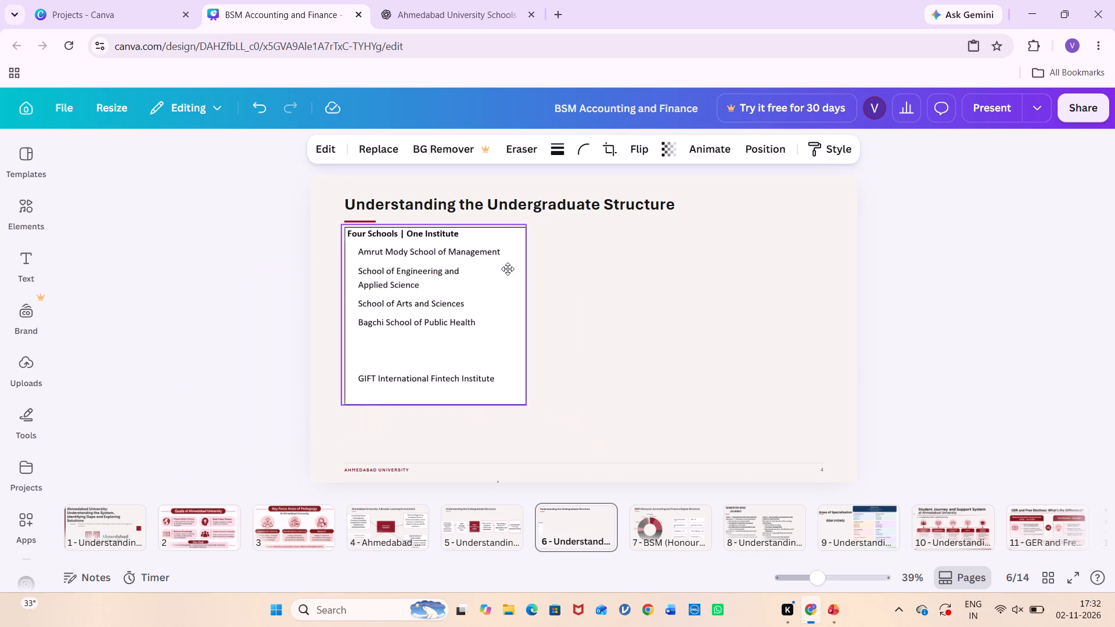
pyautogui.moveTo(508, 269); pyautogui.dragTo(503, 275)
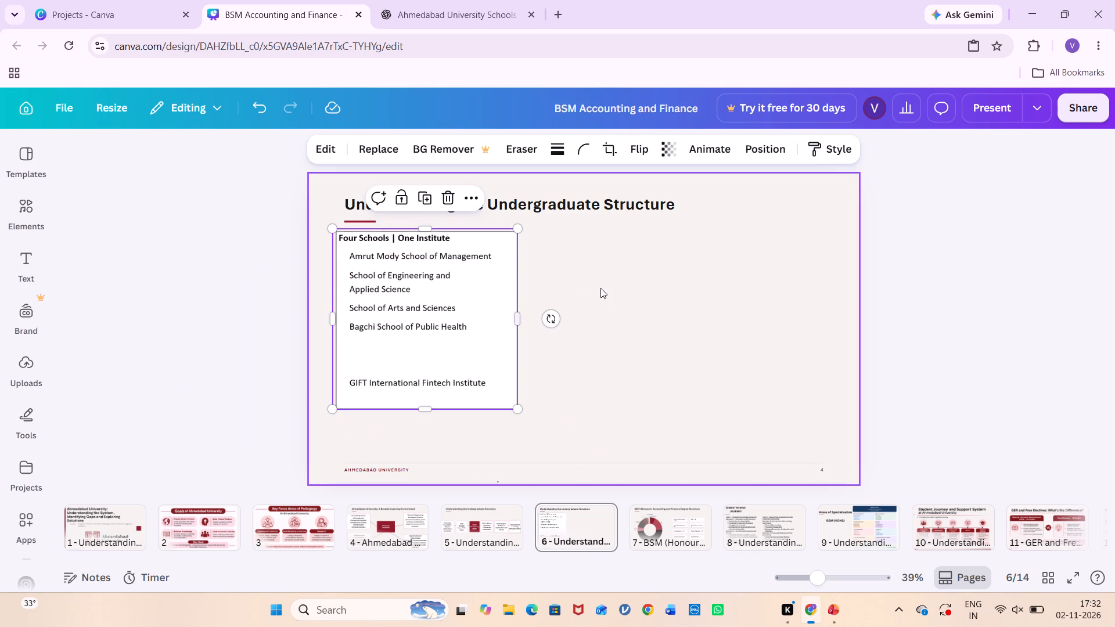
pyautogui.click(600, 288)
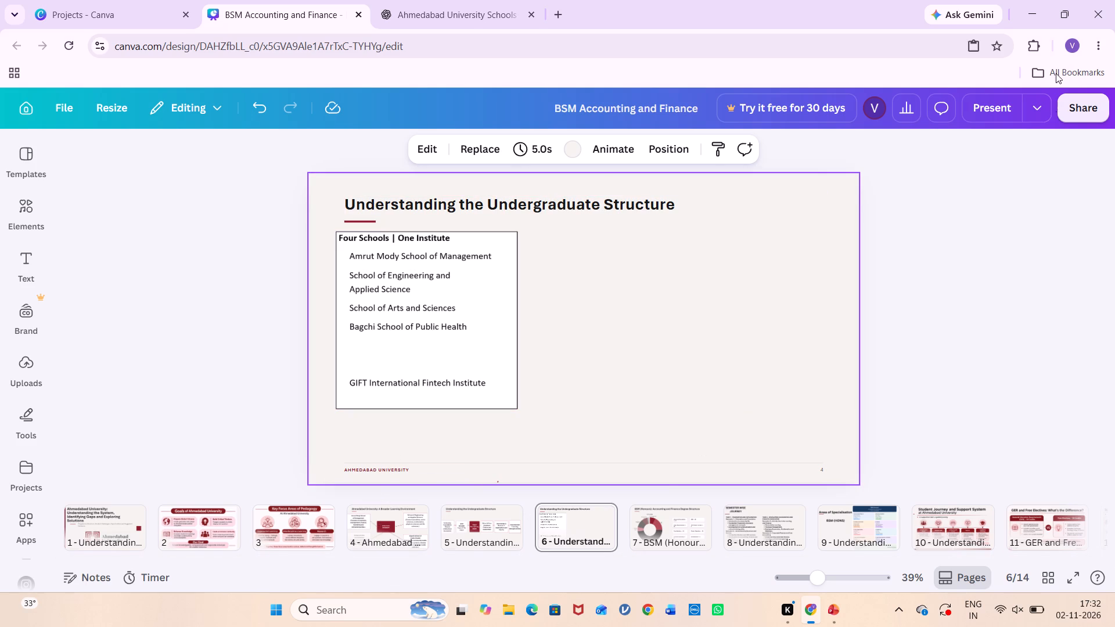
# Arrange the Canva presentation and the PowerPoint Fact Sheet side by side.
pyautogui.click(971, 64)
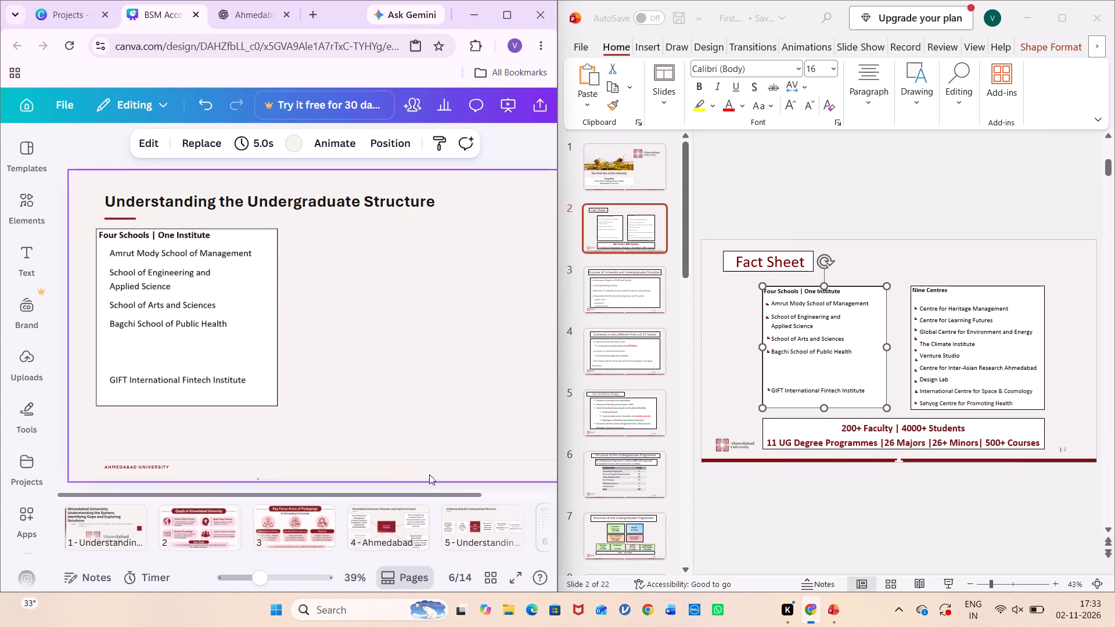
# Replace page 6's title with "Ahmedabad University: A Broader Learning Environment", copied from page 4.
pyautogui.click(411, 517)
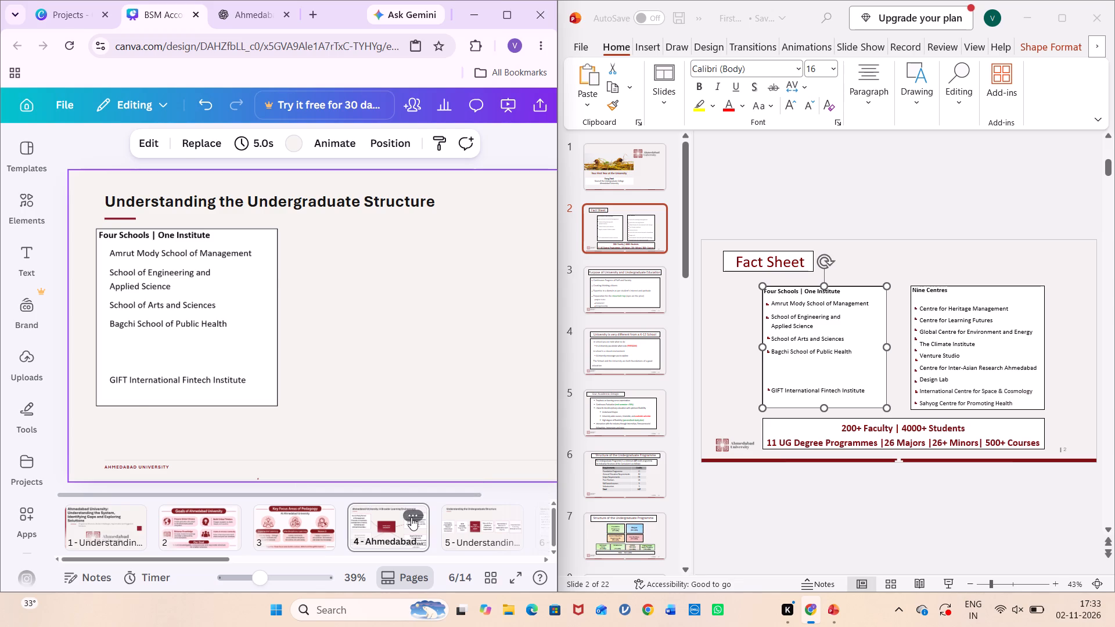
pyautogui.click(351, 201)
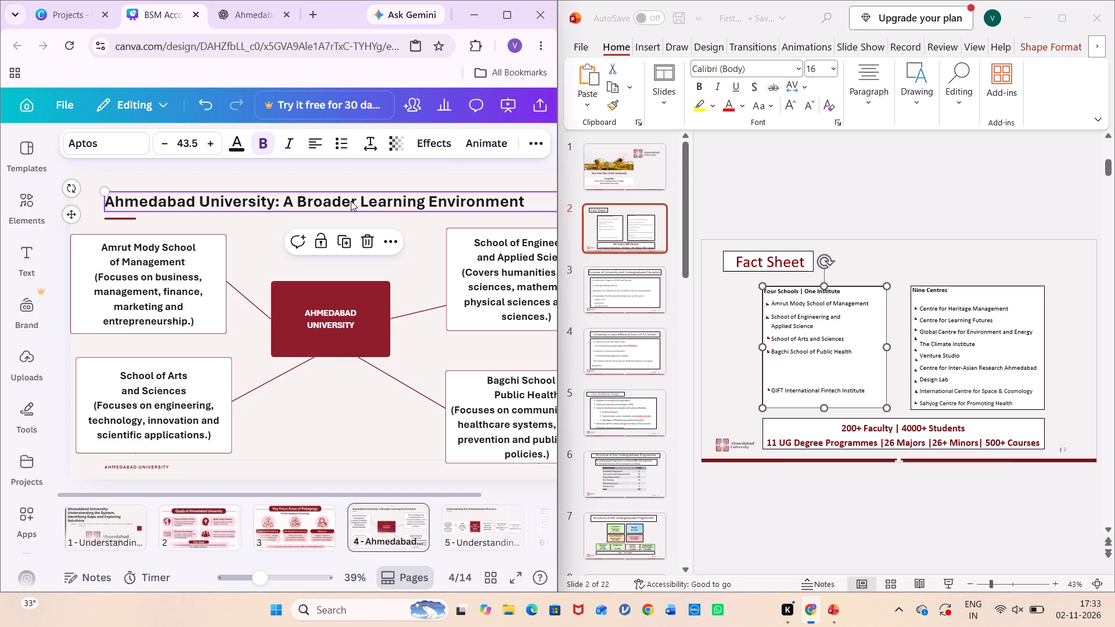
pyautogui.hotkey('ctrl', 'c')
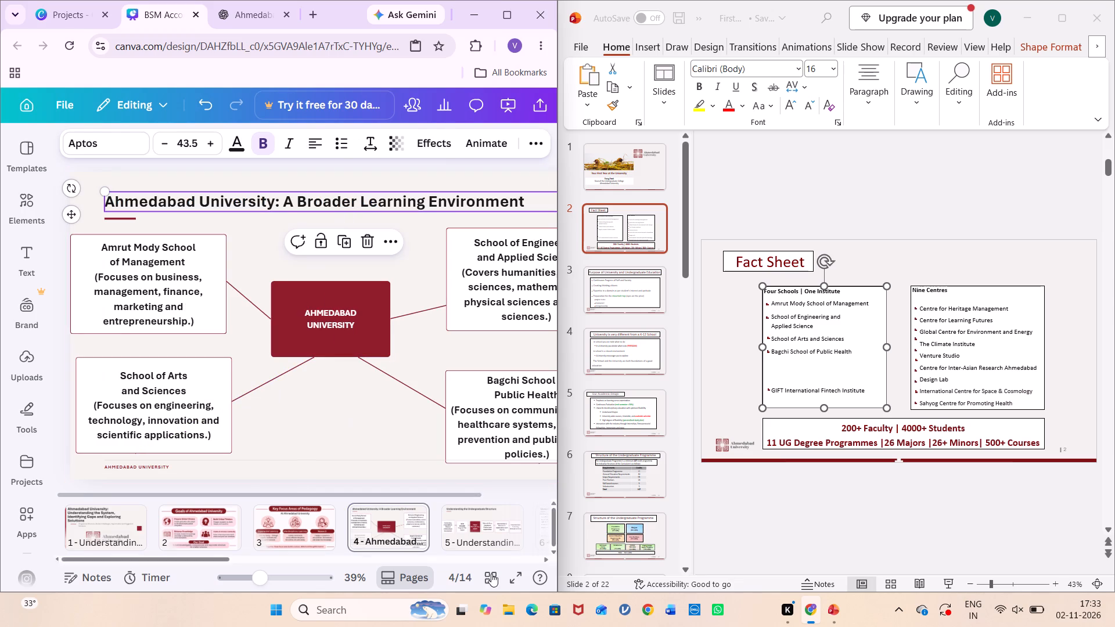
pyautogui.hscroll(-2, 491, 551)
pyautogui.click(476, 531)
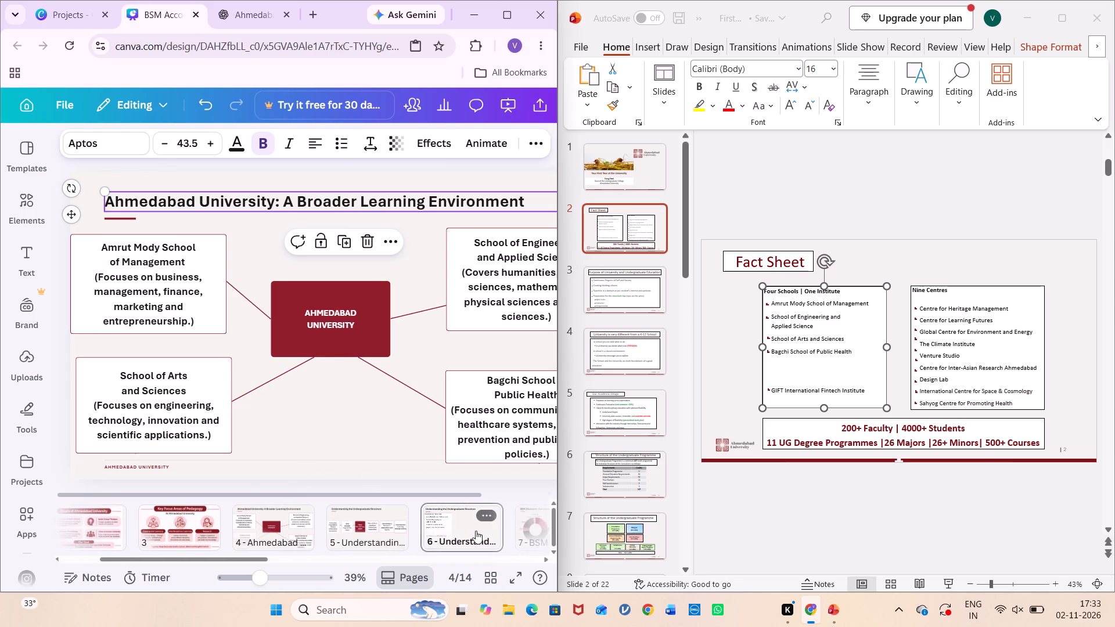
pyautogui.click(296, 205)
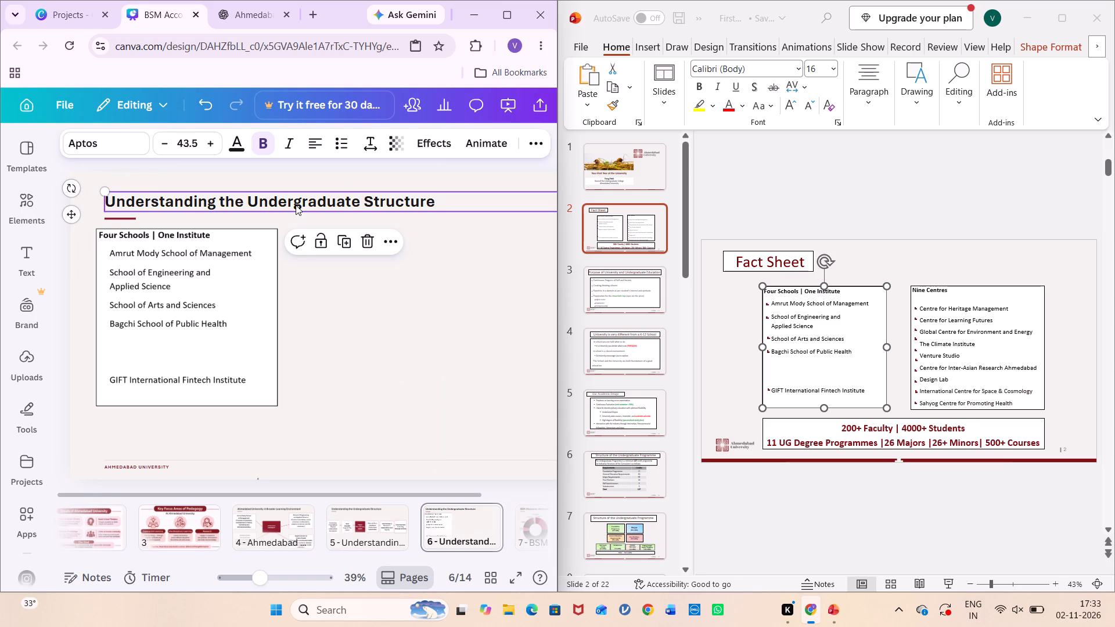
pyautogui.doubleClick(296, 205)
pyautogui.hotkey('ctrl', 'v')
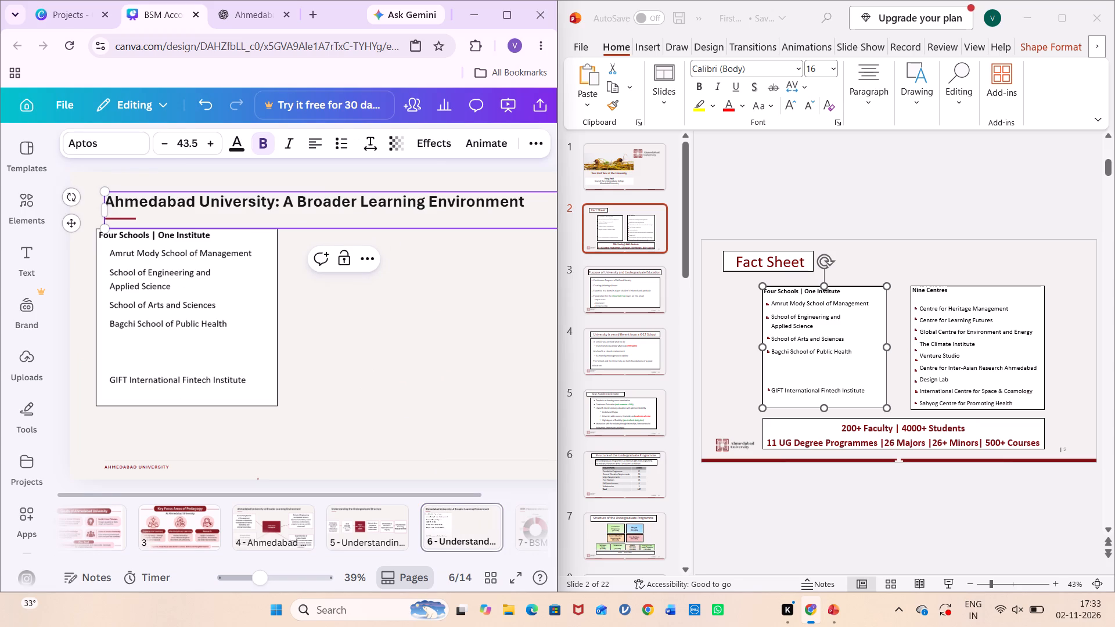
pyautogui.click(479, 341)
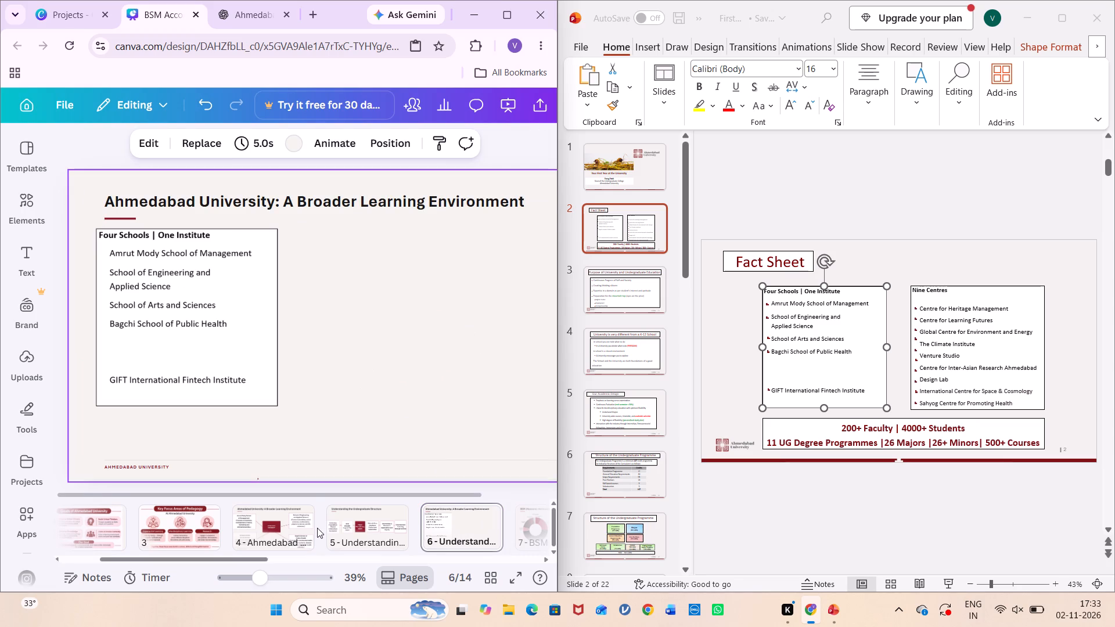
# Reorder the pages so the new Four Schools page comes directly after page 4, ahead of Understanding the Undergraduate Structure.
pyautogui.hscroll(1, 317, 528)
pyautogui.click(422, 545)
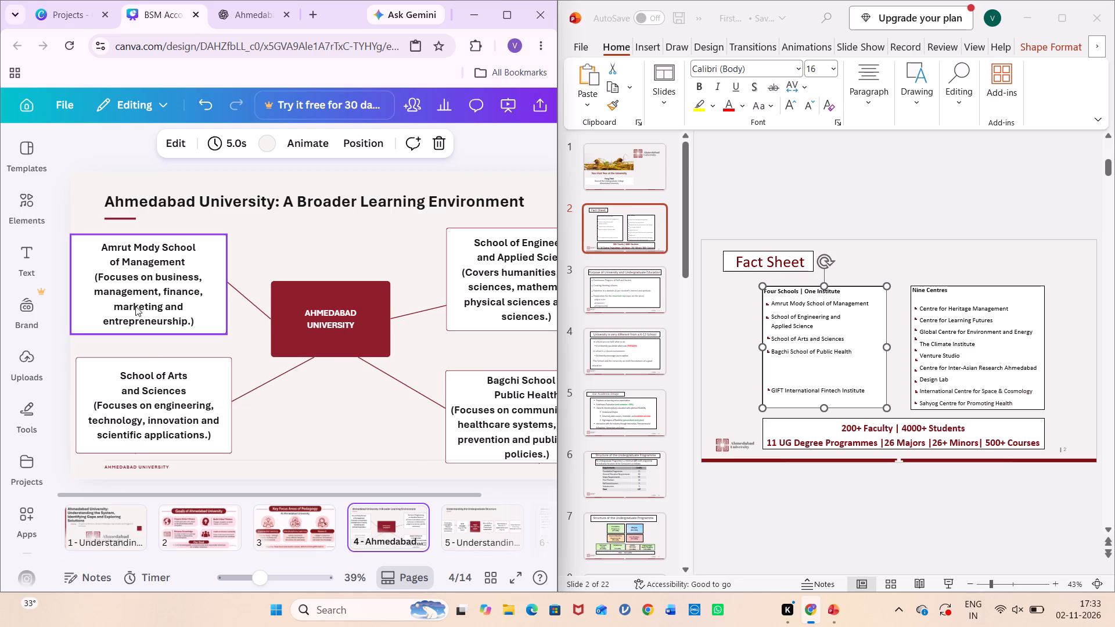
pyautogui.hscroll(-2, 451, 534)
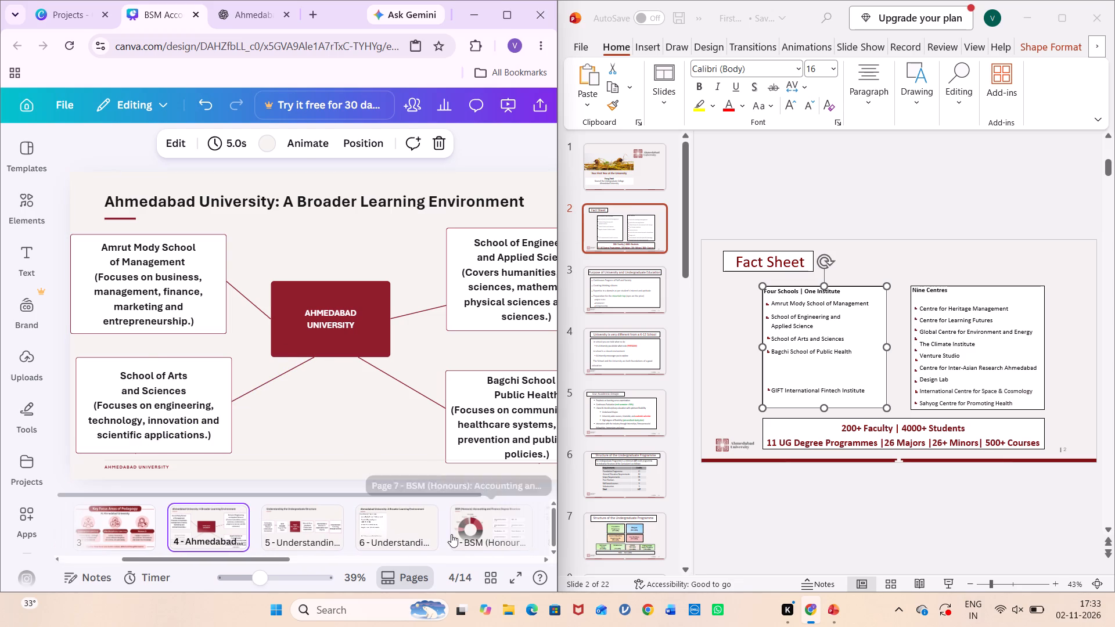
pyautogui.click(412, 524)
pyautogui.moveTo(412, 524); pyautogui.dragTo(306, 525)
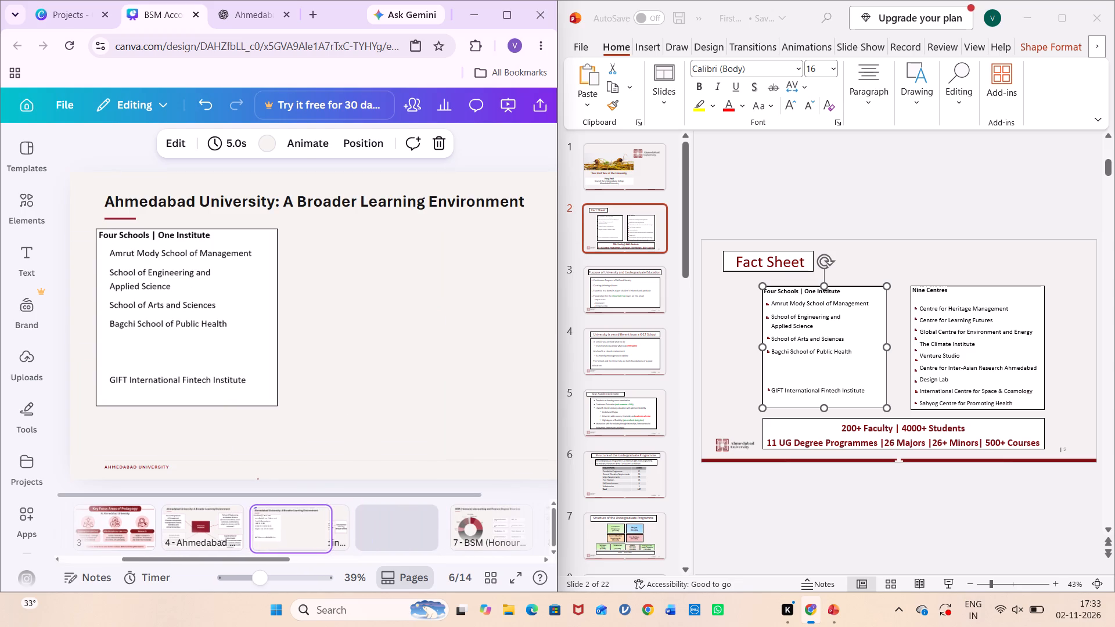
pyautogui.moveTo(306, 525); pyautogui.dragTo(305, 525)
pyautogui.click(305, 525)
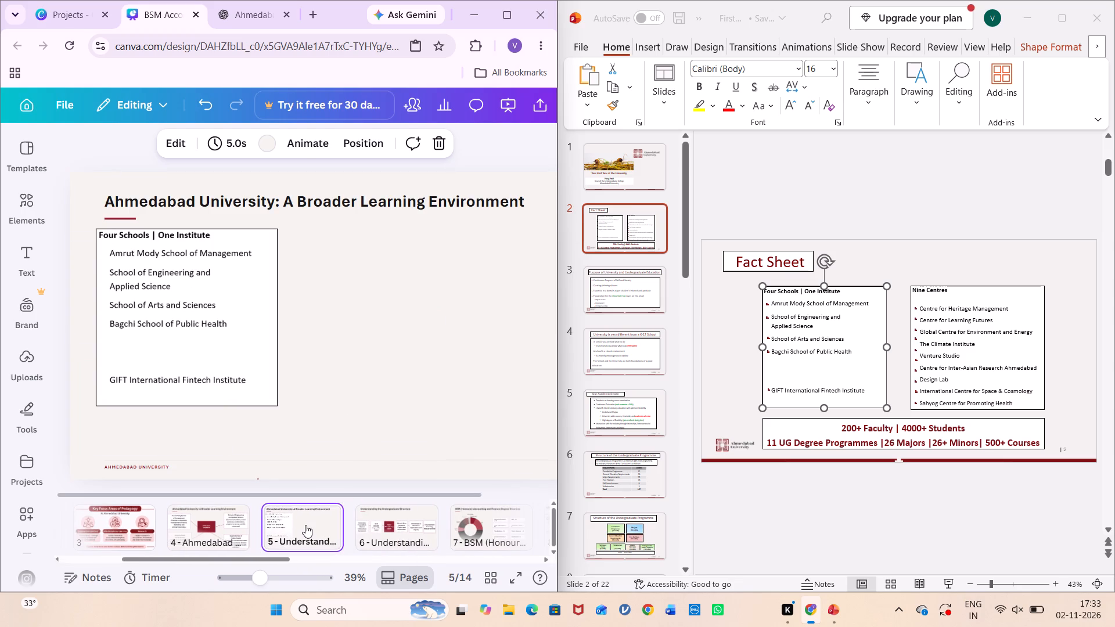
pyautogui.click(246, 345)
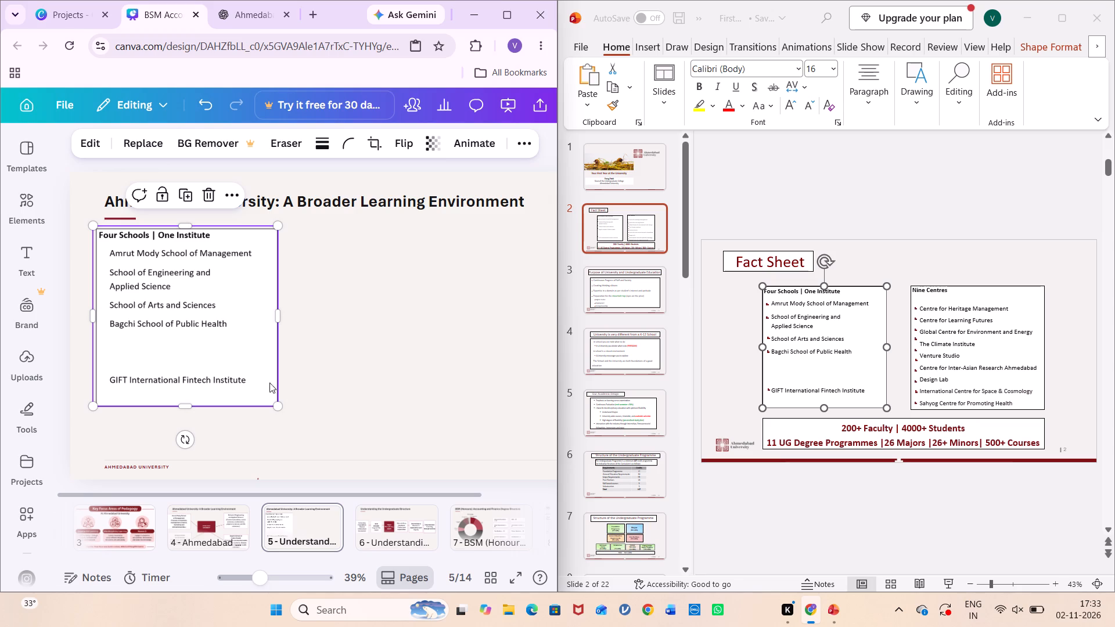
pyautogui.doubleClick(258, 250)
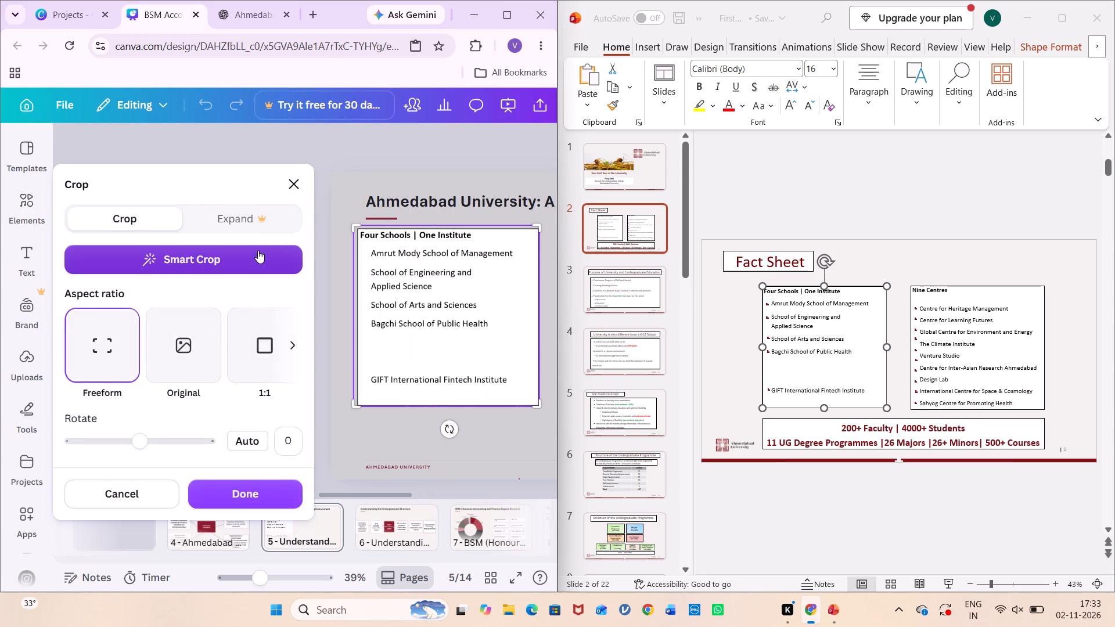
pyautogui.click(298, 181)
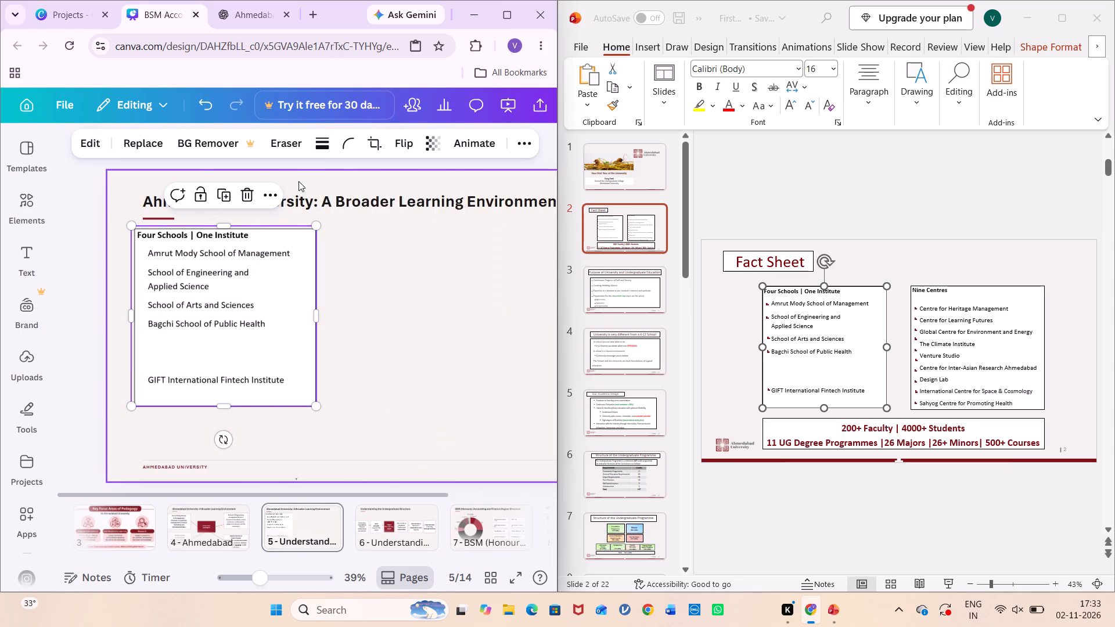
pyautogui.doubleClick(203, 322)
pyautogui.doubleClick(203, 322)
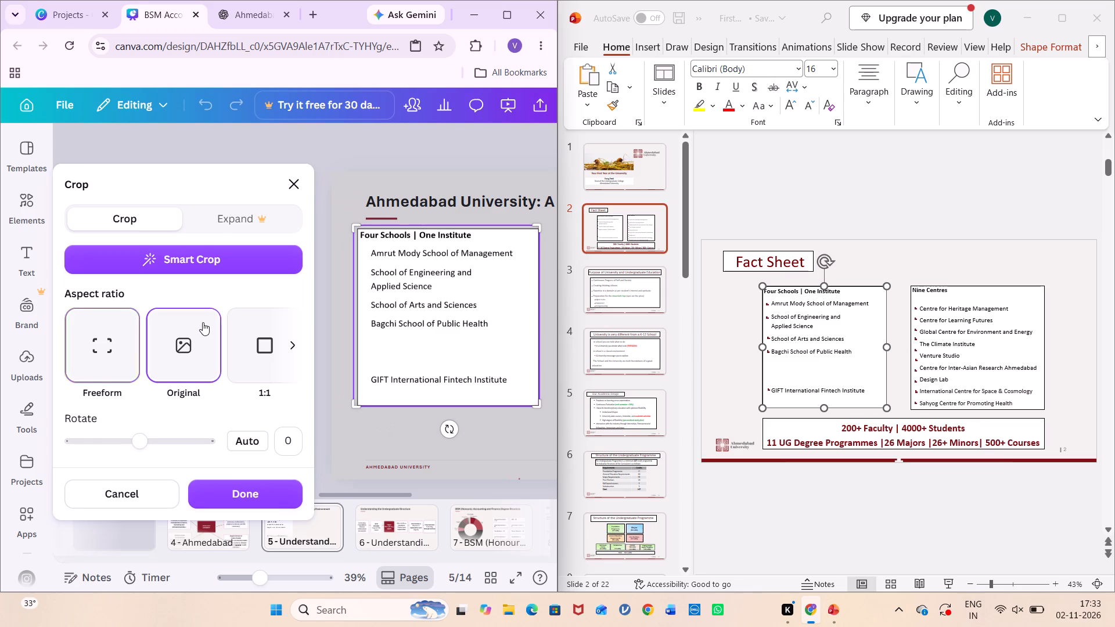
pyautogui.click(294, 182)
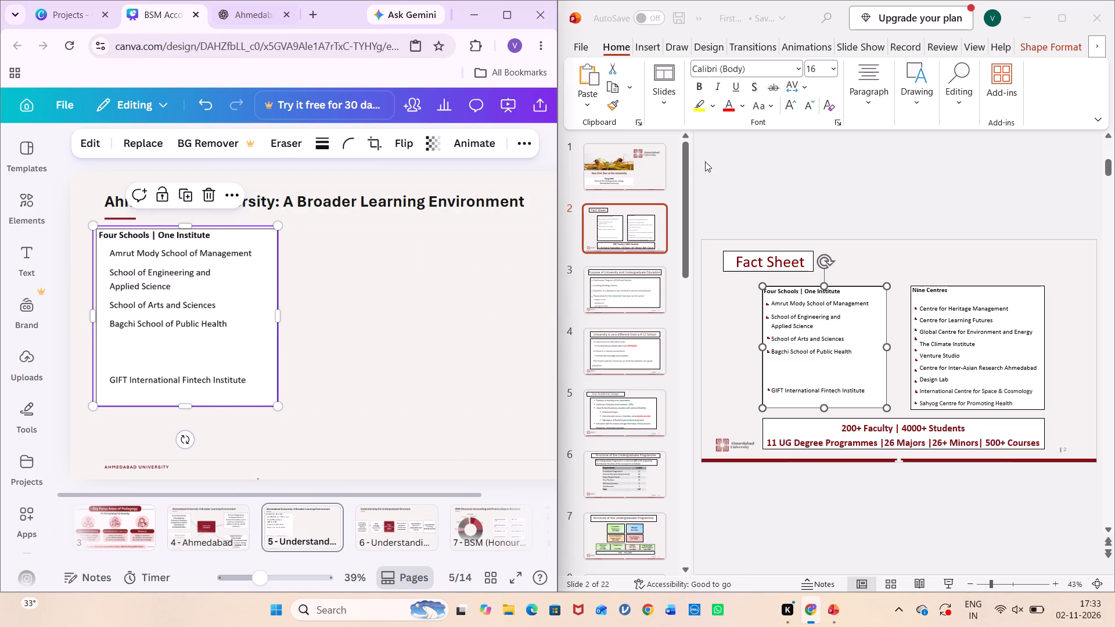
# Delete the pasted Four Schools image from the new page 5.
pyautogui.keyDown('ctrl'); pyautogui.scroll(1, 785, 322); pyautogui.keyUp('ctrl')
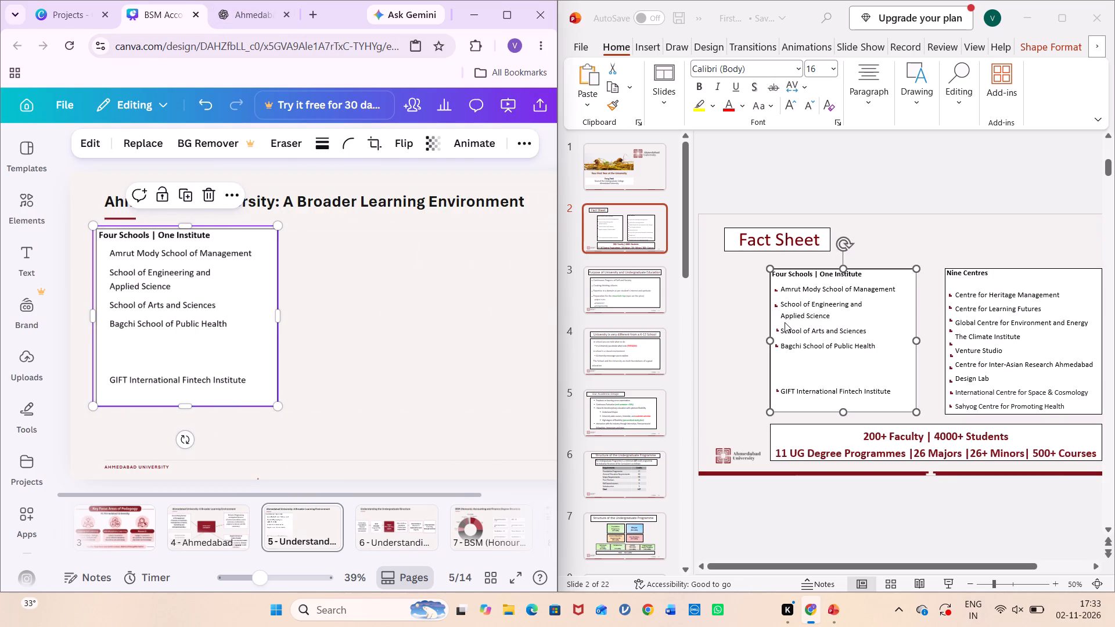
pyautogui.click(208, 200)
pyautogui.click(154, 295)
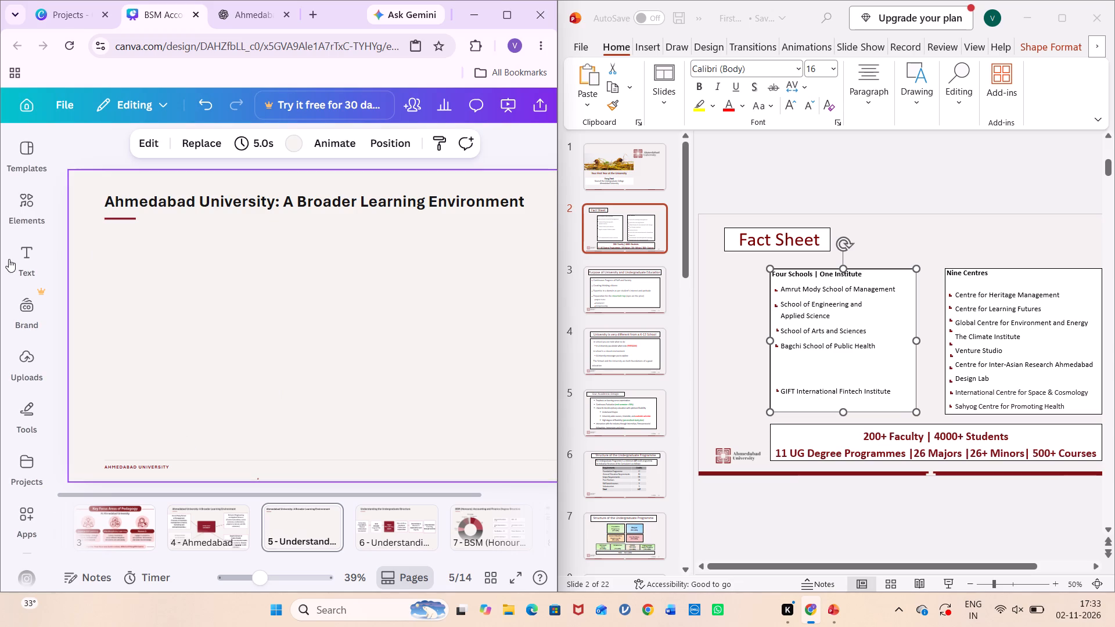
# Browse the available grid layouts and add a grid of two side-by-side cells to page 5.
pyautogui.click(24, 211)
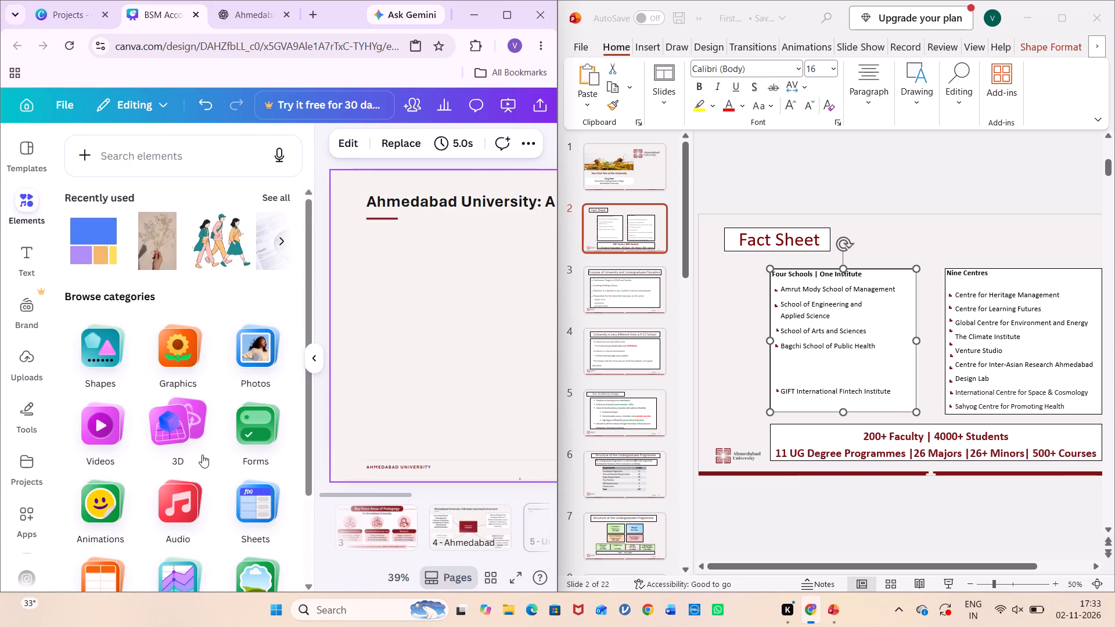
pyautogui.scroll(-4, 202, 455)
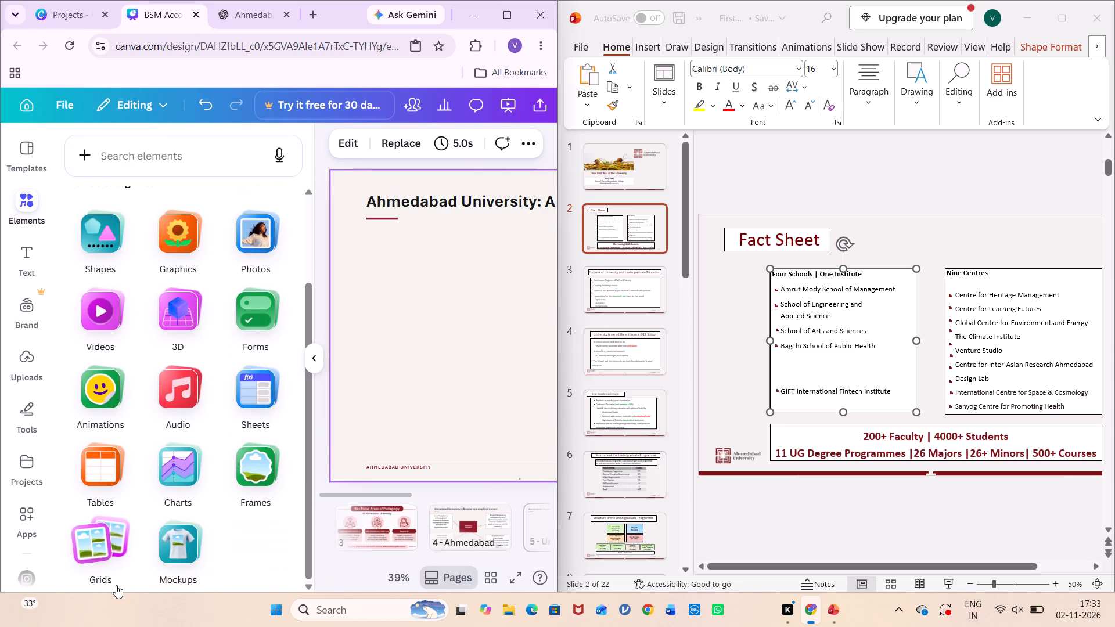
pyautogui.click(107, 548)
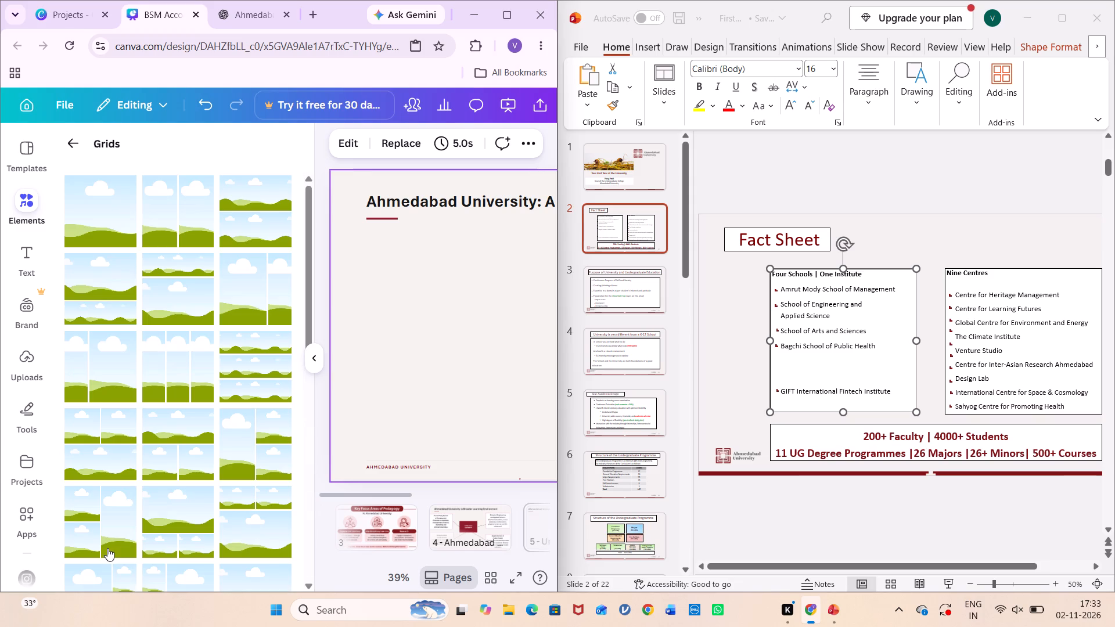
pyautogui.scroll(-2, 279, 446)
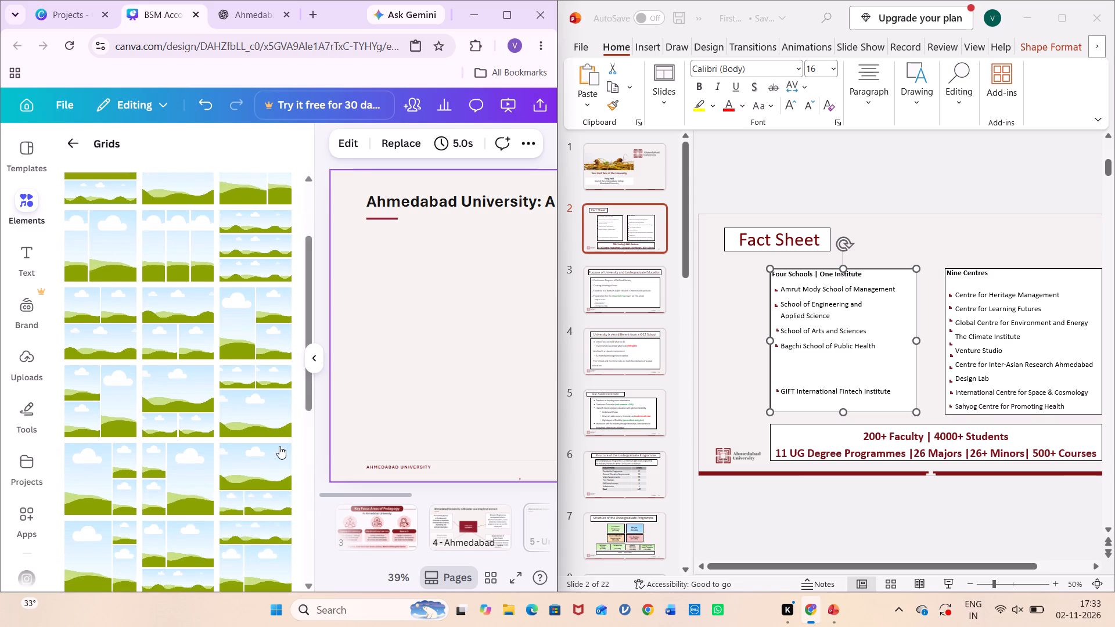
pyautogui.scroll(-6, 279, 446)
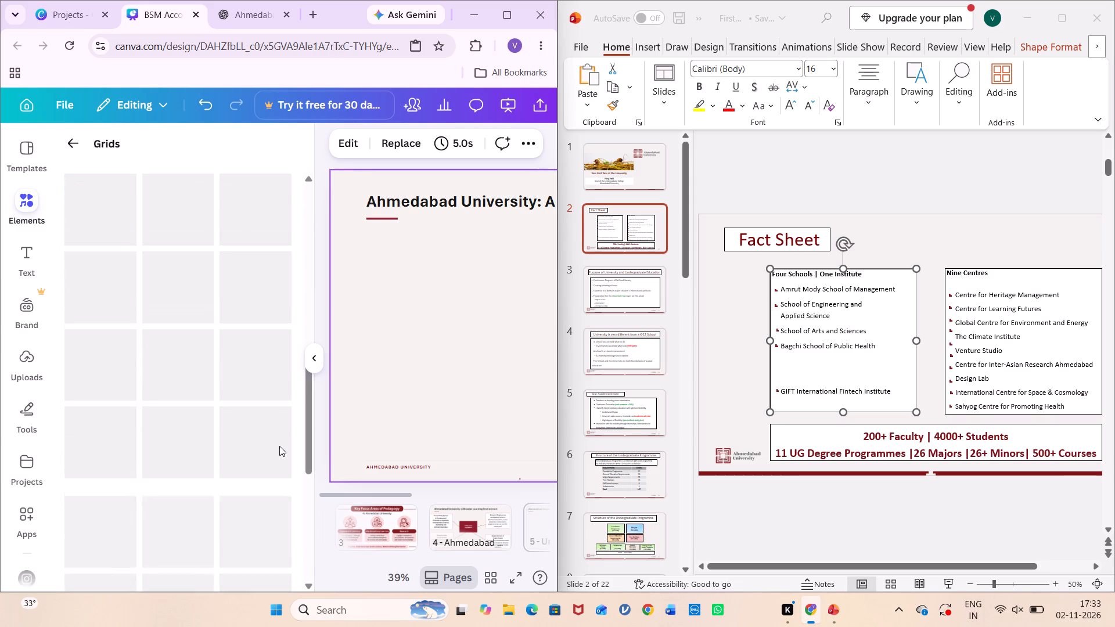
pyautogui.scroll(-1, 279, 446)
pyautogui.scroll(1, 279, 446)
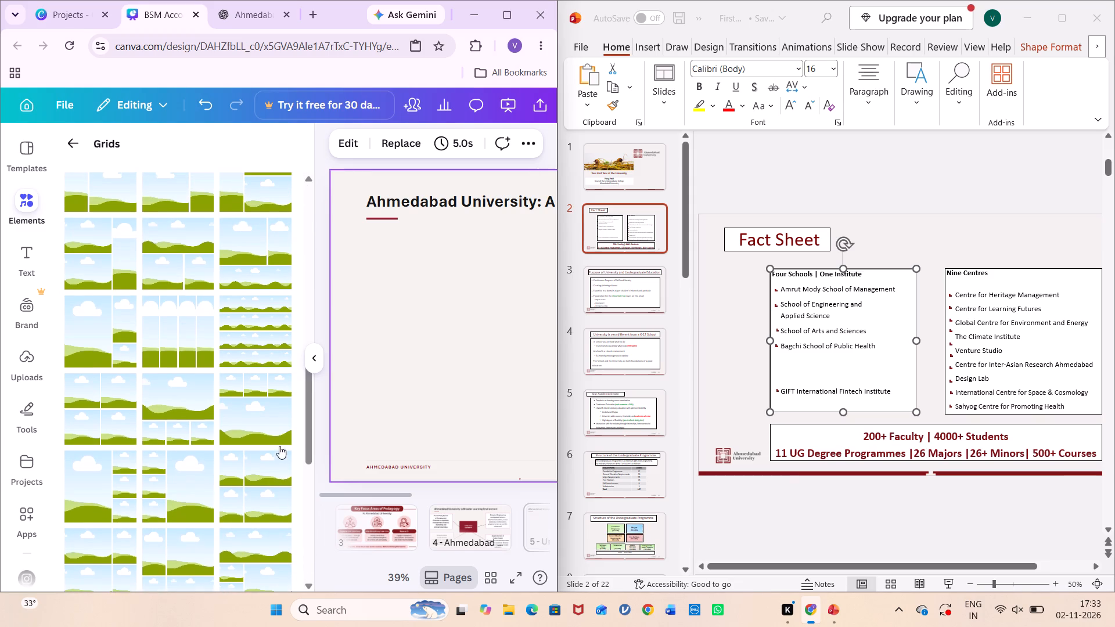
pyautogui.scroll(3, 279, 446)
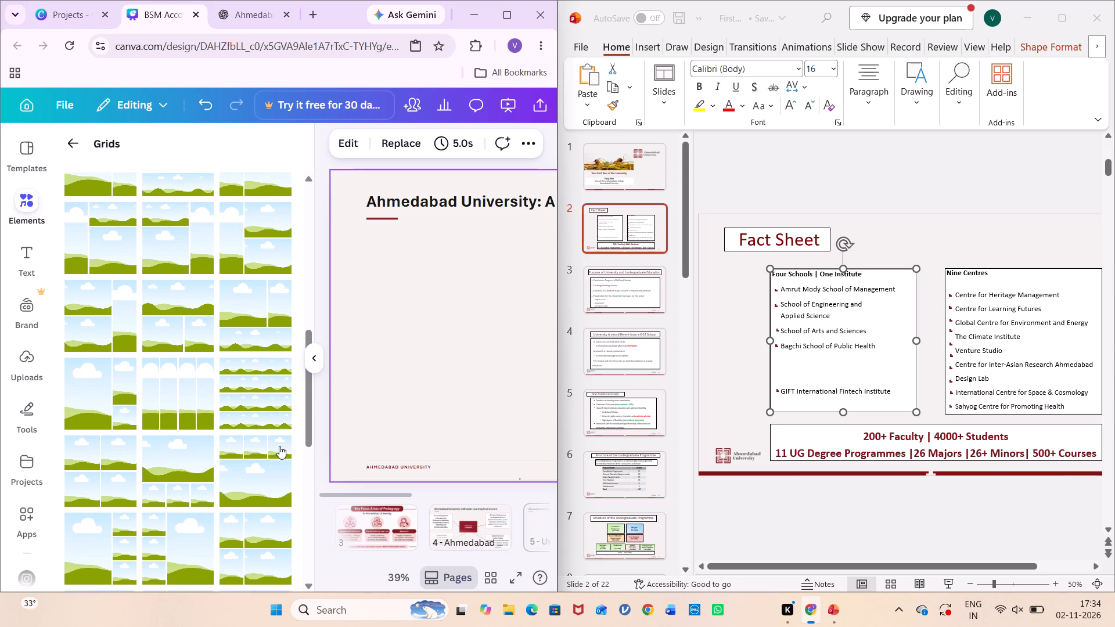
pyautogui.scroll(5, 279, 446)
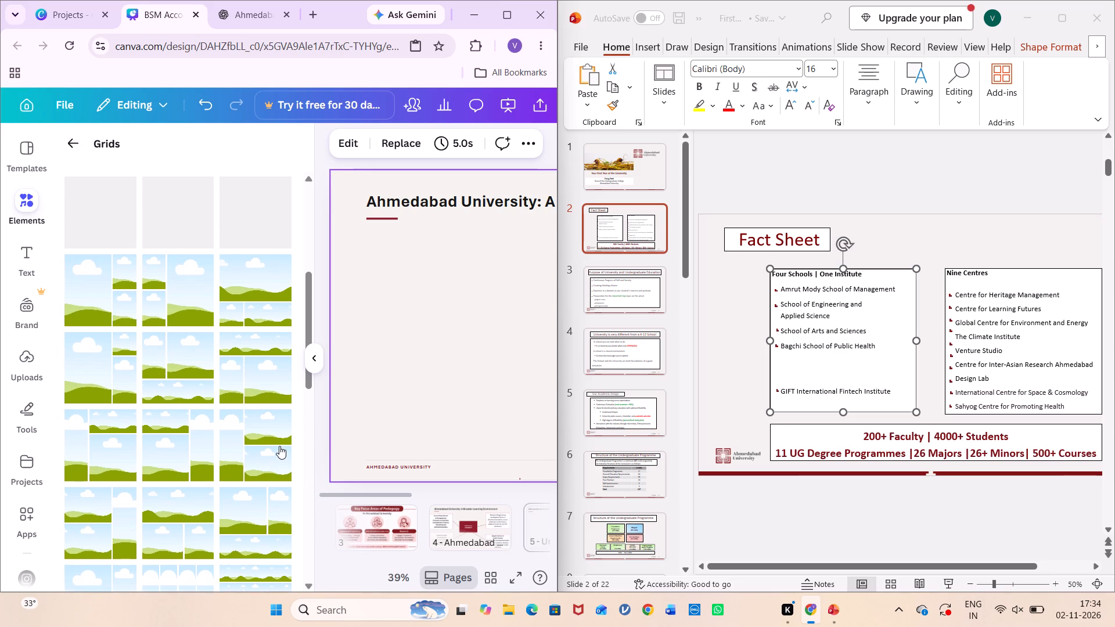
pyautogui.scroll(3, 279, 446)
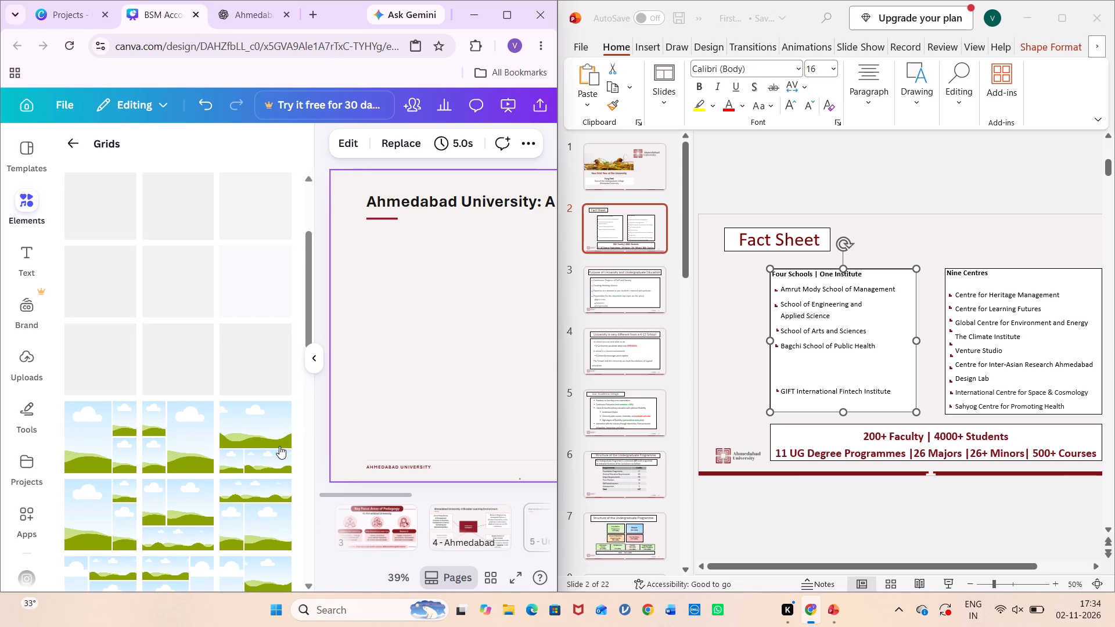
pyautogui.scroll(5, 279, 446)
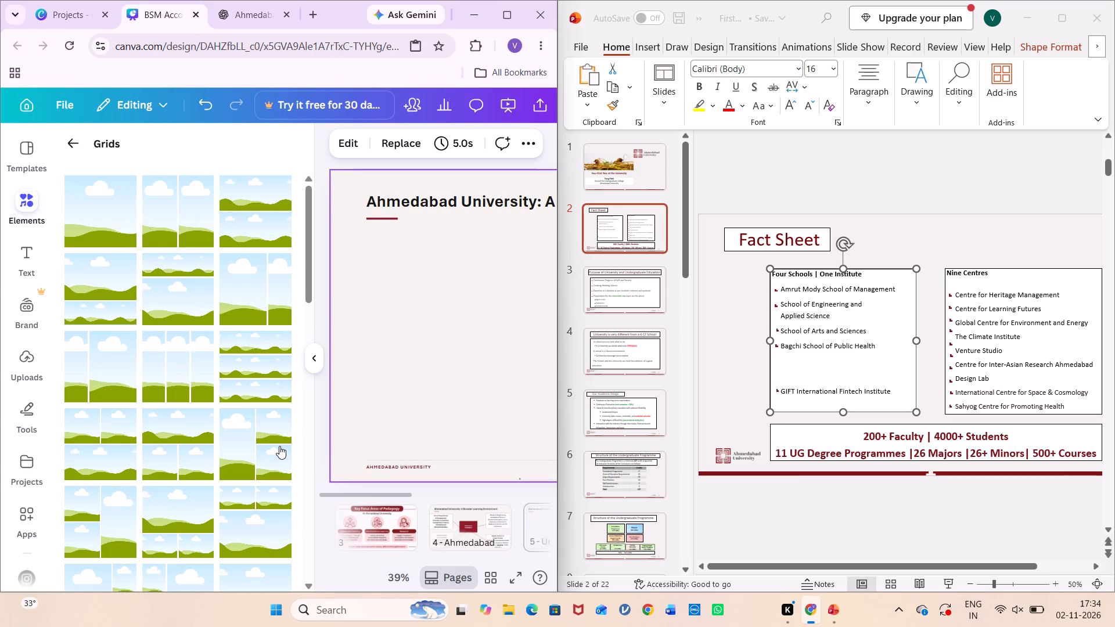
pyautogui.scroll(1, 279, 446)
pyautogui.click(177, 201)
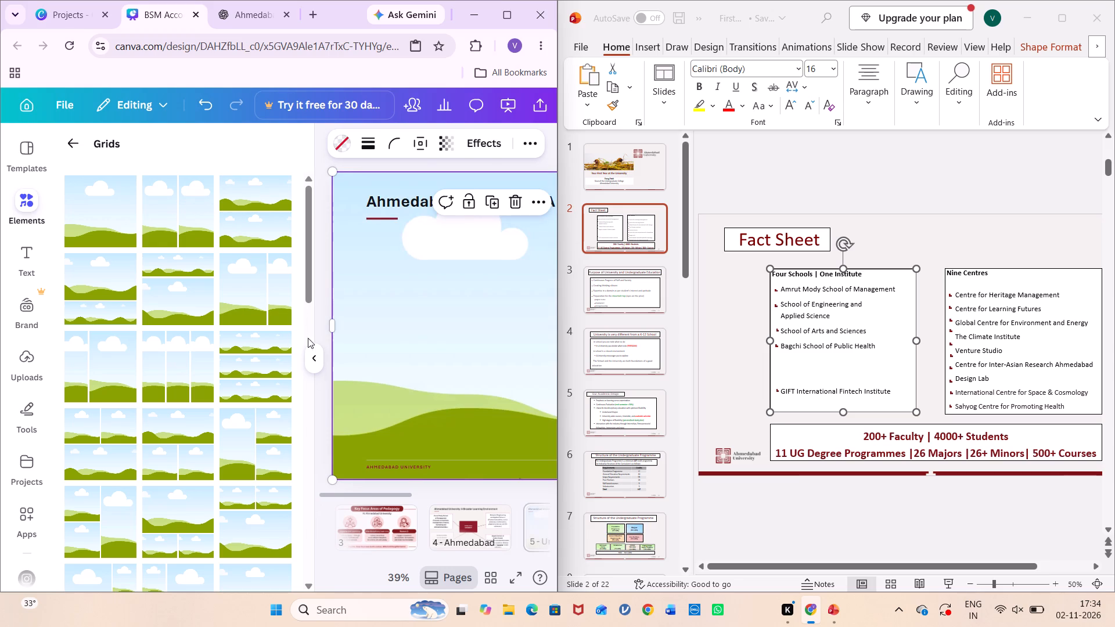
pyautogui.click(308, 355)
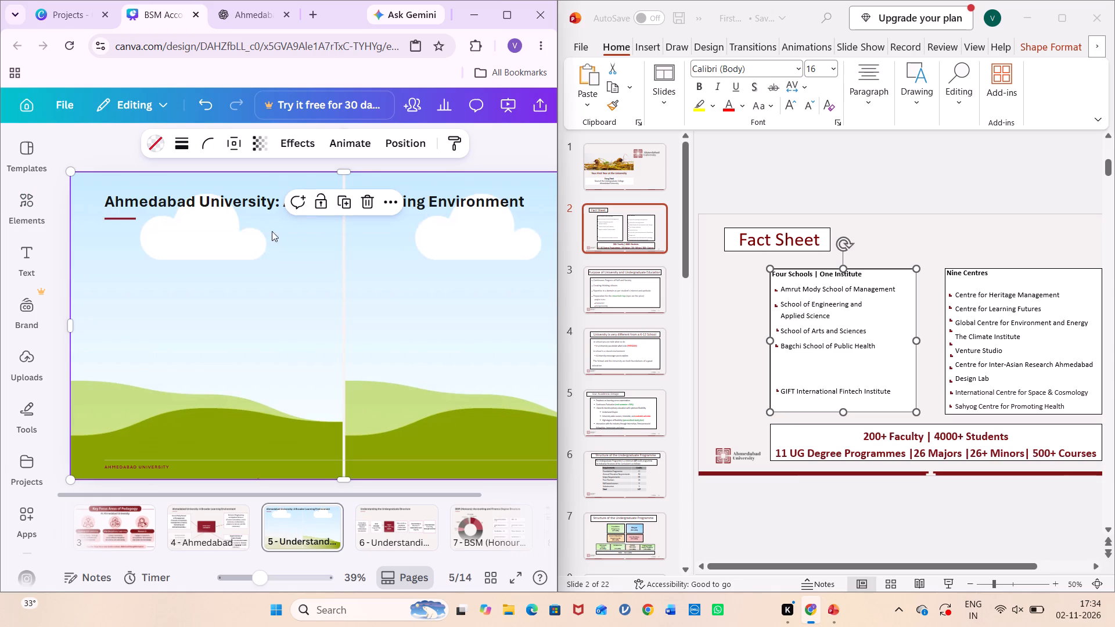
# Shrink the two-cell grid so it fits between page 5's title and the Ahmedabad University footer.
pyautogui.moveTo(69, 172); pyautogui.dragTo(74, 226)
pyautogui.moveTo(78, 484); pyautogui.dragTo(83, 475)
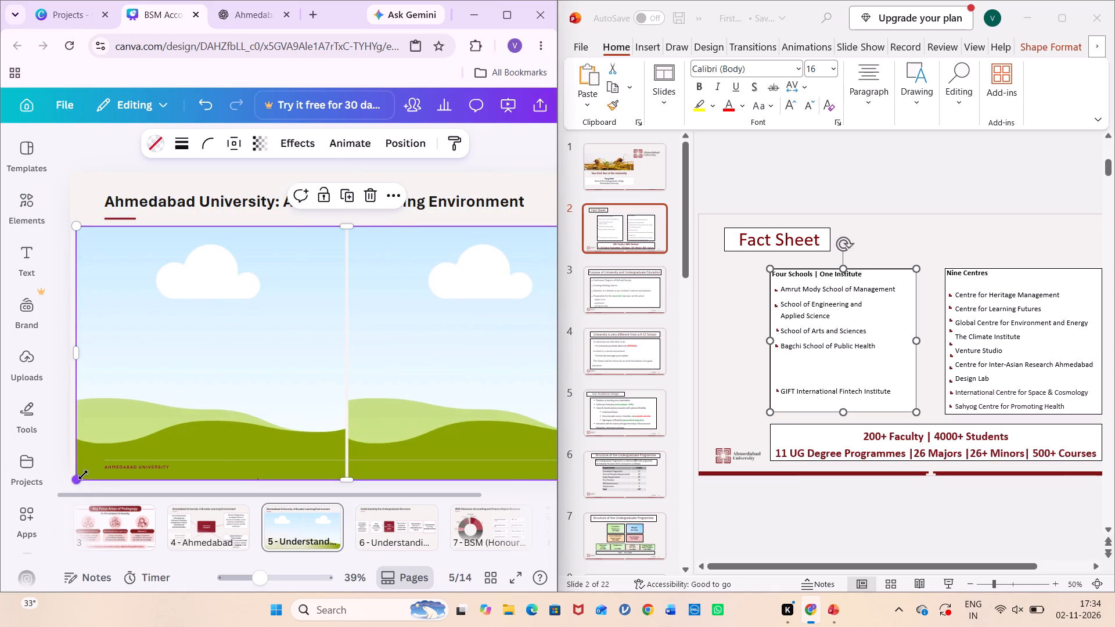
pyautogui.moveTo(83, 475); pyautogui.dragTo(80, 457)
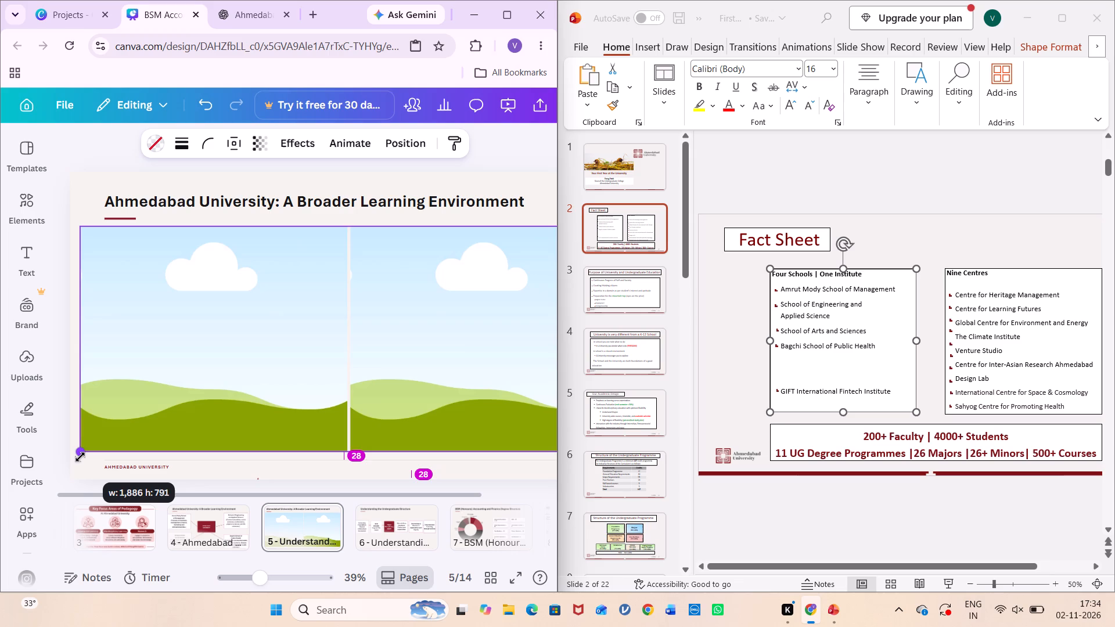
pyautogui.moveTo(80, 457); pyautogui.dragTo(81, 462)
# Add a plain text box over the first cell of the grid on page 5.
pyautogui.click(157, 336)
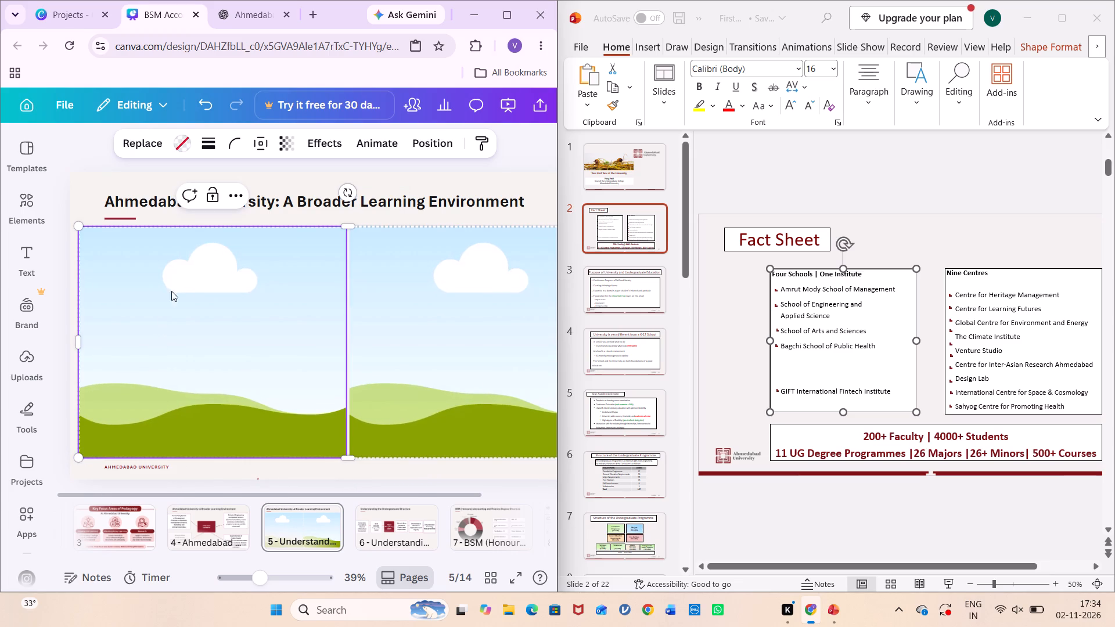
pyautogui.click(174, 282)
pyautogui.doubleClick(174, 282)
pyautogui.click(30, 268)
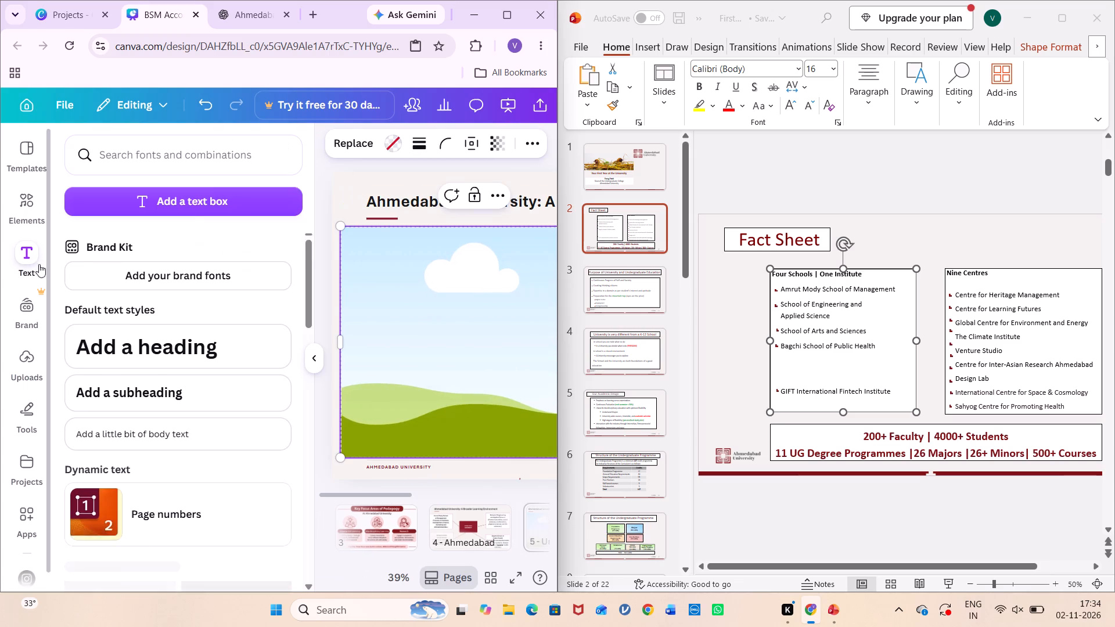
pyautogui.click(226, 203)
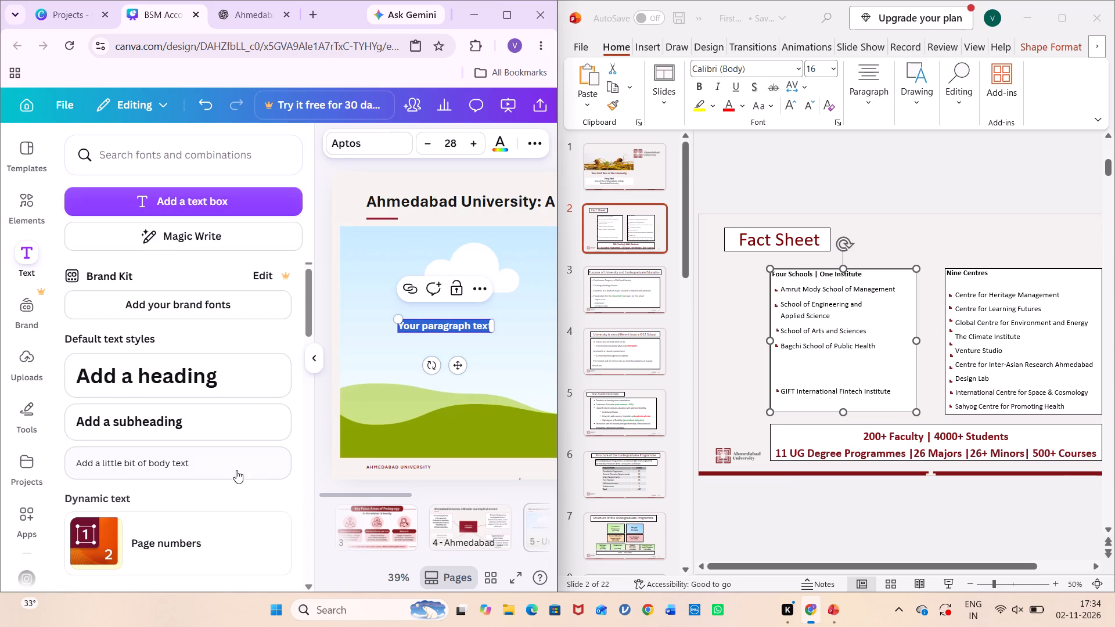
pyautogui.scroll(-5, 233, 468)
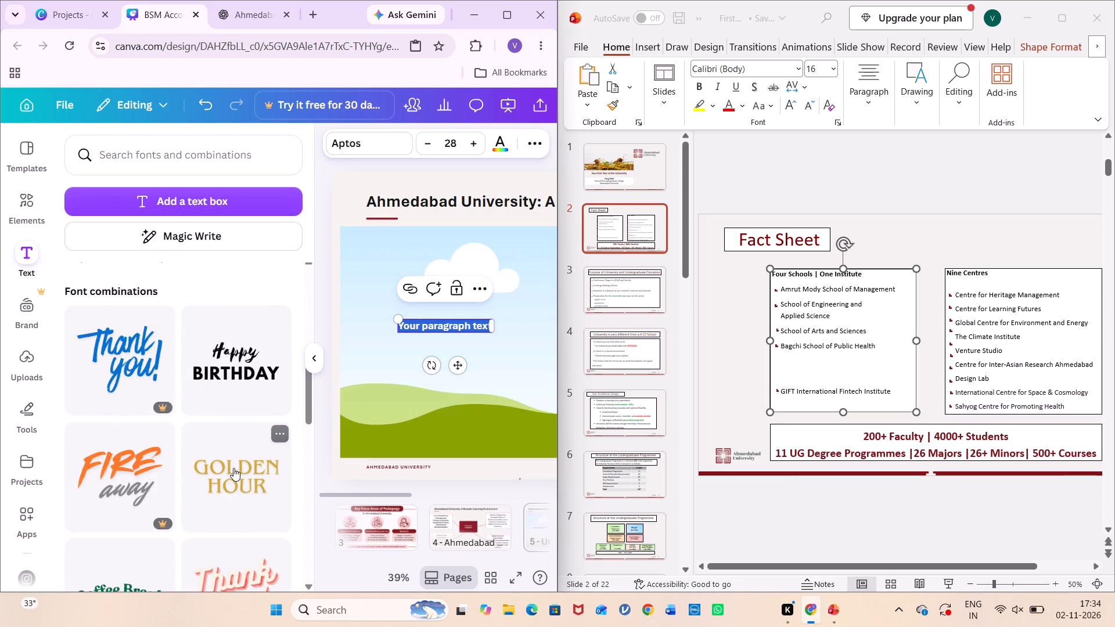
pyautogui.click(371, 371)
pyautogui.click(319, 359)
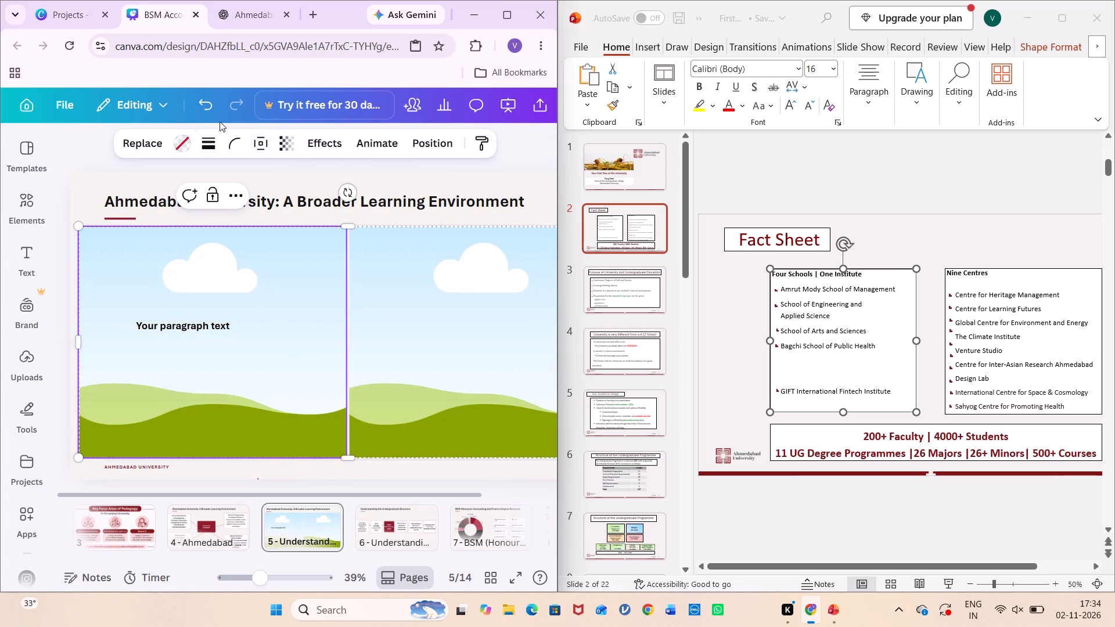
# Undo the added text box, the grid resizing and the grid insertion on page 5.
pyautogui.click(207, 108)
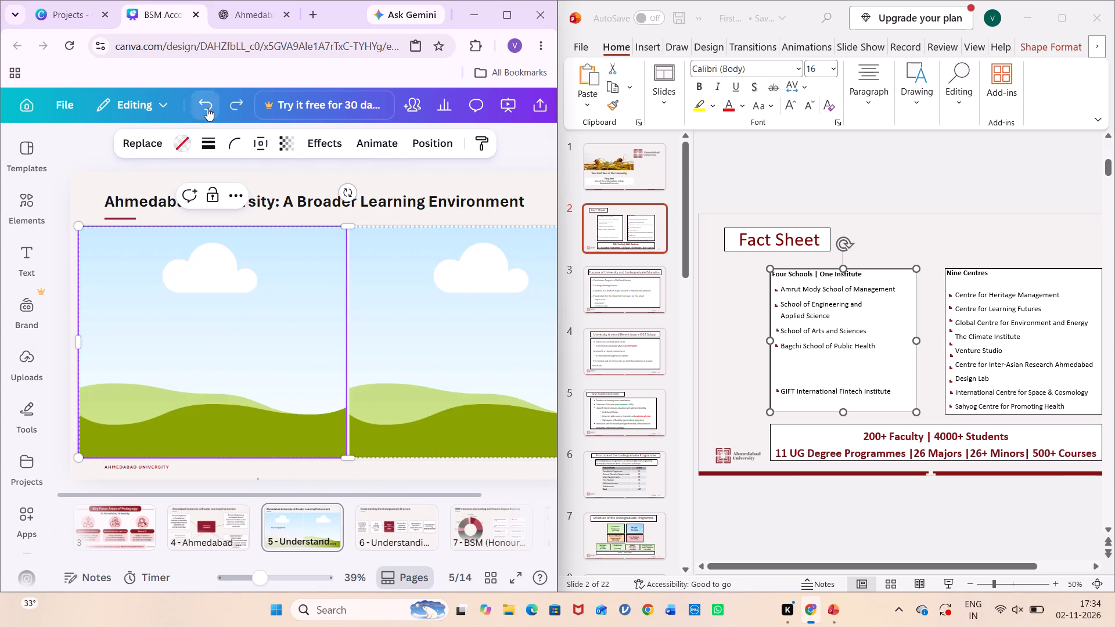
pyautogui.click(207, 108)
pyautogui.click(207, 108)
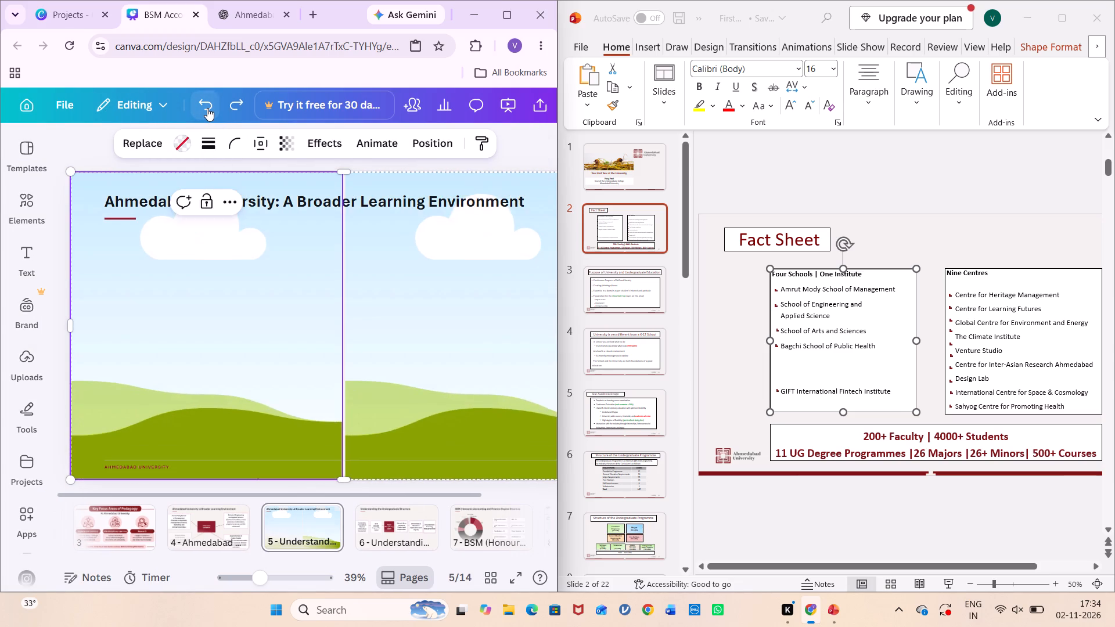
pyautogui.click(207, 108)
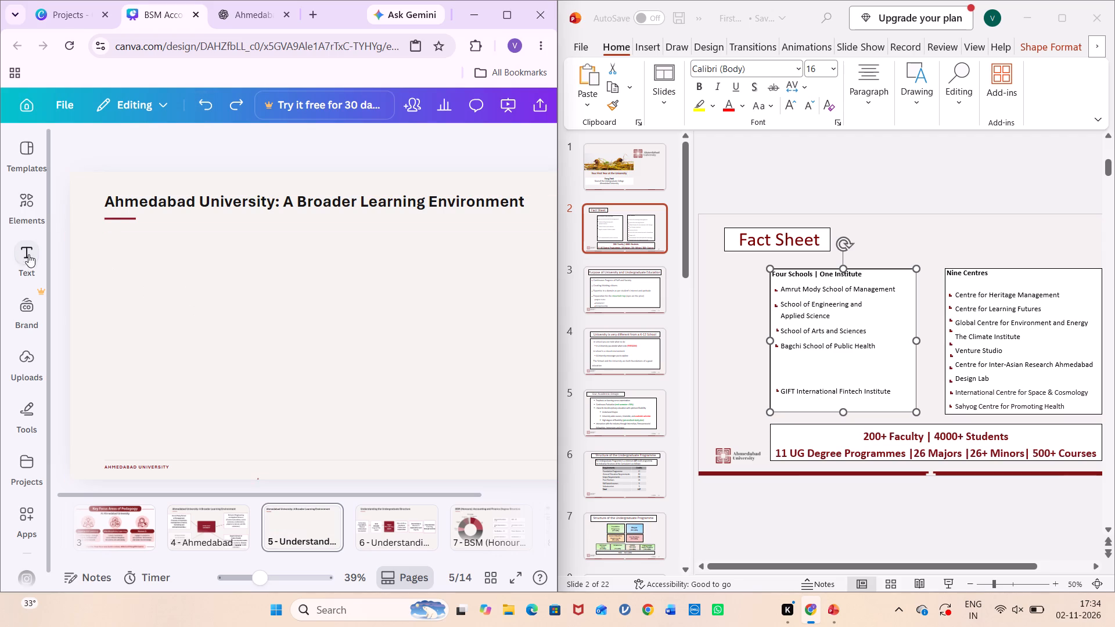
# Search the elements library for "boxes", look through the results for a suitable container, and clear the search and recent searches.
pyautogui.click(24, 257)
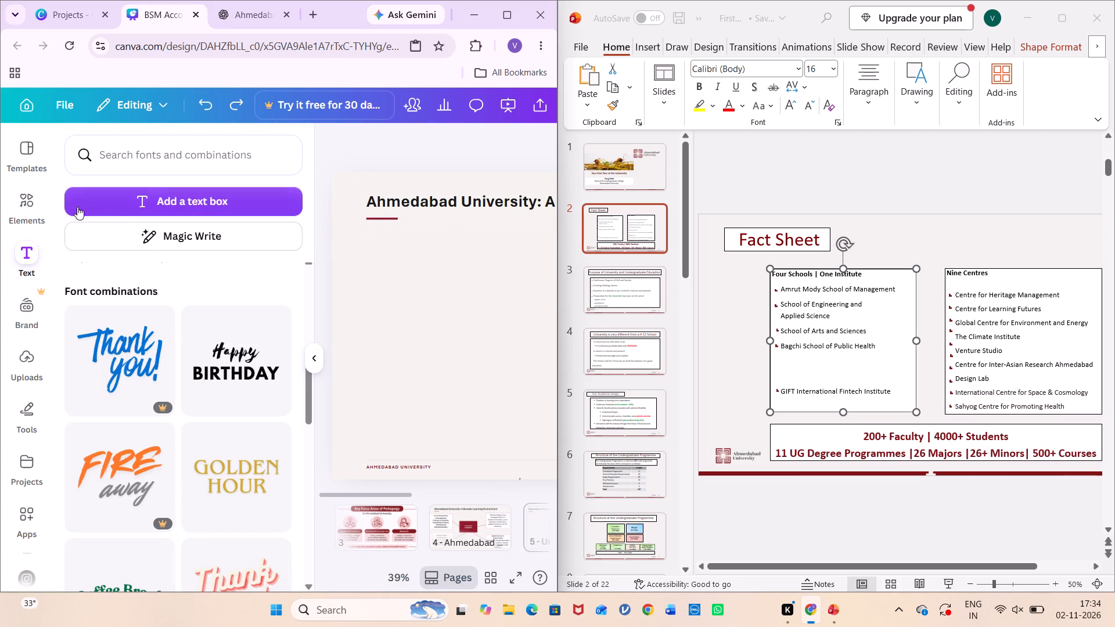
pyautogui.click(26, 198)
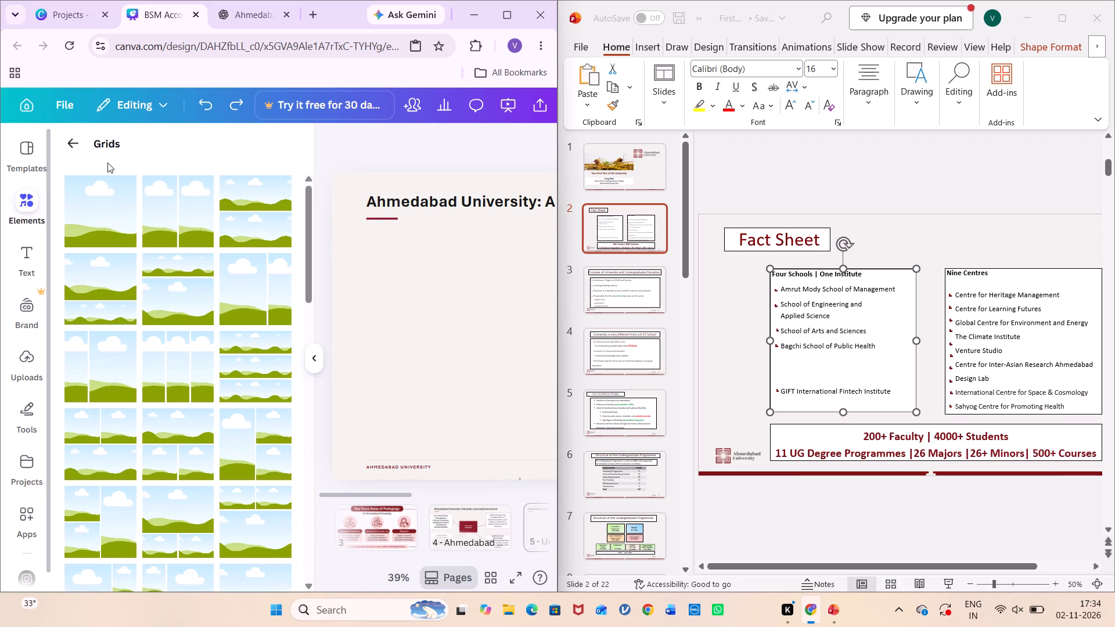
pyautogui.click(84, 148)
pyautogui.click(195, 161)
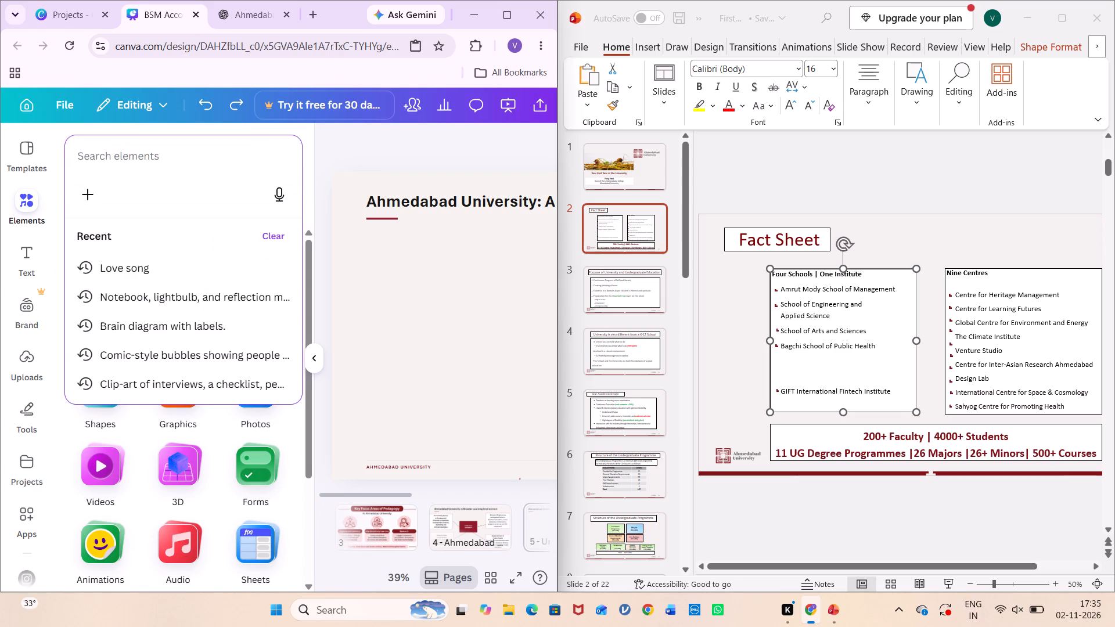
pyautogui.click(276, 232)
pyautogui.write('box')
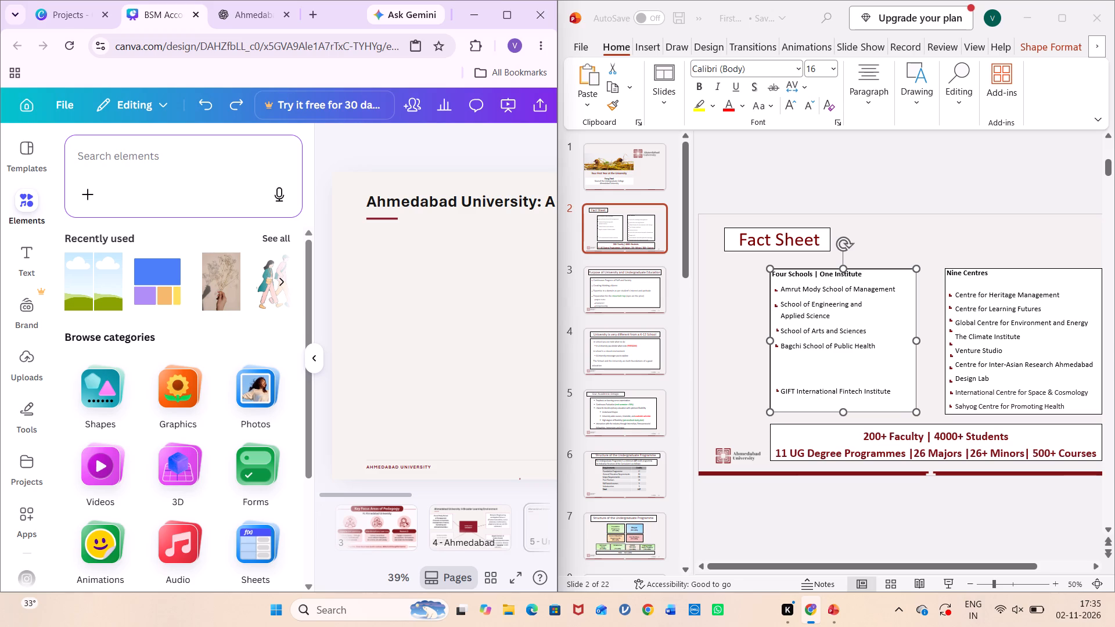
pyautogui.click(198, 170)
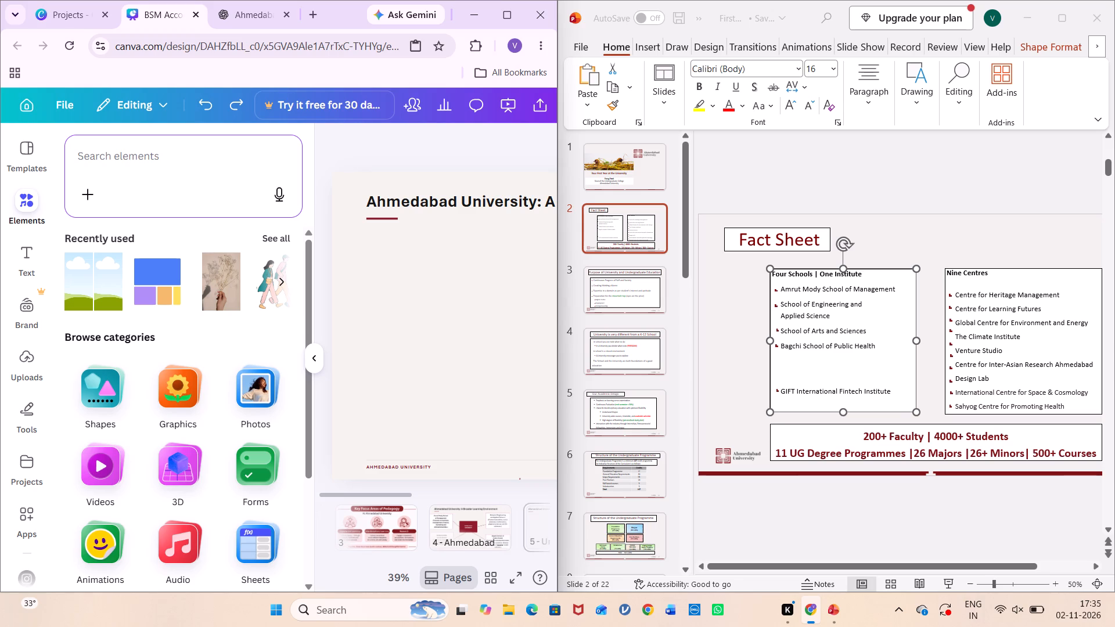
pyautogui.doubleClick(151, 157)
pyautogui.write('boxes')
pyautogui.press('Return')
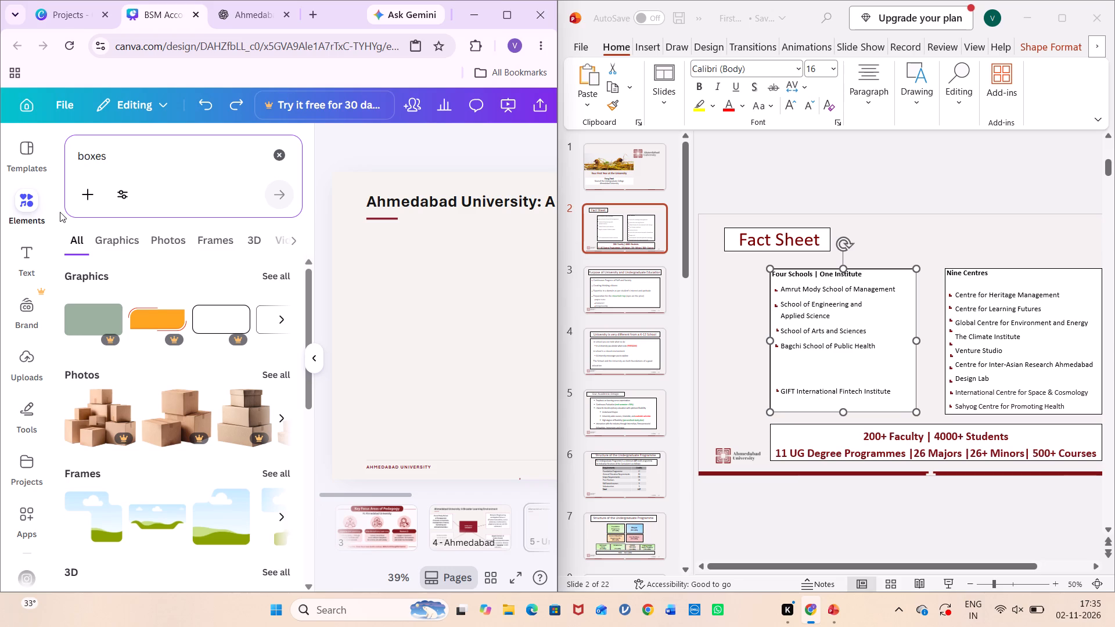
pyautogui.scroll(-3, 169, 480)
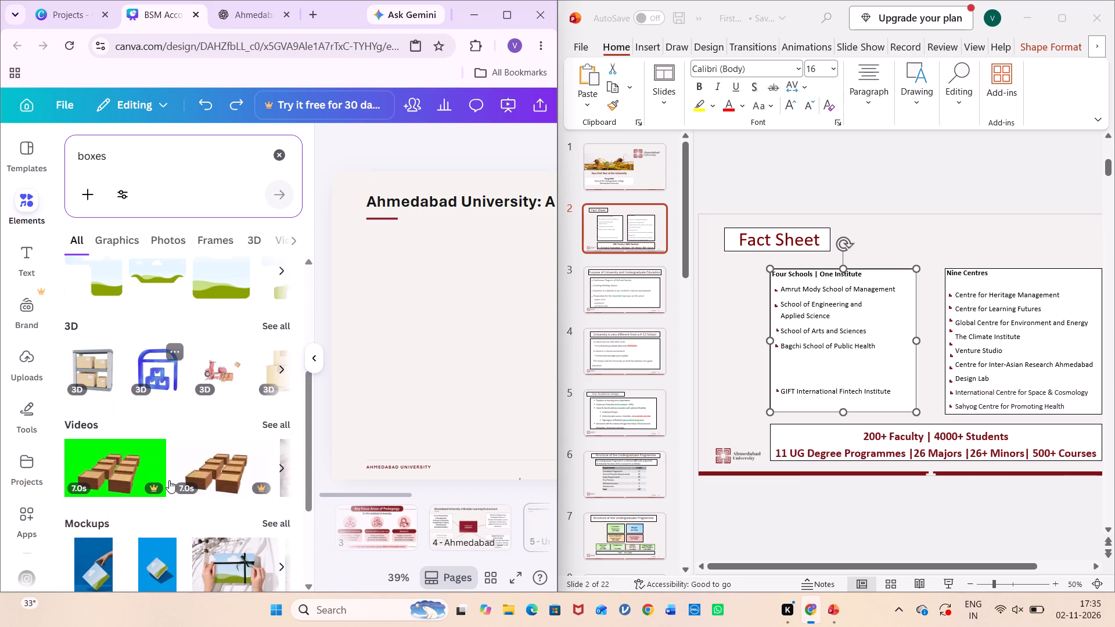
pyautogui.scroll(-2, 169, 480)
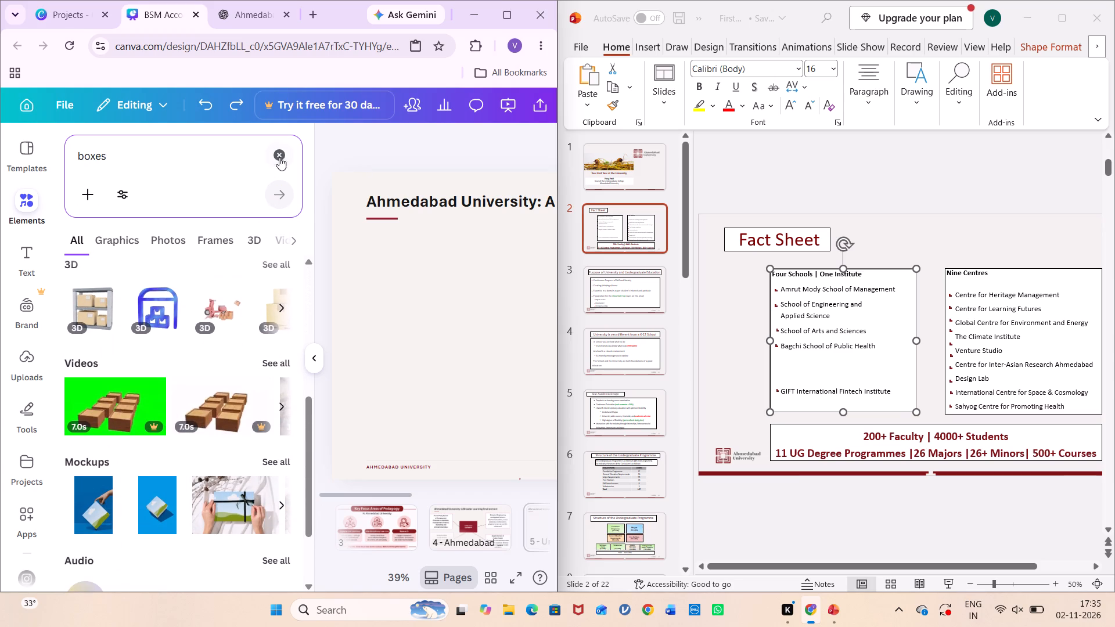
pyautogui.click(278, 153)
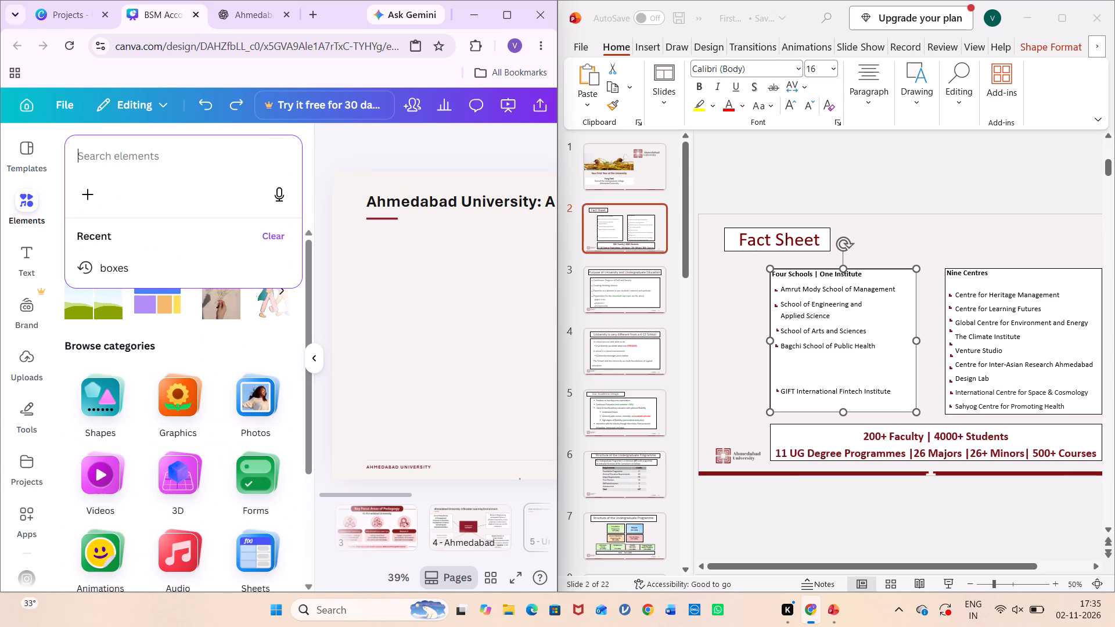
pyautogui.click(272, 233)
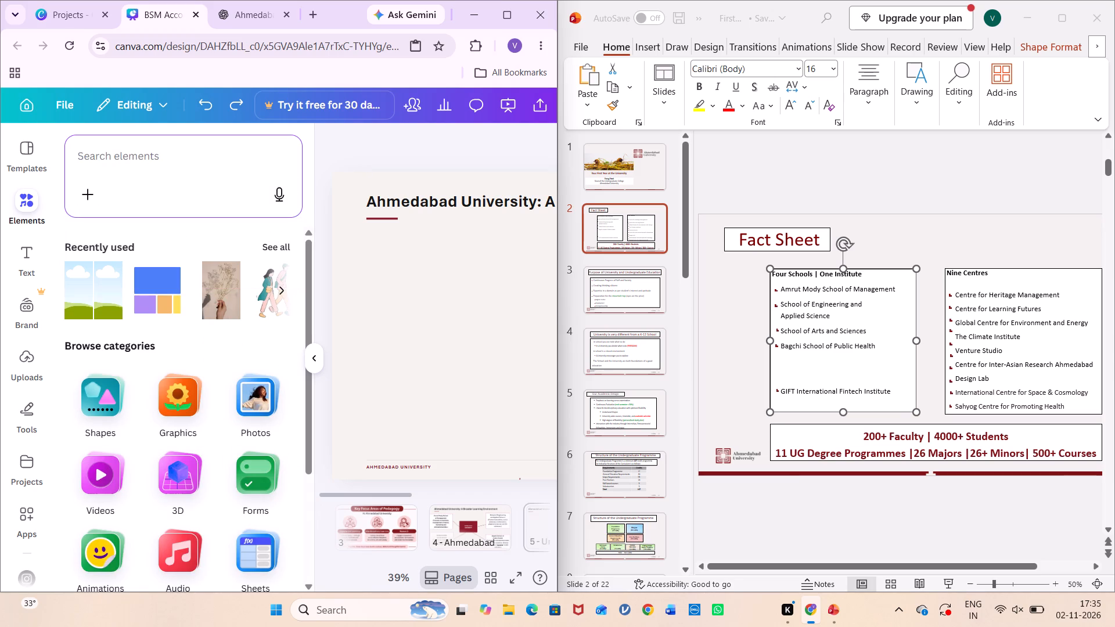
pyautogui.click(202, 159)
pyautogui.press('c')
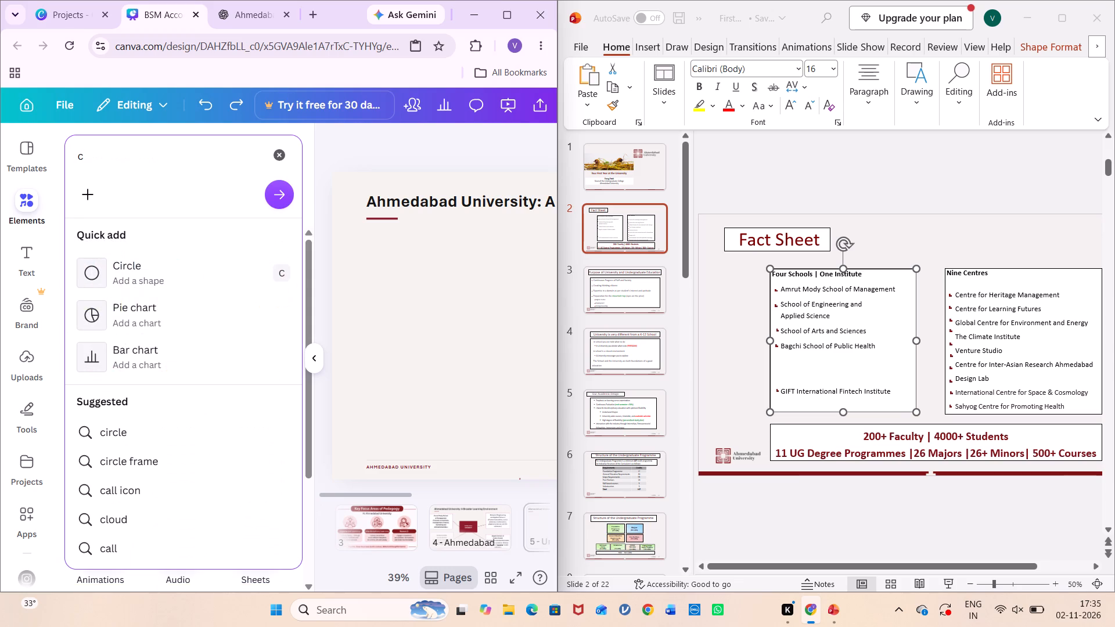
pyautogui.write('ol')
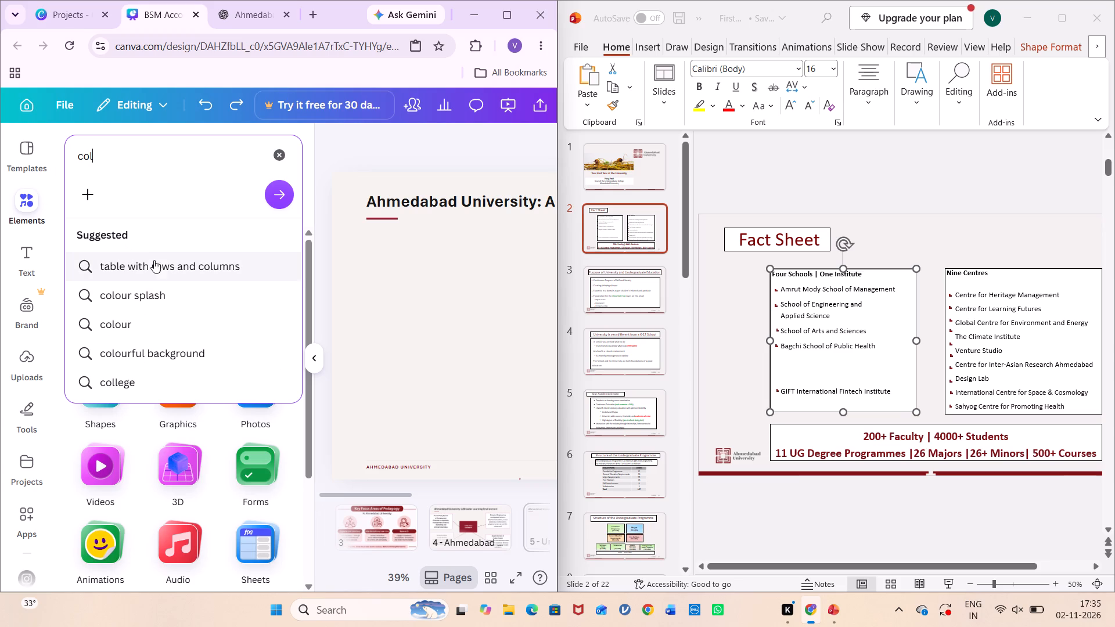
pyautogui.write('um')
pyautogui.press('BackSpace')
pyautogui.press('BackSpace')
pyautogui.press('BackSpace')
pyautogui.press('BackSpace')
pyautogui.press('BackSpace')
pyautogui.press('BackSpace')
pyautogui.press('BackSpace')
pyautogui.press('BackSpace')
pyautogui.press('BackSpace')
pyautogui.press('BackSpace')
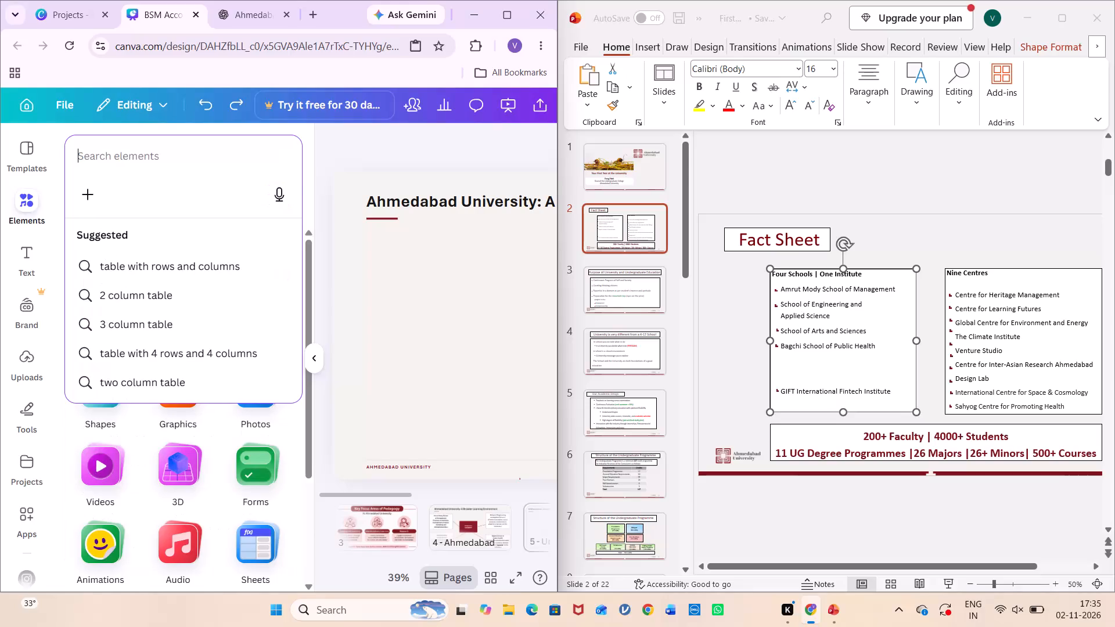
# Browse the element categories and examine the table designs for a suitable two-column container.
pyautogui.hscroll(-2, 188, 298)
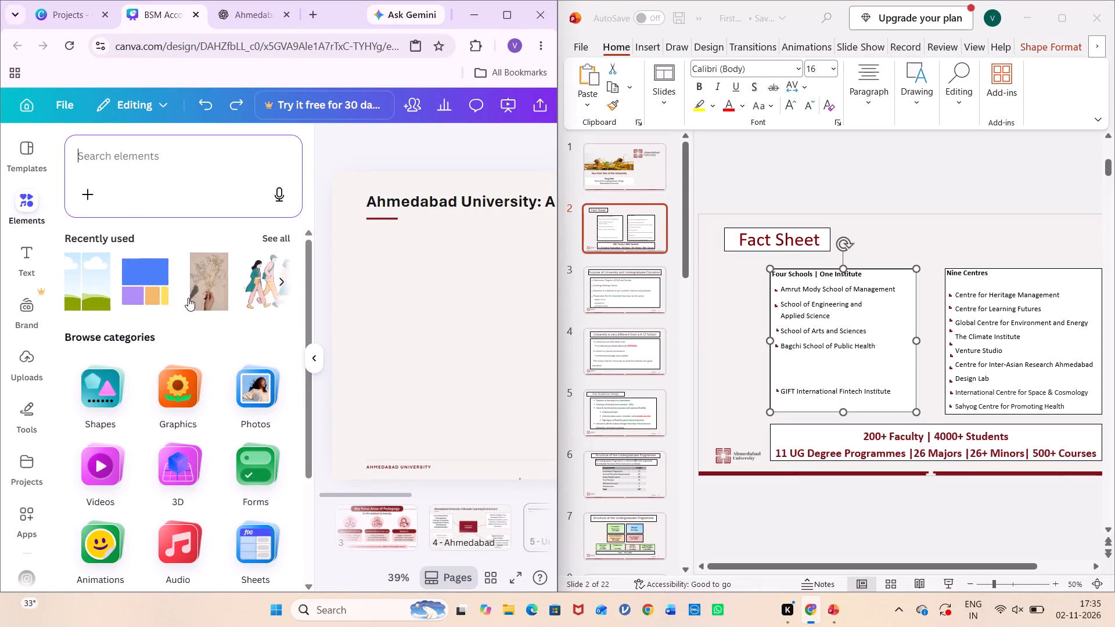
pyautogui.hscroll(-3, 188, 298)
pyautogui.scroll(-3, 242, 481)
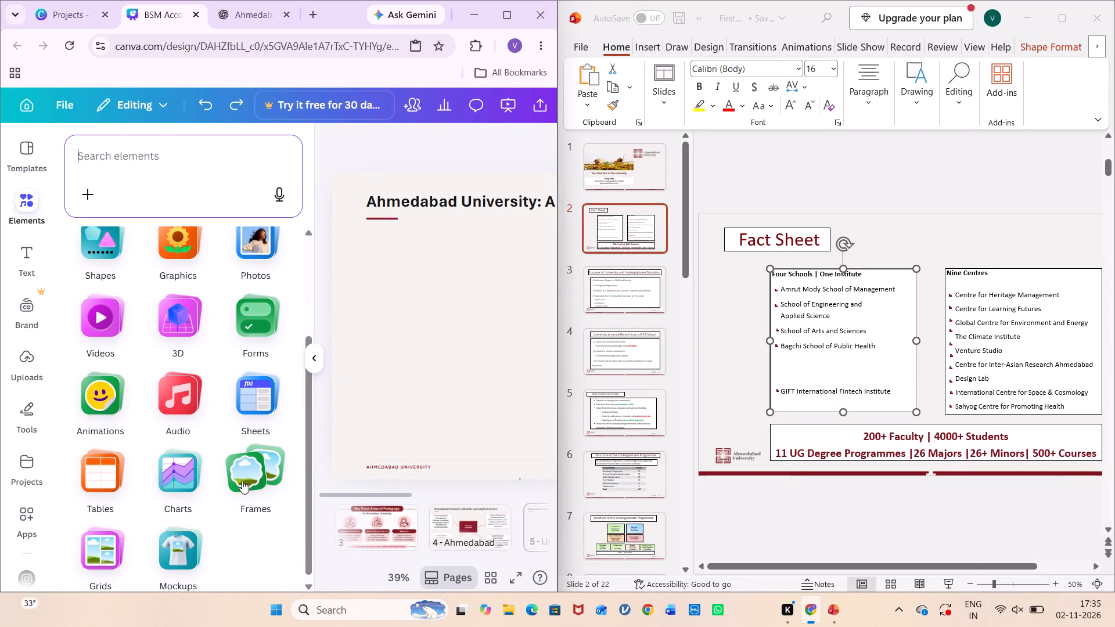
pyautogui.scroll(-1, 242, 481)
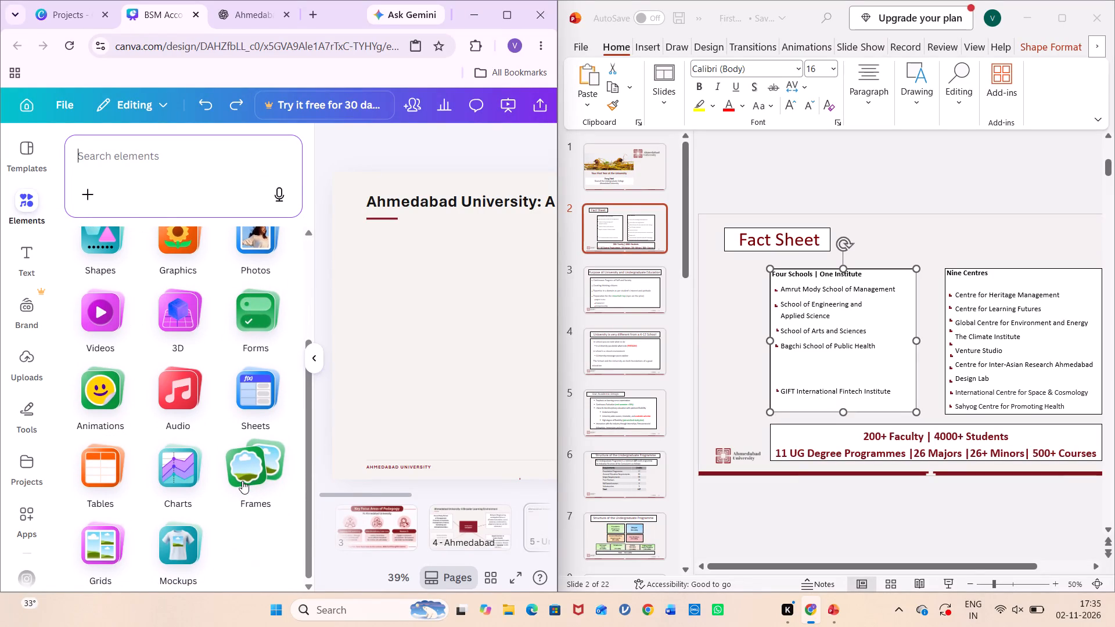
pyautogui.click(113, 480)
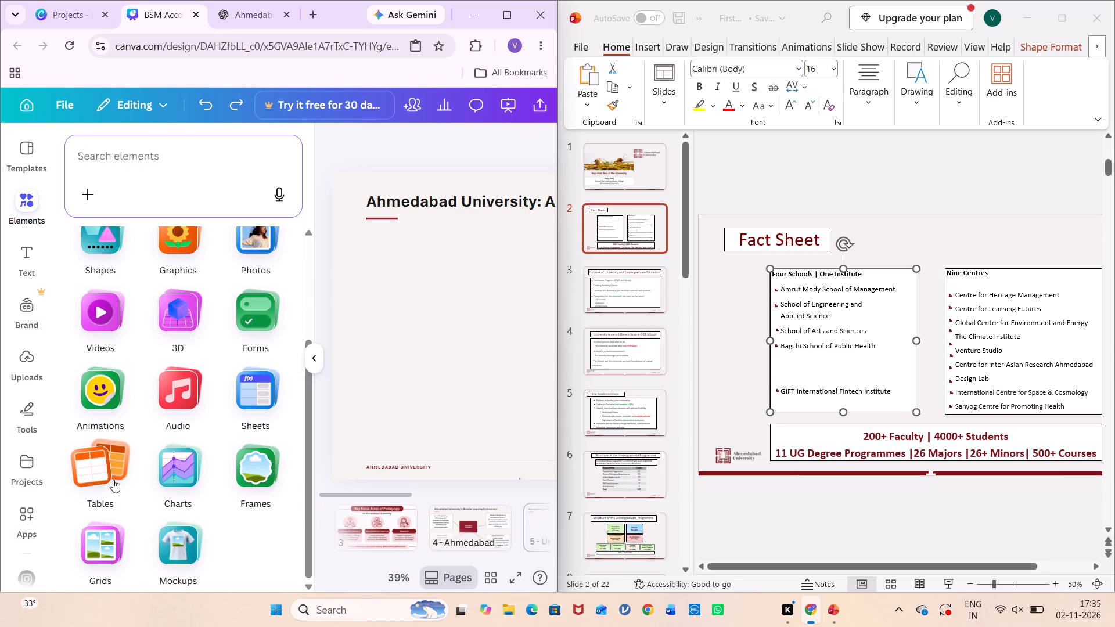
pyautogui.scroll(-6, 240, 449)
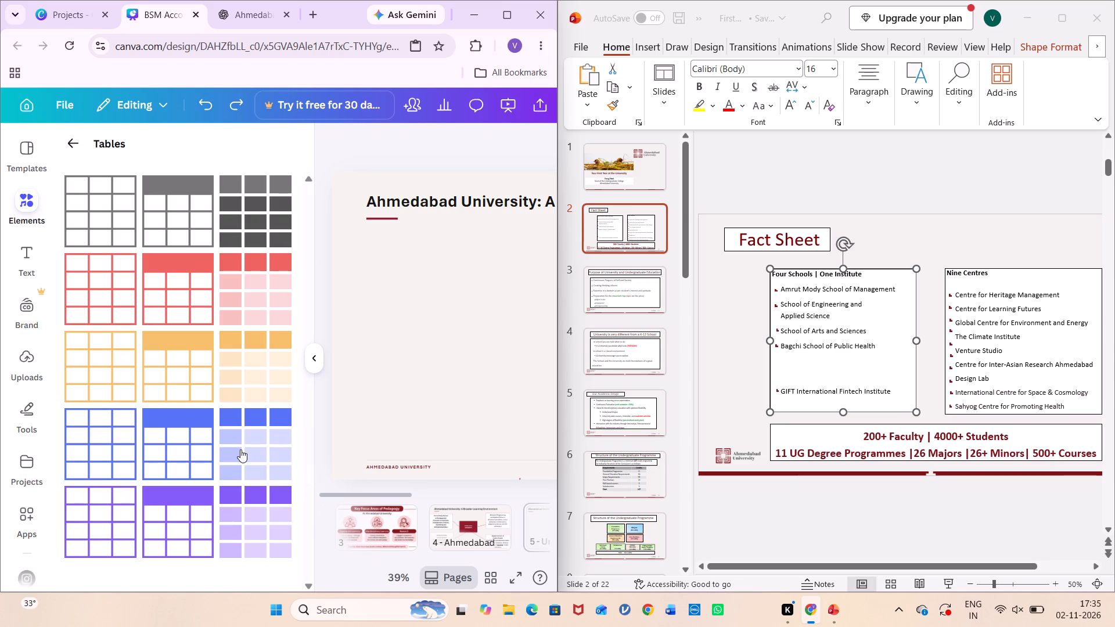
pyautogui.click(75, 134)
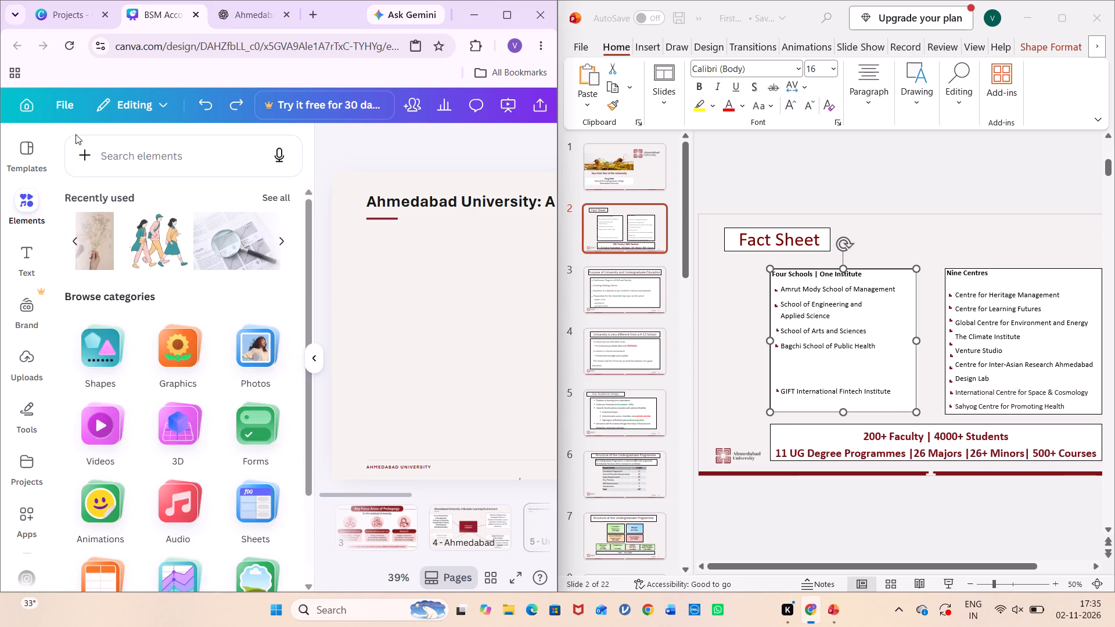
# Insert two squares from the basic shapes onto page 5.
pyautogui.click(106, 354)
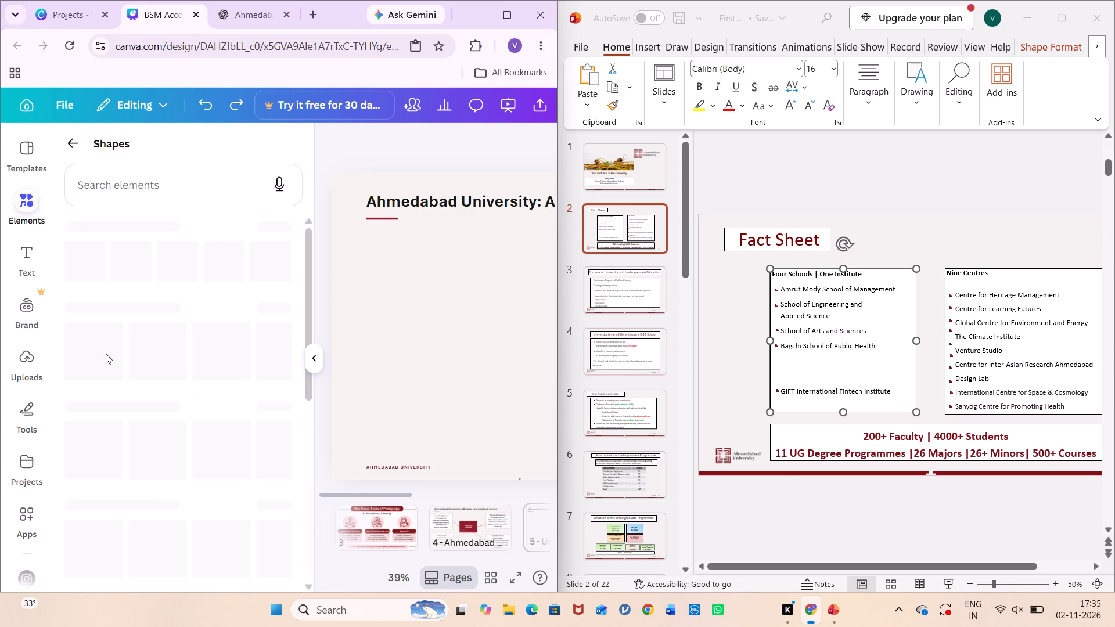
pyautogui.hscroll(-1, 196, 365)
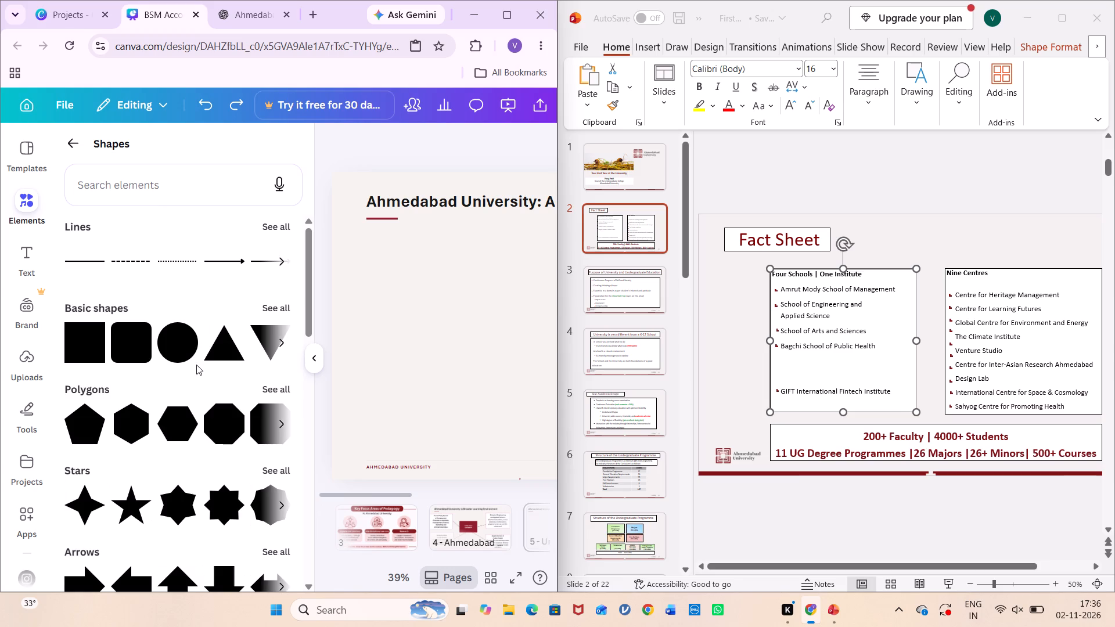
pyautogui.click(280, 307)
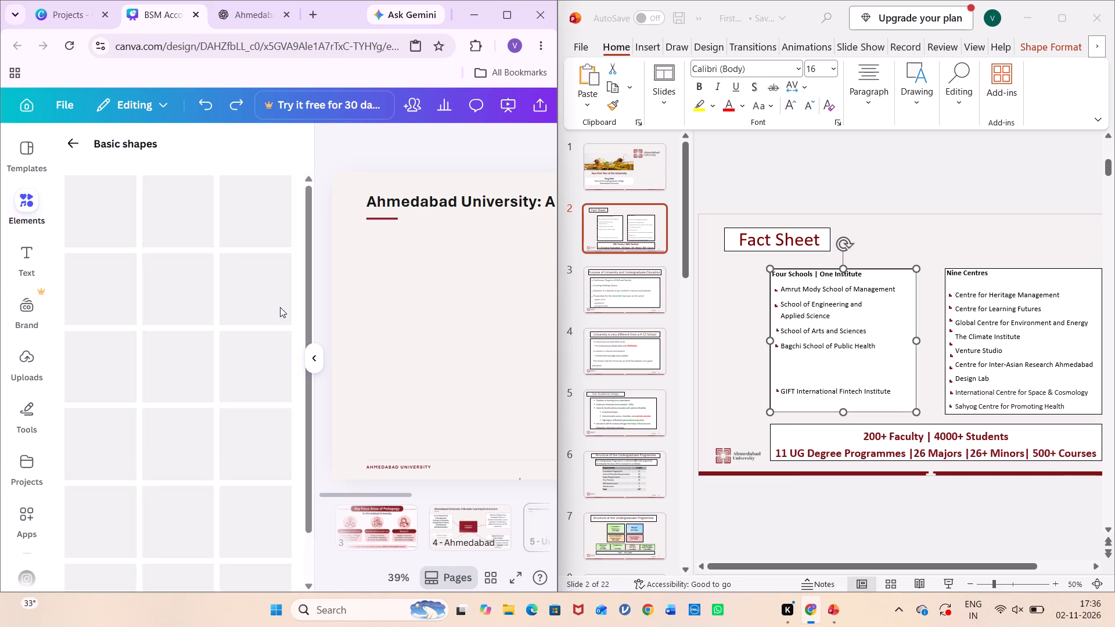
pyautogui.scroll(-4, 222, 470)
pyautogui.scroll(3, 222, 470)
pyautogui.click(120, 208)
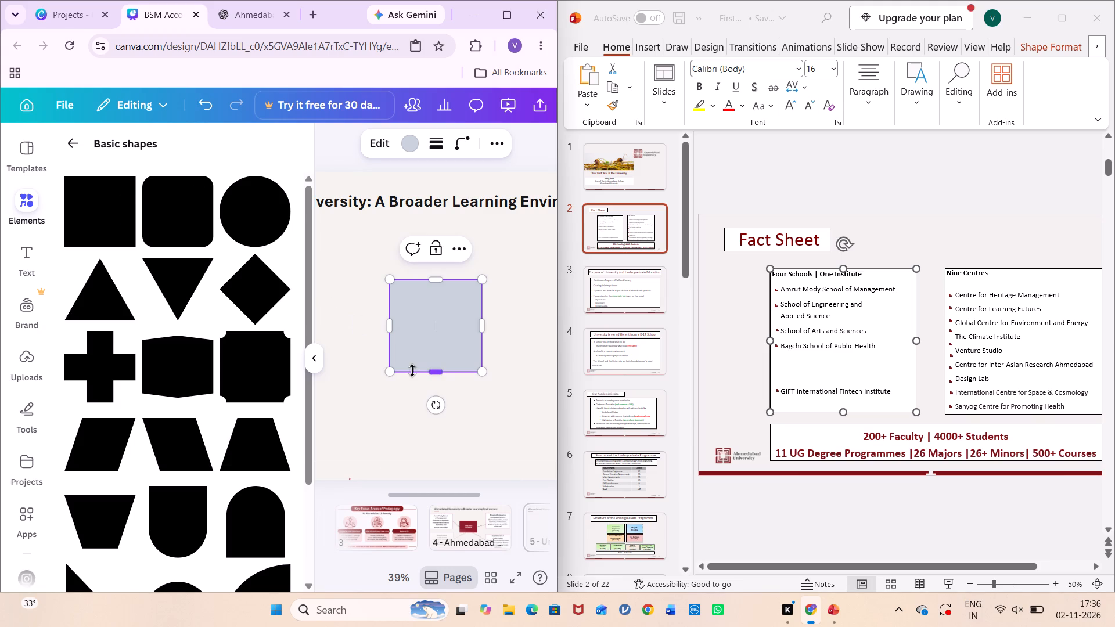
pyautogui.click(109, 207)
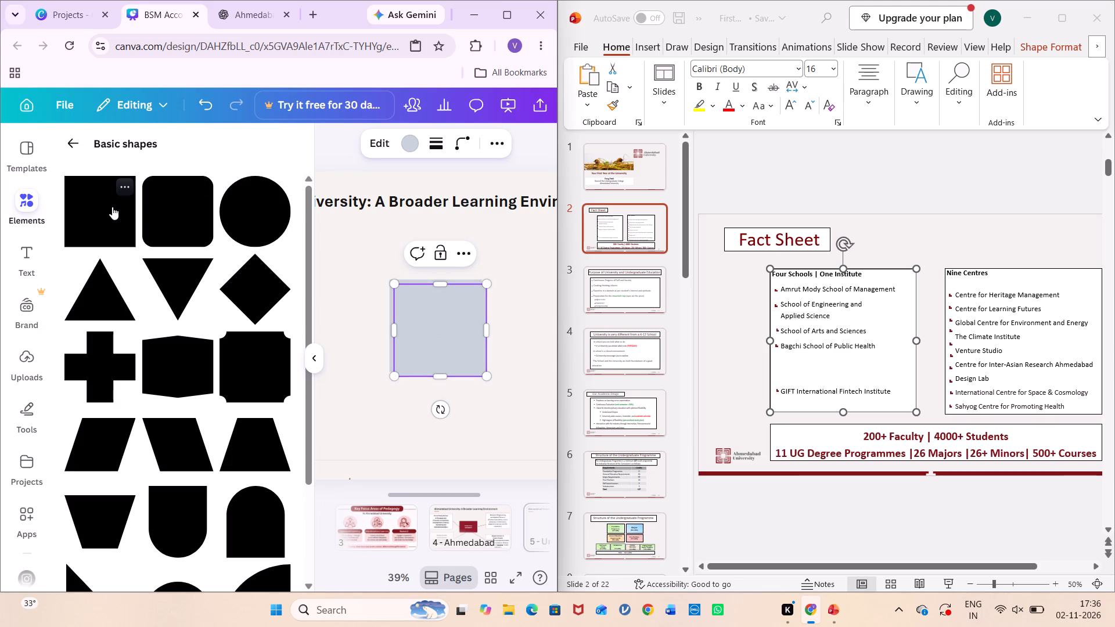
pyautogui.click(312, 361)
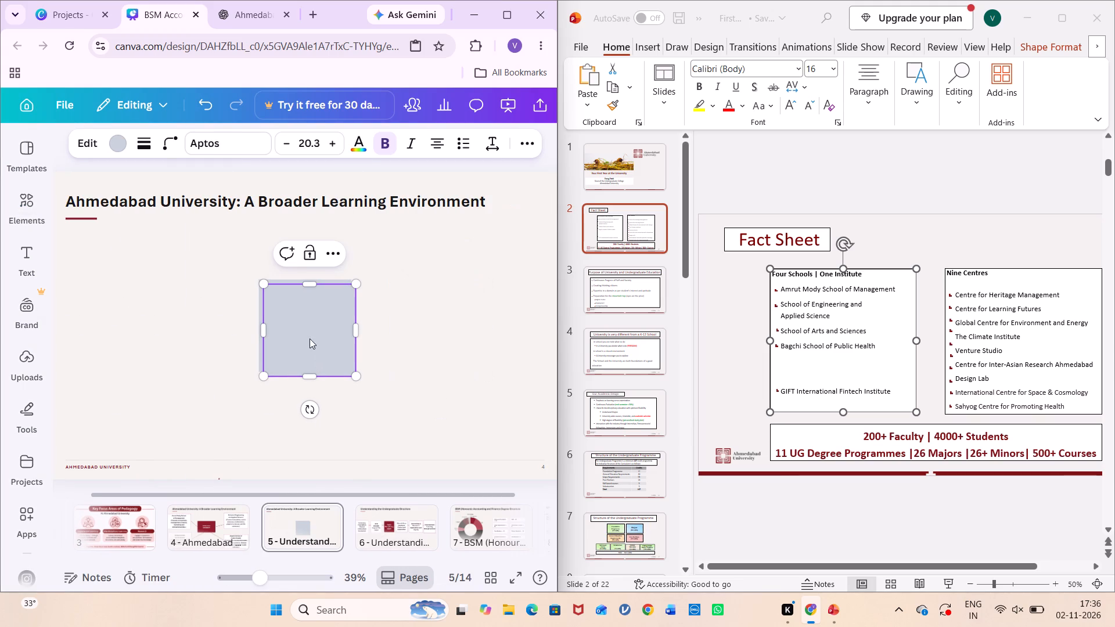
# Separate the two overlapping squares on page 5, moving one to the slide's right edge and the other beneath the title at the left.
pyautogui.doubleClick(311, 333)
pyautogui.moveTo(325, 286); pyautogui.dragTo(325, 291)
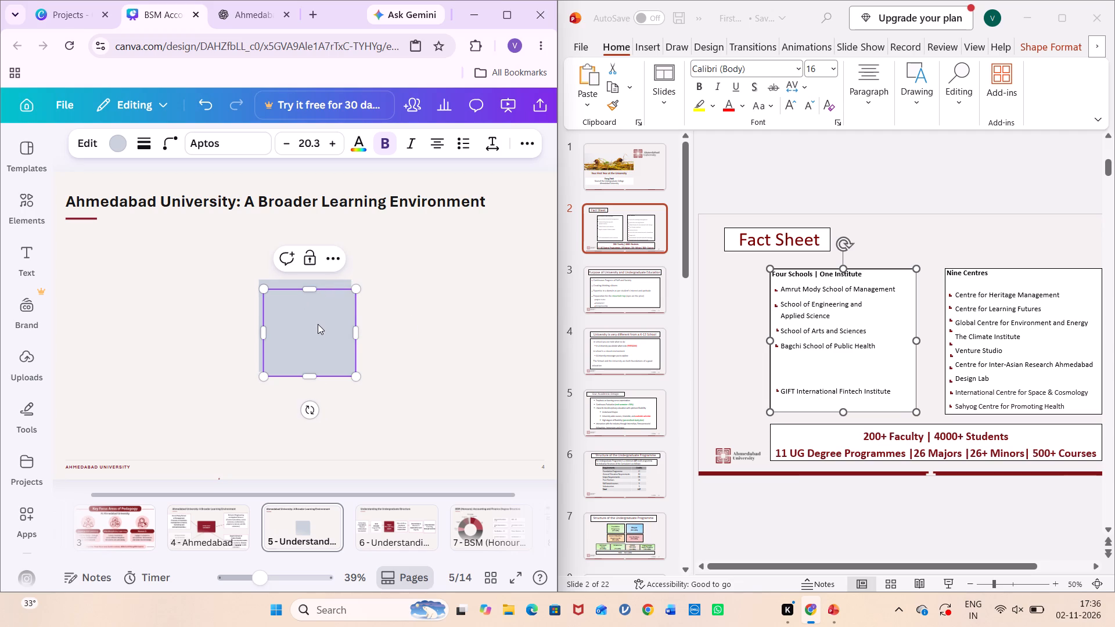
pyautogui.moveTo(318, 324); pyautogui.dragTo(523, 277)
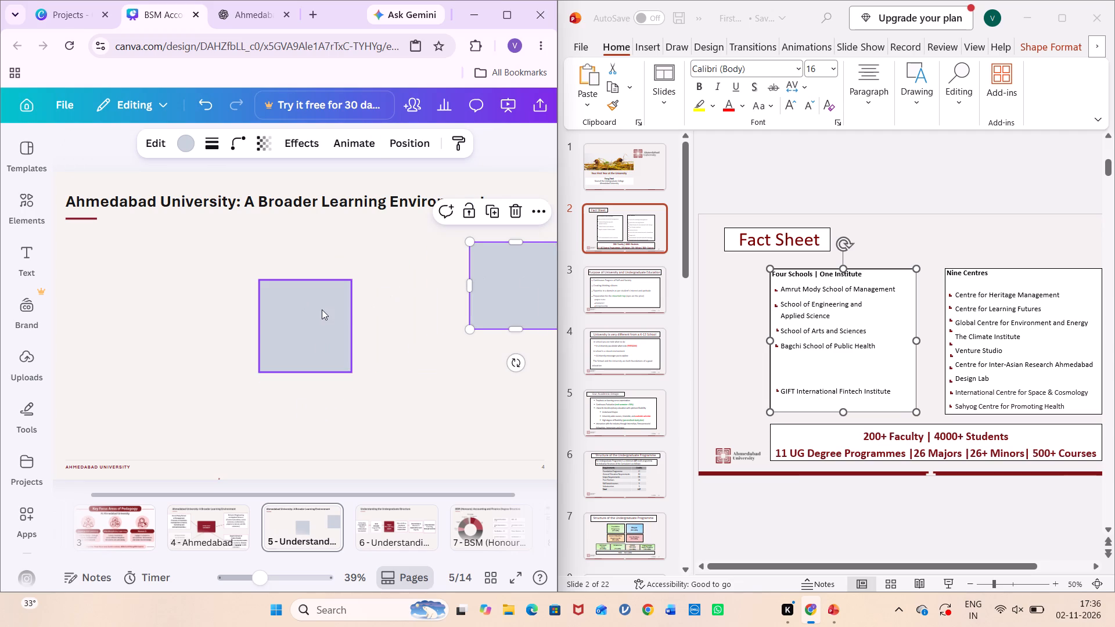
pyautogui.moveTo(322, 309); pyautogui.dragTo(134, 272)
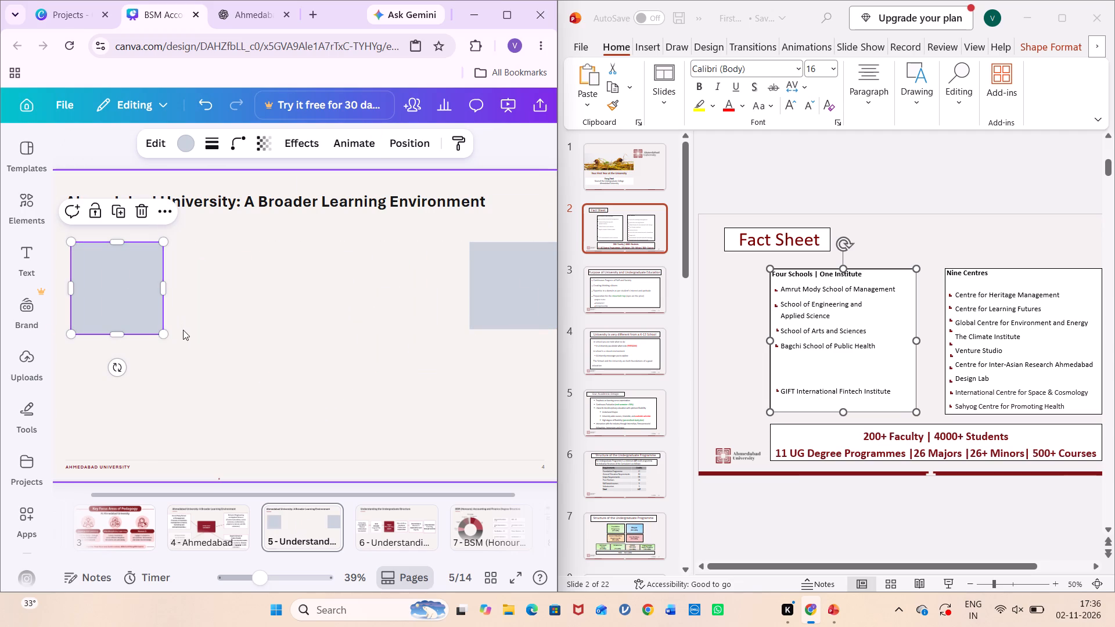
# Enlarge both squares into large side-by-side boxes, each about 700 high, filling the space between the title and the footer.
pyautogui.moveTo(163, 336); pyautogui.dragTo(304, 416)
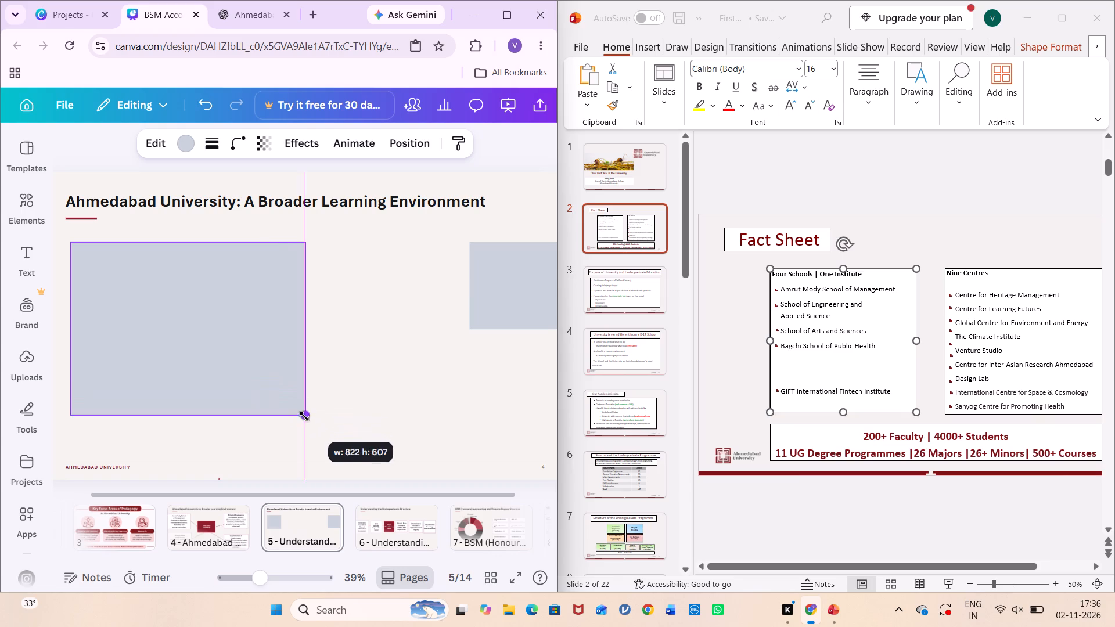
pyautogui.moveTo(304, 416); pyautogui.dragTo(297, 445)
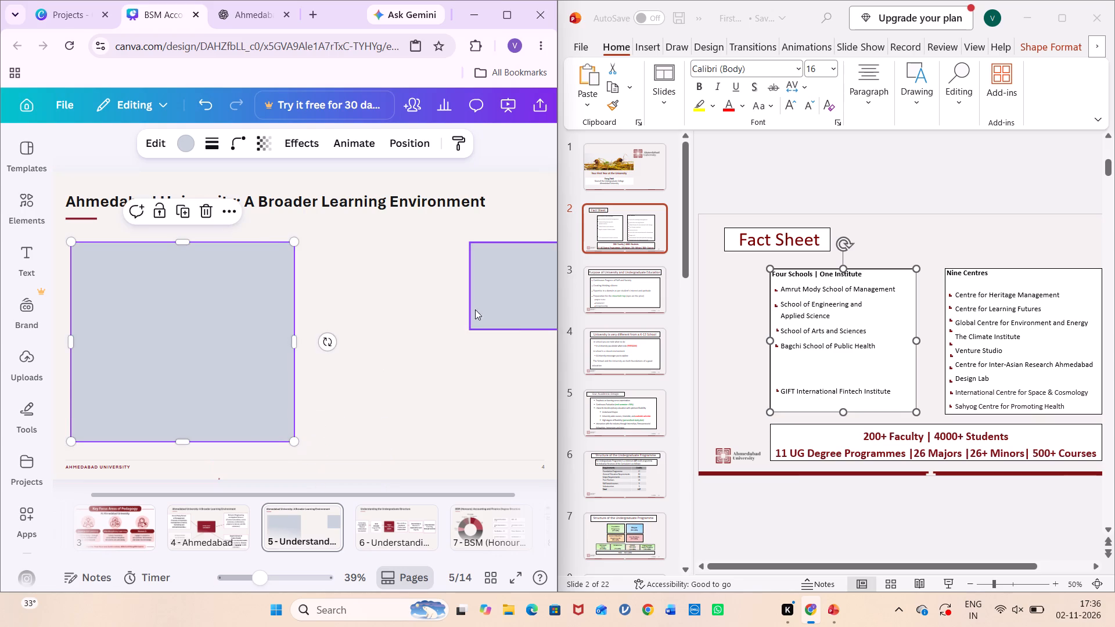
pyautogui.click(482, 303)
pyautogui.moveTo(470, 329); pyautogui.dragTo(346, 440)
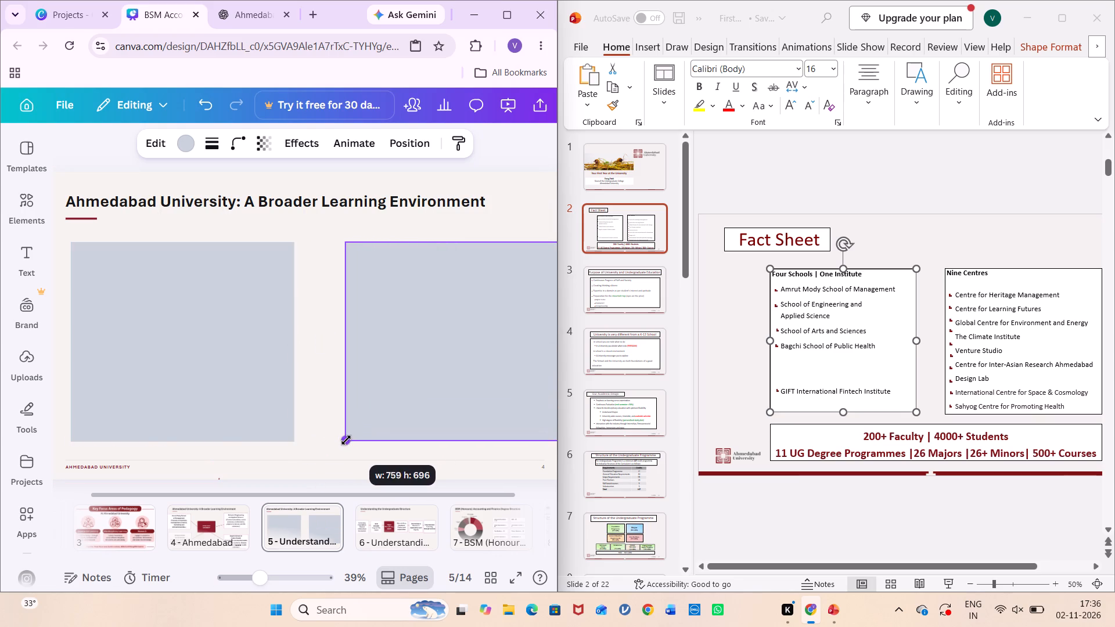
pyautogui.moveTo(346, 440); pyautogui.dragTo(342, 439)
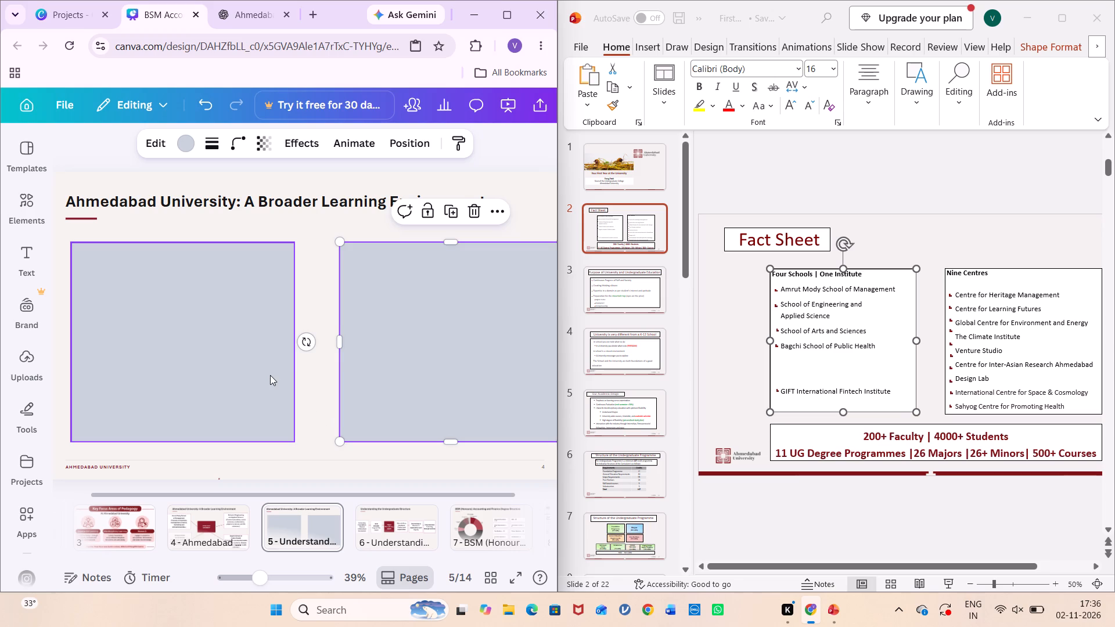
# Maximize the browser window and widen page 5's left box toward the right box, keeping its height and a narrow gap between them.
pyautogui.click(505, 15)
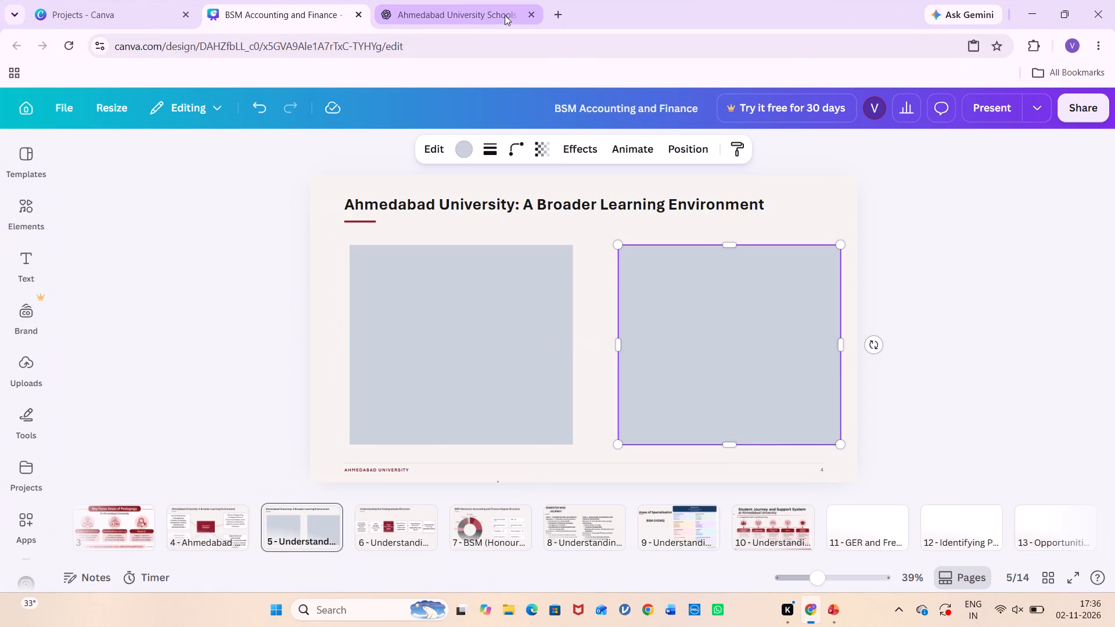
pyautogui.click(504, 318)
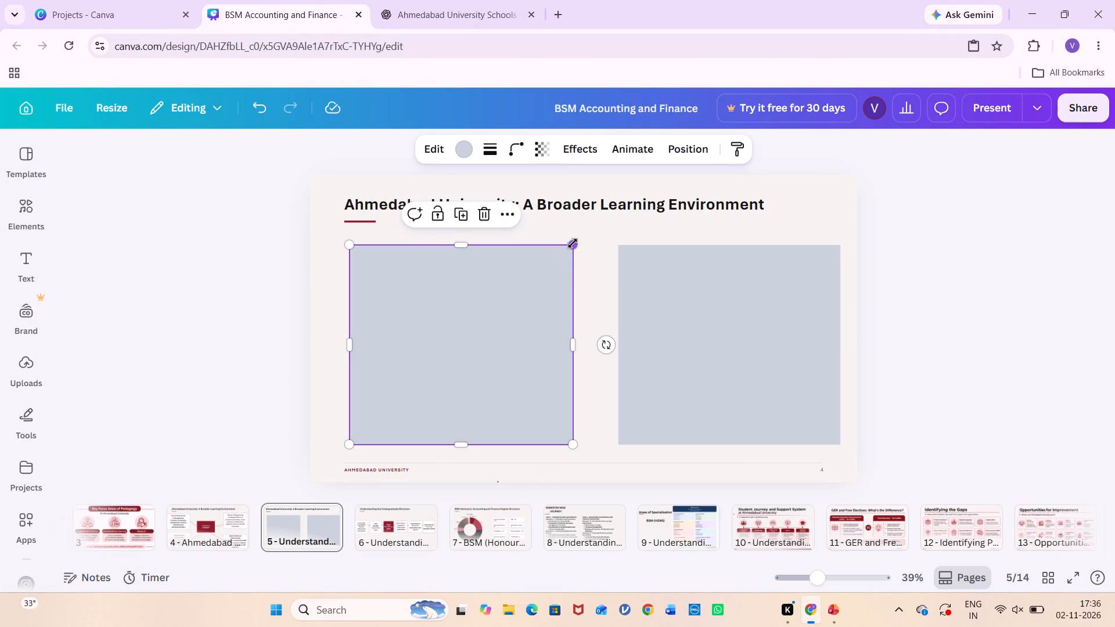
pyautogui.moveTo(573, 243); pyautogui.dragTo(599, 246)
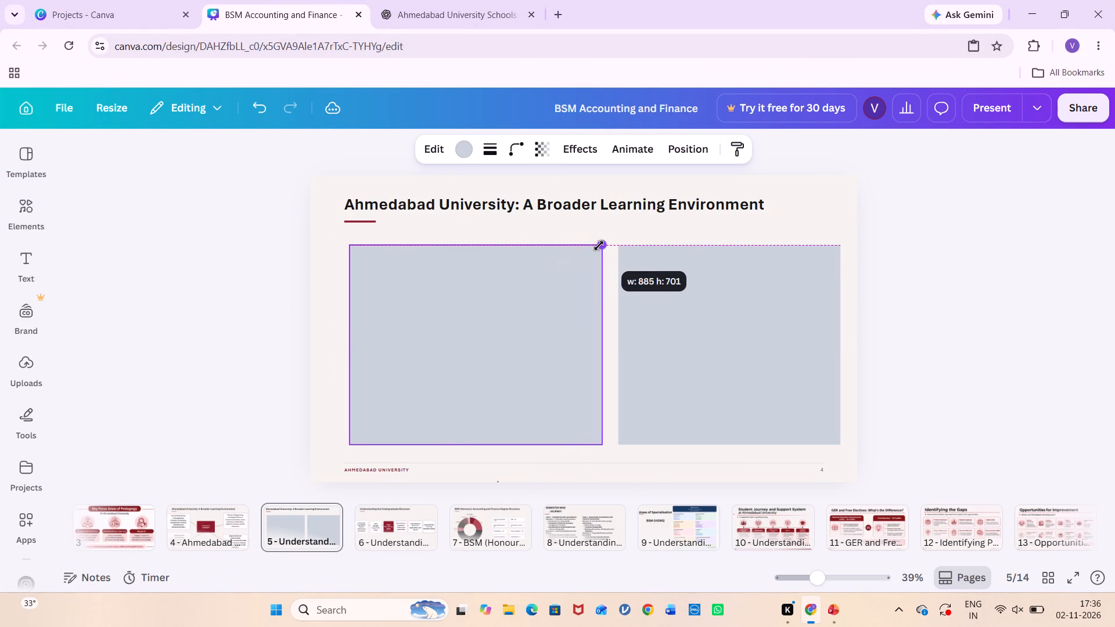
pyautogui.moveTo(599, 246); pyautogui.dragTo(593, 243)
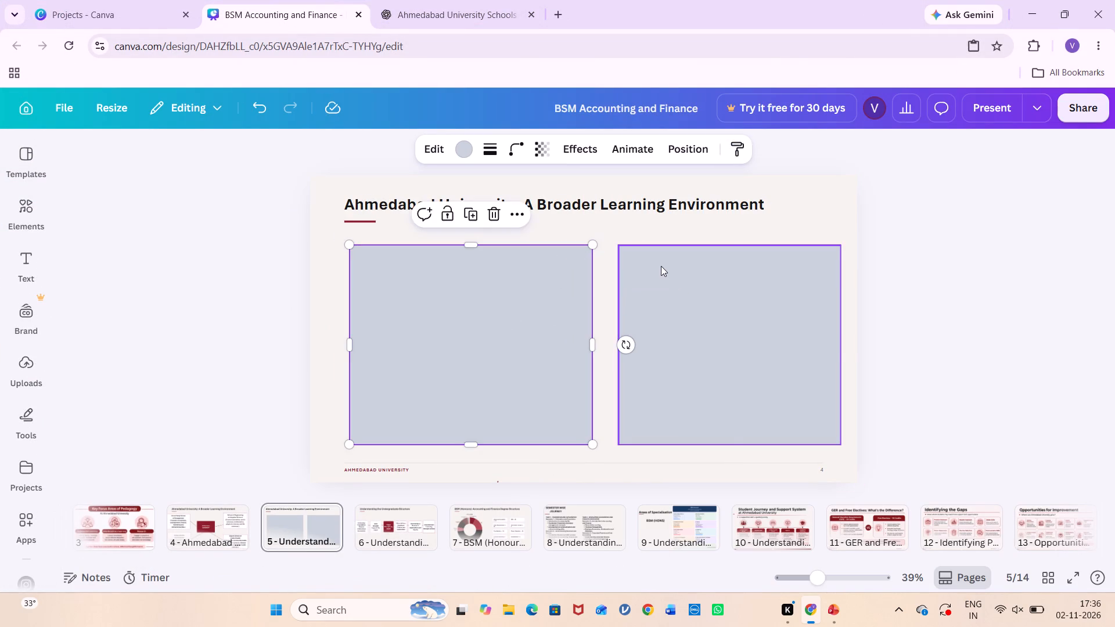
pyautogui.click(666, 268)
pyautogui.click(931, 257)
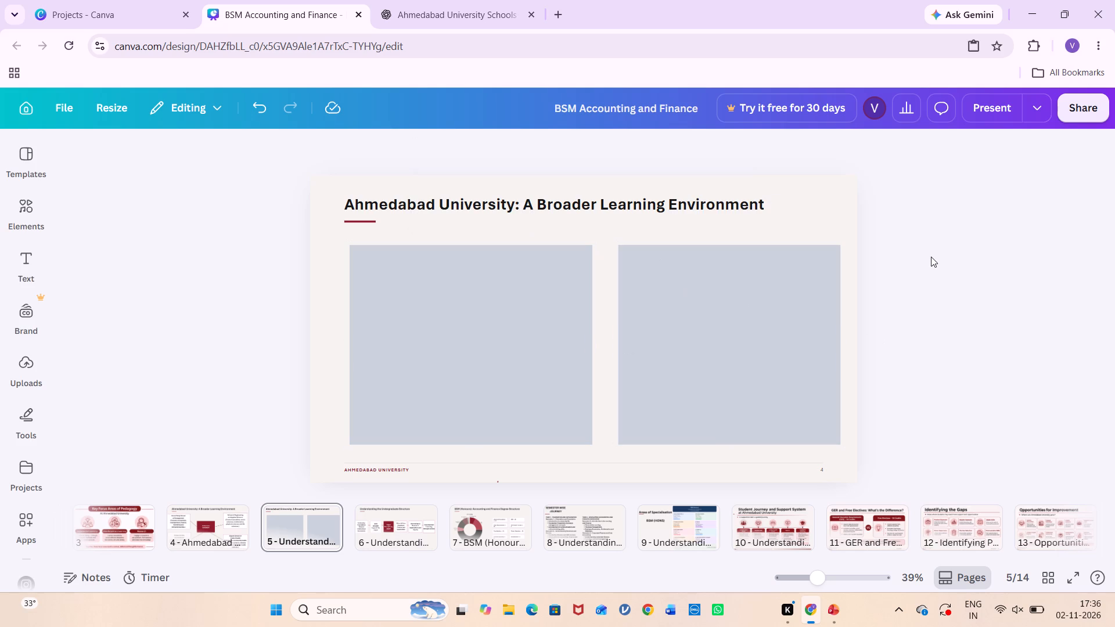
# Copy the Amrut Mody School of Management text, including its focus description, from page 4 into the left box on page 5.
pyautogui.doubleClick(519, 270)
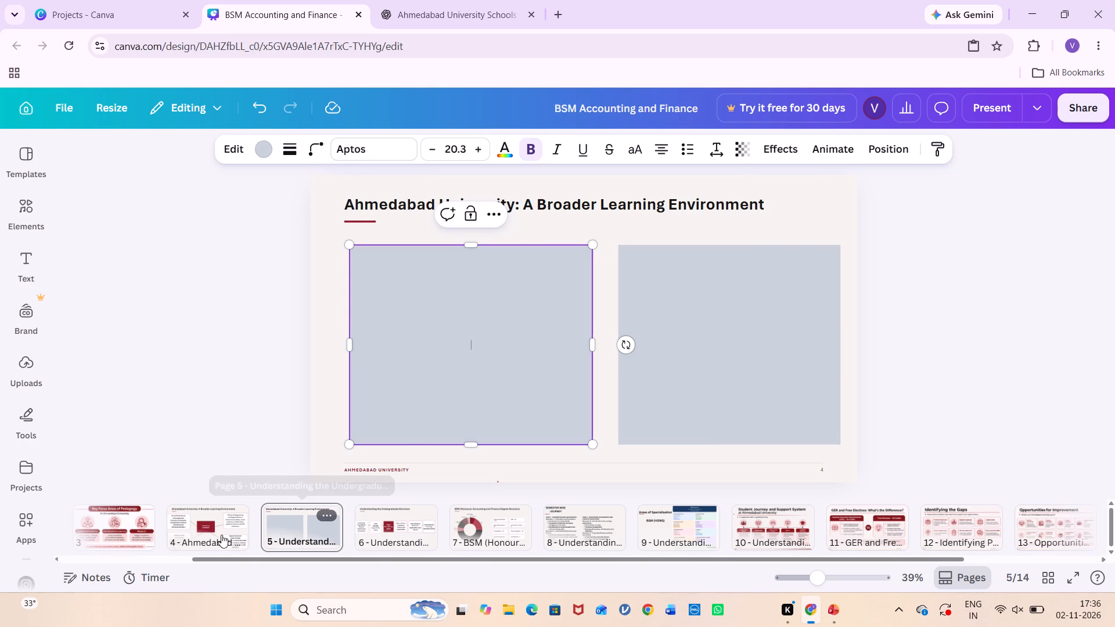
pyautogui.click(210, 528)
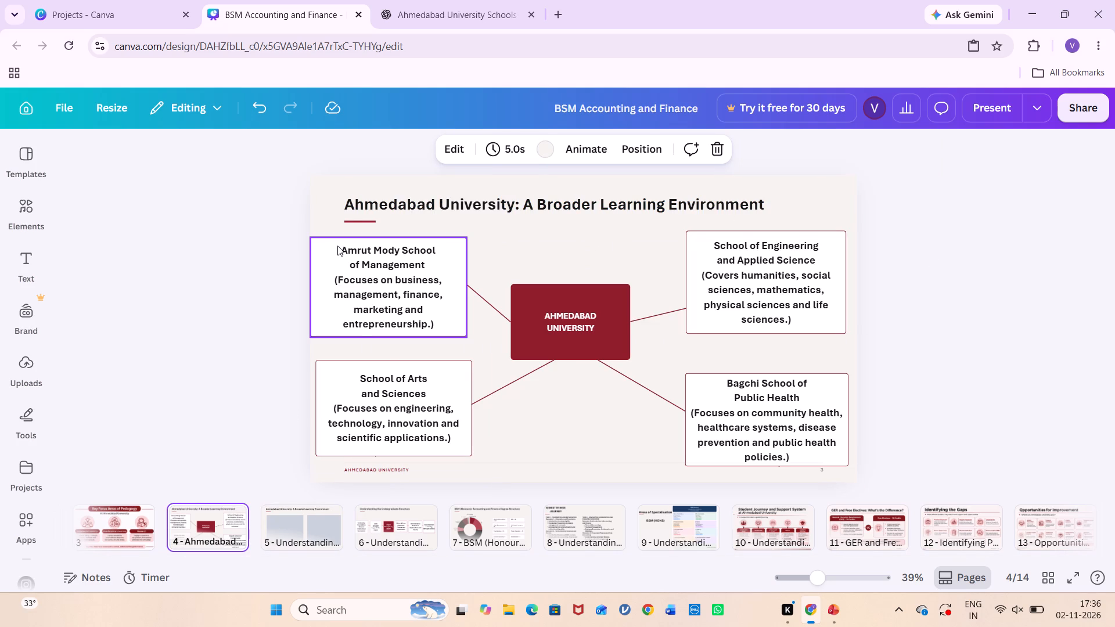
pyautogui.doubleClick(343, 244)
pyautogui.moveTo(343, 244); pyautogui.dragTo(416, 268)
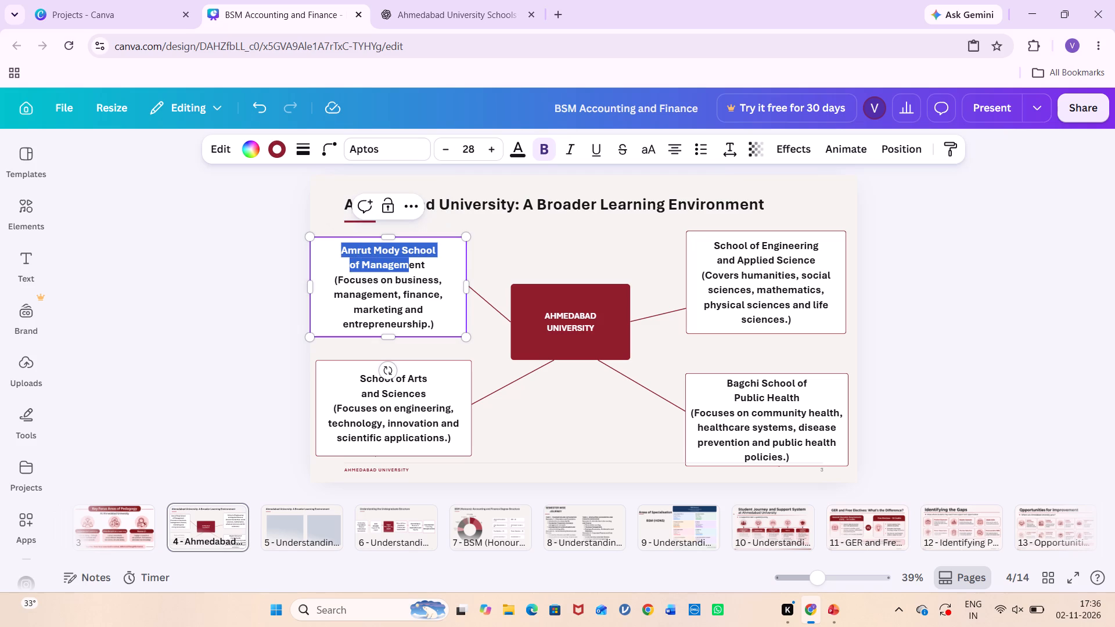
pyautogui.moveTo(416, 268); pyautogui.dragTo(451, 326)
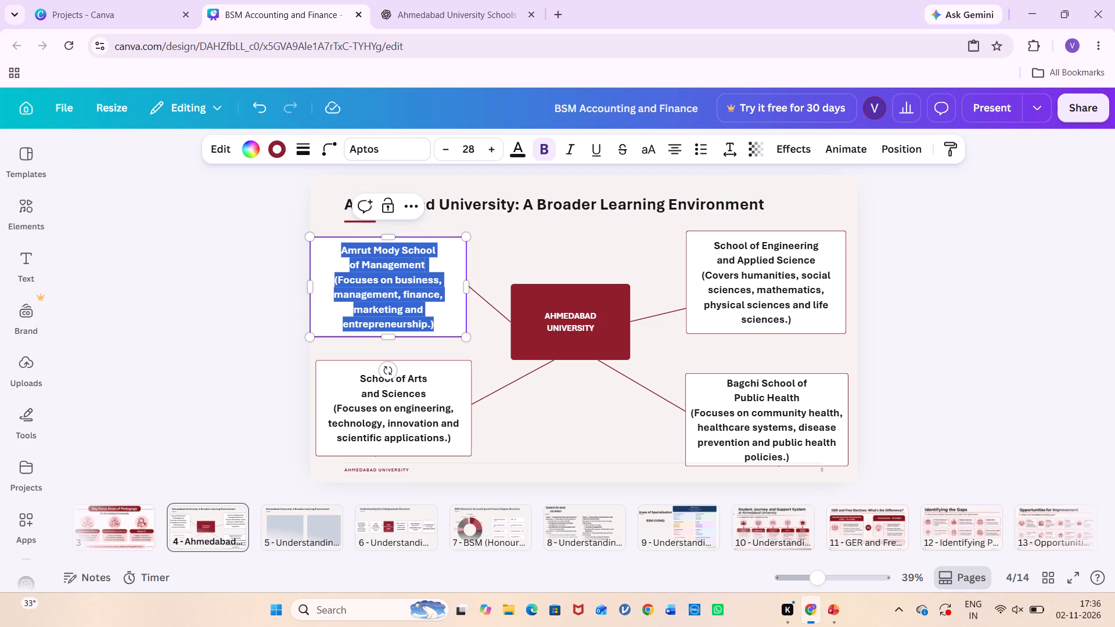
pyautogui.moveTo(451, 326); pyautogui.dragTo(452, 326)
pyautogui.hotkey('ctrl', 'c')
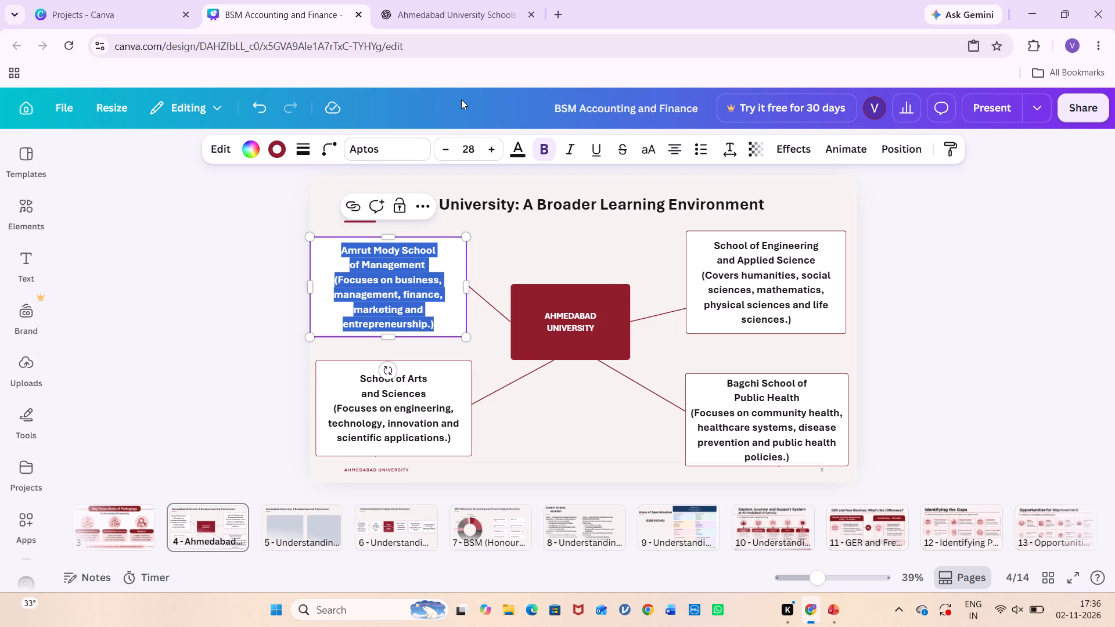
pyautogui.click(309, 519)
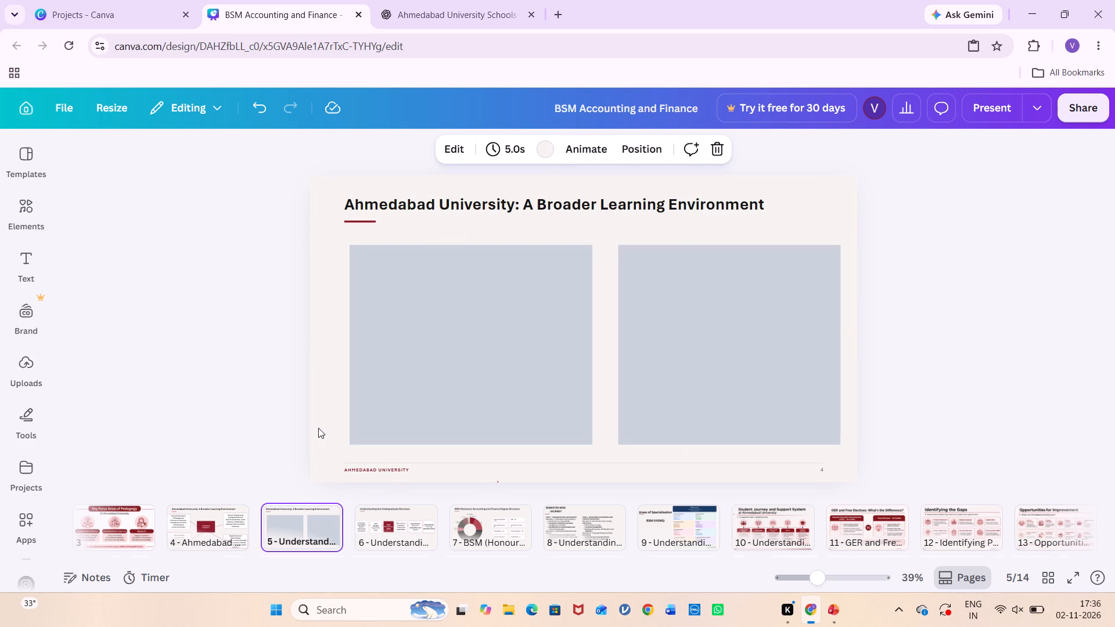
pyautogui.doubleClick(361, 257)
pyautogui.hotkey('ctrl', 'v')
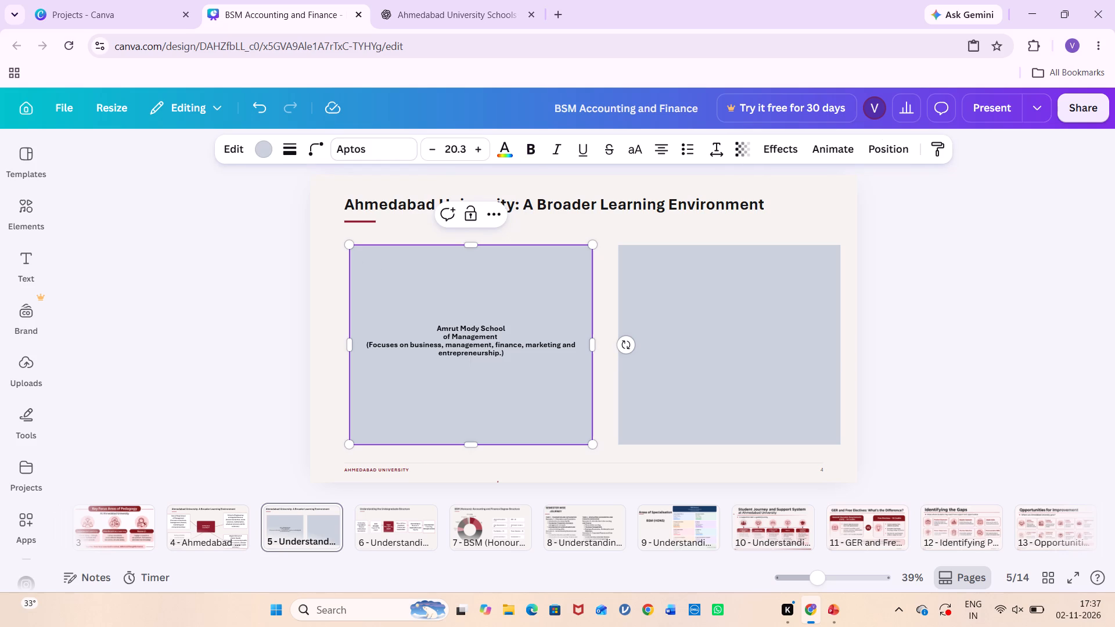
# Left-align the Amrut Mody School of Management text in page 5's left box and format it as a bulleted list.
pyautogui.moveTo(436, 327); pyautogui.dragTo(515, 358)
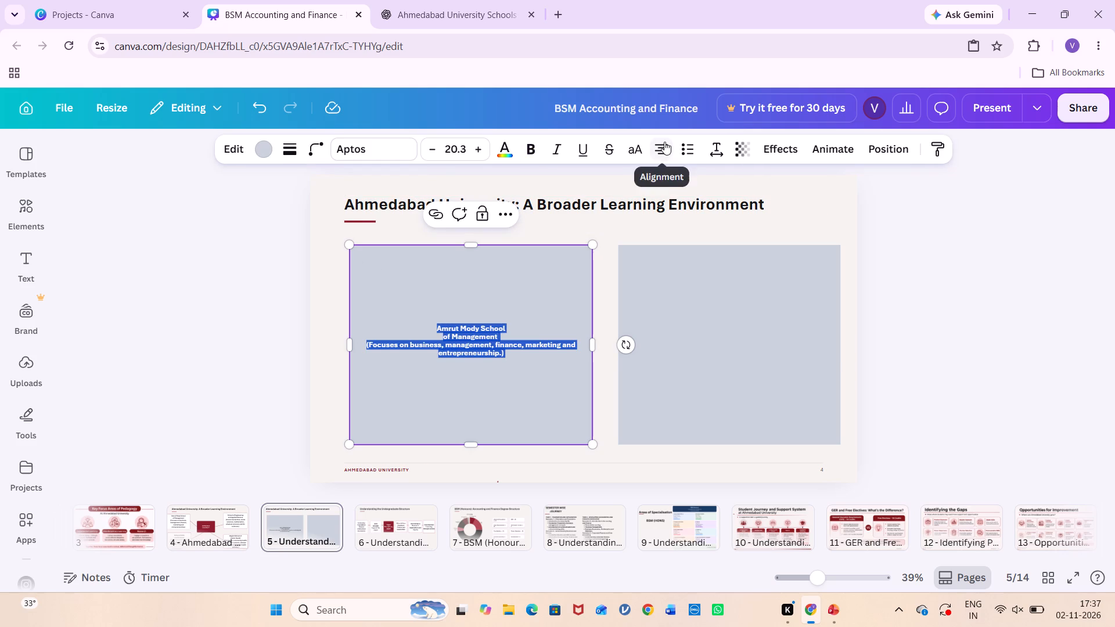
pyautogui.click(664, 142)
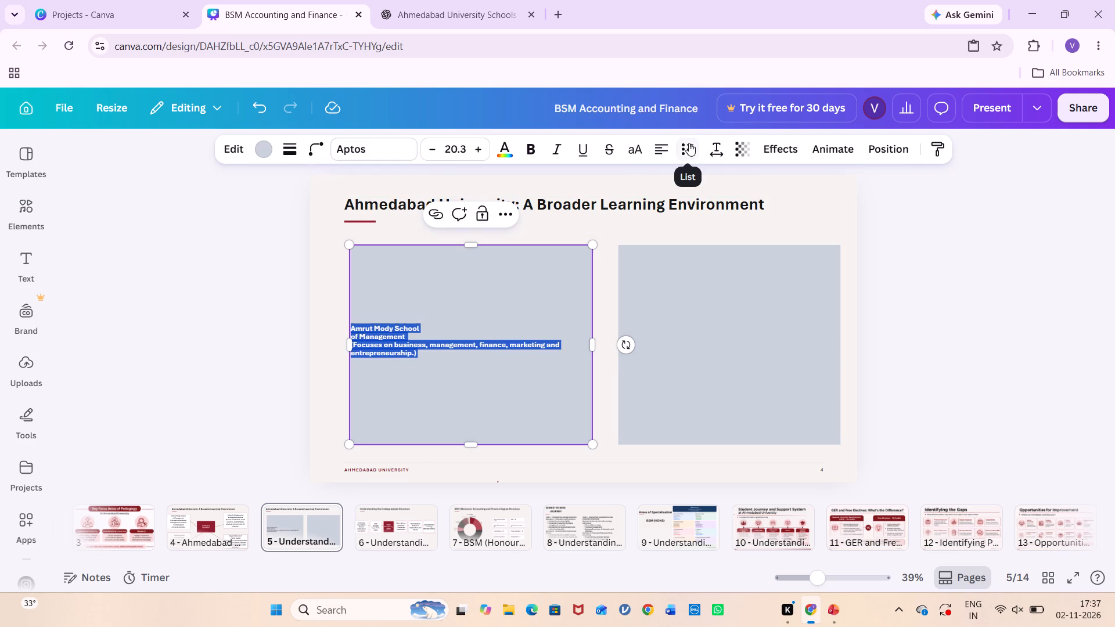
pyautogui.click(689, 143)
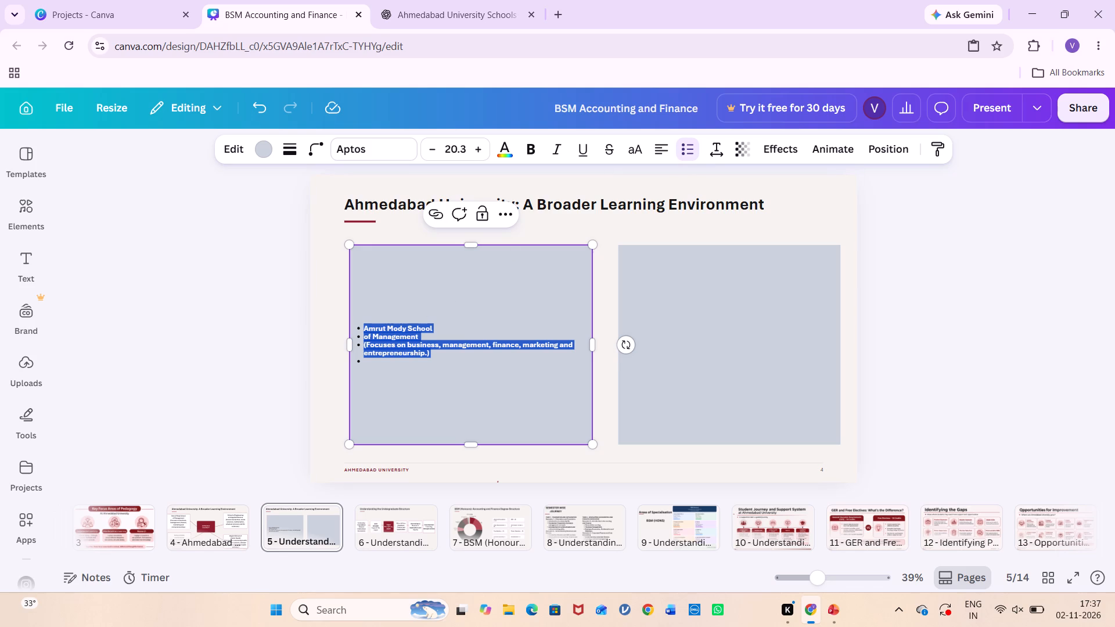
# Delete all the Amrut Mody School of Management text from page 5's left box, leaving no bullets.
pyautogui.click(364, 336)
pyautogui.moveTo(356, 326); pyautogui.dragTo(395, 356)
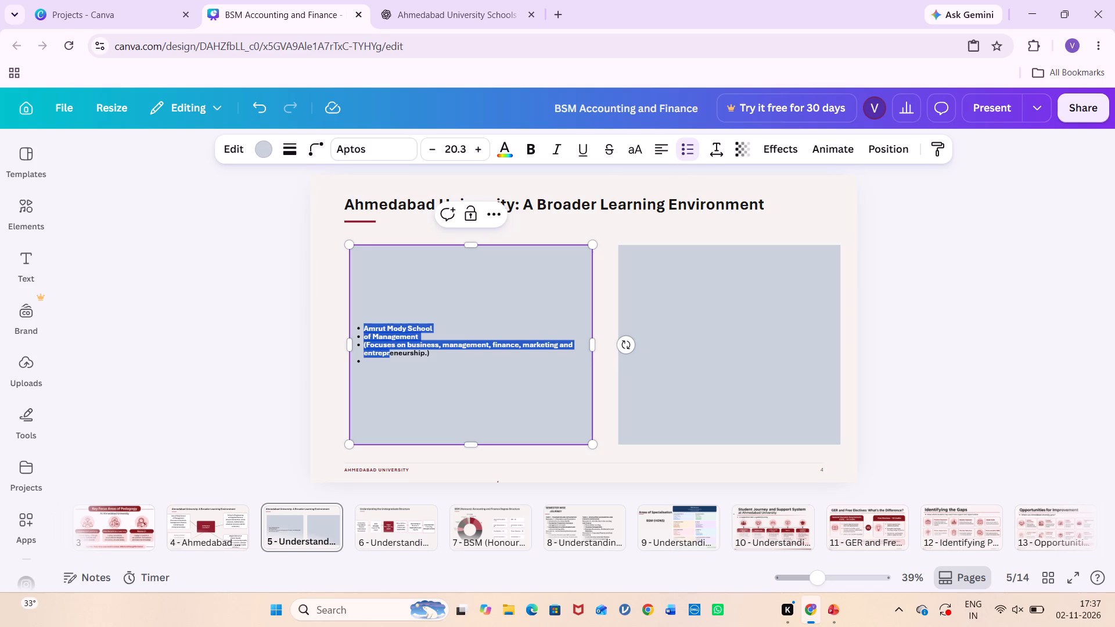
pyautogui.moveTo(395, 356); pyautogui.dragTo(420, 358)
pyautogui.press('BackSpace')
pyautogui.press('BackSpace')
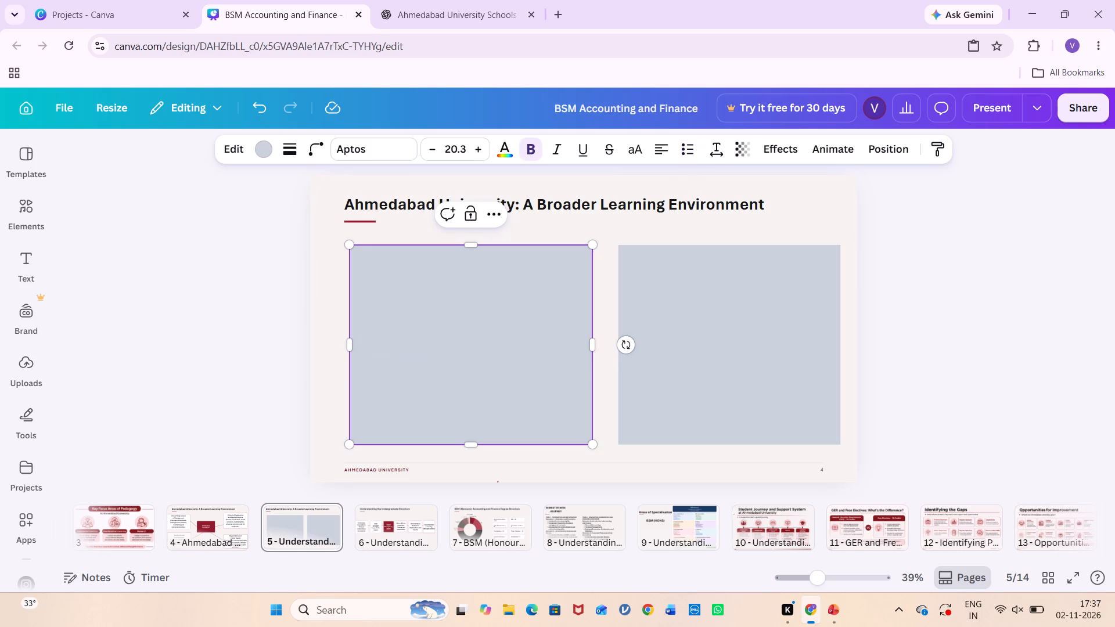
# Add a separate text box to page 5 and place it across the top of the left box, aligned with its sides.
pyautogui.doubleClick(358, 254)
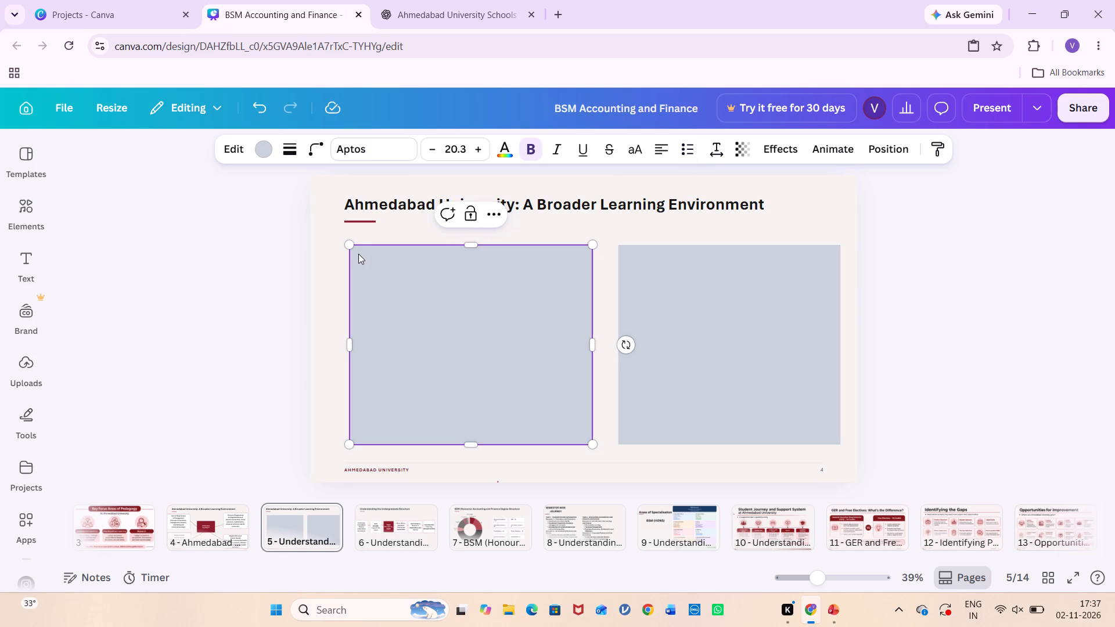
pyautogui.click(355, 258)
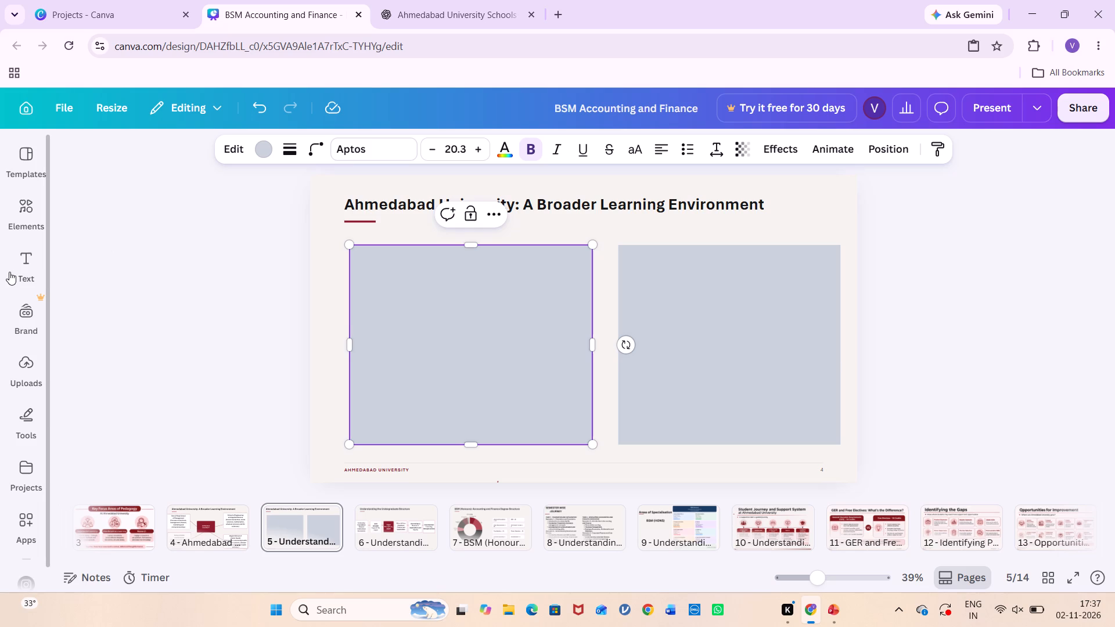
pyautogui.click(9, 272)
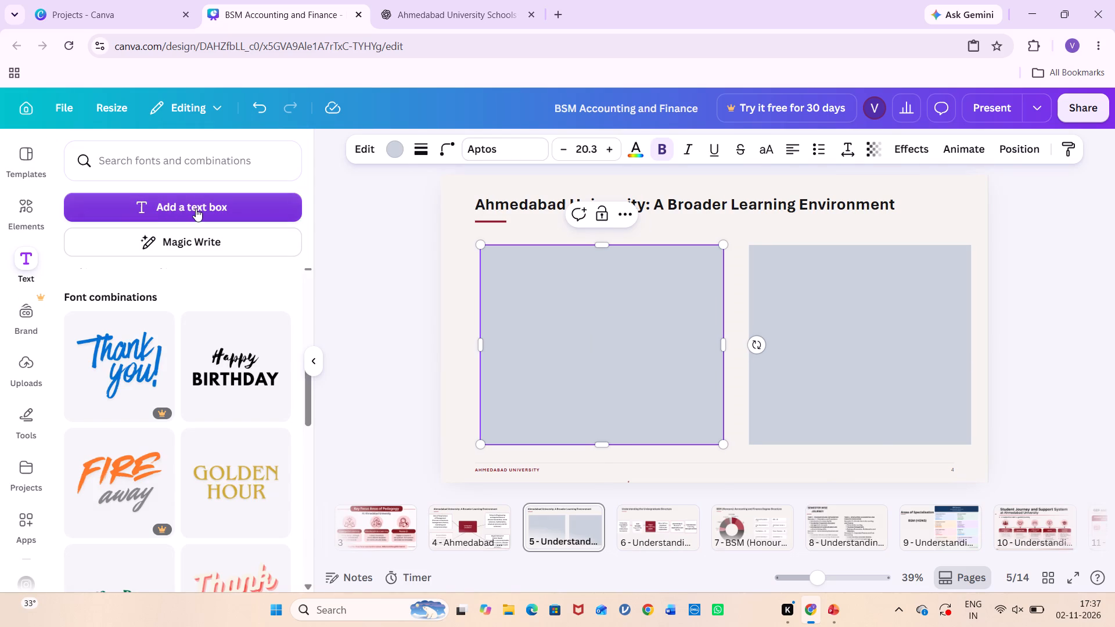
pyautogui.click(196, 208)
pyautogui.click(318, 360)
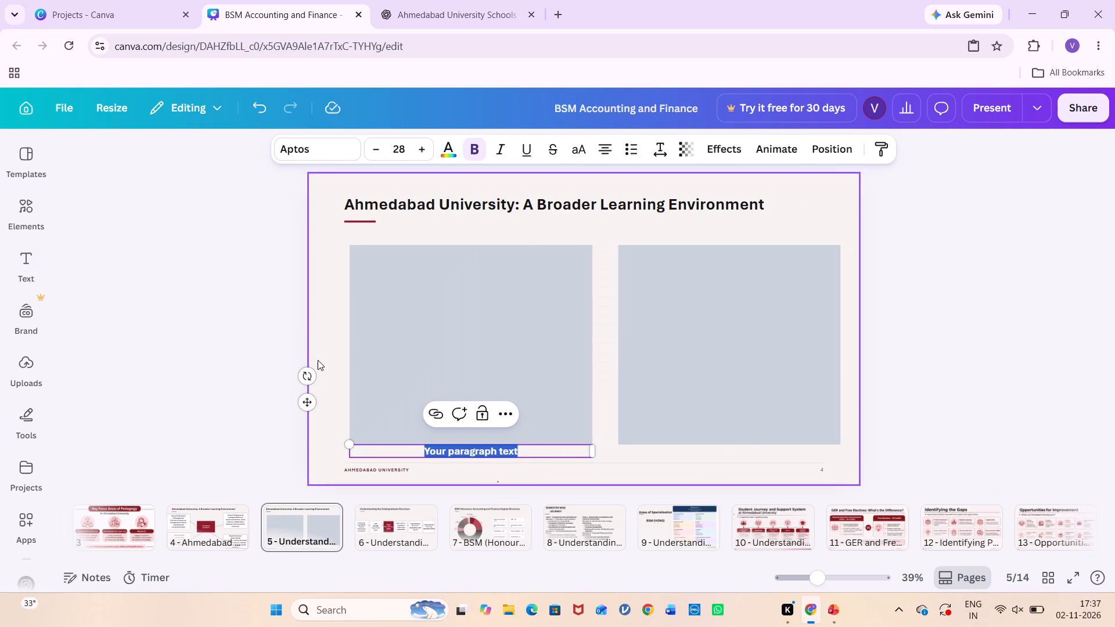
pyautogui.doubleClick(542, 441)
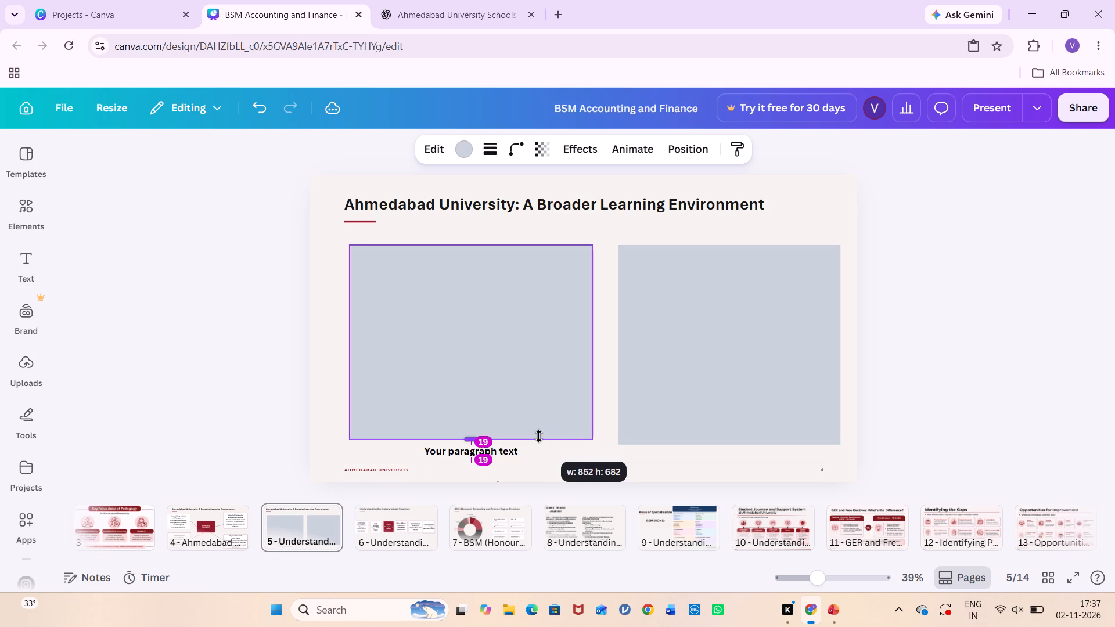
pyautogui.moveTo(516, 454); pyautogui.dragTo(515, 438)
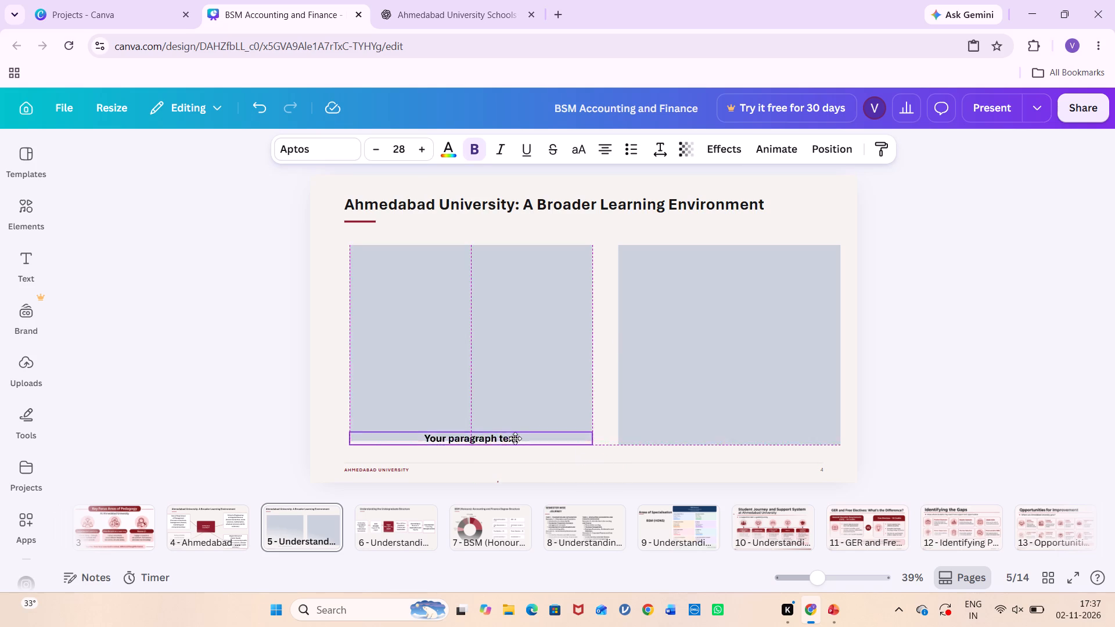
pyautogui.moveTo(515, 438); pyautogui.dragTo(465, 262)
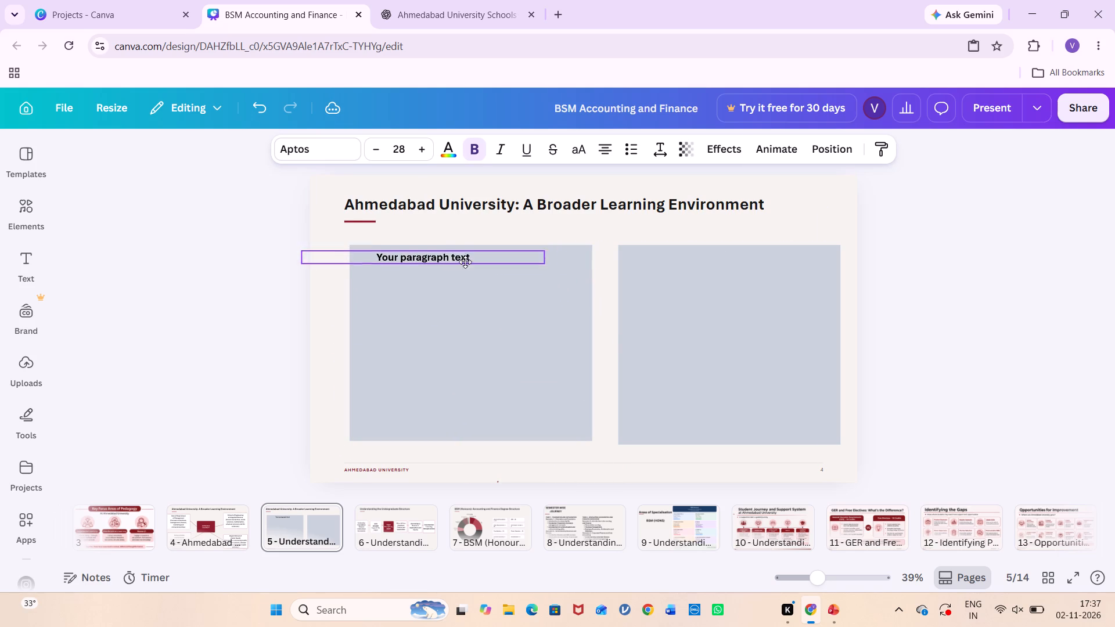
pyautogui.moveTo(465, 262); pyautogui.dragTo(519, 259)
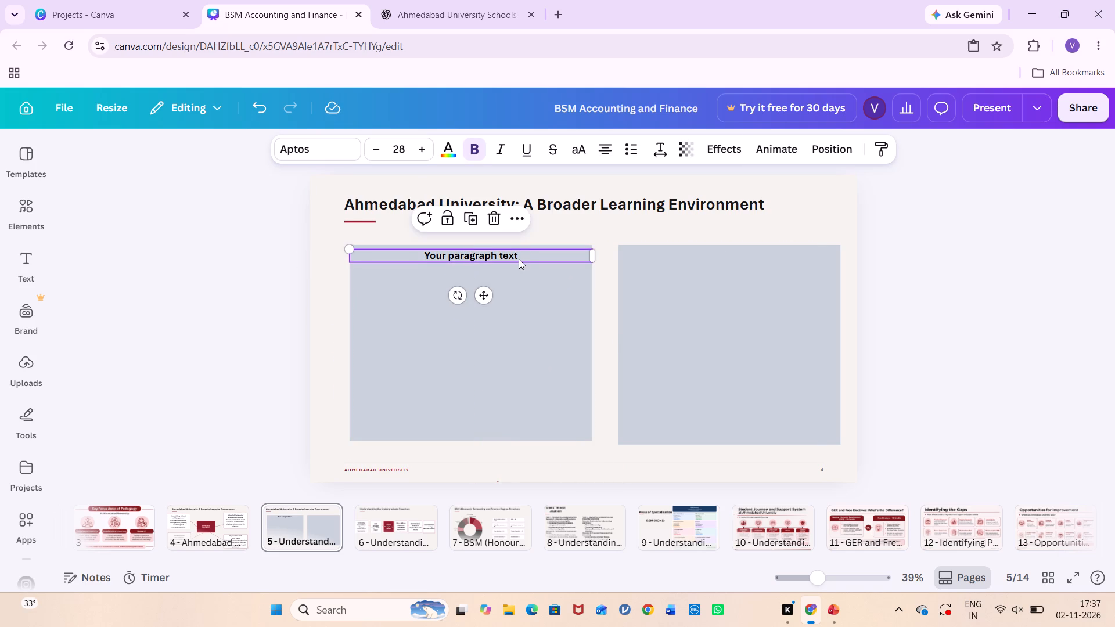
# Copy the Four Schools | One Institute list, through GIFT International Fintech Institute, from PowerPoint's Fact Sheet slide for page 5's new text box.
pyautogui.doubleClick(517, 259)
pyautogui.click(517, 259)
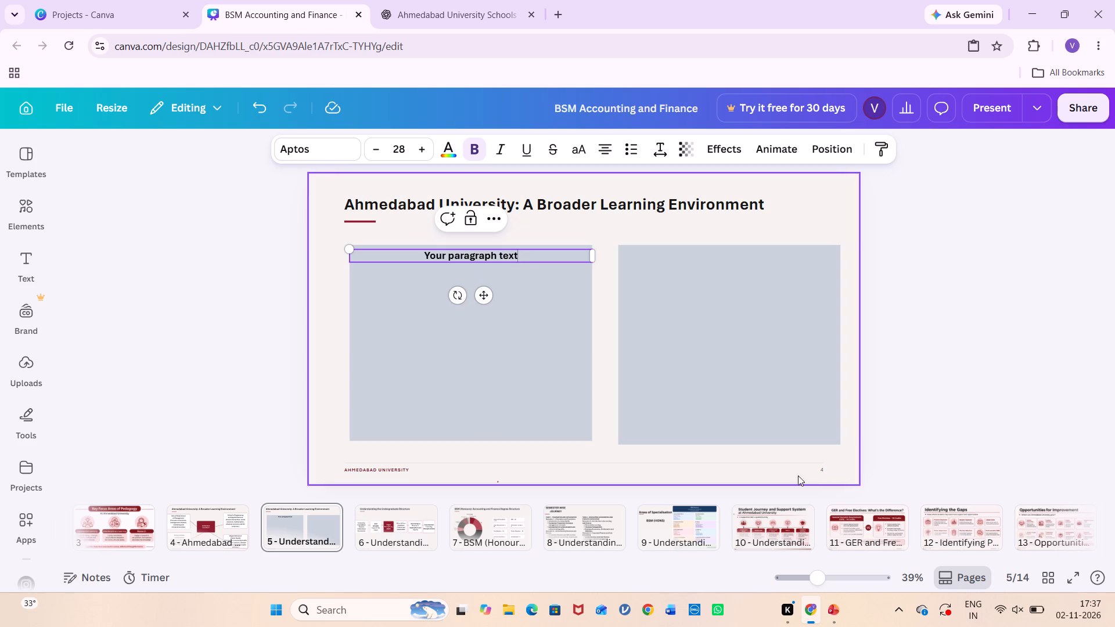
pyautogui.click(839, 618)
pyautogui.click(785, 302)
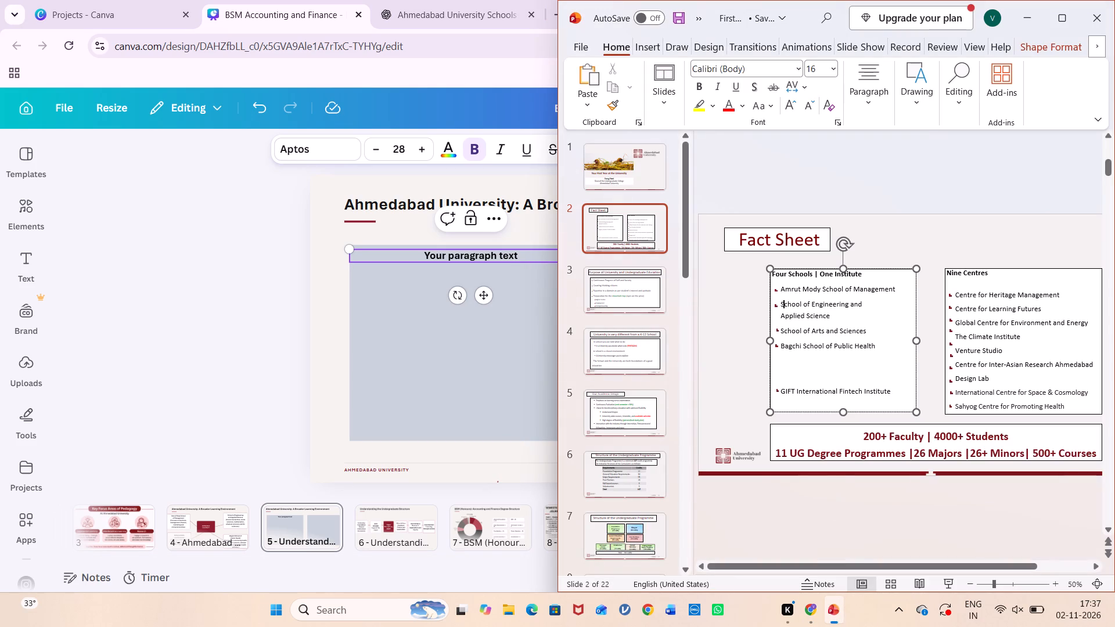
pyautogui.click(774, 274)
pyautogui.moveTo(774, 274); pyautogui.dragTo(886, 383)
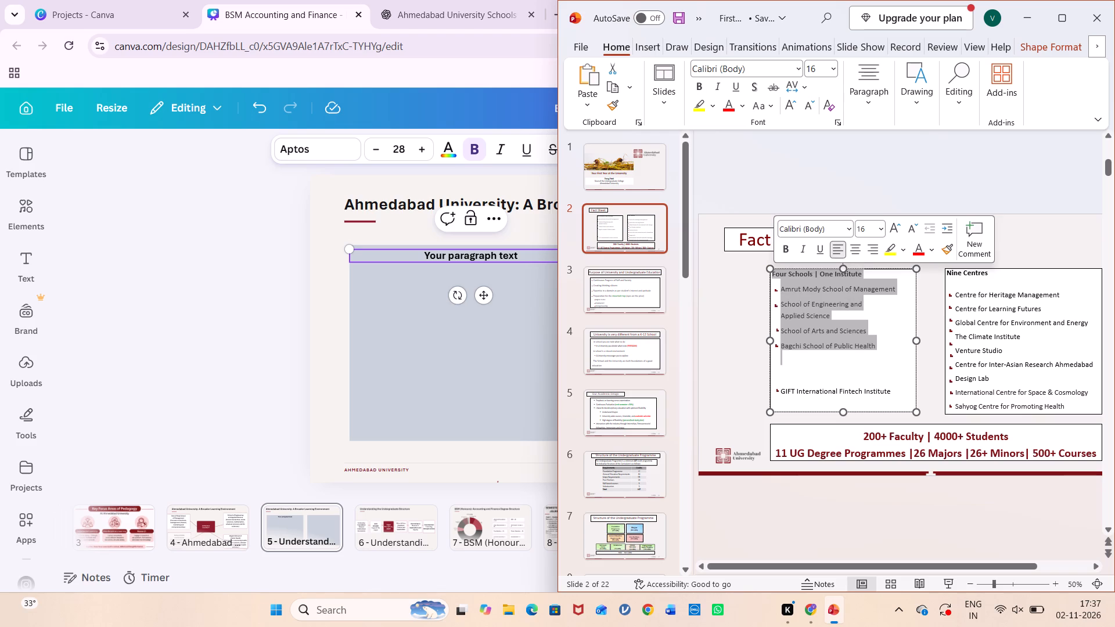
pyautogui.moveTo(886, 383); pyautogui.dragTo(951, 388)
pyautogui.hotkey('ctrl', 'c')
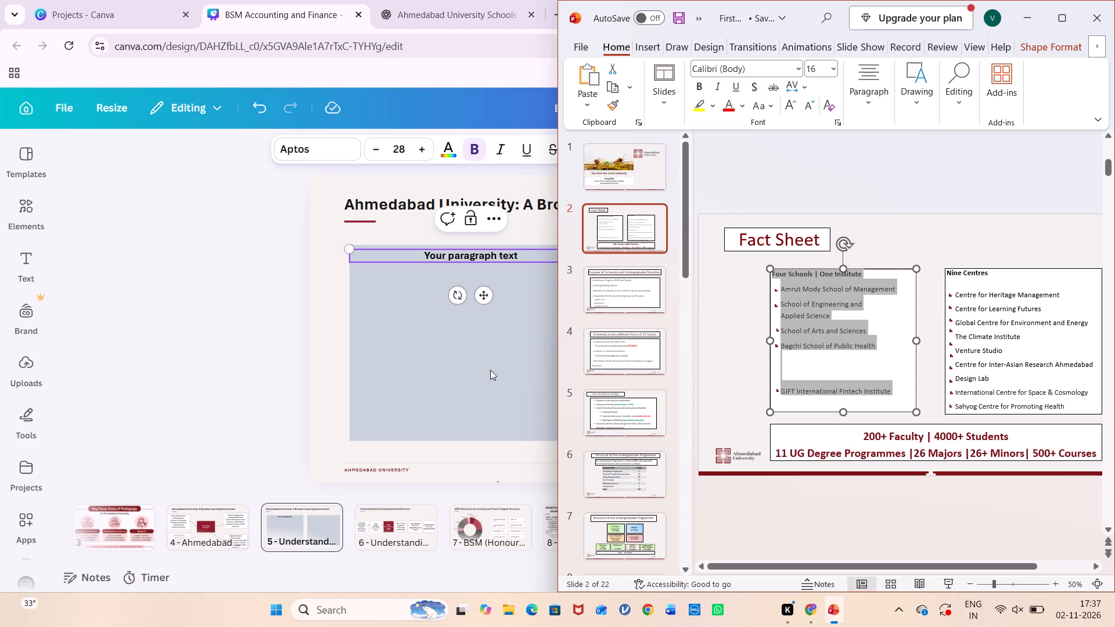
# Return to Canva and replace the placeholder in page 5's new text box with the copied Four Schools | One Institute list.
pyautogui.click(461, 362)
pyautogui.doubleClick(503, 257)
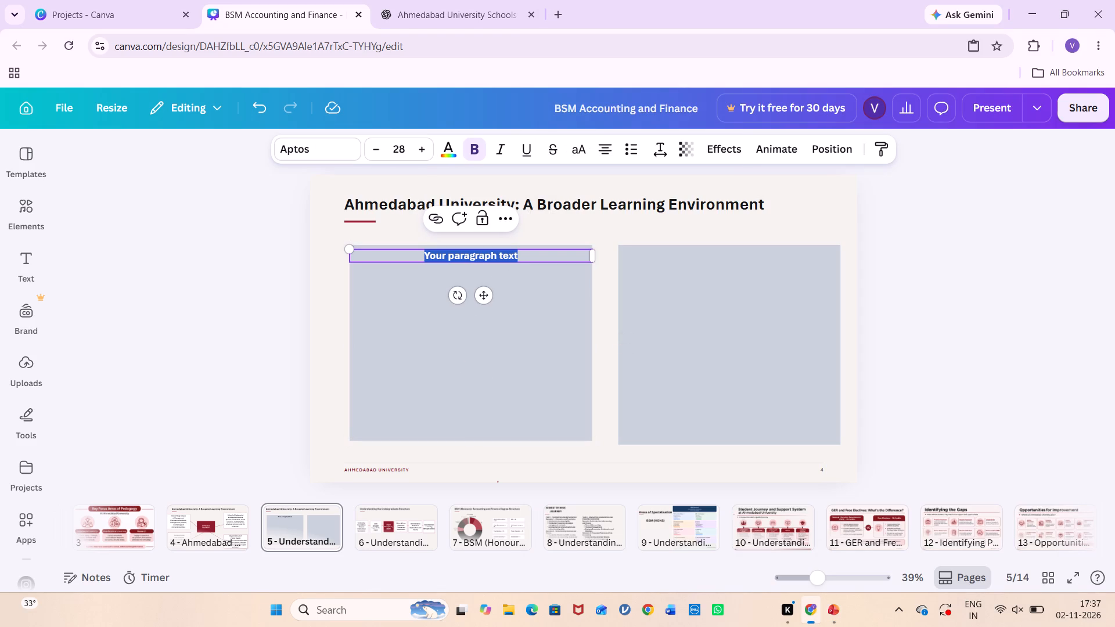
pyautogui.hotkey('ctrl', 'v')
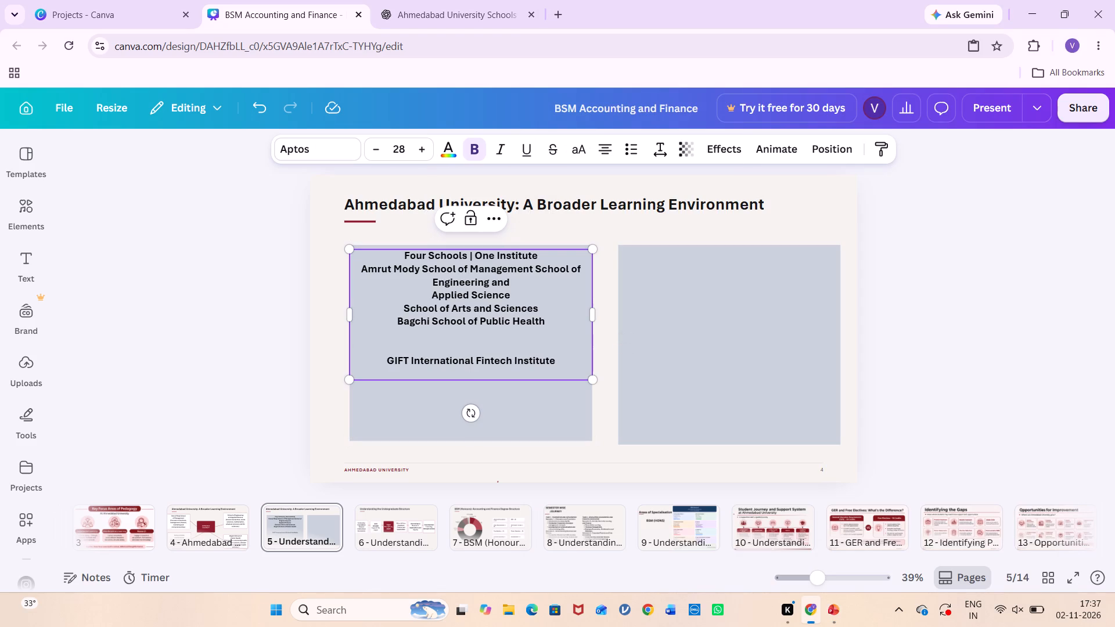
# Left-align the pasted list in page 5's left box, starting with the Applied Science line and extending the selection to all the text.
pyautogui.click(539, 297)
pyautogui.click(607, 144)
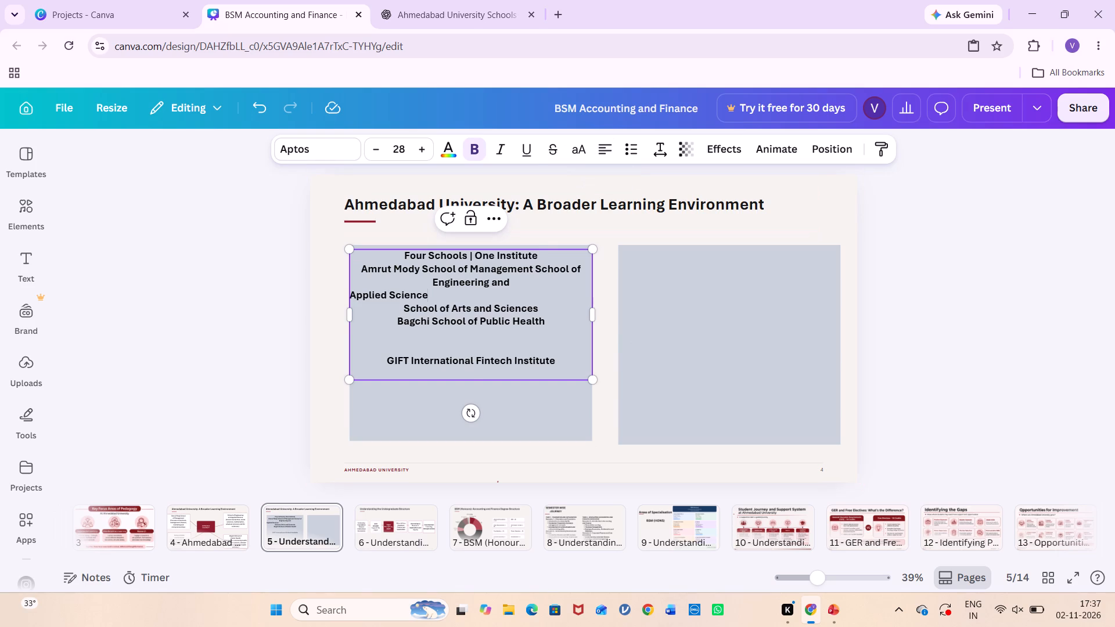
pyautogui.hotkey('ctrl', 'a')
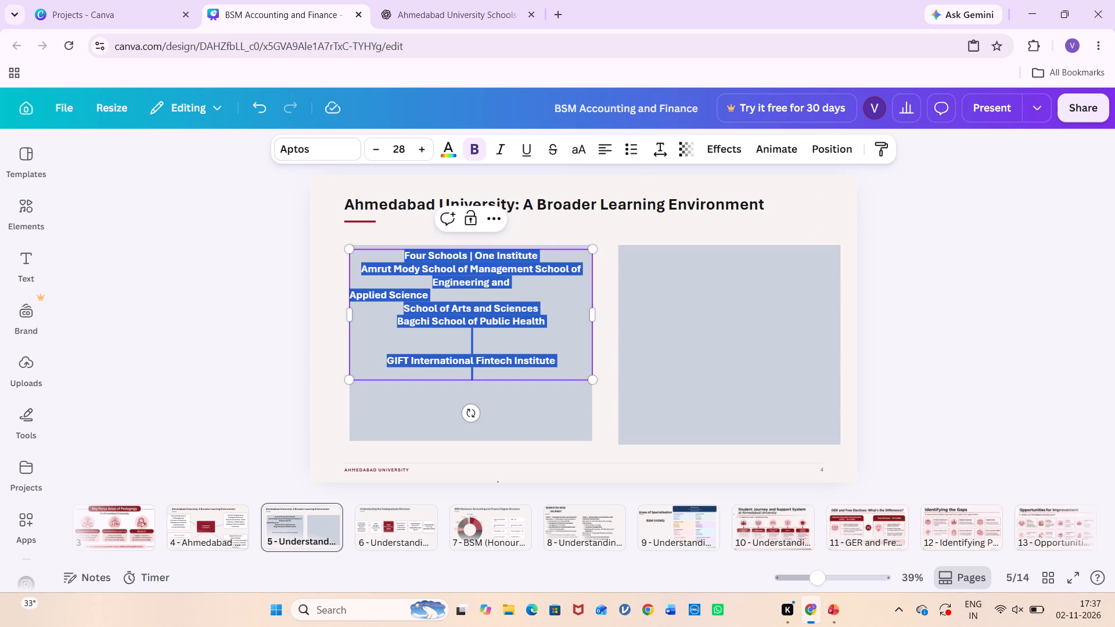
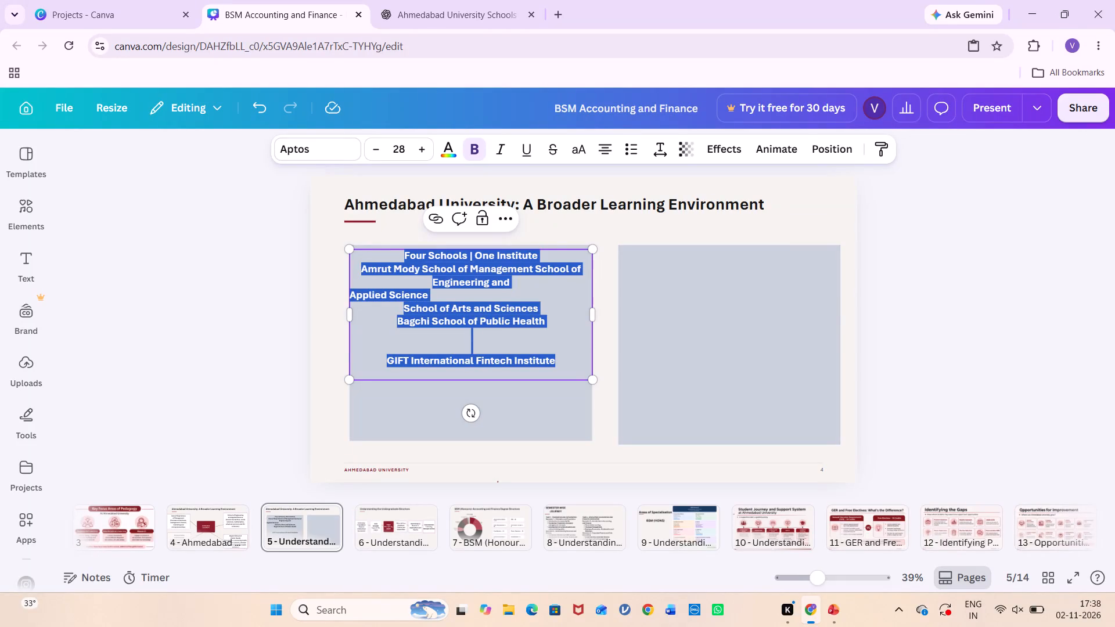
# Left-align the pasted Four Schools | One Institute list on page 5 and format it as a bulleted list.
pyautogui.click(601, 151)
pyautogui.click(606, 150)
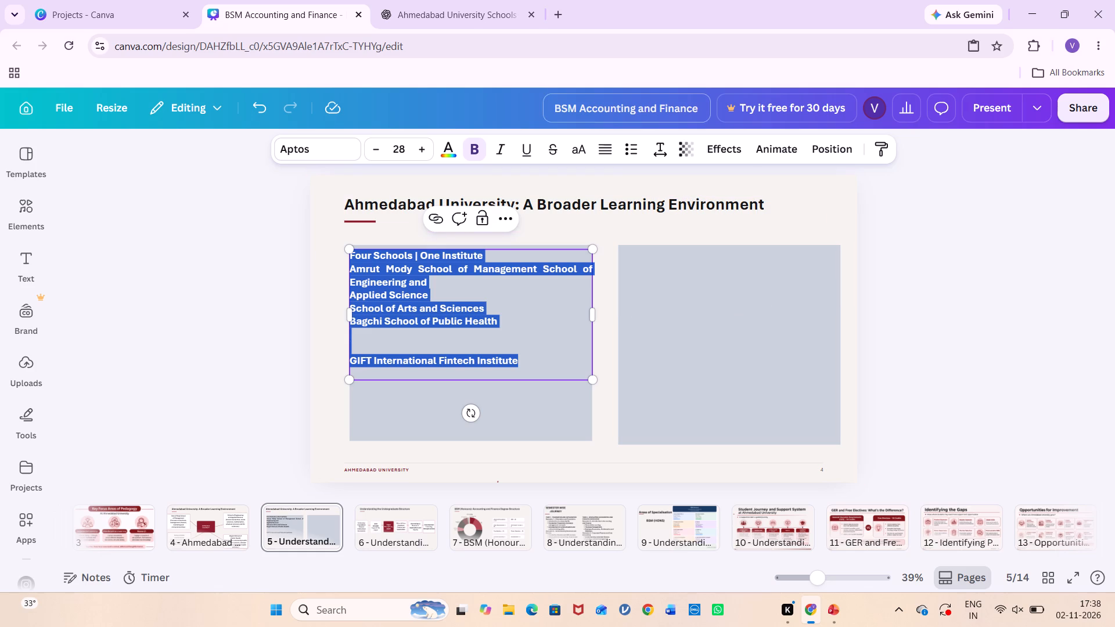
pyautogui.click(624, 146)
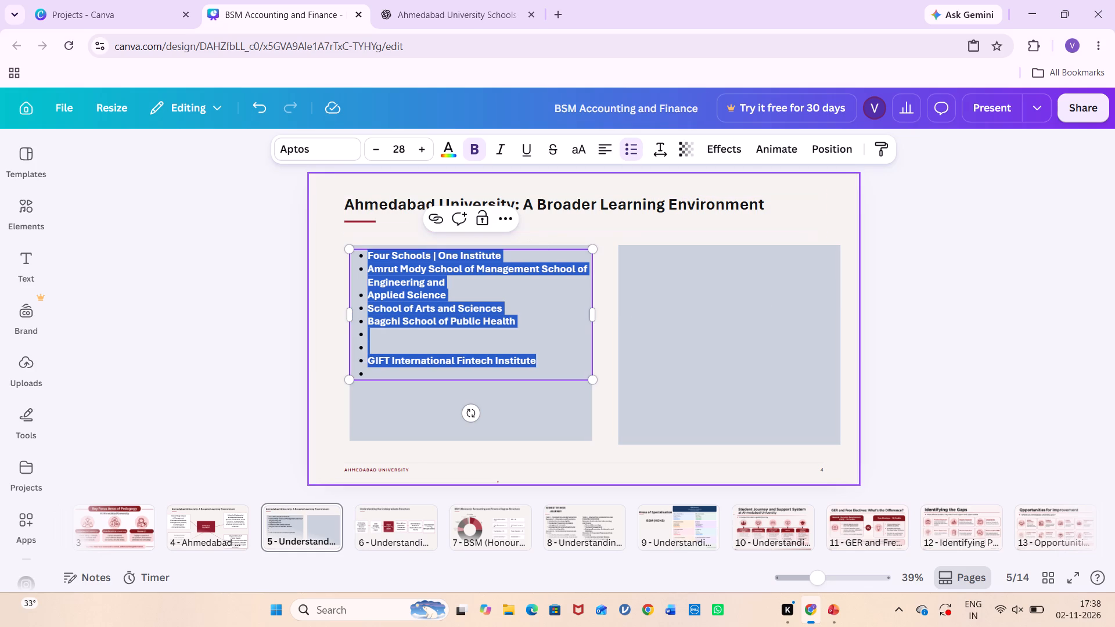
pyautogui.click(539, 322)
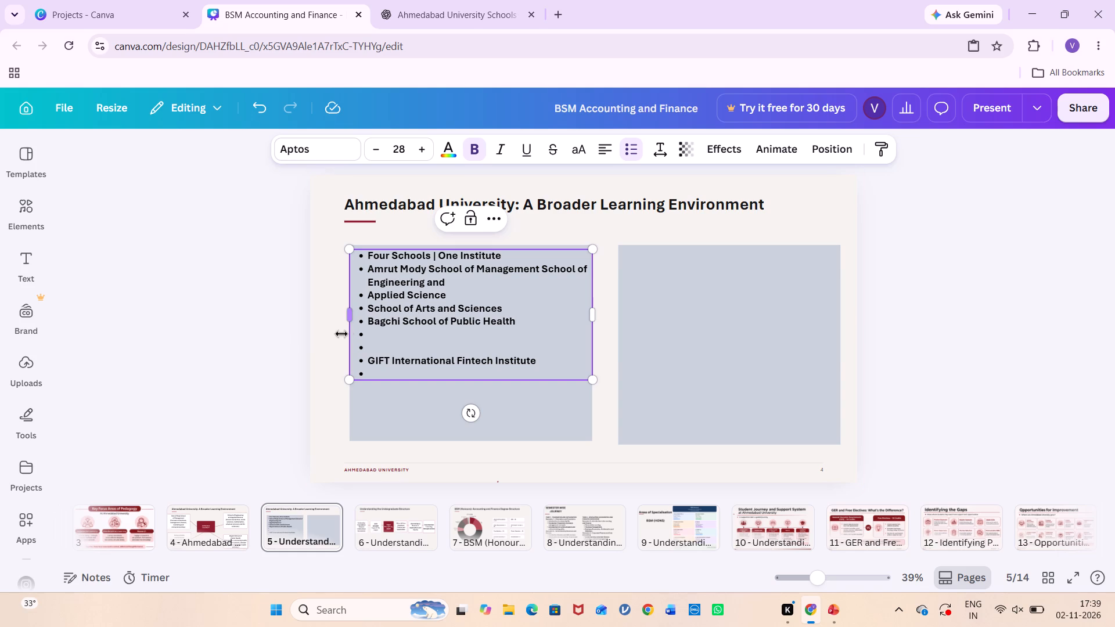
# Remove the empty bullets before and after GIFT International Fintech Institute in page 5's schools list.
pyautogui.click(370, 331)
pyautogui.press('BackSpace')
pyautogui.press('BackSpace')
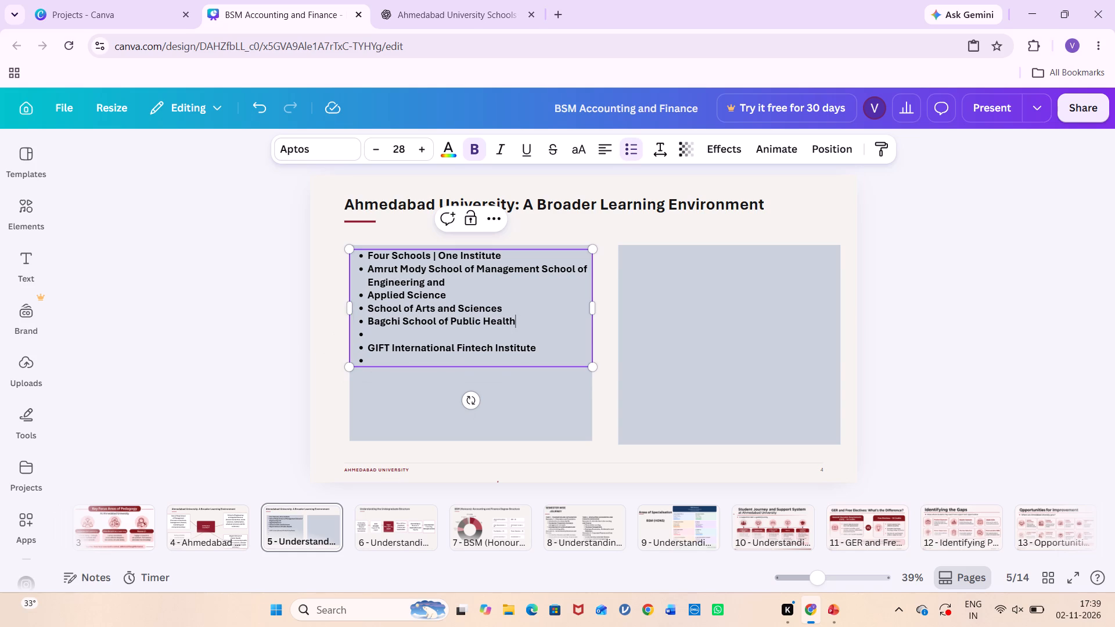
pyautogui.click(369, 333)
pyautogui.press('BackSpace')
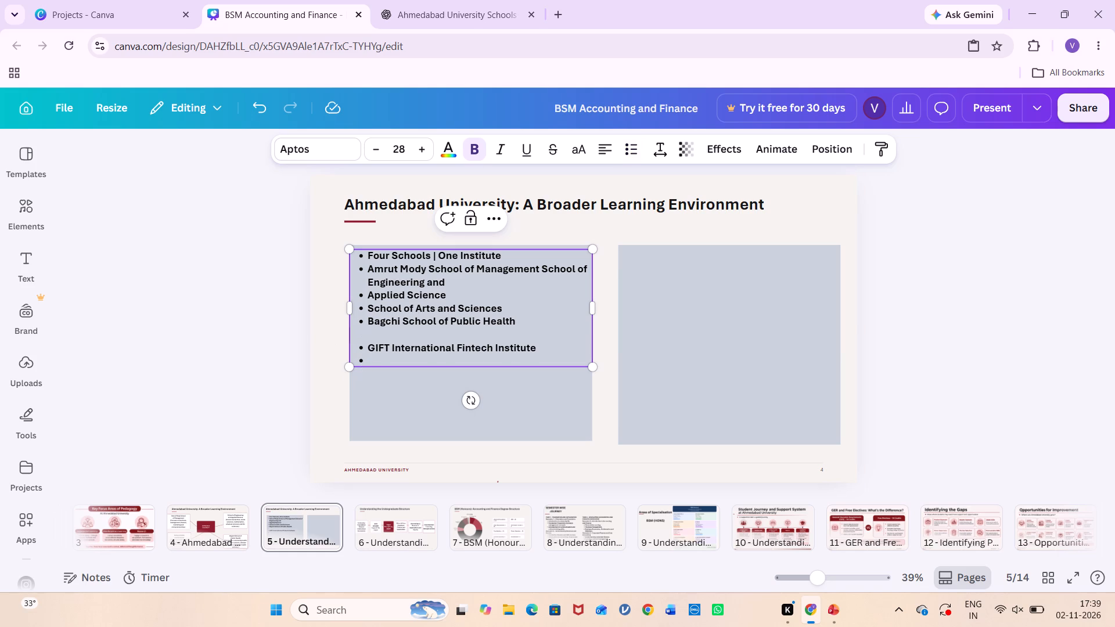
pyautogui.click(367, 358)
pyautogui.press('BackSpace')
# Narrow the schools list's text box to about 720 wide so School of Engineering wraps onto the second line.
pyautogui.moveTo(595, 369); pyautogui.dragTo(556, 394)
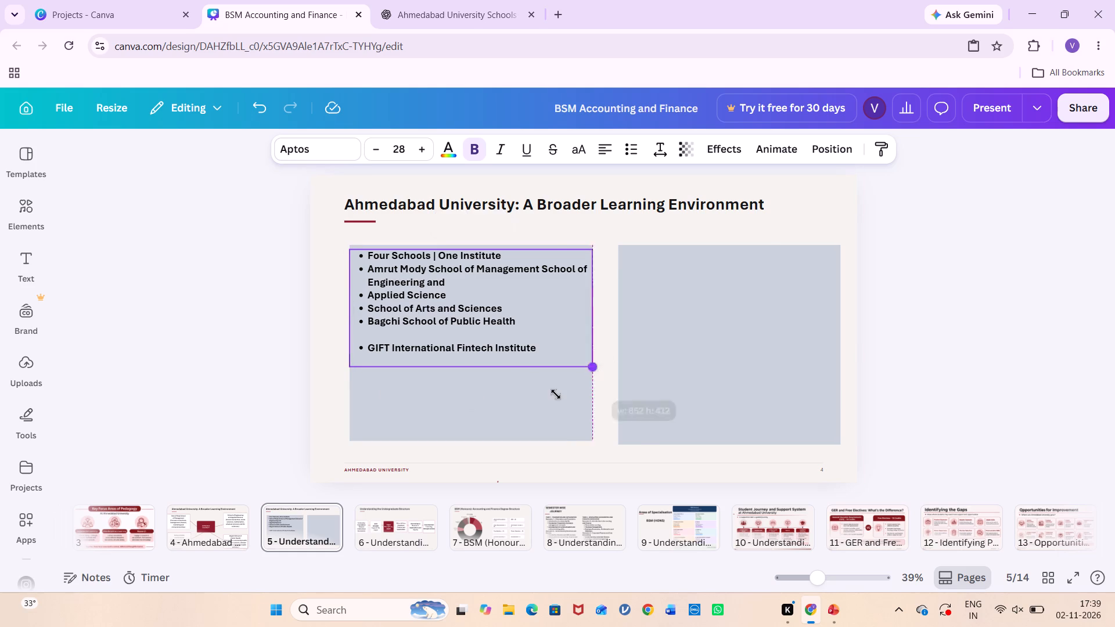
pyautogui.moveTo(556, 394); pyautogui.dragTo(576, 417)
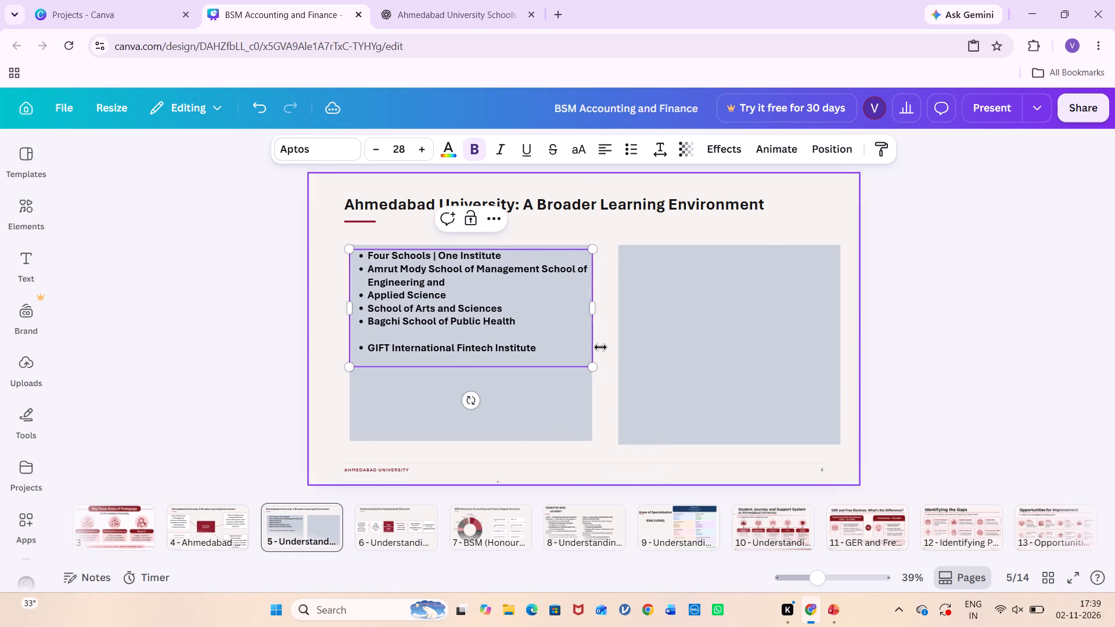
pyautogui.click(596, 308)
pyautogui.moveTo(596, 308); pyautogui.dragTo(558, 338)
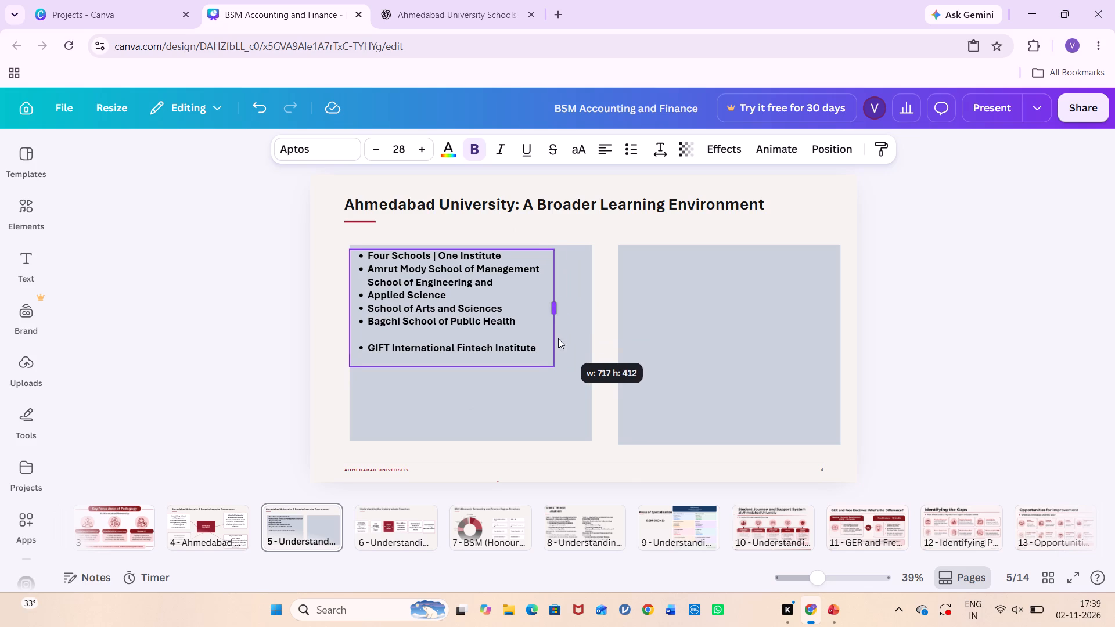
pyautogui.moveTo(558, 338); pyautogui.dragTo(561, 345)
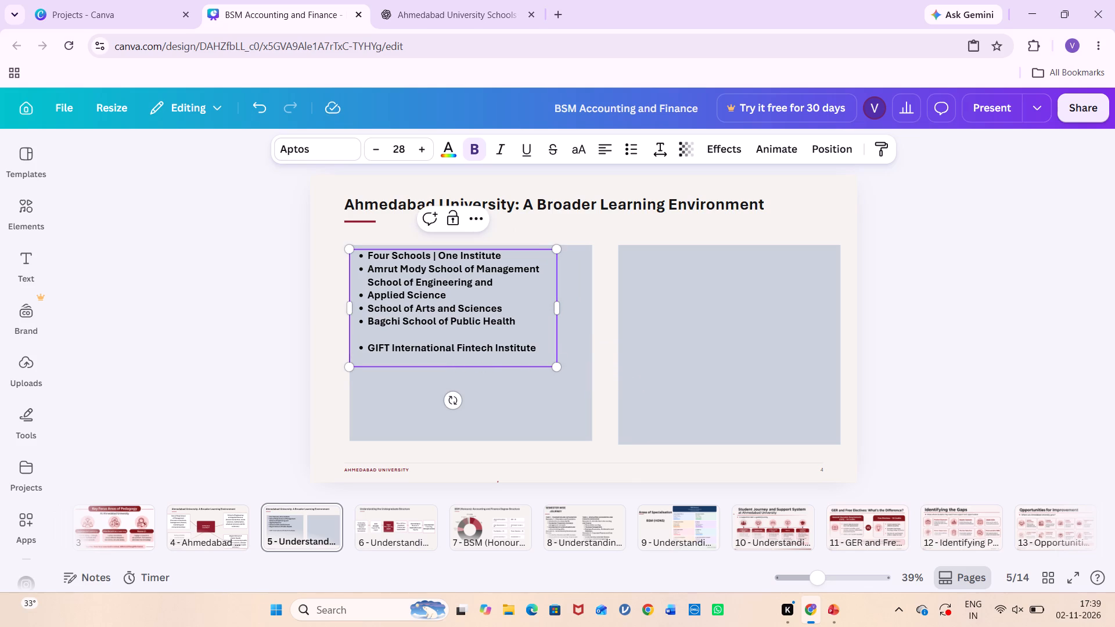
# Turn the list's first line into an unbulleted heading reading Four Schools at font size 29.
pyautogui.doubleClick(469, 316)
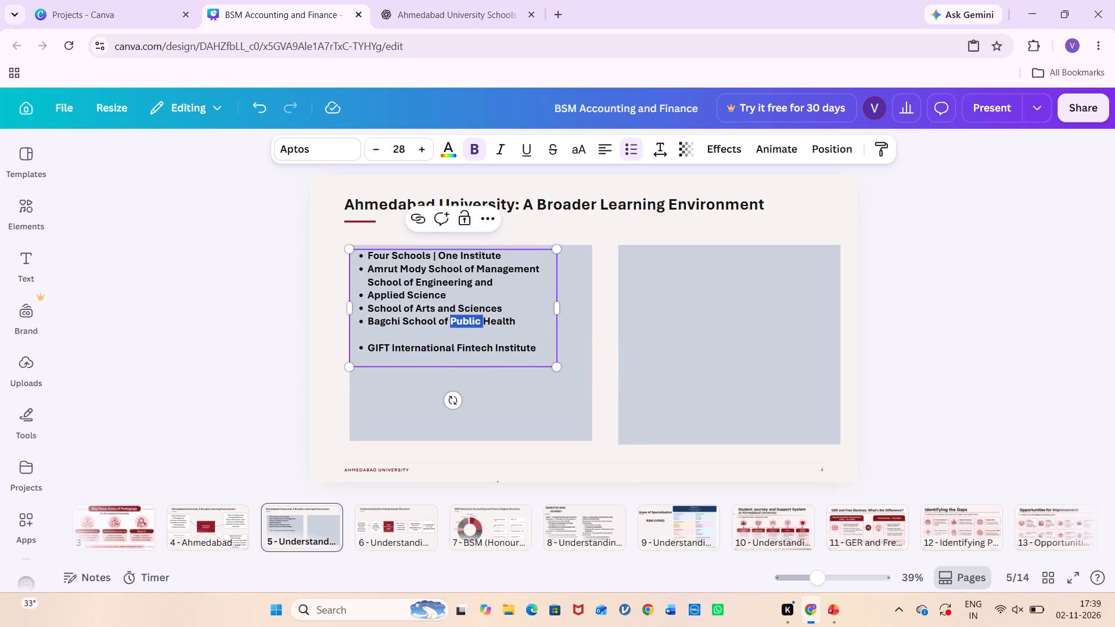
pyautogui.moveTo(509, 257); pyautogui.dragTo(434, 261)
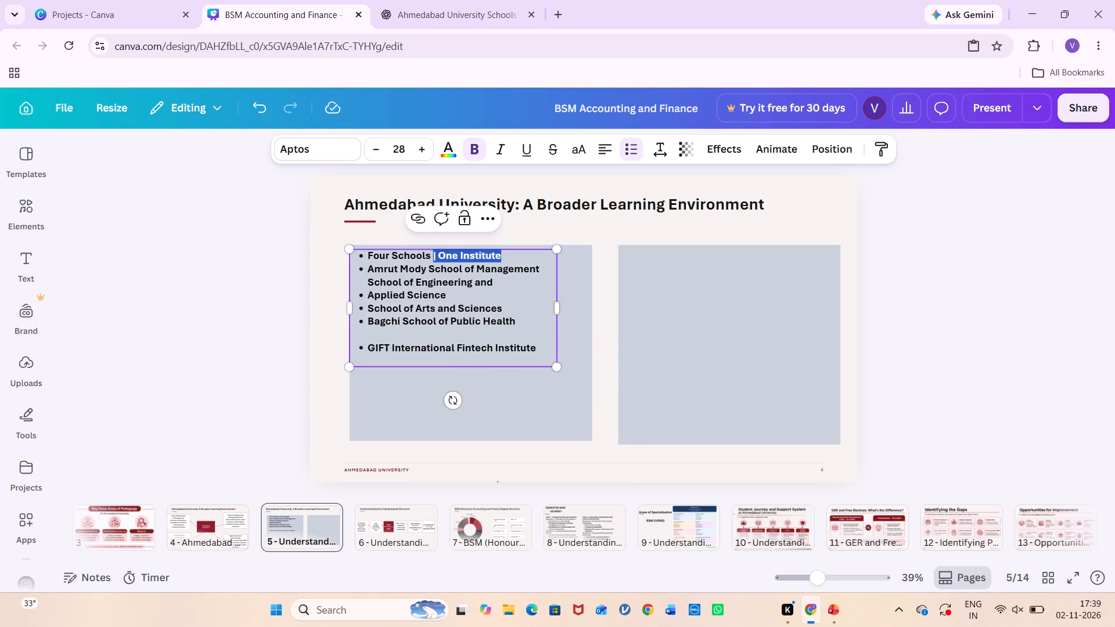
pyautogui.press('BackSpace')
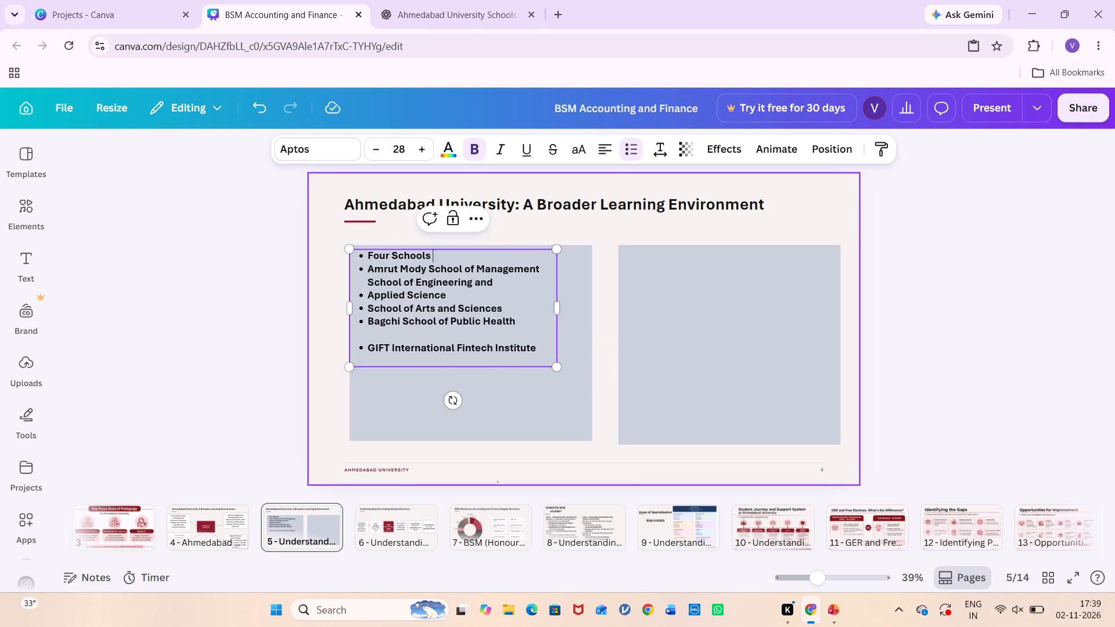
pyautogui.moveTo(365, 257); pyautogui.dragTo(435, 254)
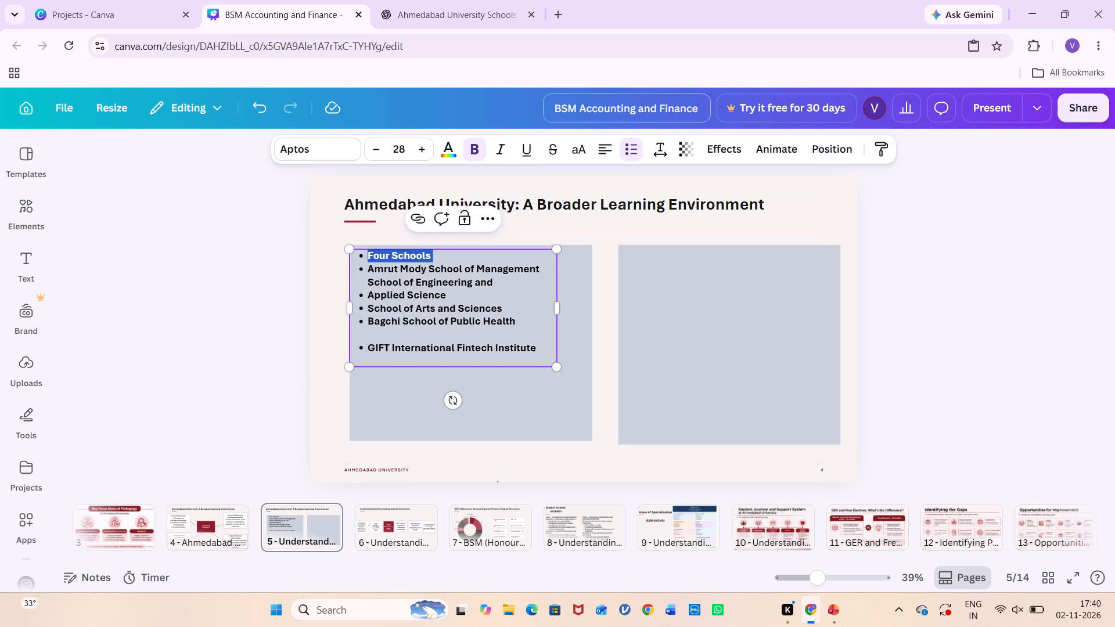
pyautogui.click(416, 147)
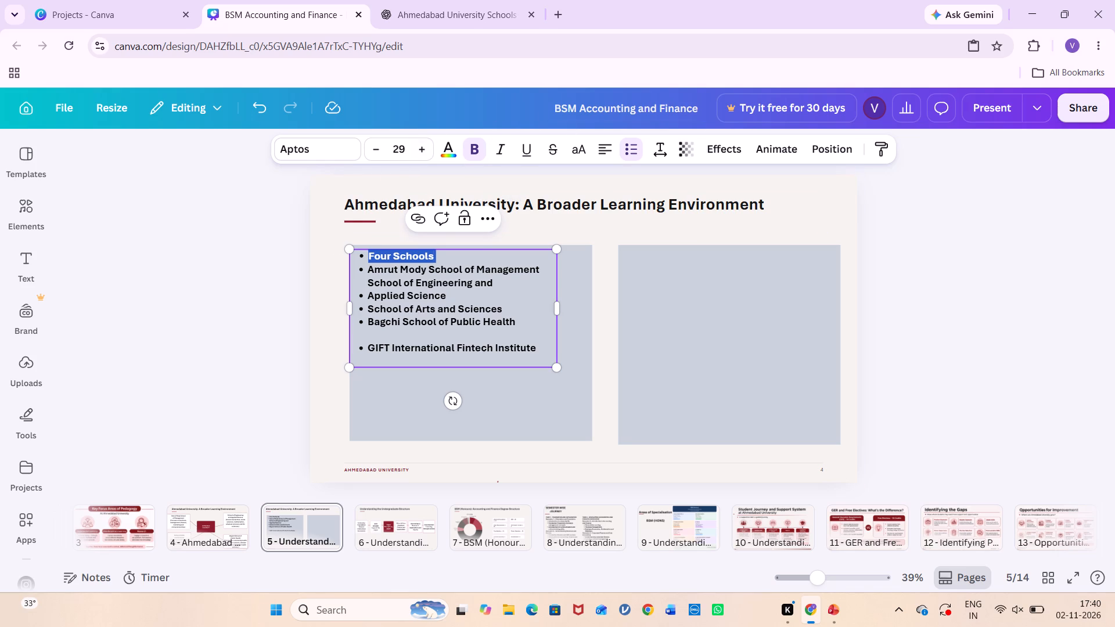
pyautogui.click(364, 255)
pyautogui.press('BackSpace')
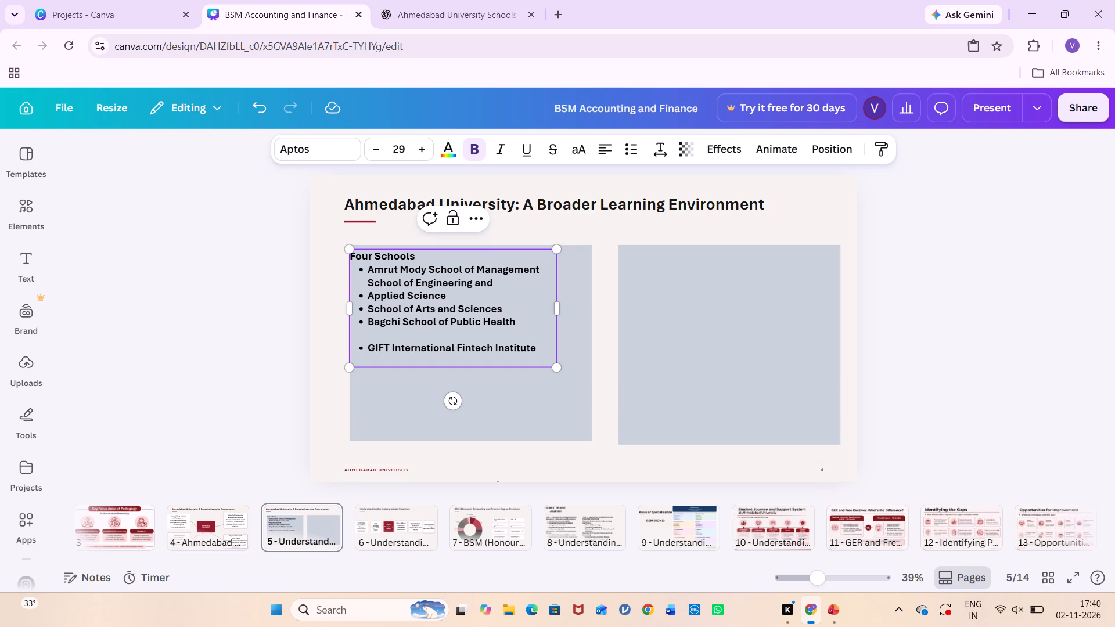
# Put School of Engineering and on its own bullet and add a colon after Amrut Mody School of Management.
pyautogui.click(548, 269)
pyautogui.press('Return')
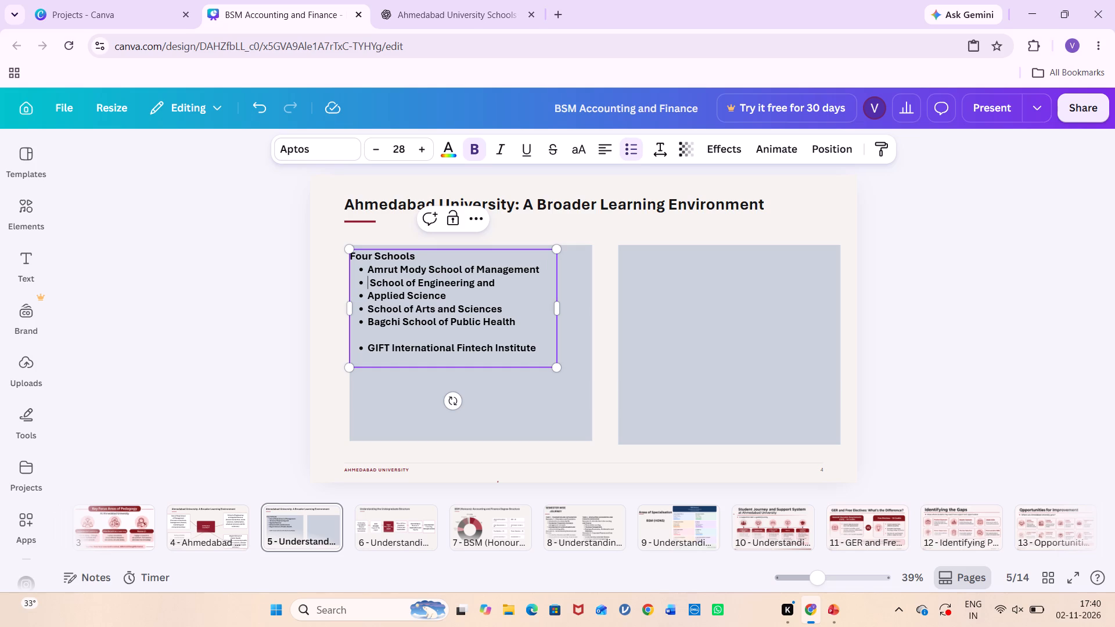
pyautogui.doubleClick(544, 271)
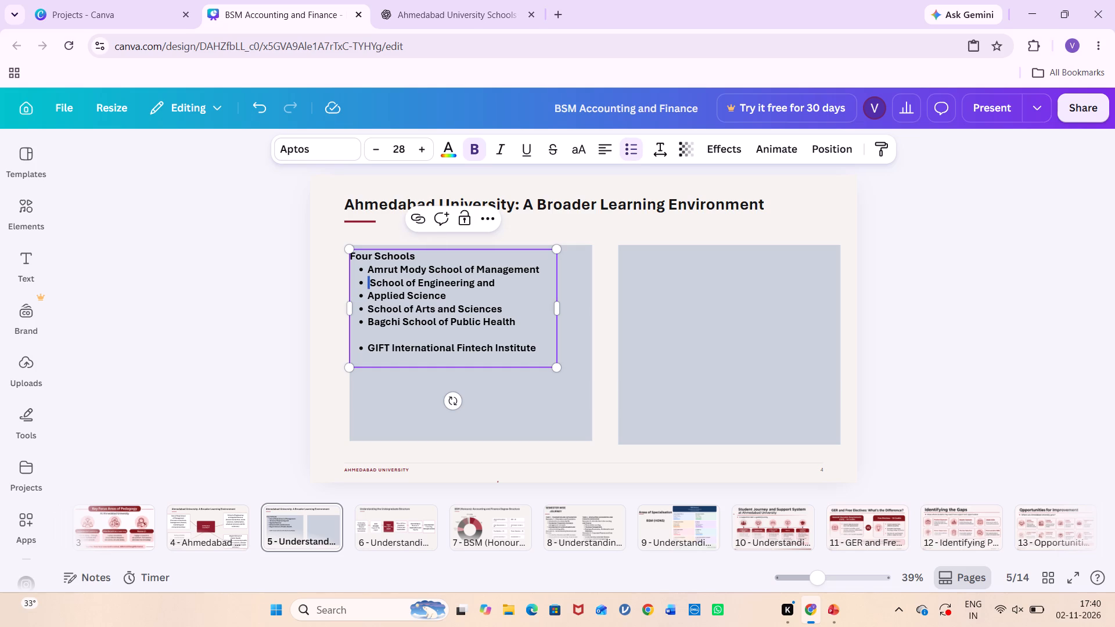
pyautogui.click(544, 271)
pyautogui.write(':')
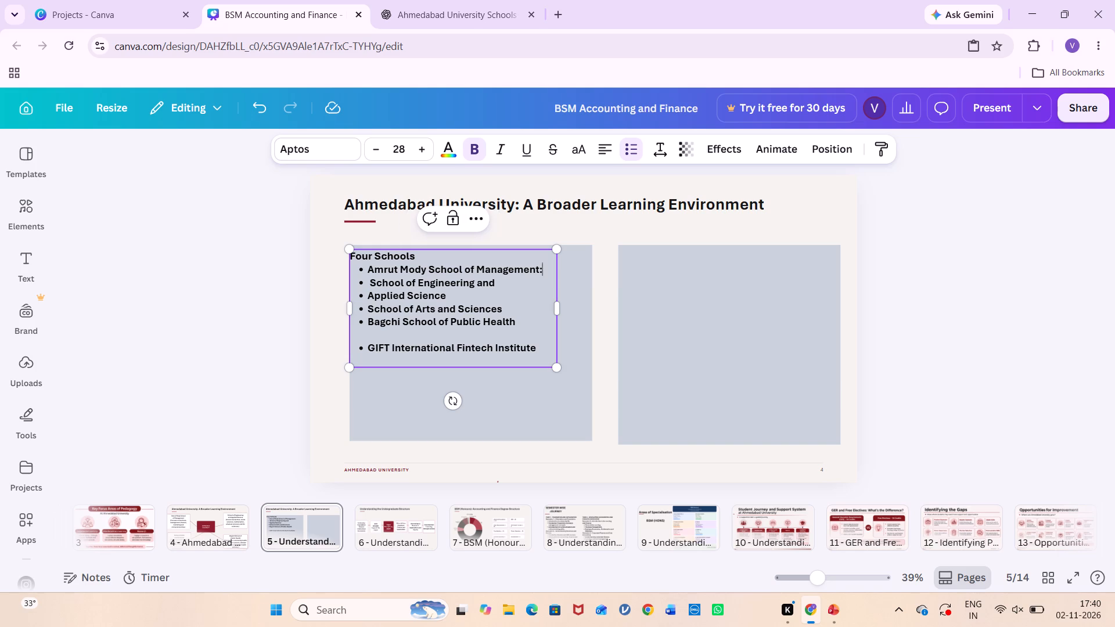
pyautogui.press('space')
# Review the school descriptions on page 4 and the undergraduate structure on page 6, then return to page 5.
pyautogui.click(222, 535)
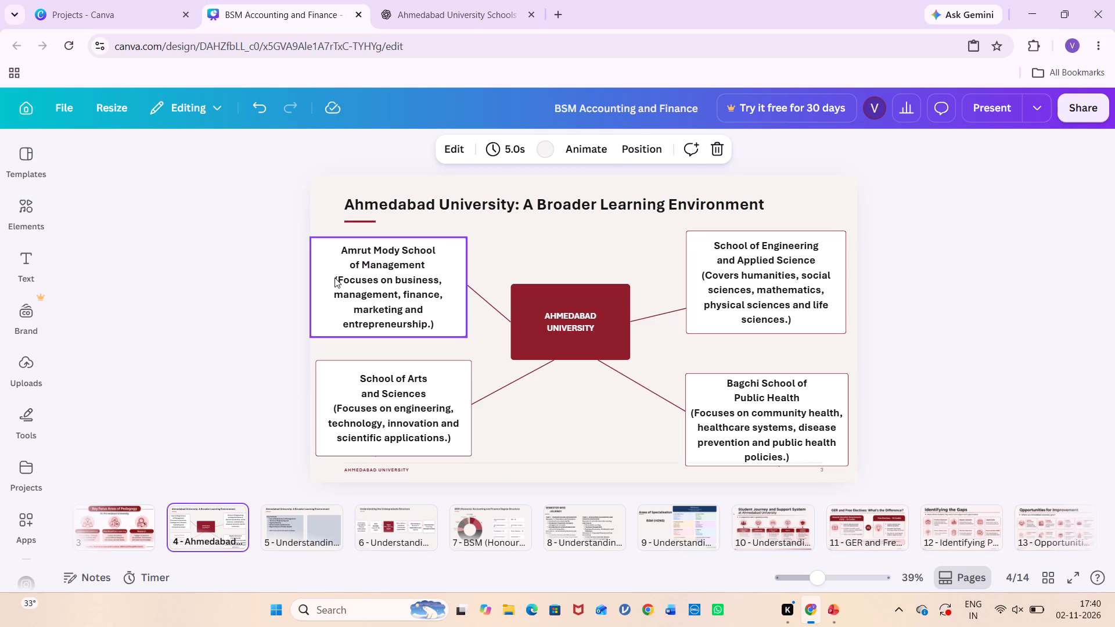
pyautogui.click(334, 278)
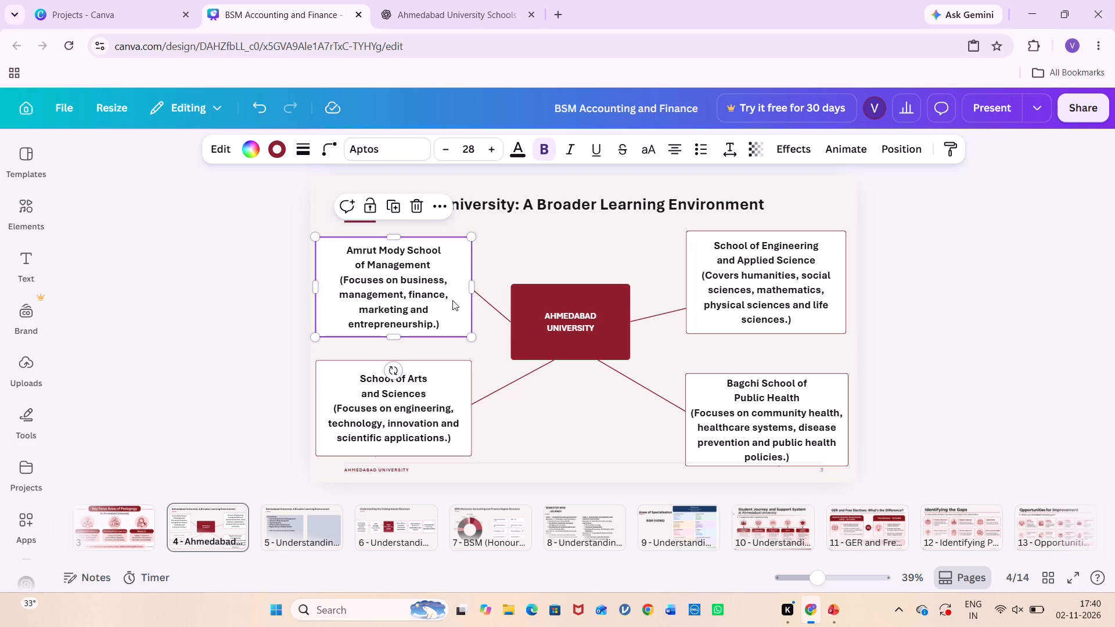
pyautogui.click(303, 527)
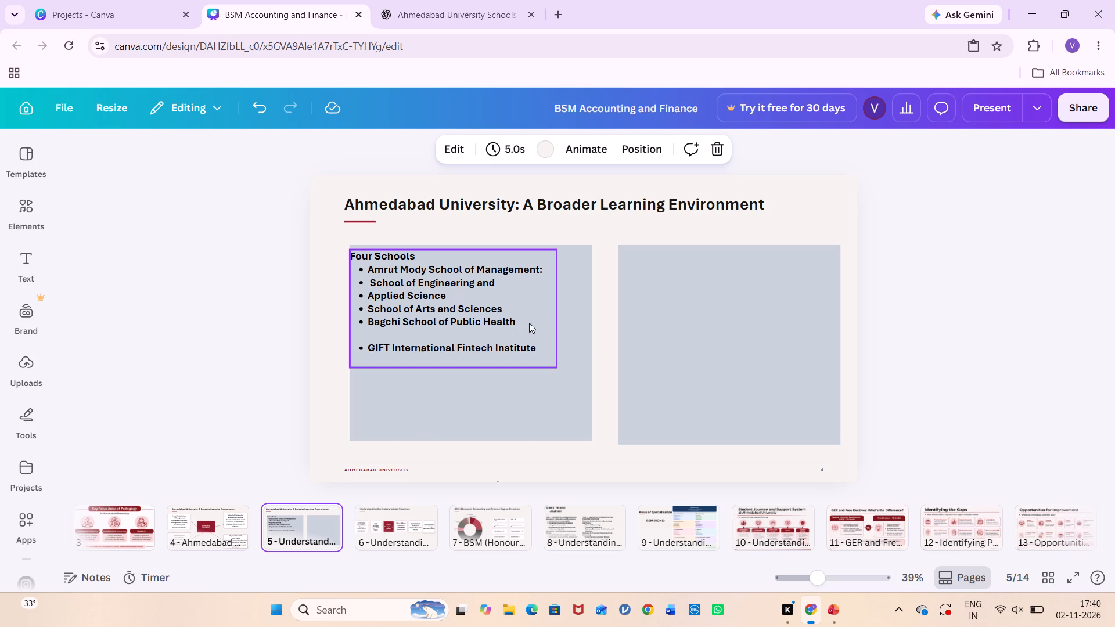
pyautogui.click(364, 542)
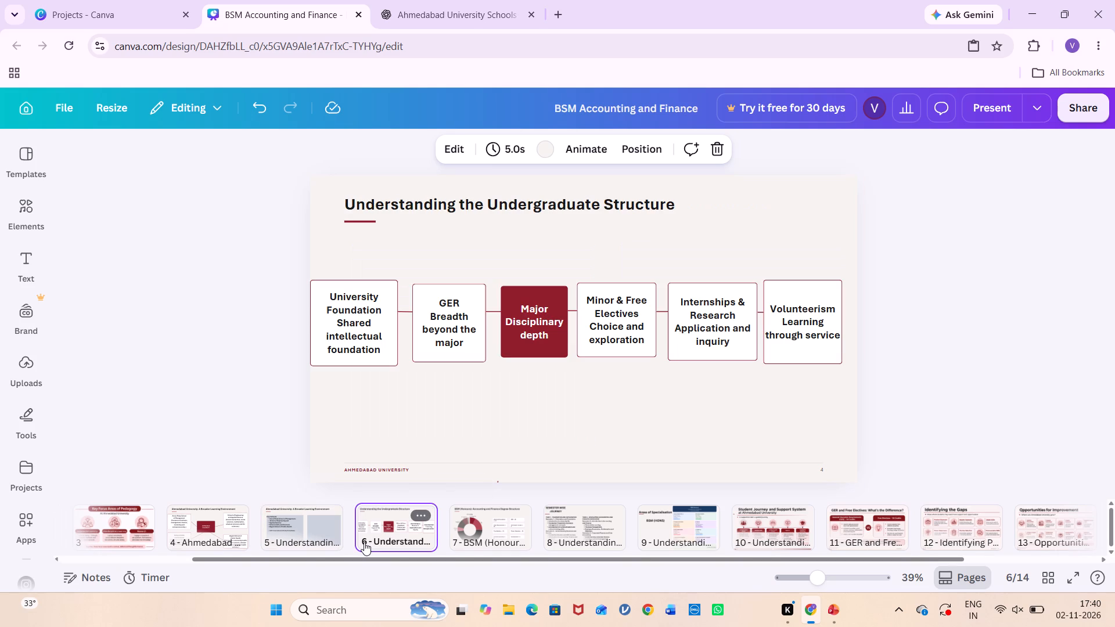
pyautogui.click(326, 526)
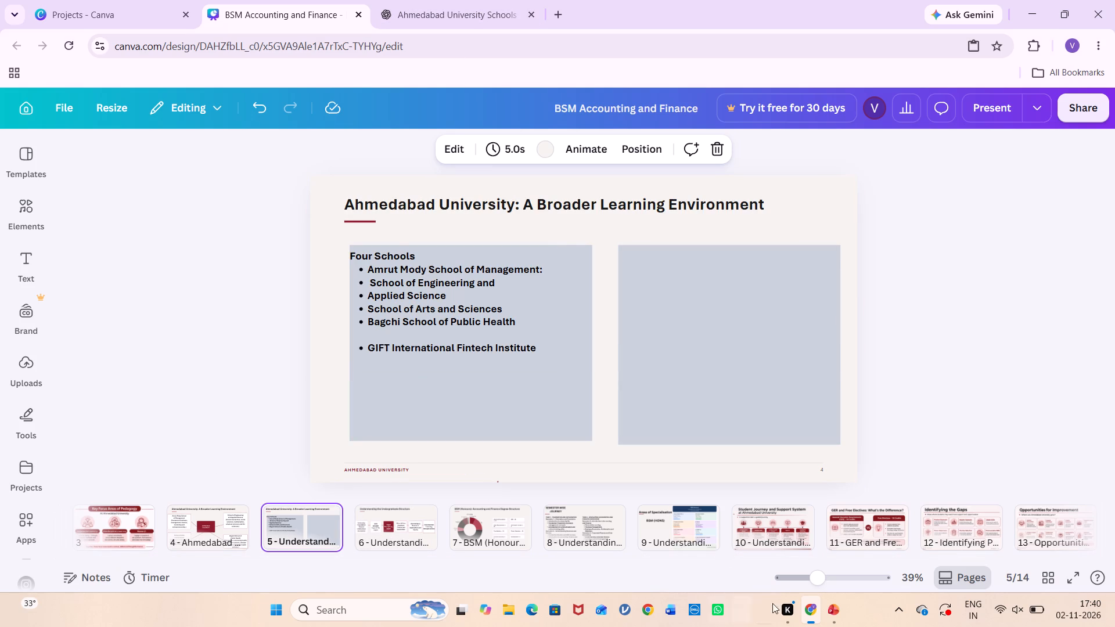
# Copy the Foundation Programme, Major, General Education Requirements and Free Electives block group from PowerPoint slide 7 onto page 5 in Canva.
pyautogui.click(831, 620)
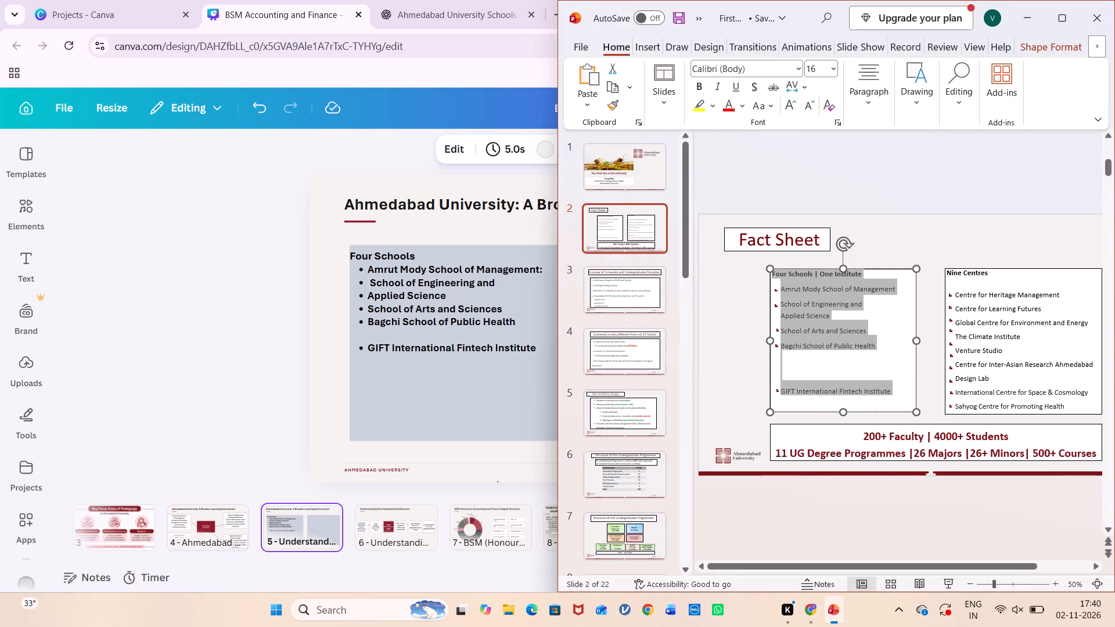
pyautogui.click(838, 446)
pyautogui.click(659, 535)
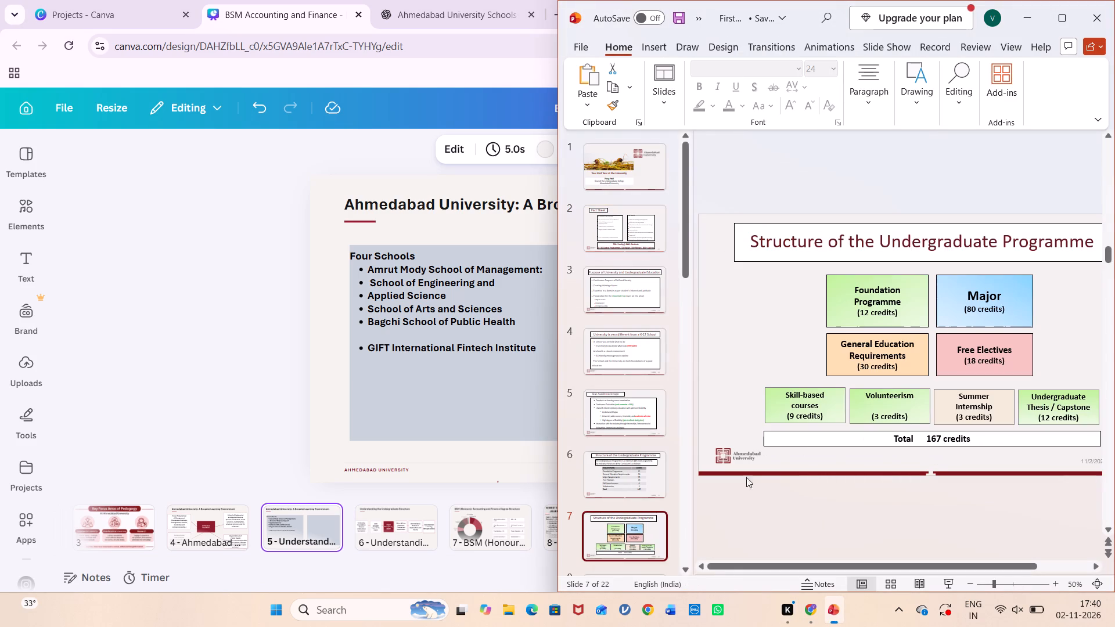
pyautogui.click(836, 284)
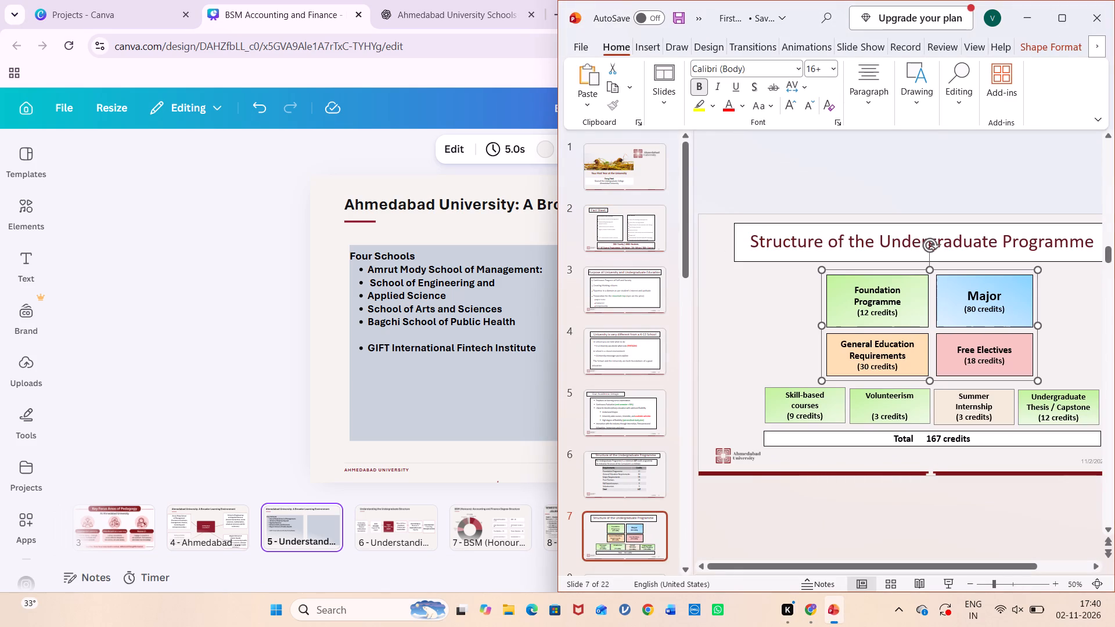
pyautogui.hotkey('ctrl', 'c')
pyautogui.click(521, 392)
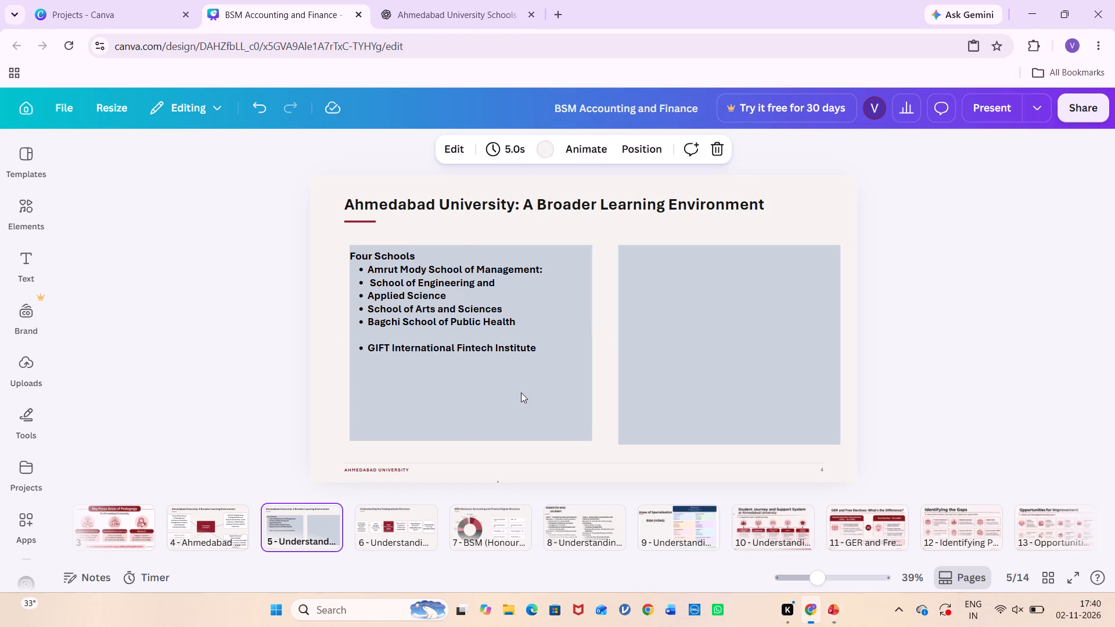
pyautogui.hotkey('ctrl', 'v')
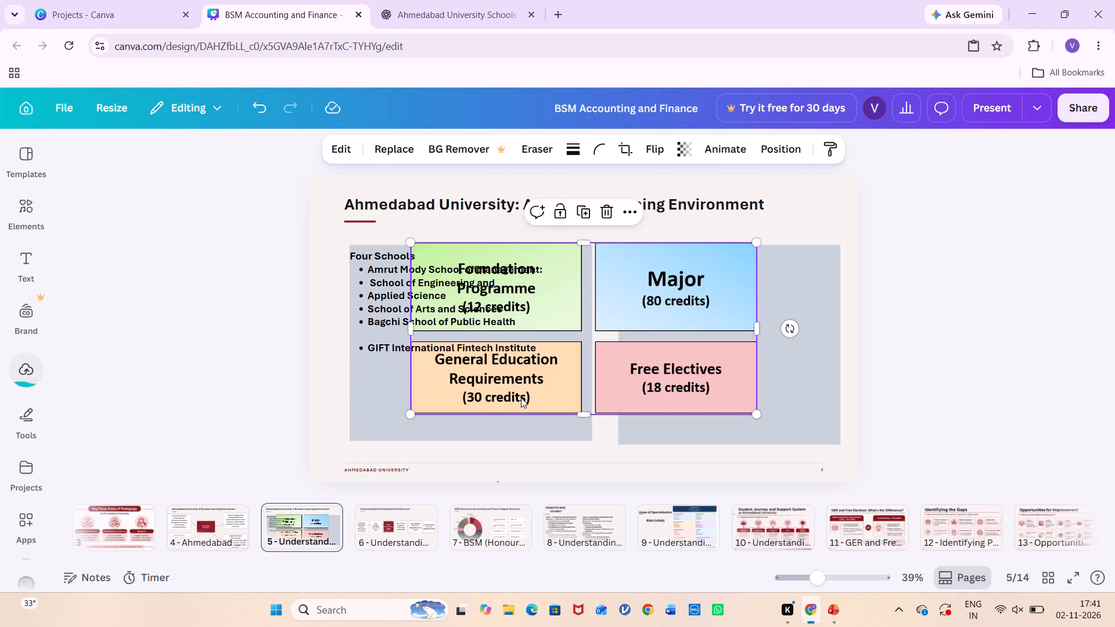
# Delete the left grey box and the Four Schools text box from page 5.
pyautogui.click(394, 423)
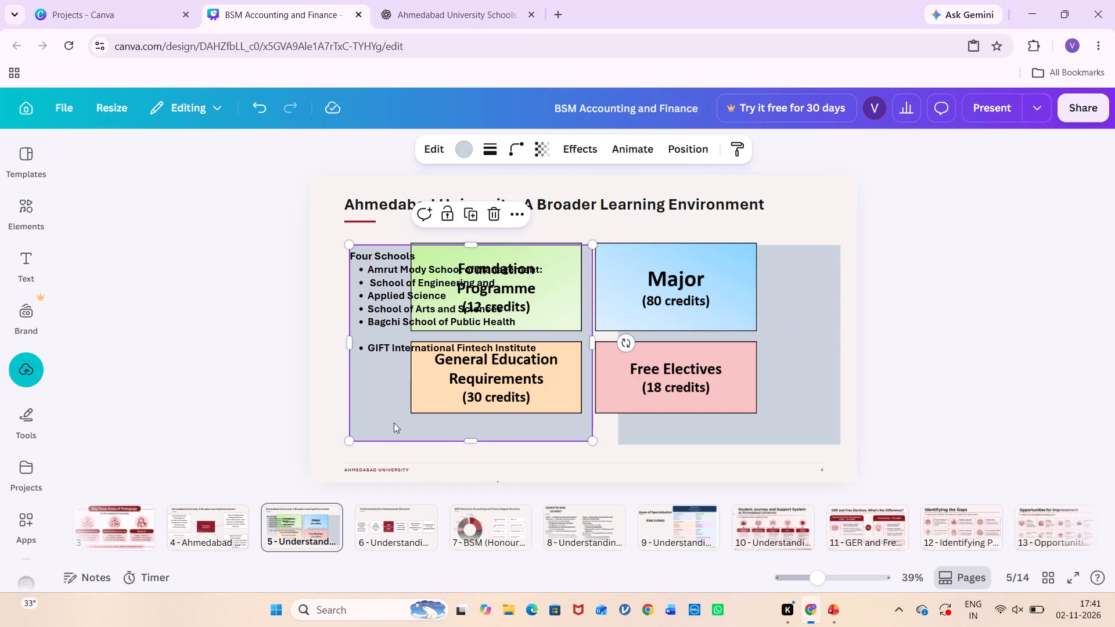
pyautogui.click(493, 209)
pyautogui.click(369, 274)
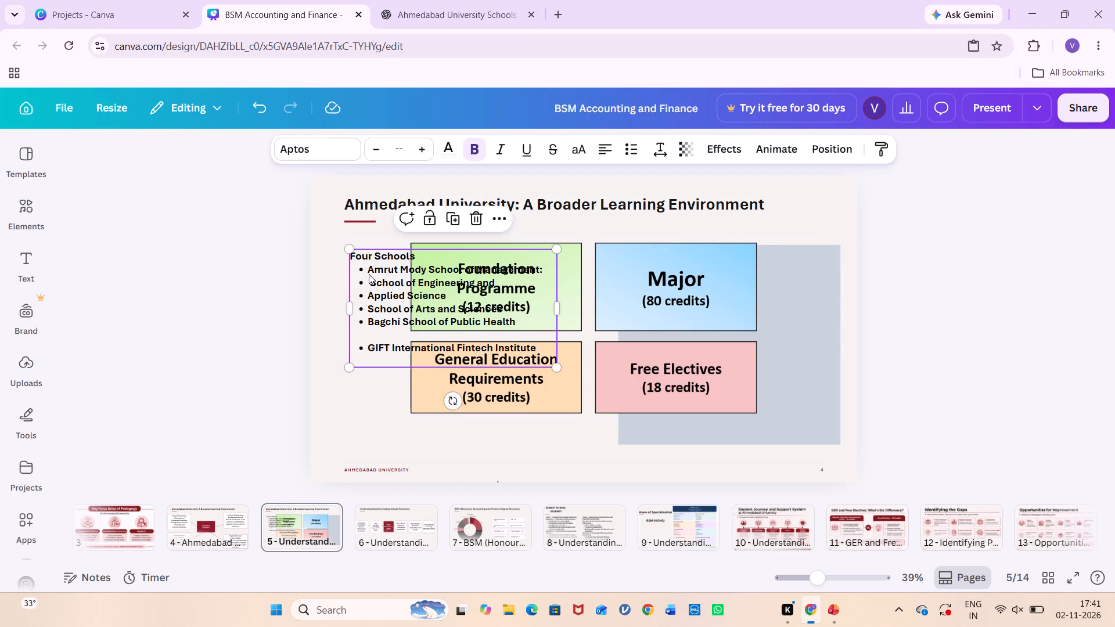
pyautogui.click(480, 214)
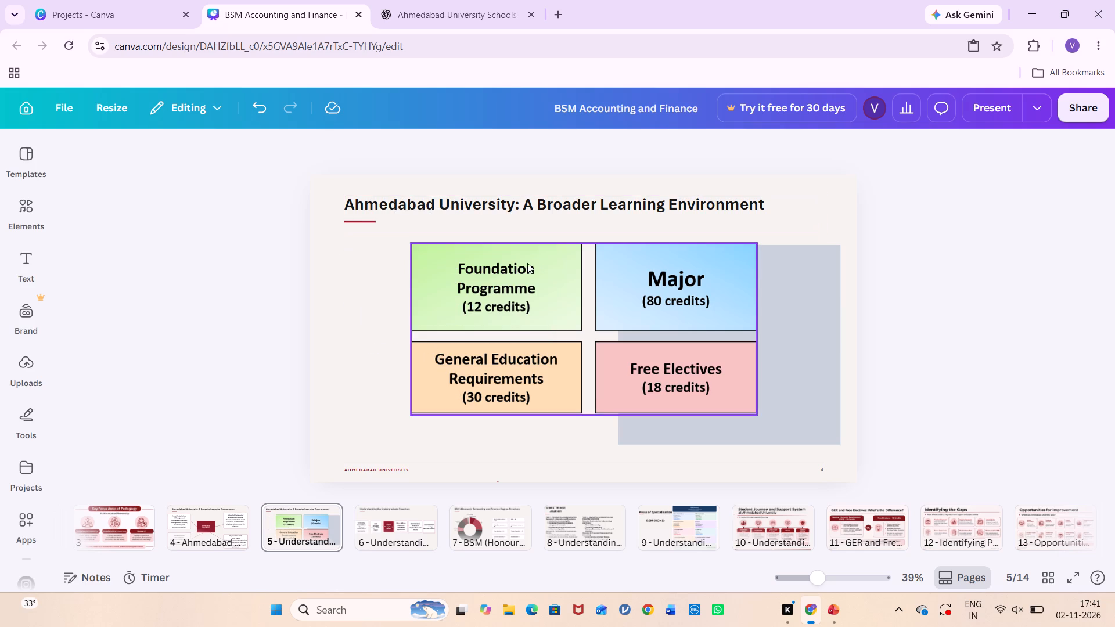
# Shrink the Foundation Programme, Major, General Education Requirements and Free Electives group to about 782 by 388 at the page's upper left.
pyautogui.moveTo(563, 276); pyautogui.dragTo(485, 262)
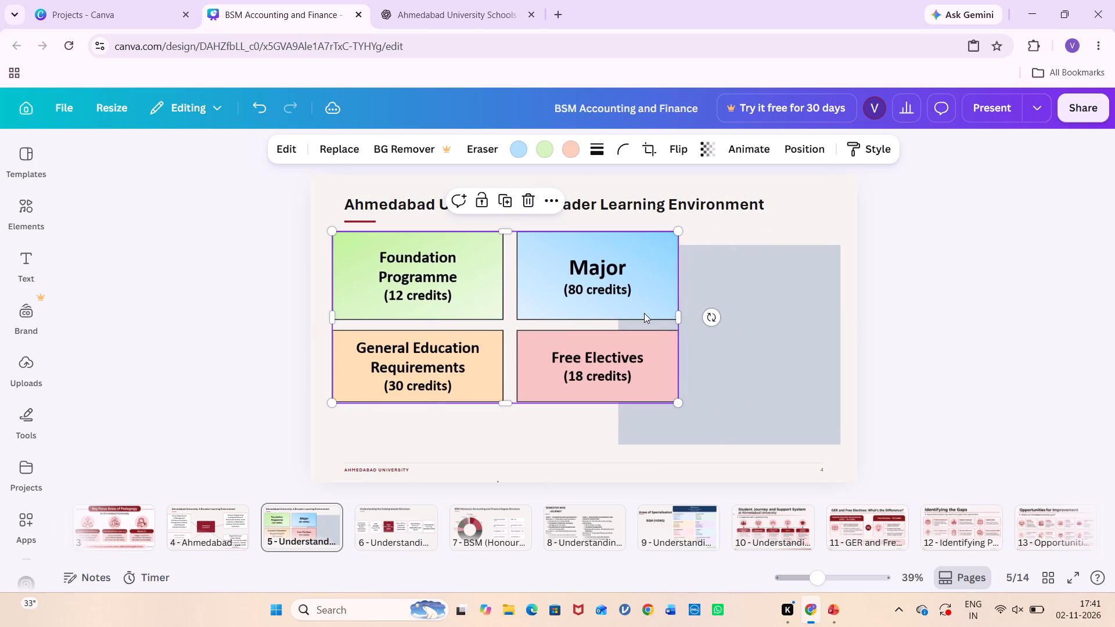
pyautogui.moveTo(678, 406); pyautogui.dragTo(558, 334)
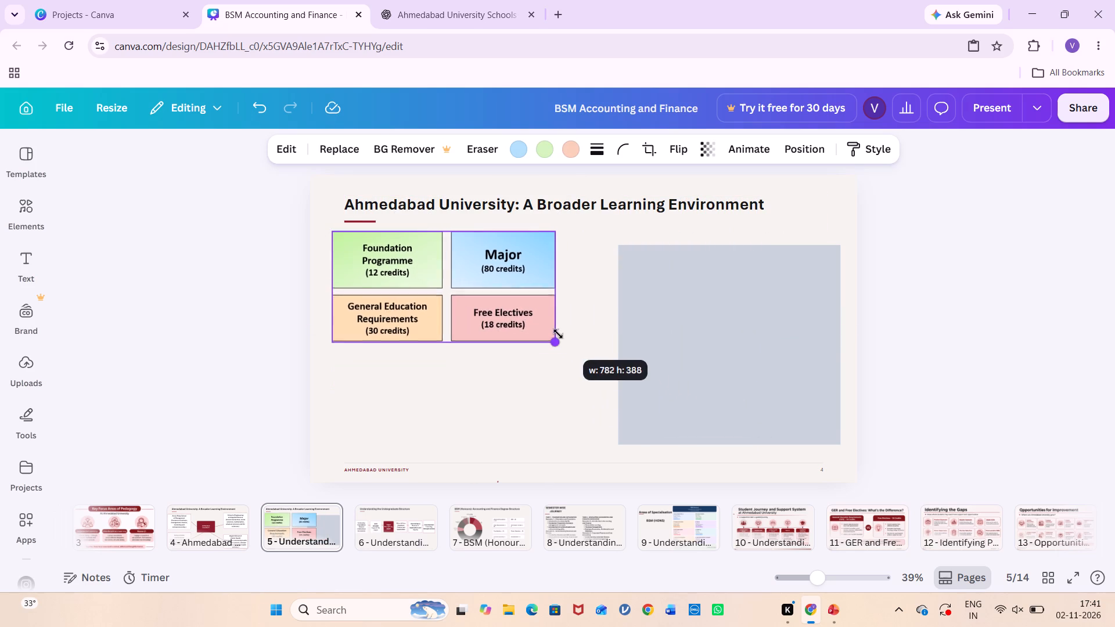
pyautogui.moveTo(558, 334); pyautogui.dragTo(560, 334)
# Delete the remaining grey box from page 5.
pyautogui.doubleClick(676, 323)
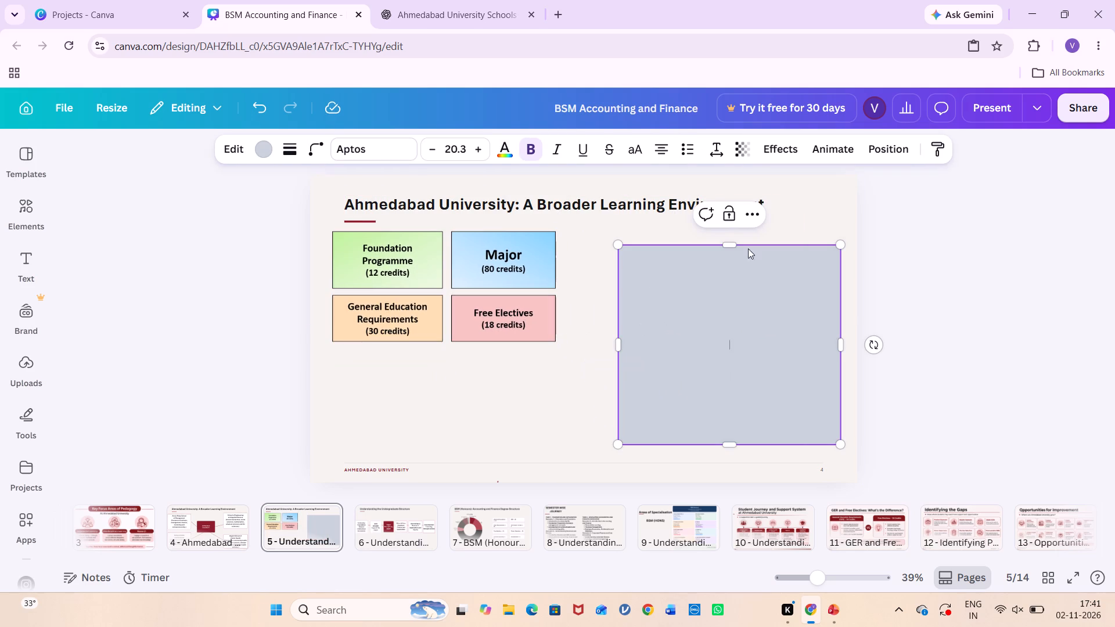
pyautogui.click(740, 311)
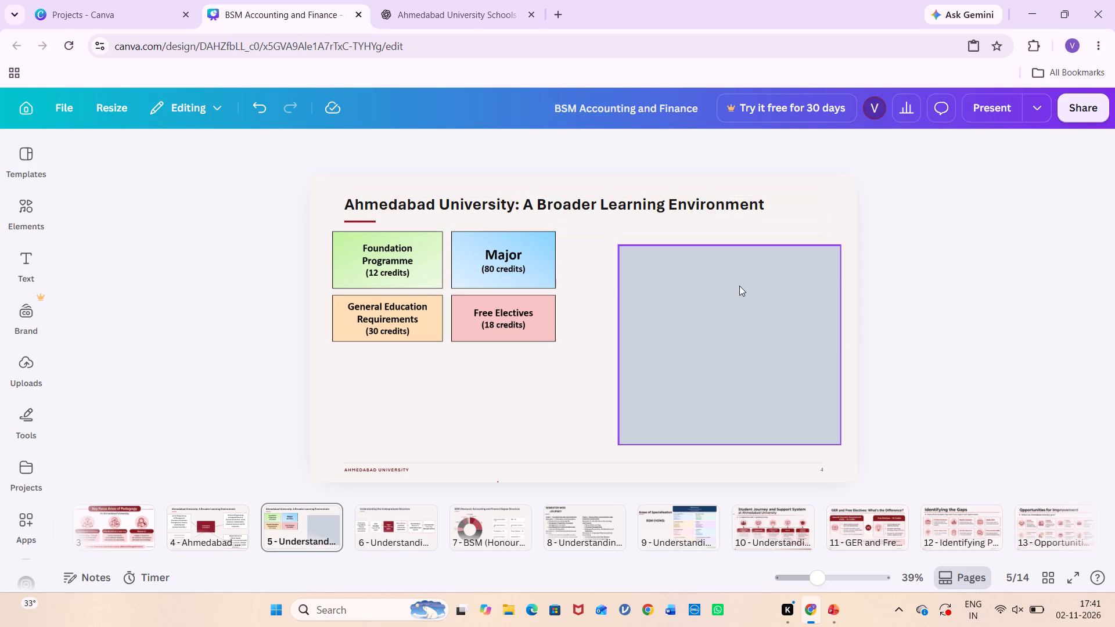
pyautogui.click(739, 286)
pyautogui.click(751, 220)
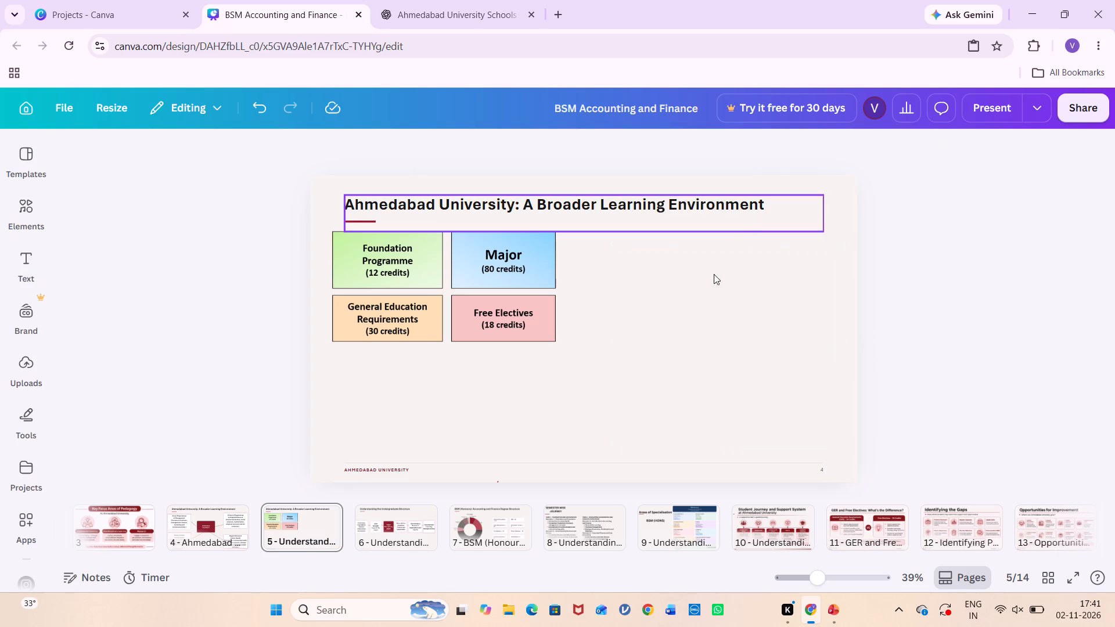
# Copy the Skill-based courses, Volunteerism, Summer Internship, Undergraduate Thesis / Capstone and Total blocks from PowerPoint slide 7 onto page 5 in Canva.
pyautogui.click(829, 619)
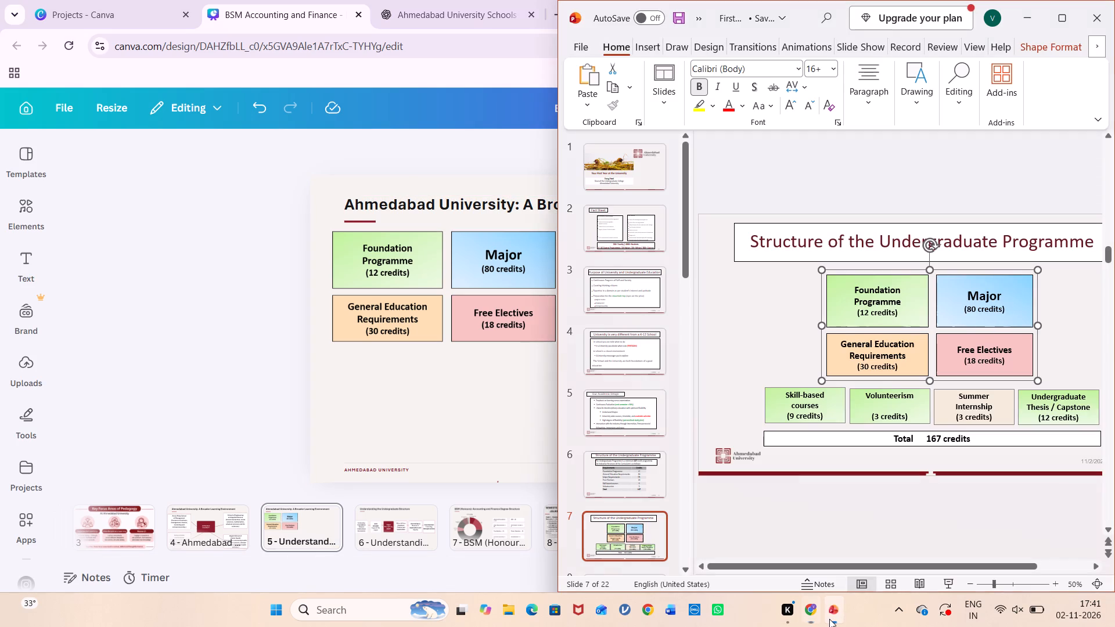
pyautogui.click(884, 403)
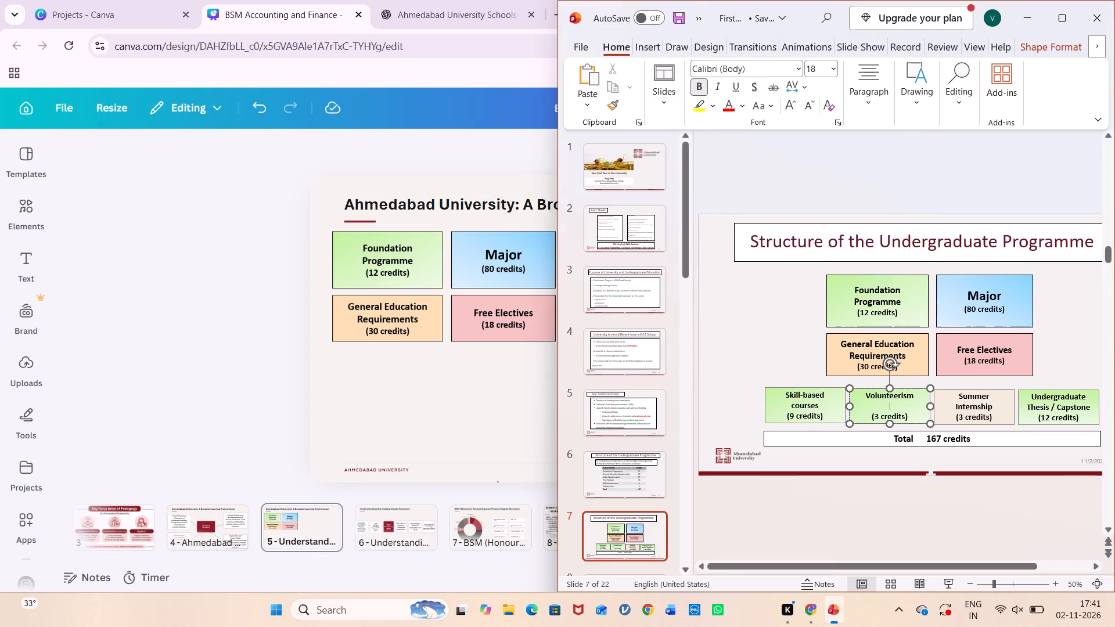
pyautogui.click(811, 400)
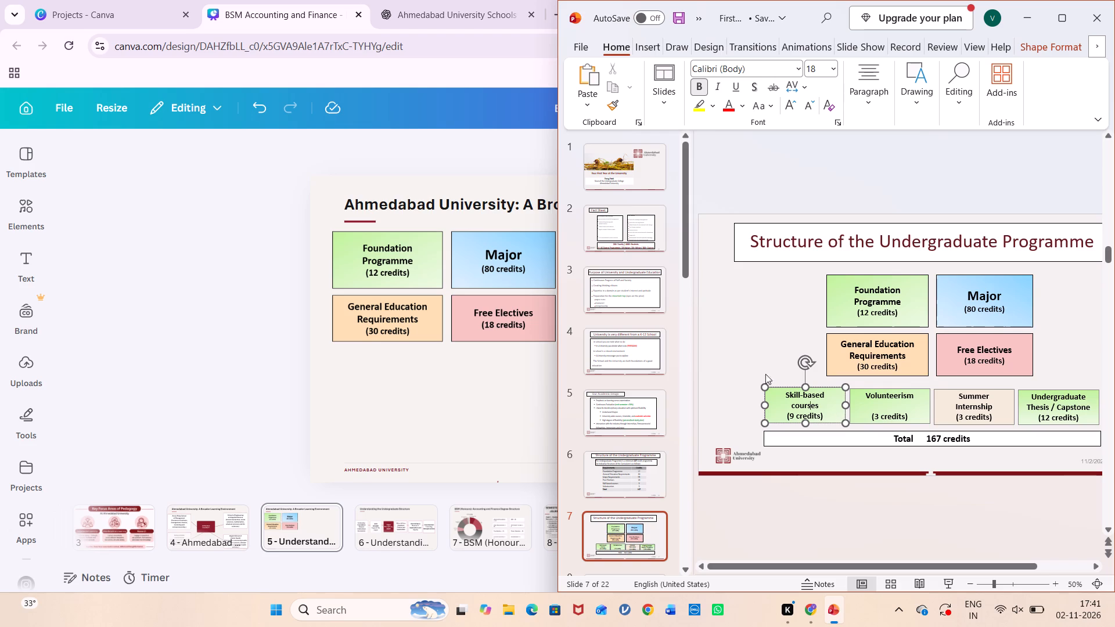
pyautogui.moveTo(757, 367); pyautogui.dragTo(1098, 446)
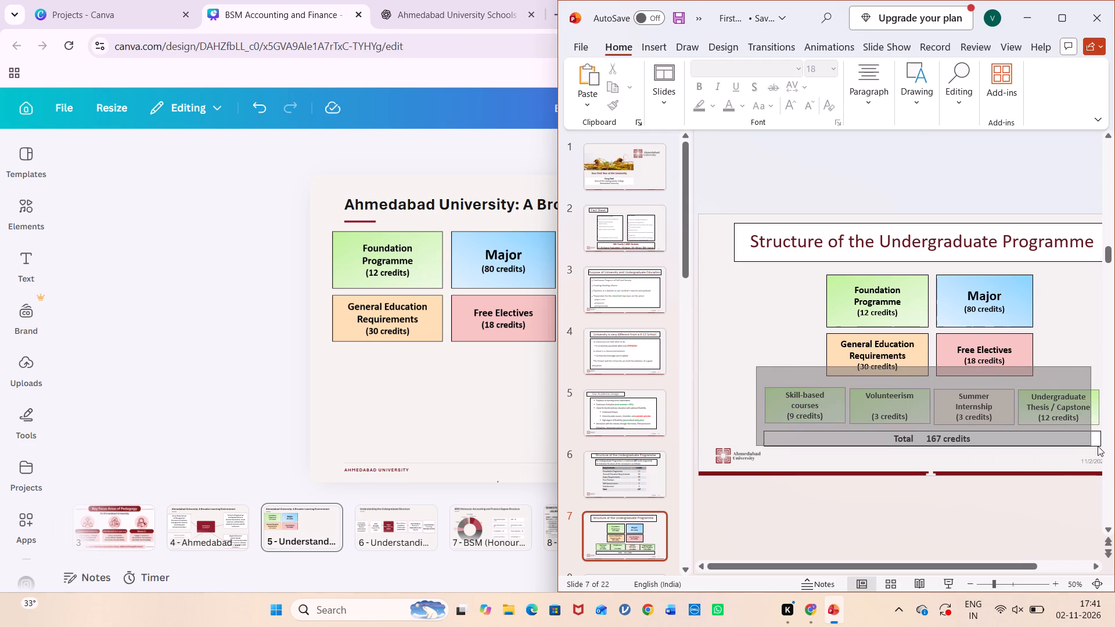
pyautogui.moveTo(1098, 446); pyautogui.dragTo(1111, 451)
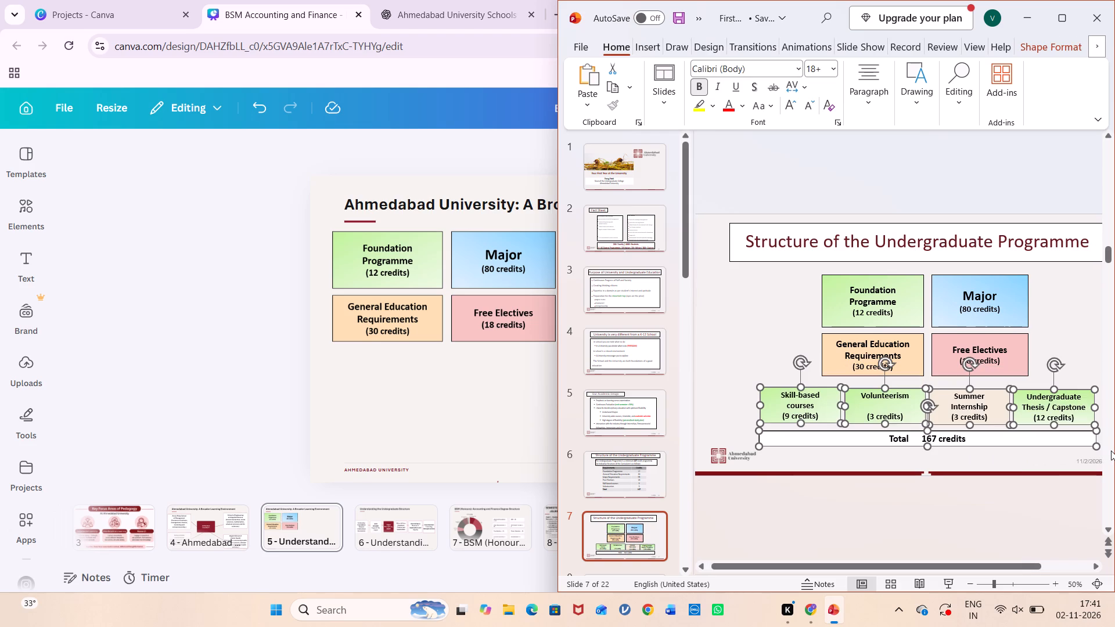
pyautogui.hotkey('ctrl', 'c')
pyautogui.click(487, 444)
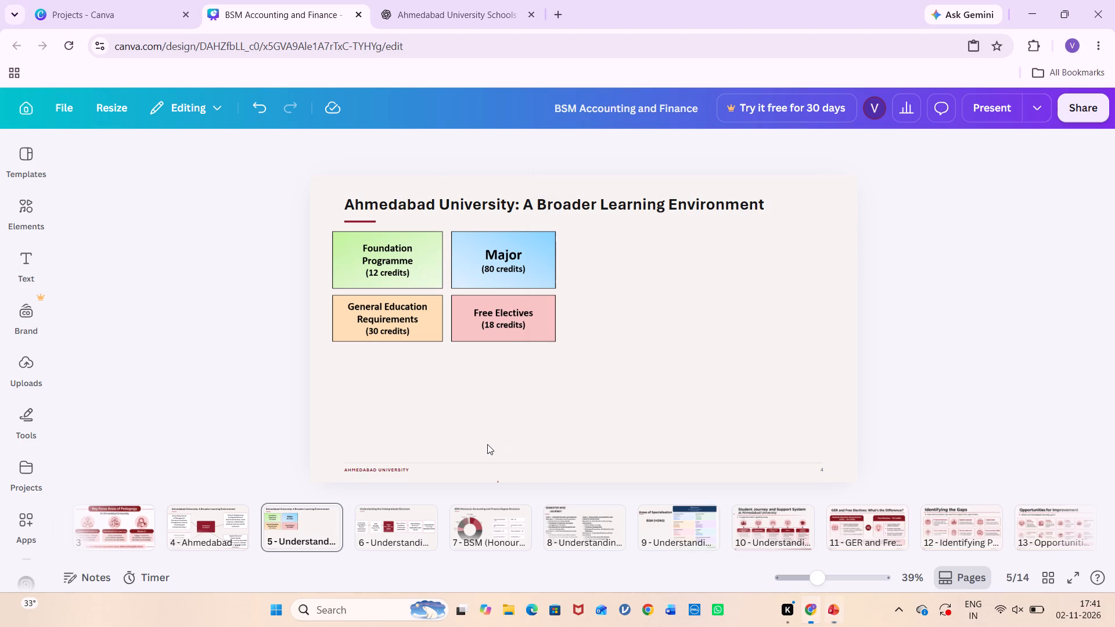
pyautogui.hotkey('ctrl', 'v')
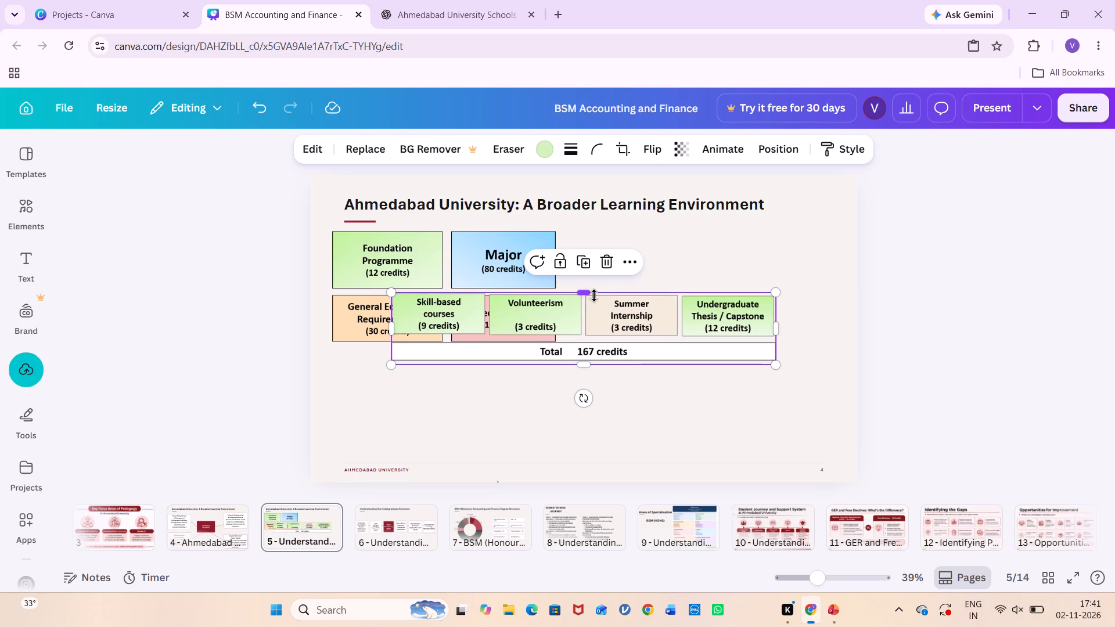
# Arrange the two block groups in the middle of page 5, with the Skill-based courses and Total rows directly beneath the four main blocks.
pyautogui.moveTo(600, 300); pyautogui.dragTo(590, 367)
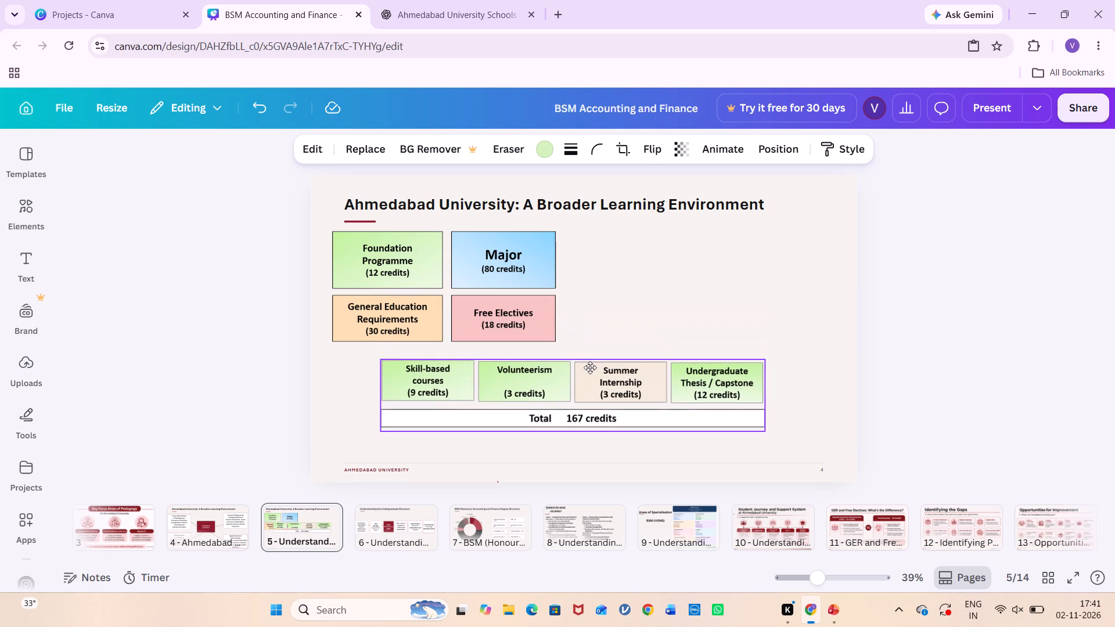
pyautogui.moveTo(590, 367); pyautogui.dragTo(591, 380)
pyautogui.moveTo(505, 287); pyautogui.dragTo(610, 282)
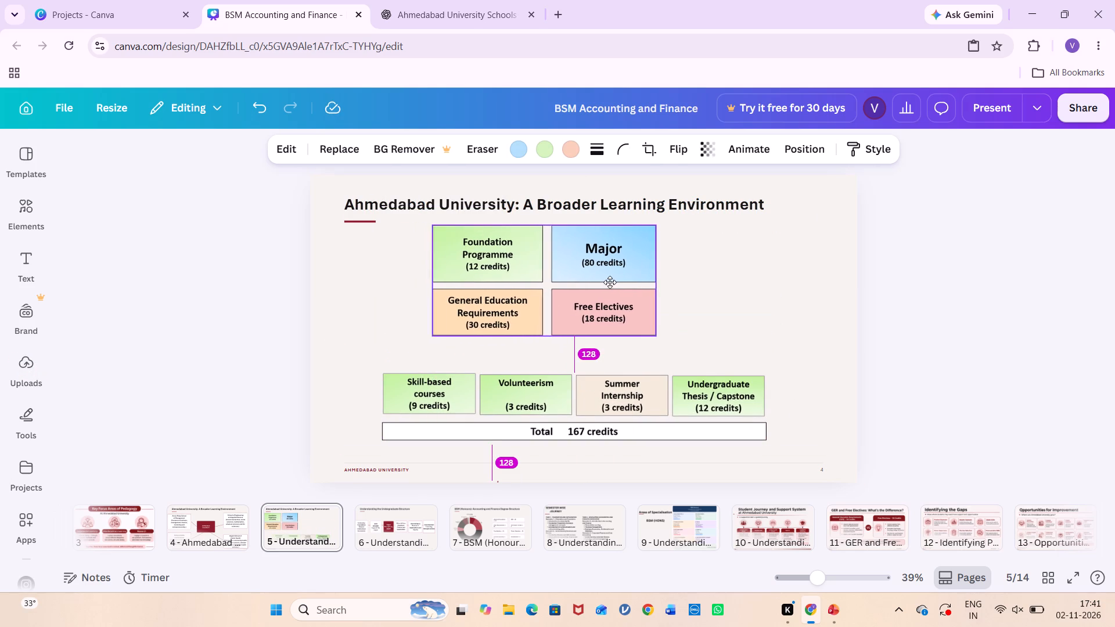
pyautogui.moveTo(610, 282); pyautogui.dragTo(631, 283)
pyautogui.moveTo(631, 387); pyautogui.dragTo(636, 365)
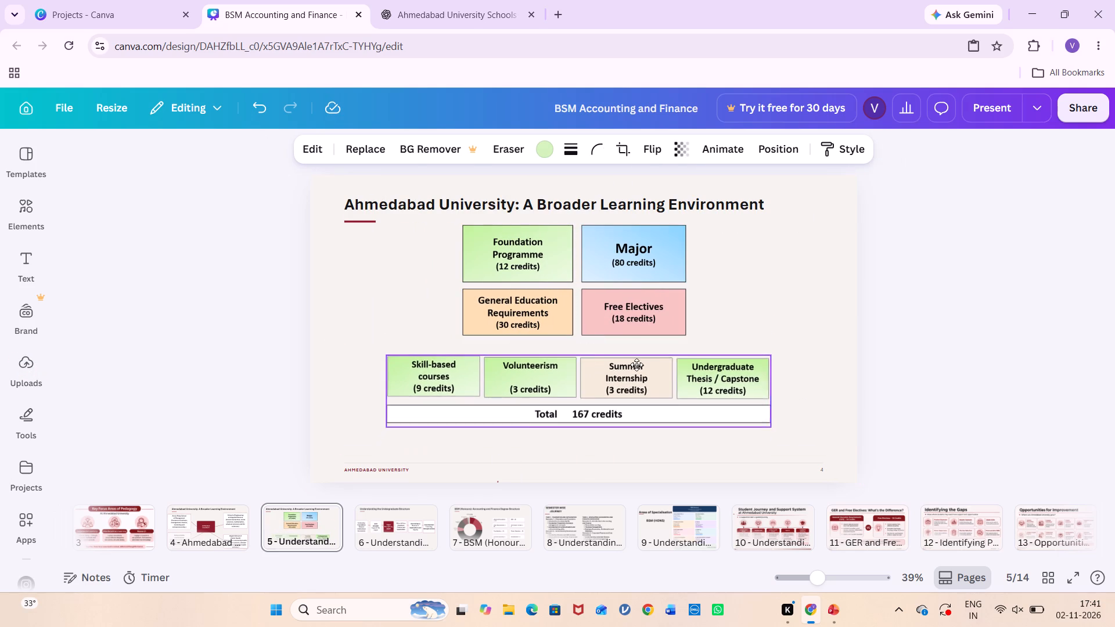
pyautogui.moveTo(636, 365); pyautogui.dragTo(638, 358)
pyautogui.click(751, 283)
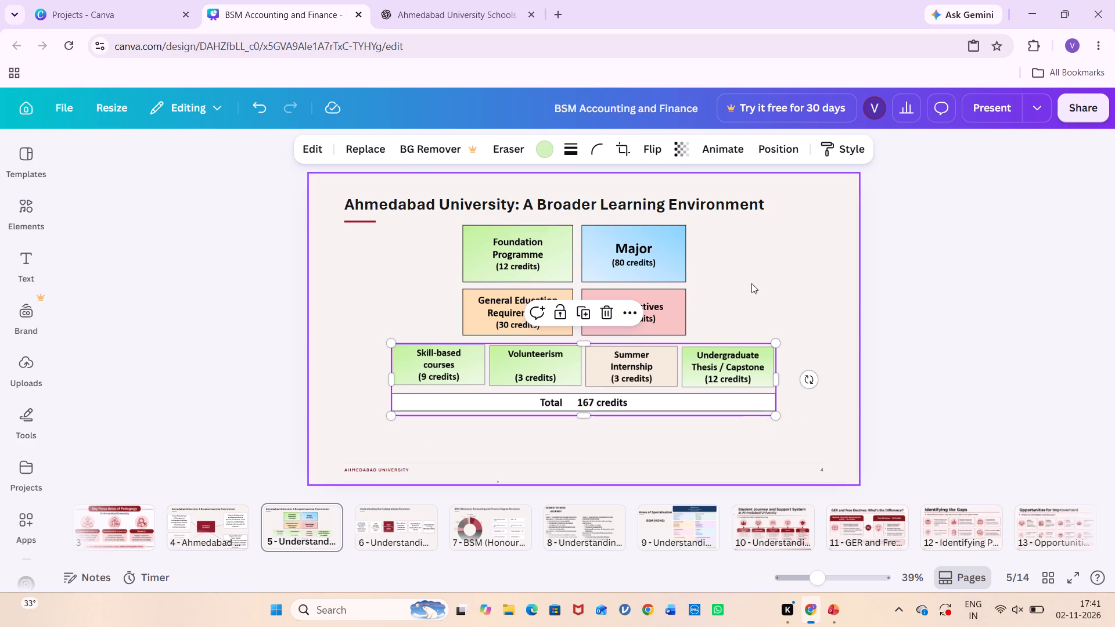
pyautogui.click(192, 534)
pyautogui.click(362, 534)
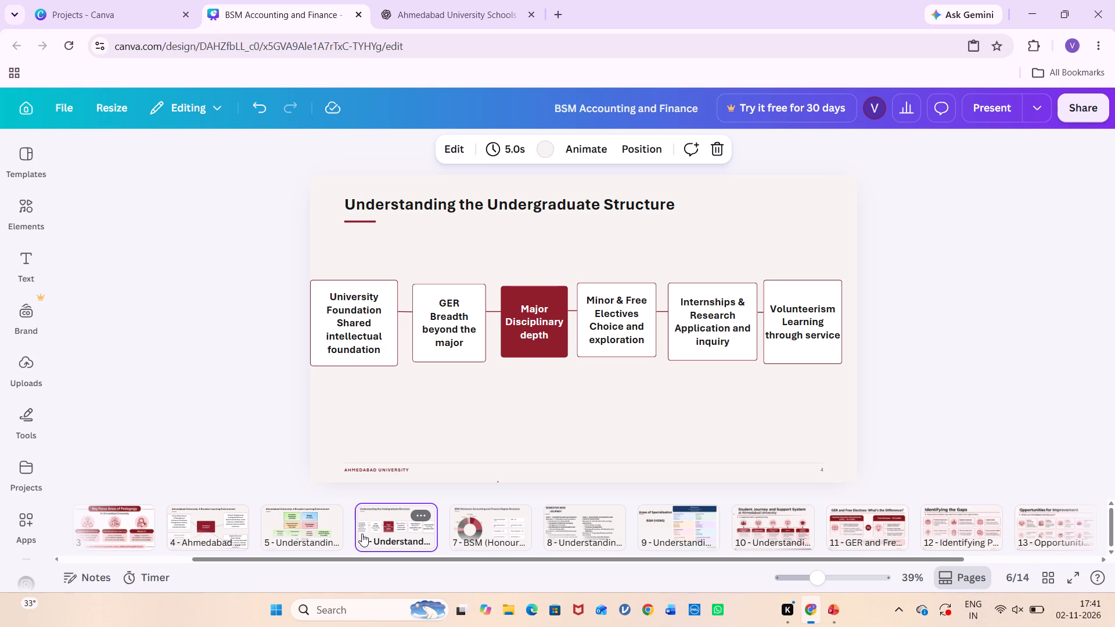
pyautogui.click(239, 513)
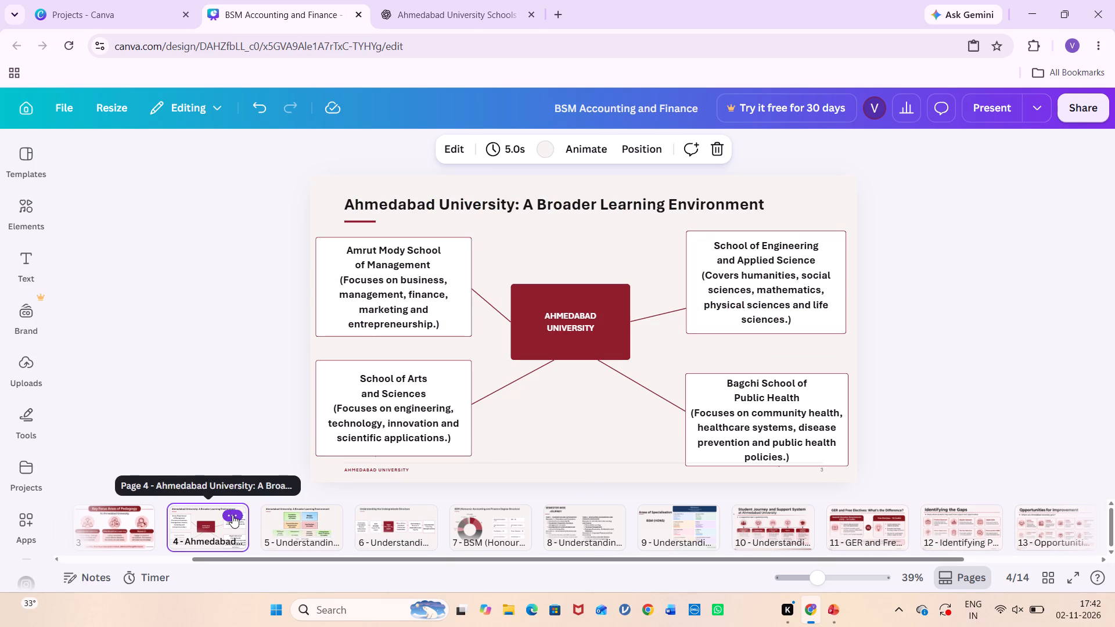
pyautogui.click(394, 534)
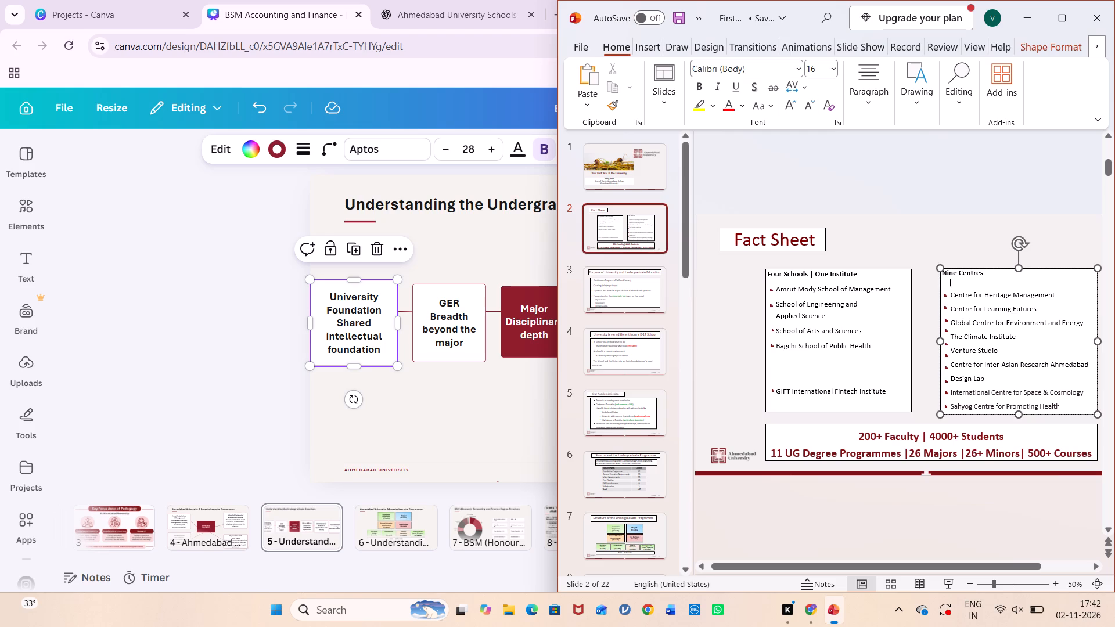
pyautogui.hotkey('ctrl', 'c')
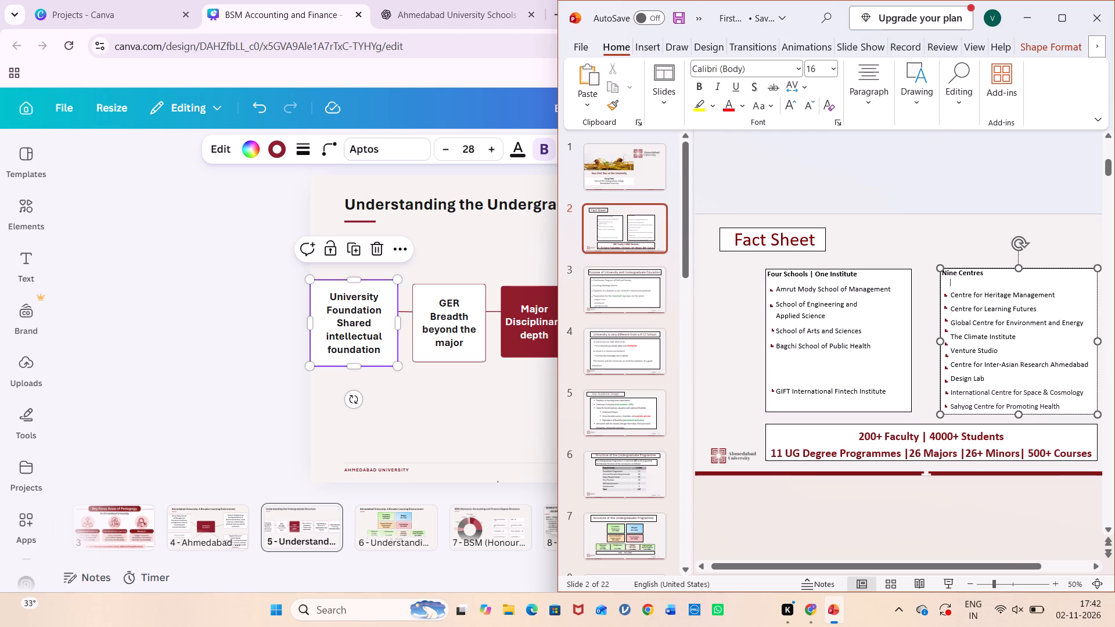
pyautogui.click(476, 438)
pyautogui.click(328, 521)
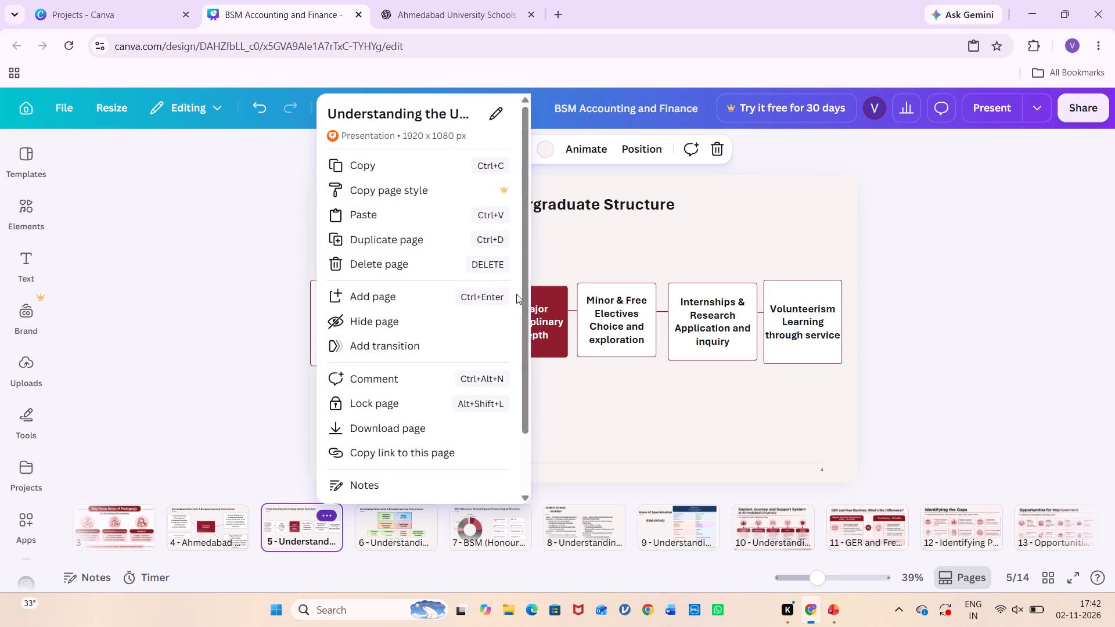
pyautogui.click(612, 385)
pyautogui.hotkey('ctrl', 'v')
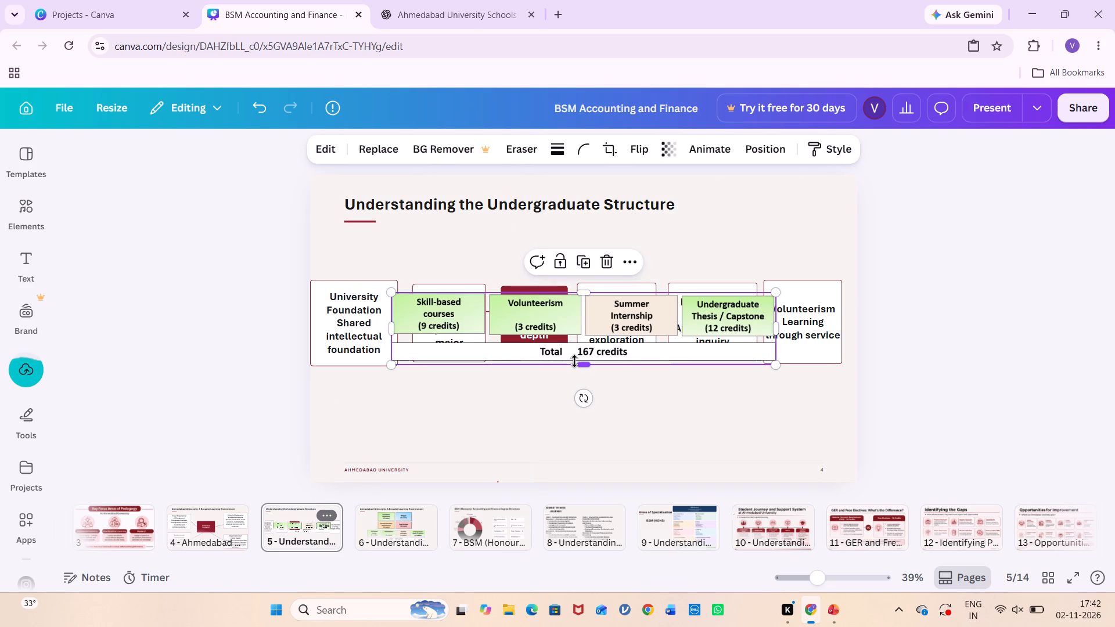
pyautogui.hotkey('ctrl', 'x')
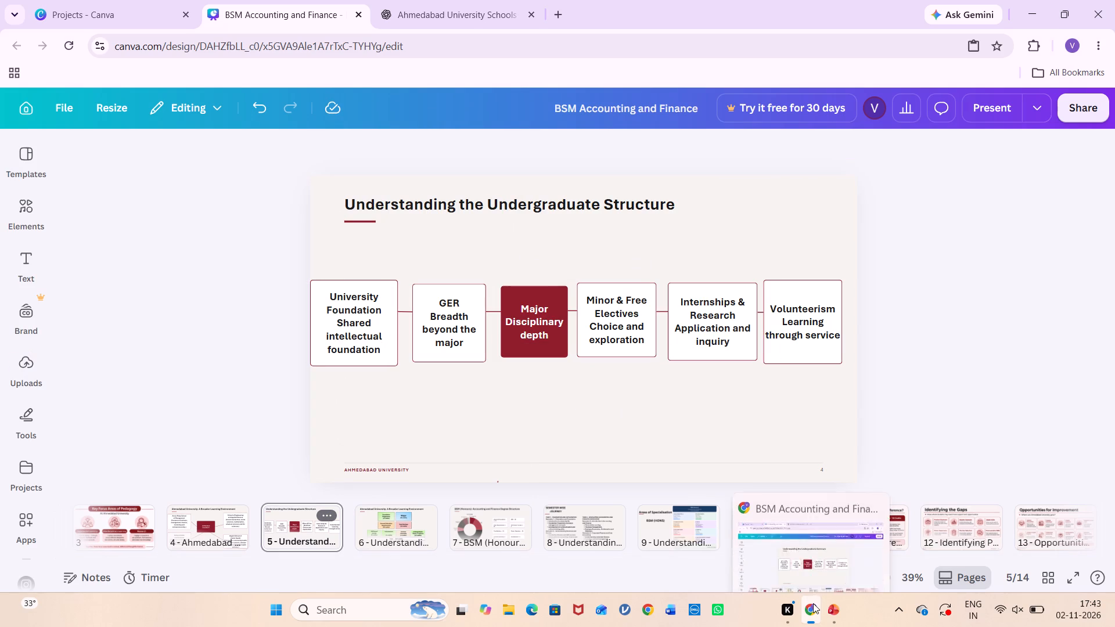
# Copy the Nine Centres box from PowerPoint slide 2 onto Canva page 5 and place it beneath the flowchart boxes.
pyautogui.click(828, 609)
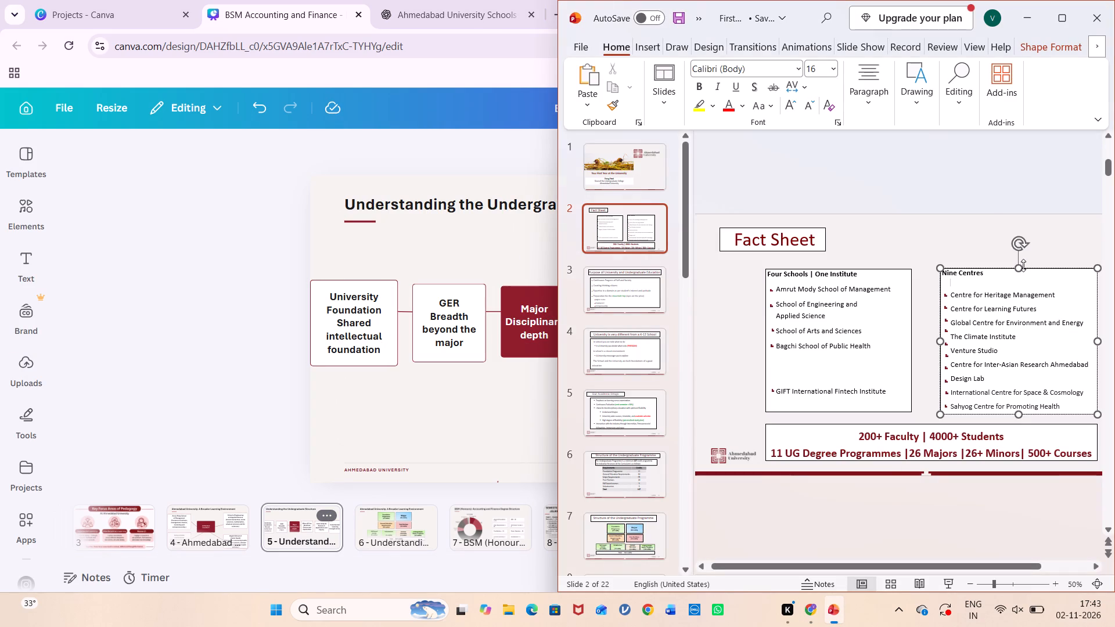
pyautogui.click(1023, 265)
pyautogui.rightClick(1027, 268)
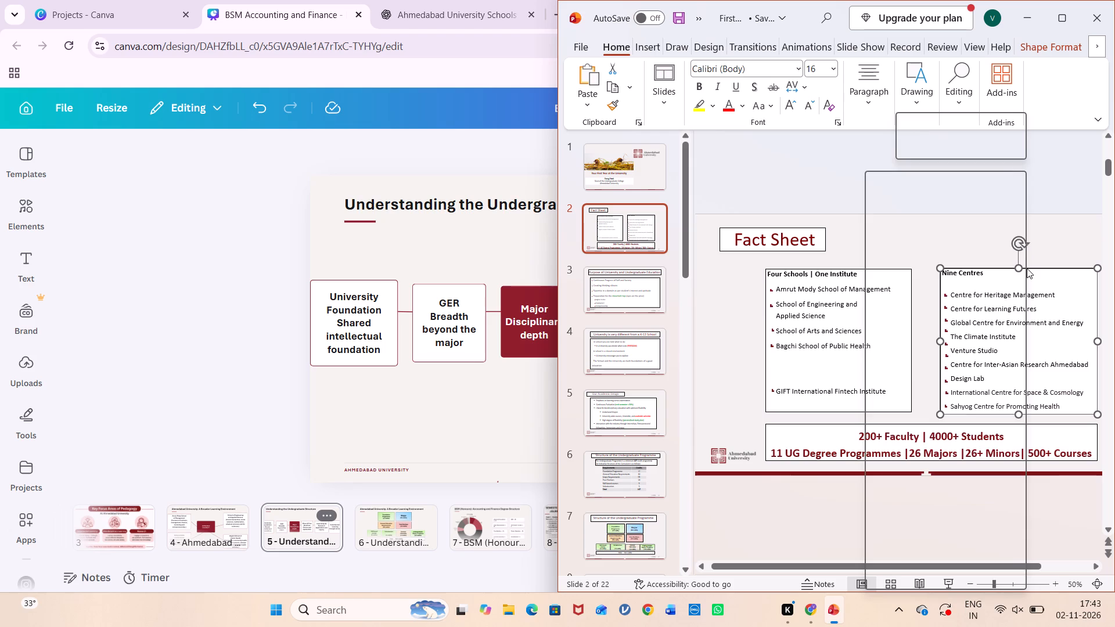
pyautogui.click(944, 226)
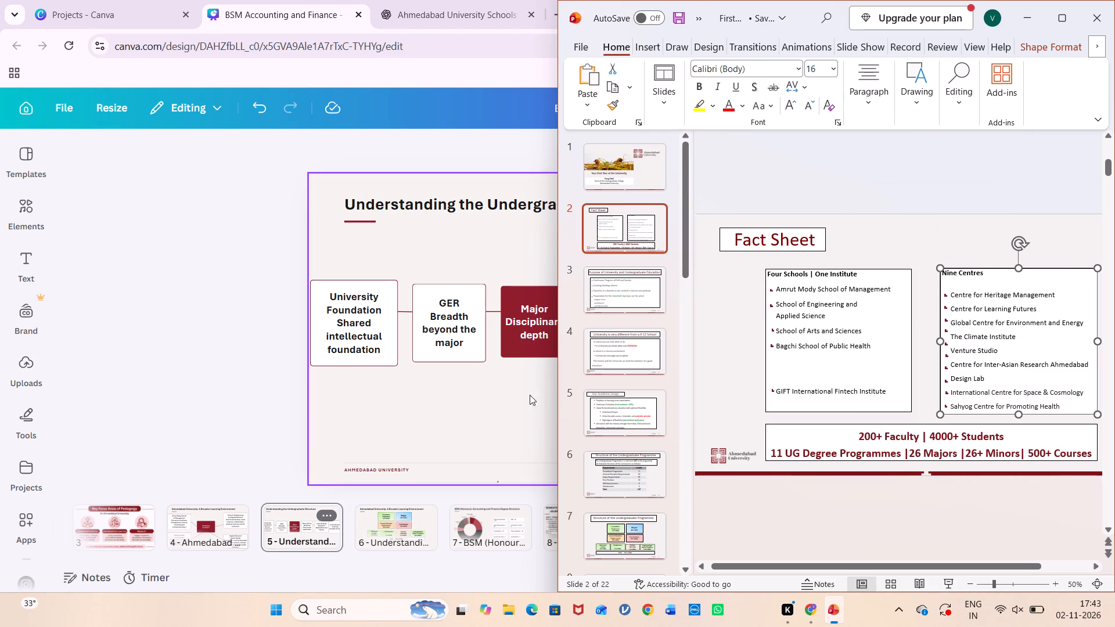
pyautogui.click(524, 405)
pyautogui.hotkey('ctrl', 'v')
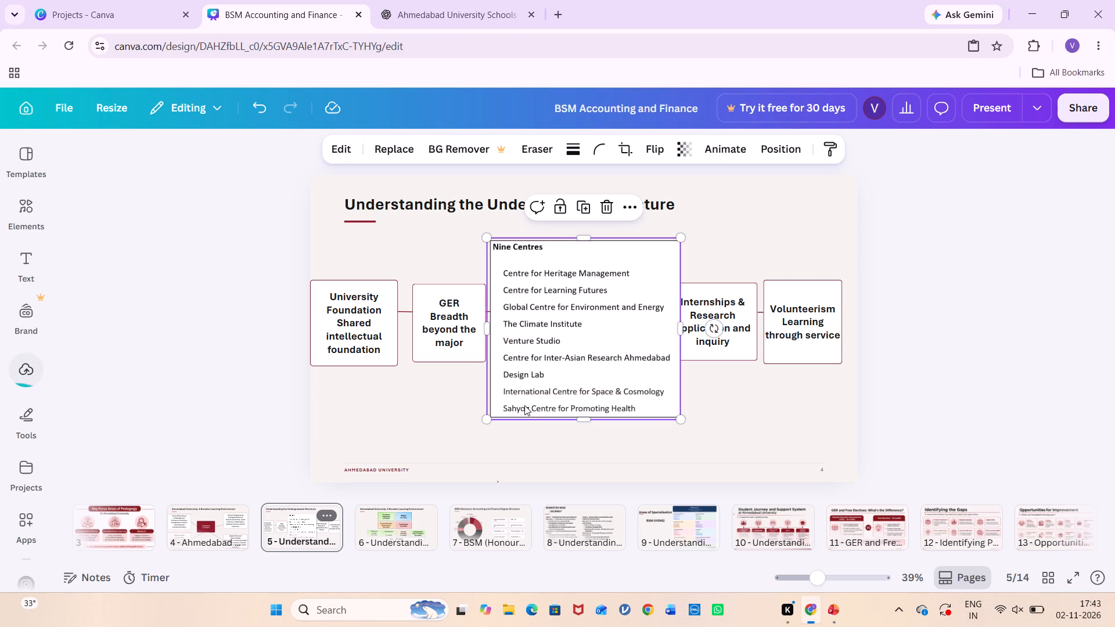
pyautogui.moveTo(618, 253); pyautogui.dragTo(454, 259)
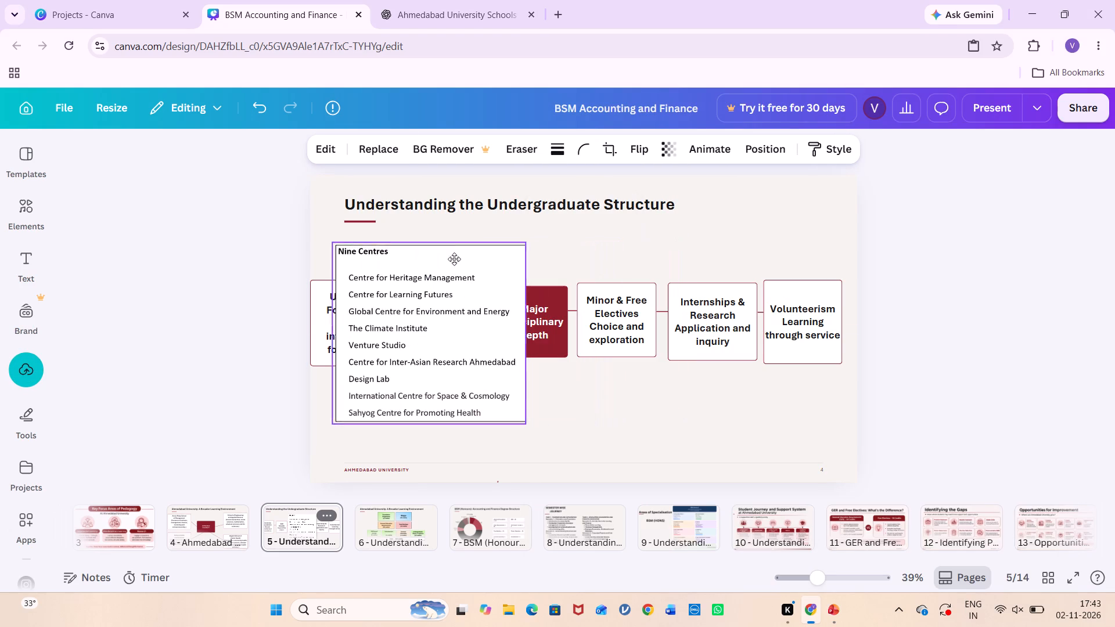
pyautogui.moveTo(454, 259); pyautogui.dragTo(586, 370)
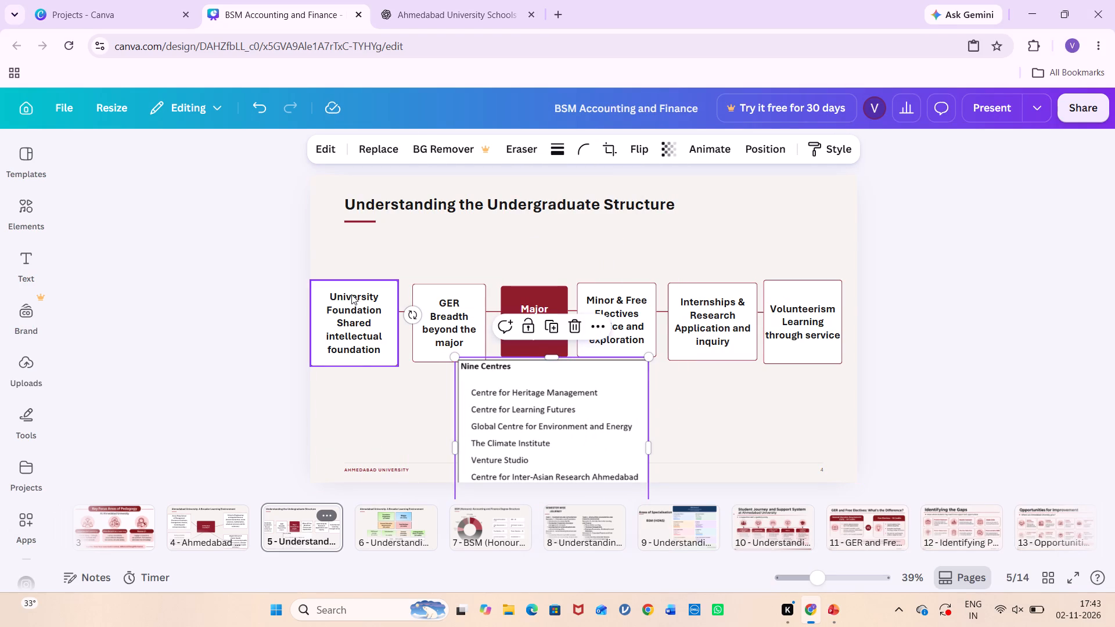
# Delete the University Foundation and GER boxes and their connector lines from page 5.
pyautogui.click(351, 294)
pyautogui.click(377, 252)
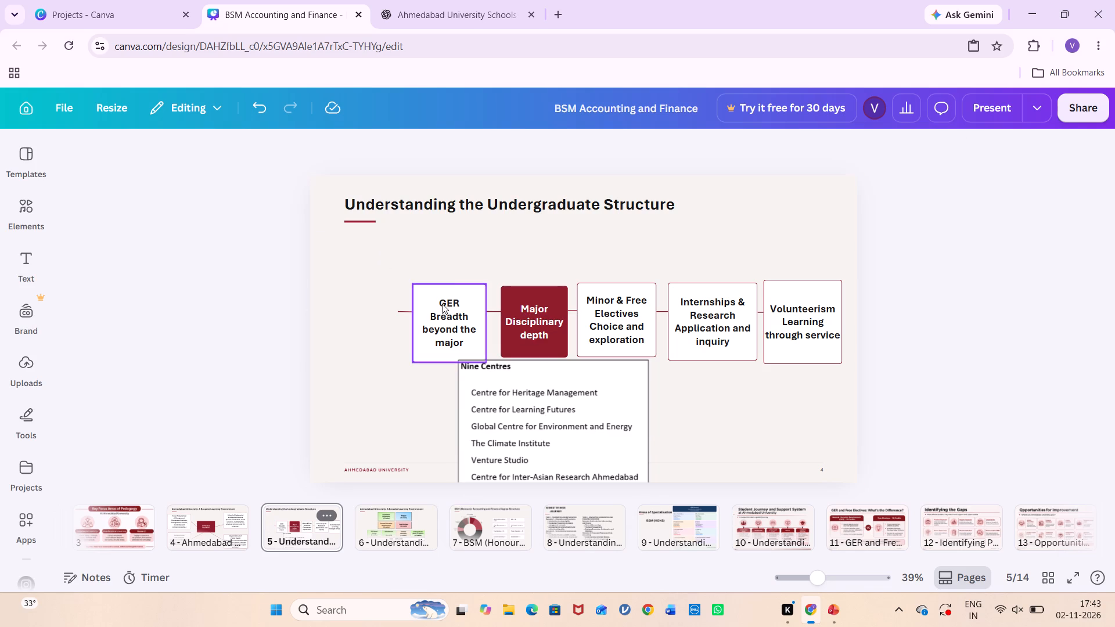
pyautogui.moveTo(445, 305); pyautogui.dragTo(427, 280)
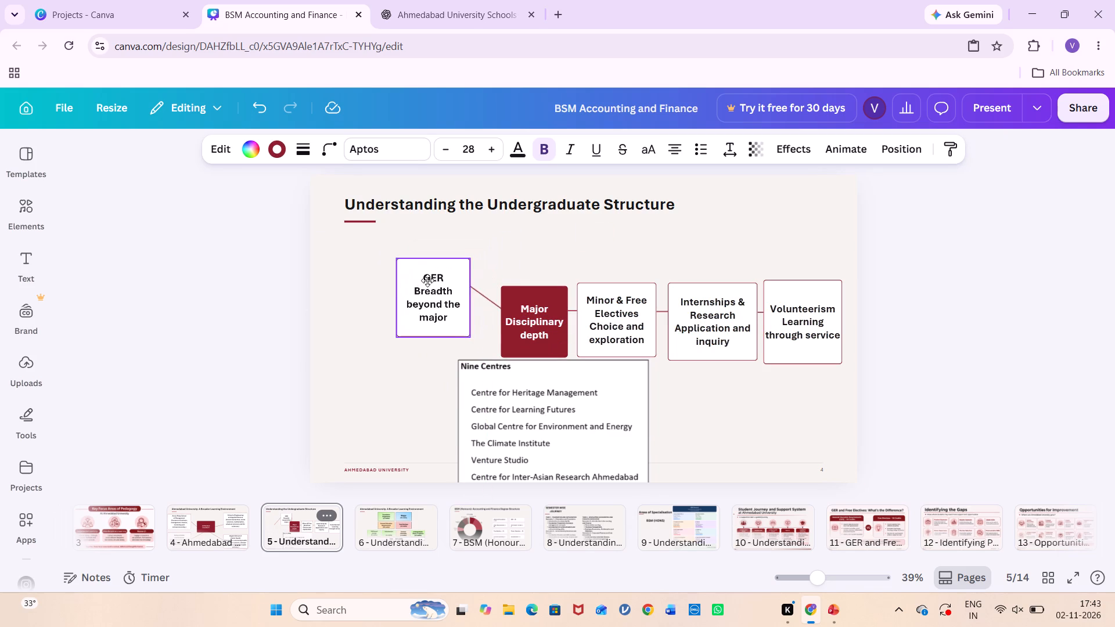
pyautogui.moveTo(427, 280); pyautogui.dragTo(450, 227)
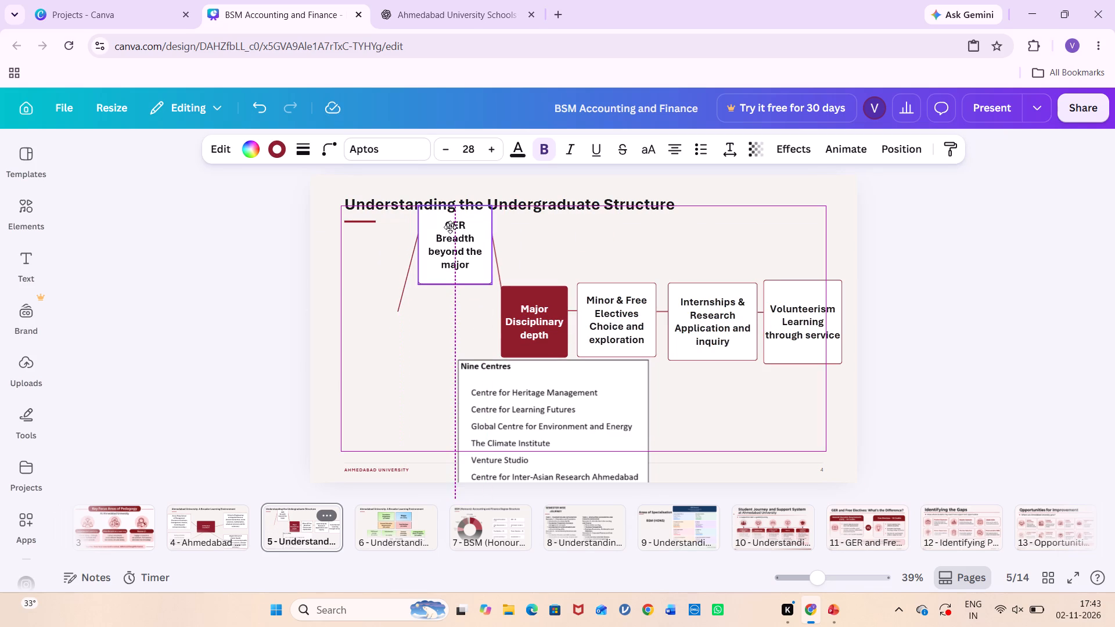
pyautogui.moveTo(450, 227); pyautogui.dragTo(334, 391)
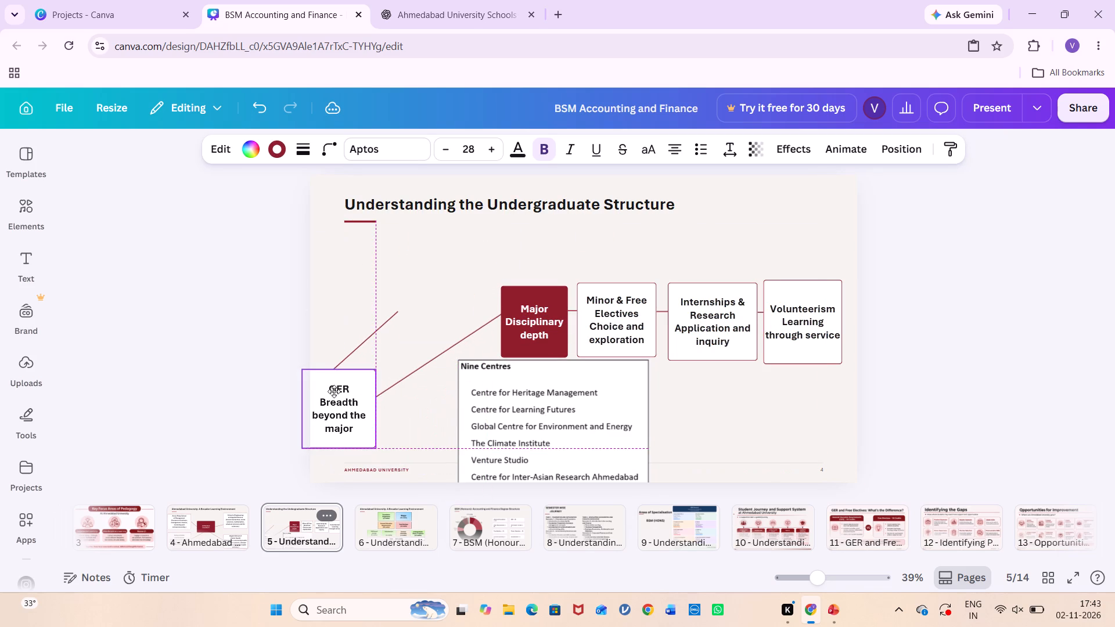
pyautogui.moveTo(334, 391); pyautogui.dragTo(357, 388)
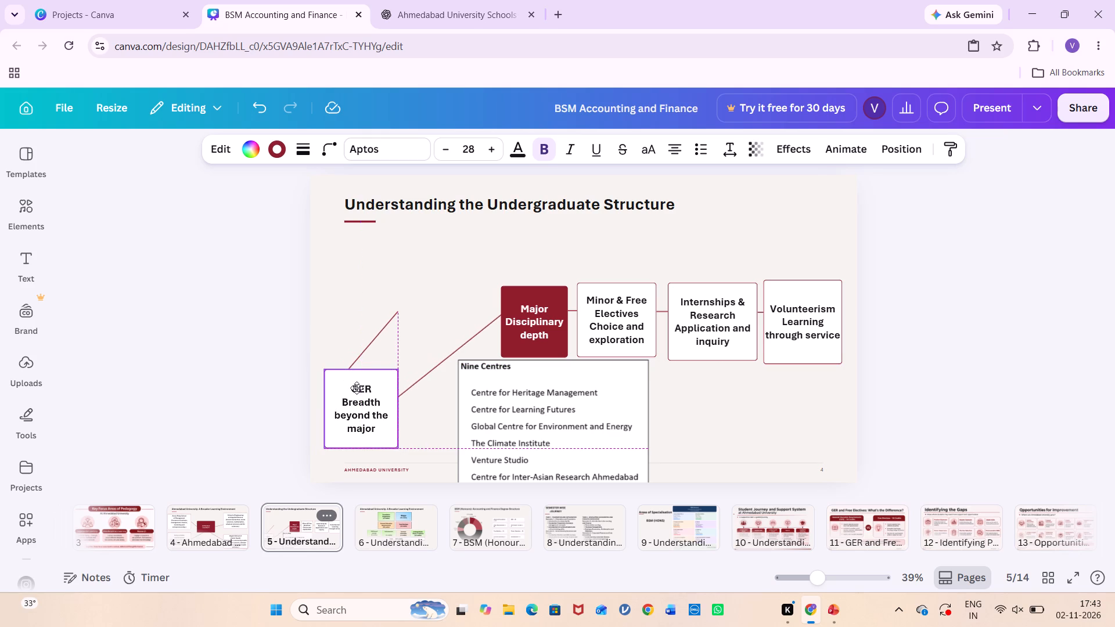
pyautogui.moveTo(357, 388); pyautogui.dragTo(357, 387)
pyautogui.click(380, 337)
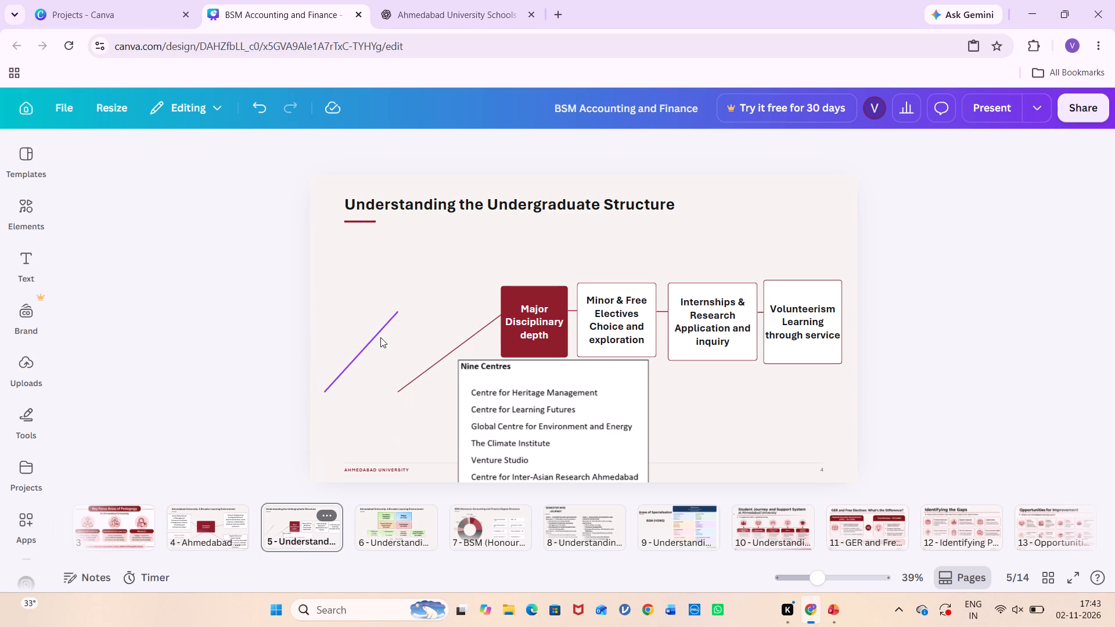
pyautogui.moveTo(452, 344); pyautogui.dragTo(176, 460)
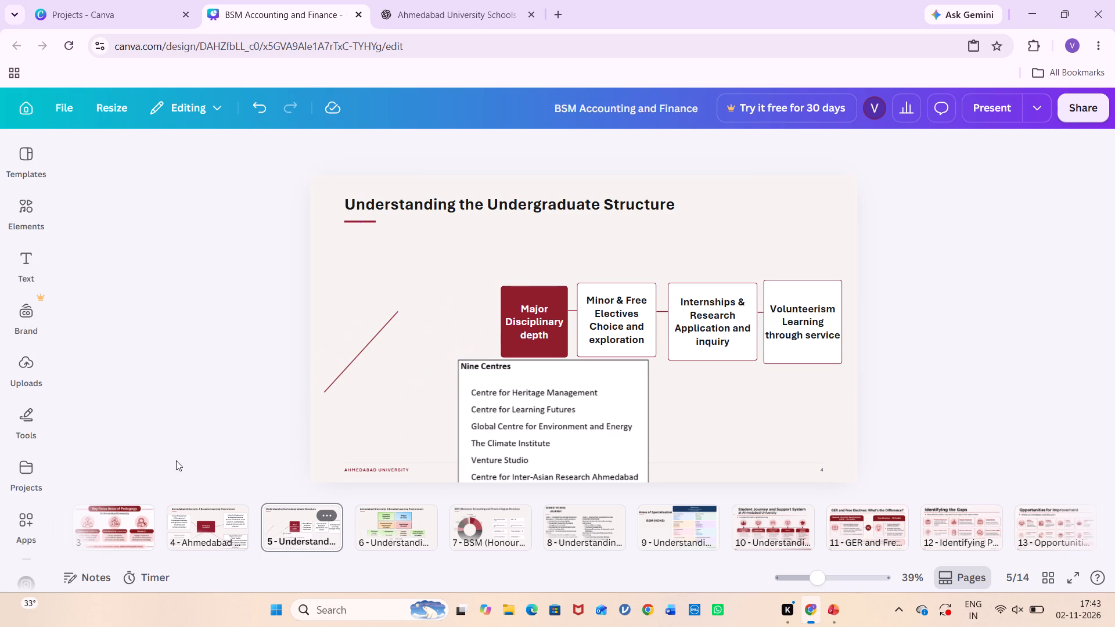
pyautogui.moveTo(331, 377); pyautogui.dragTo(106, 340)
# Delete all remaining content on page 5, including the title, flowchart boxes, Nine Centres image and footer.
pyautogui.moveTo(343, 204); pyautogui.dragTo(714, 495)
pyautogui.scroll(1, 415, 280)
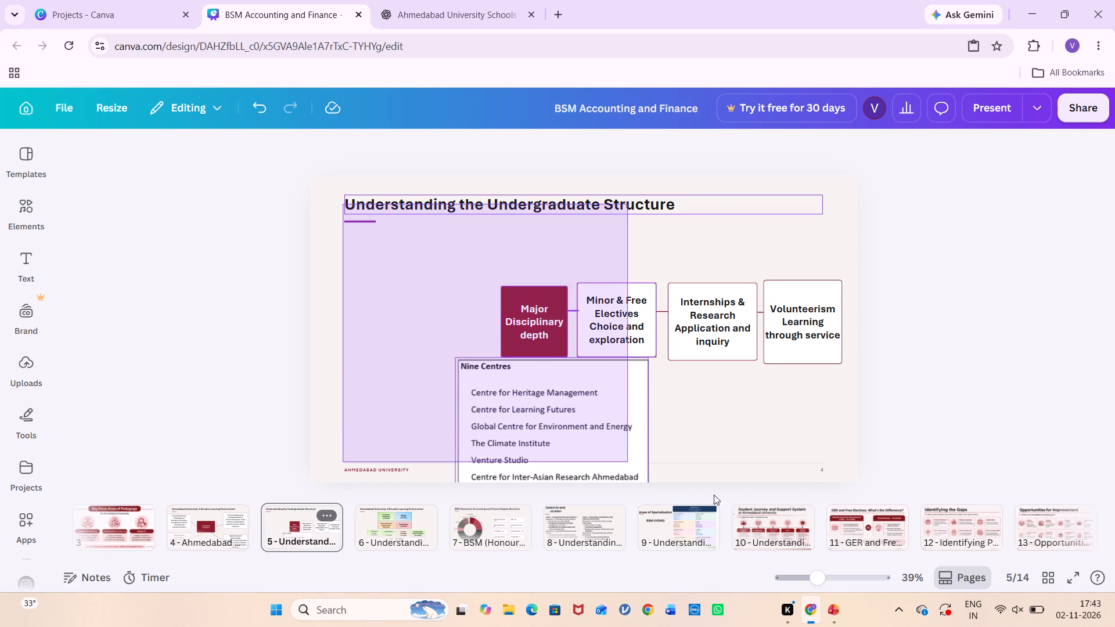
pyautogui.moveTo(714, 495); pyautogui.dragTo(841, 484)
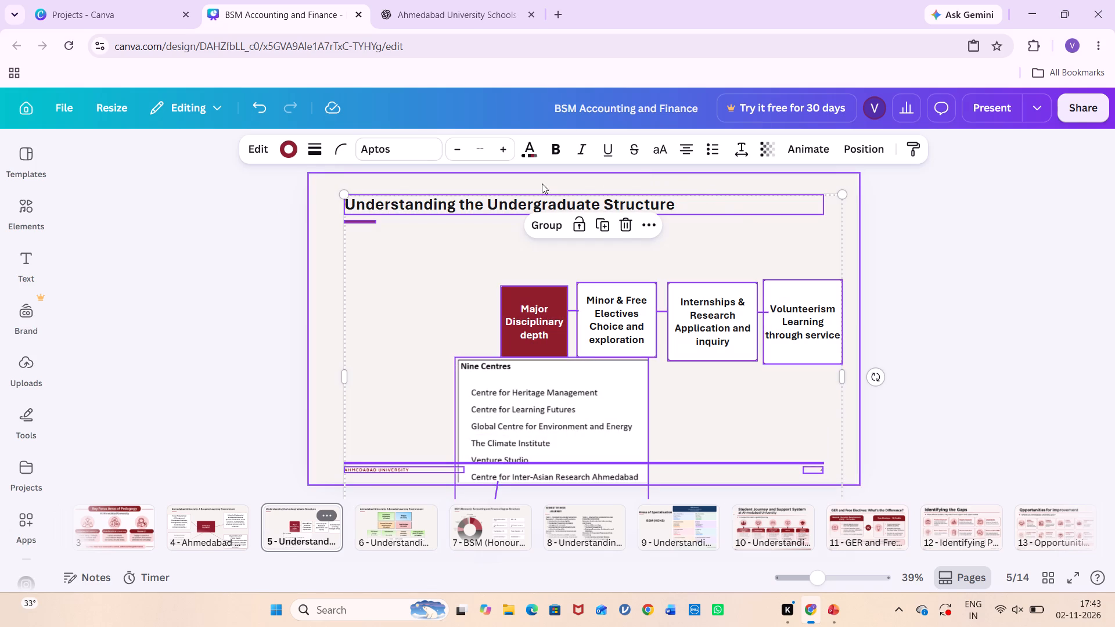
pyautogui.click(626, 226)
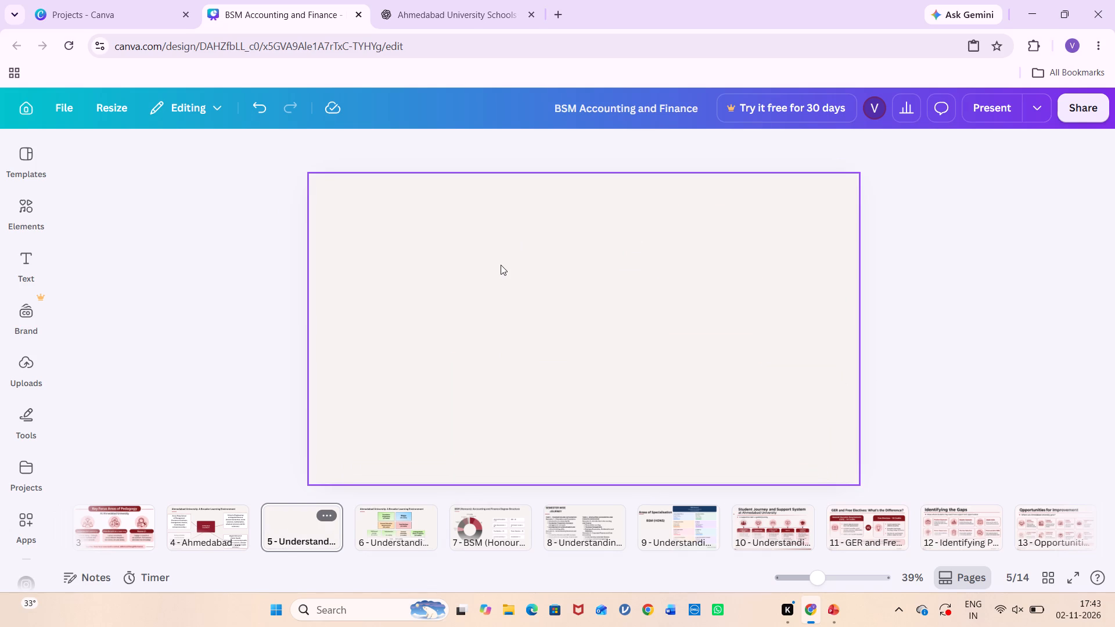
# On page 4, move the Bagchi School of Public Health box up, level with the School of Arts and Sciences box.
pyautogui.click(226, 506)
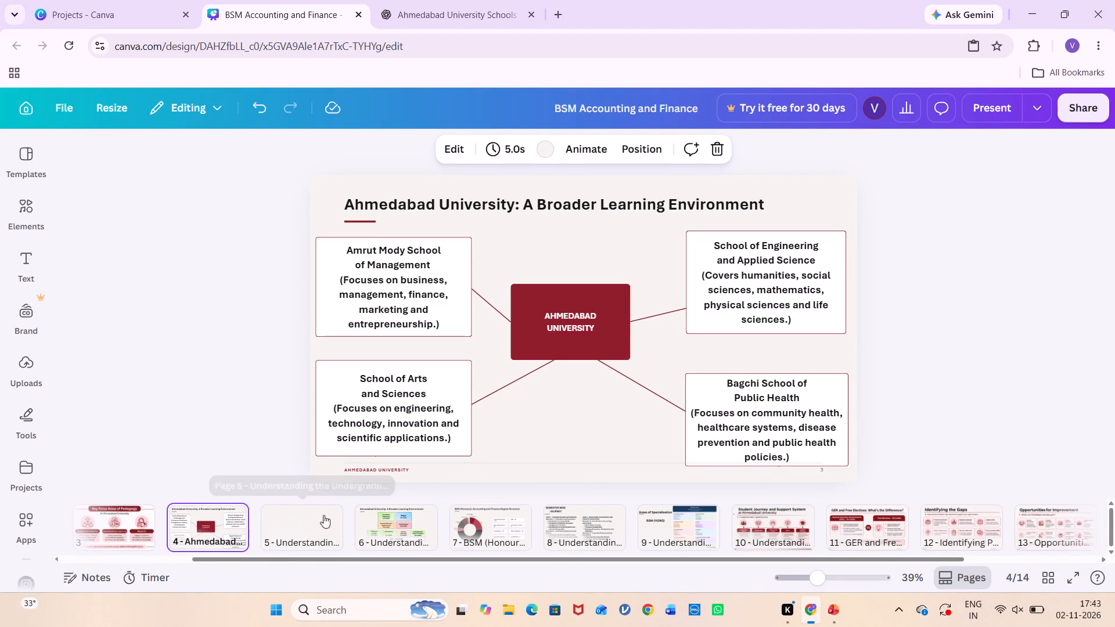
pyautogui.moveTo(715, 405); pyautogui.dragTo(714, 394)
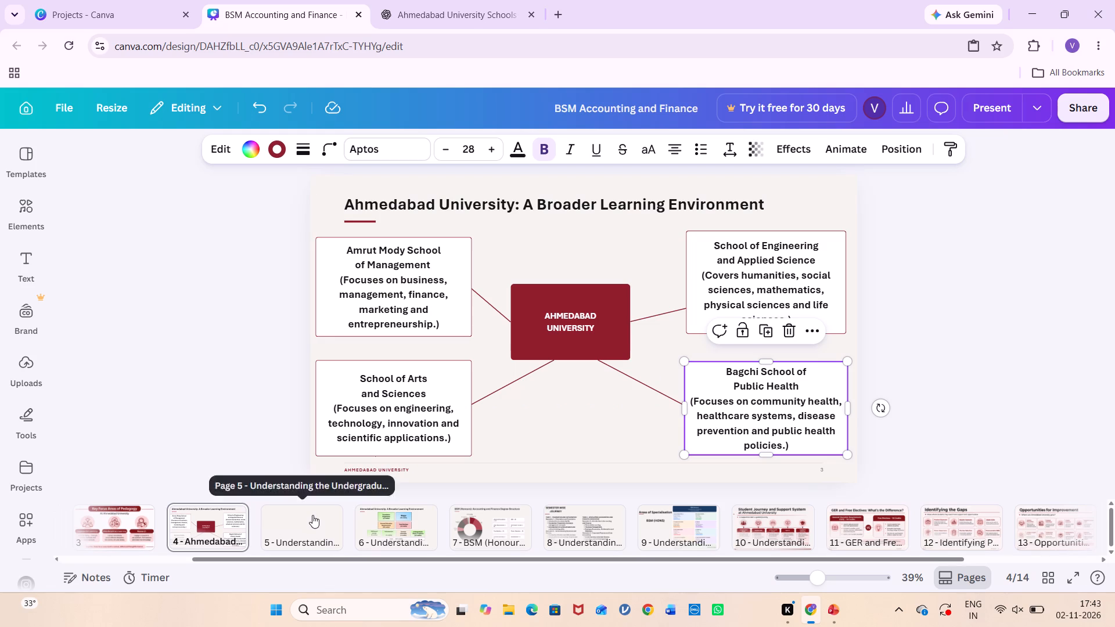
# Duplicate page 4, Ahmedabad University: A Broader Learning Environment.
pyautogui.click(312, 515)
pyautogui.click(448, 327)
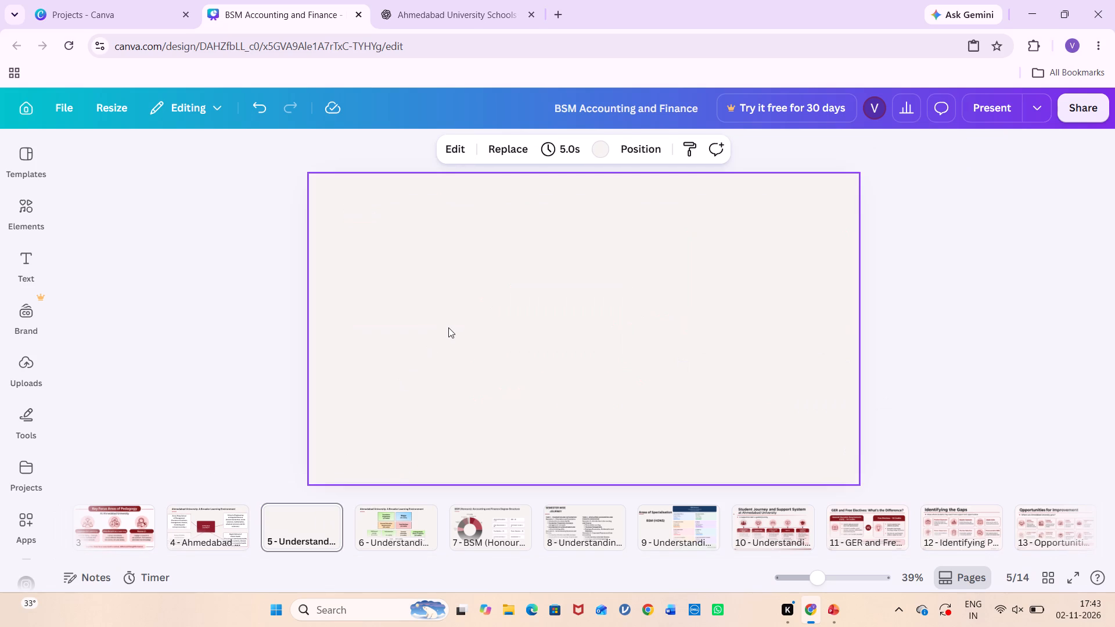
pyautogui.click(215, 516)
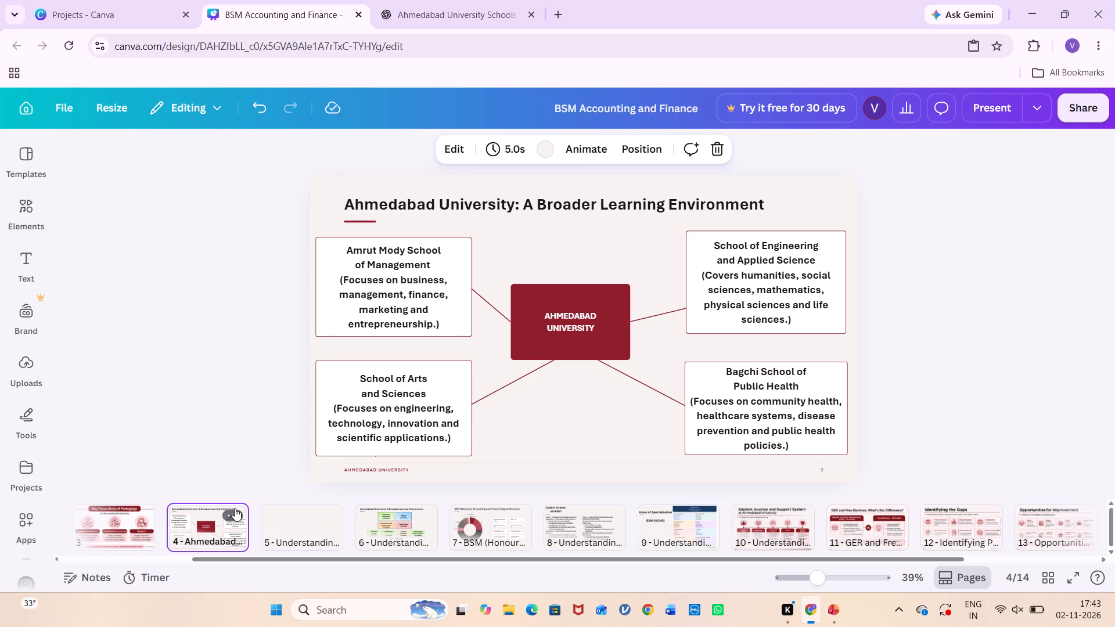
pyautogui.click(235, 508)
pyautogui.click(235, 508)
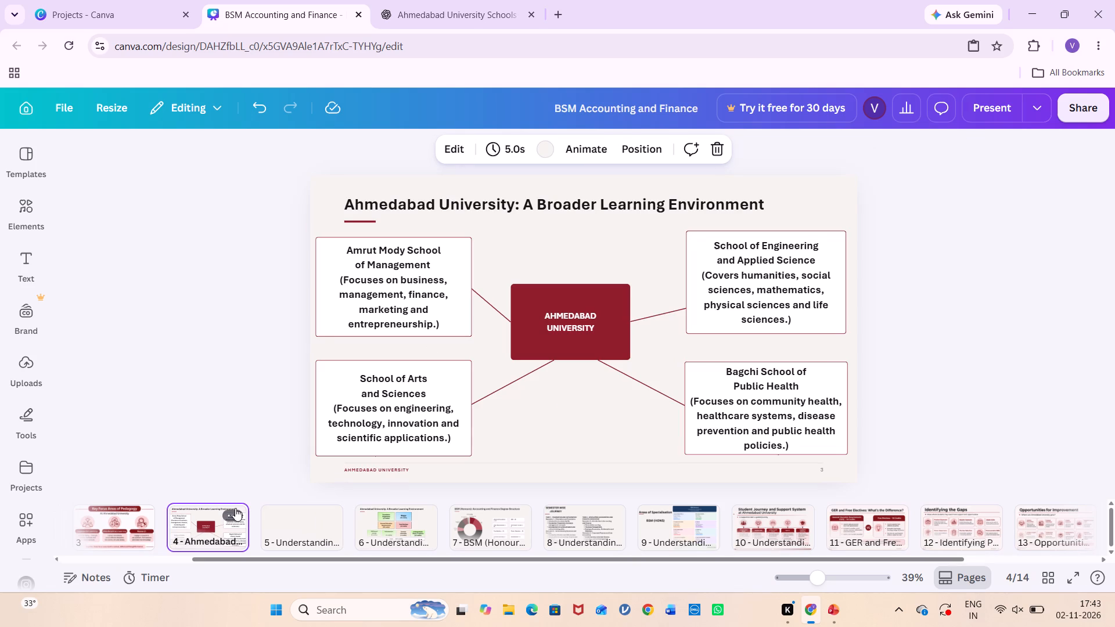
pyautogui.click(229, 513)
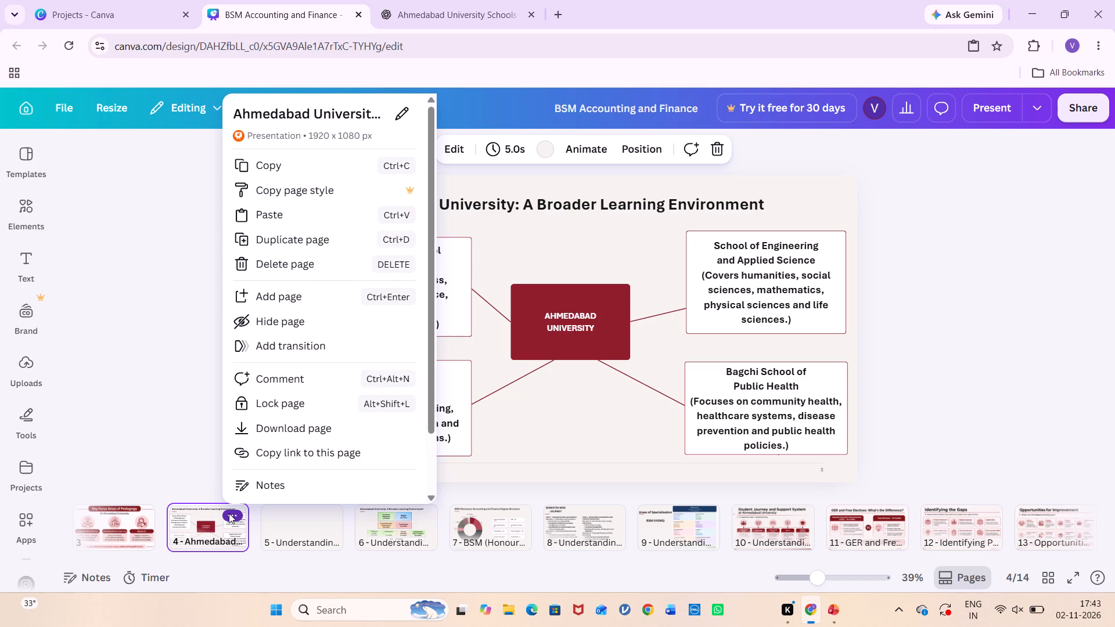
pyautogui.click(301, 240)
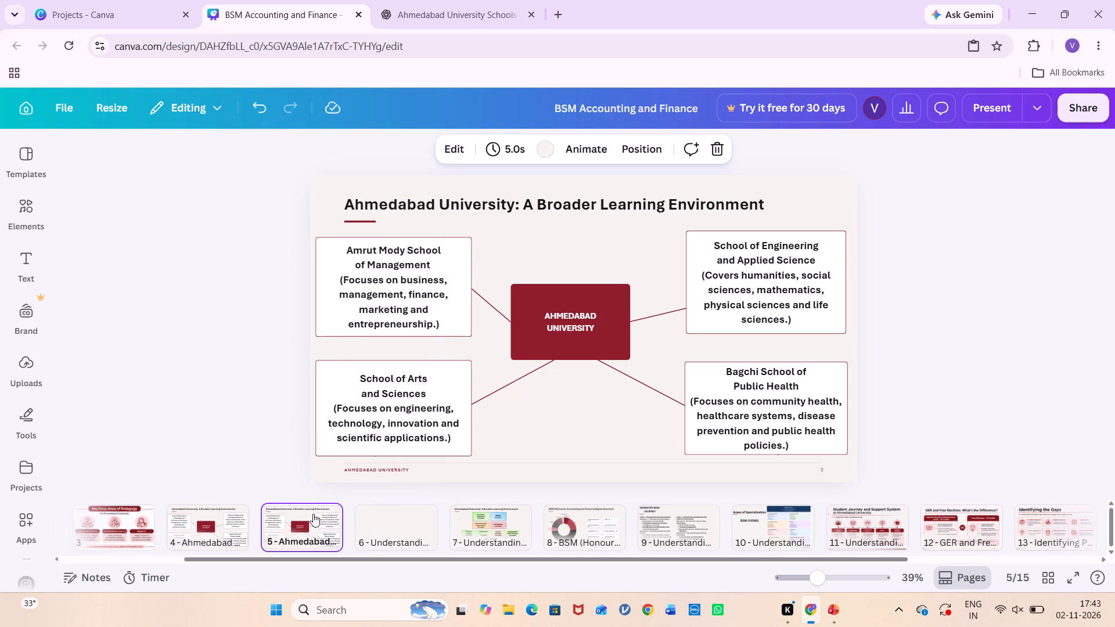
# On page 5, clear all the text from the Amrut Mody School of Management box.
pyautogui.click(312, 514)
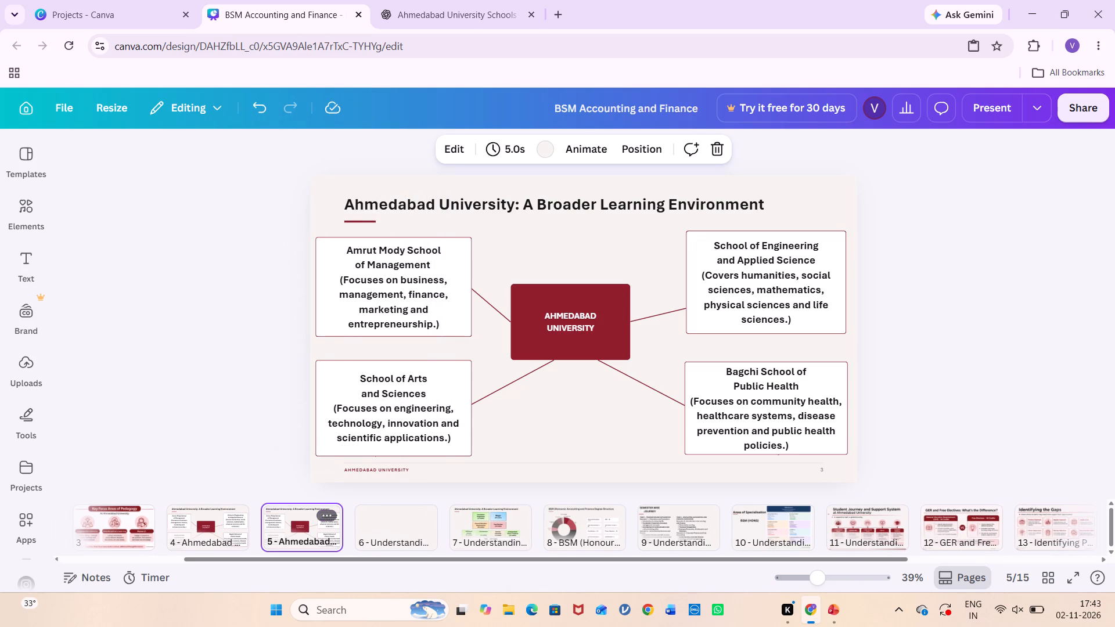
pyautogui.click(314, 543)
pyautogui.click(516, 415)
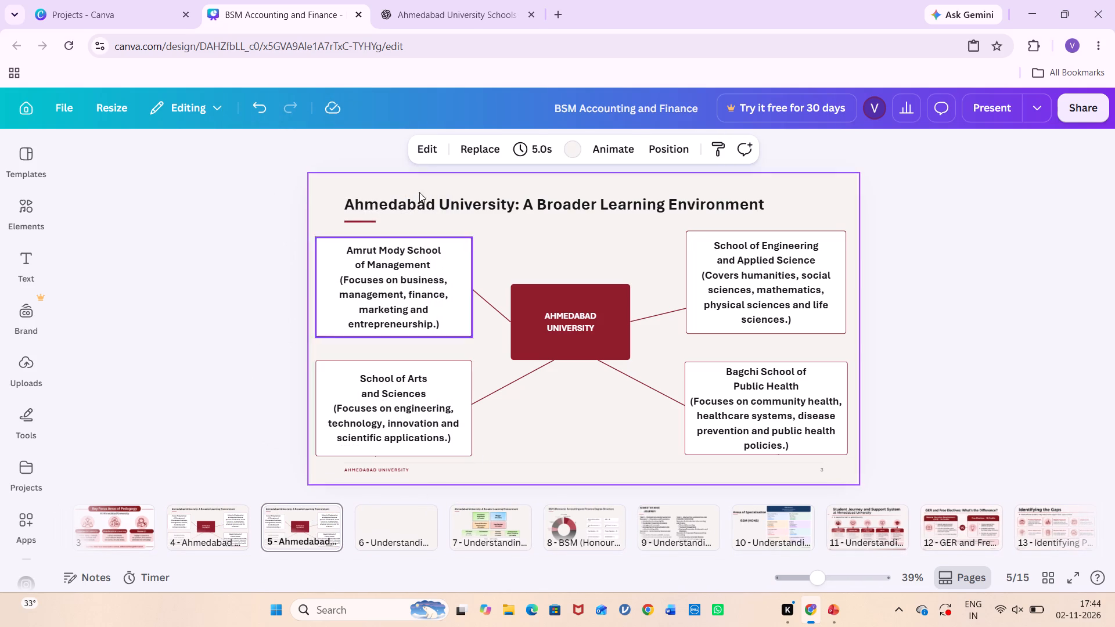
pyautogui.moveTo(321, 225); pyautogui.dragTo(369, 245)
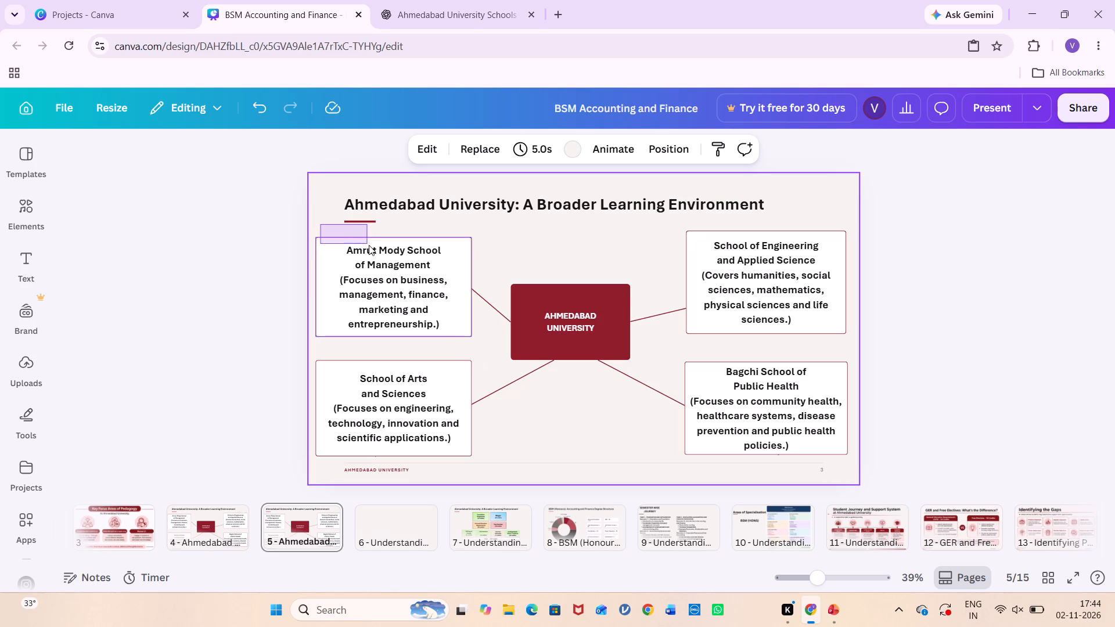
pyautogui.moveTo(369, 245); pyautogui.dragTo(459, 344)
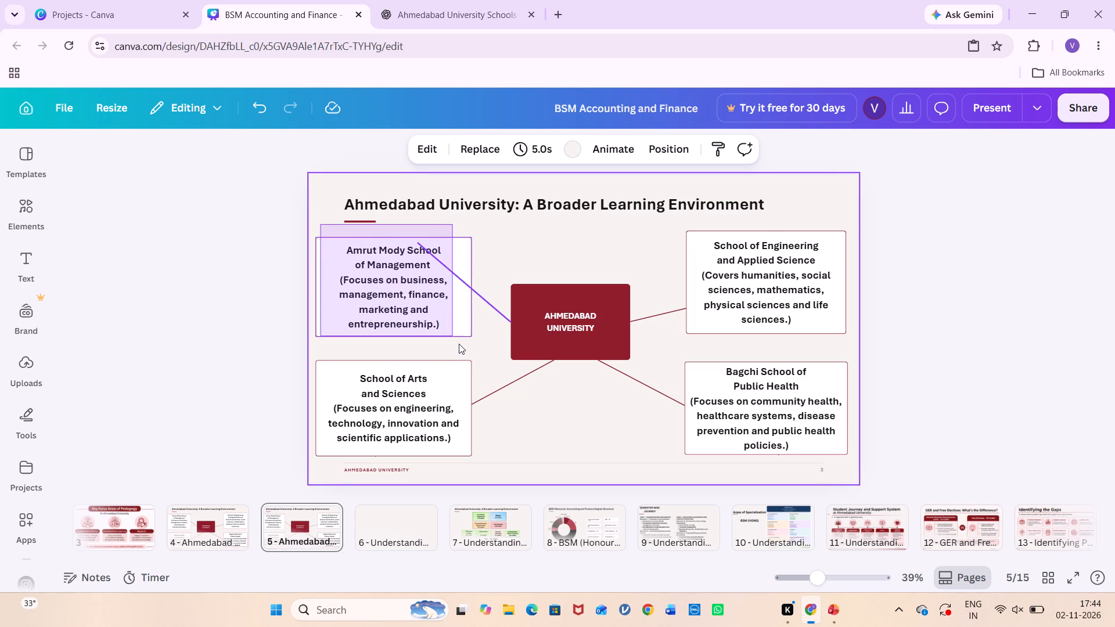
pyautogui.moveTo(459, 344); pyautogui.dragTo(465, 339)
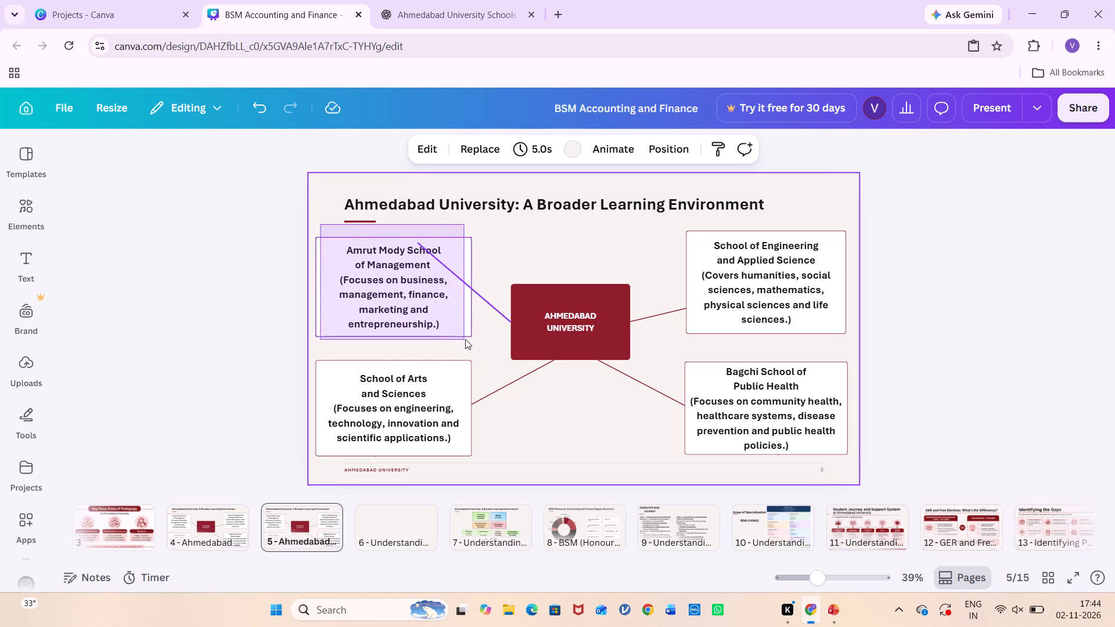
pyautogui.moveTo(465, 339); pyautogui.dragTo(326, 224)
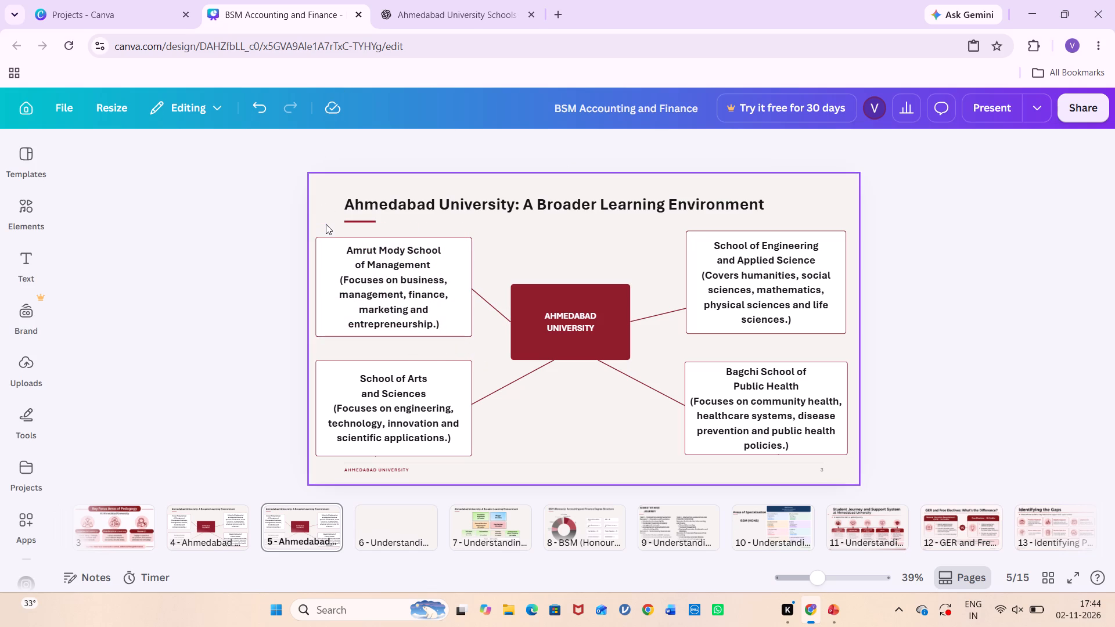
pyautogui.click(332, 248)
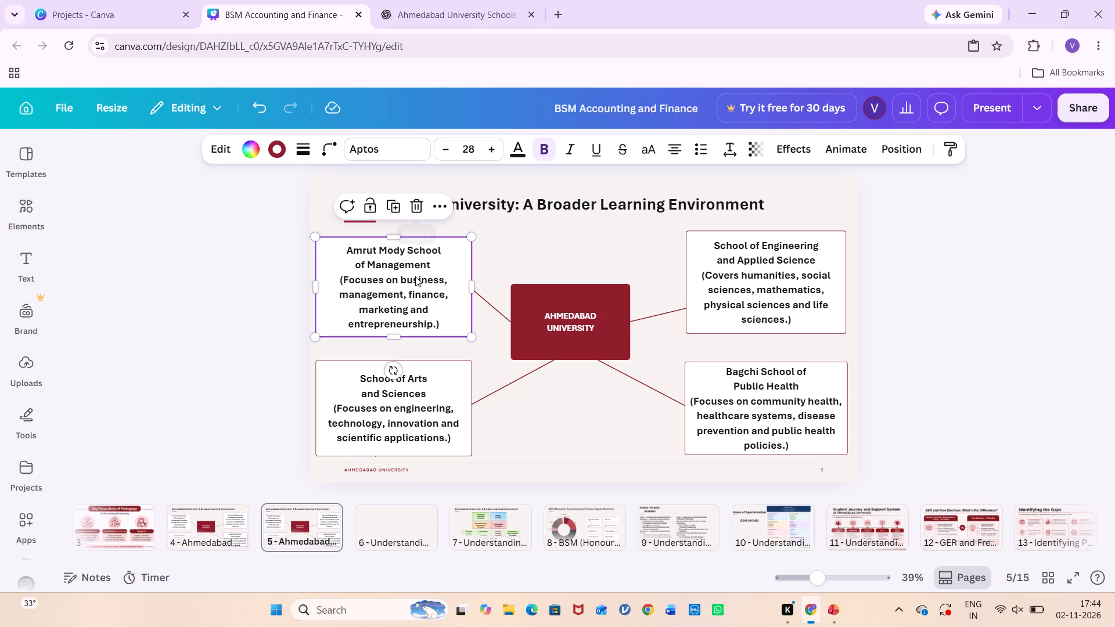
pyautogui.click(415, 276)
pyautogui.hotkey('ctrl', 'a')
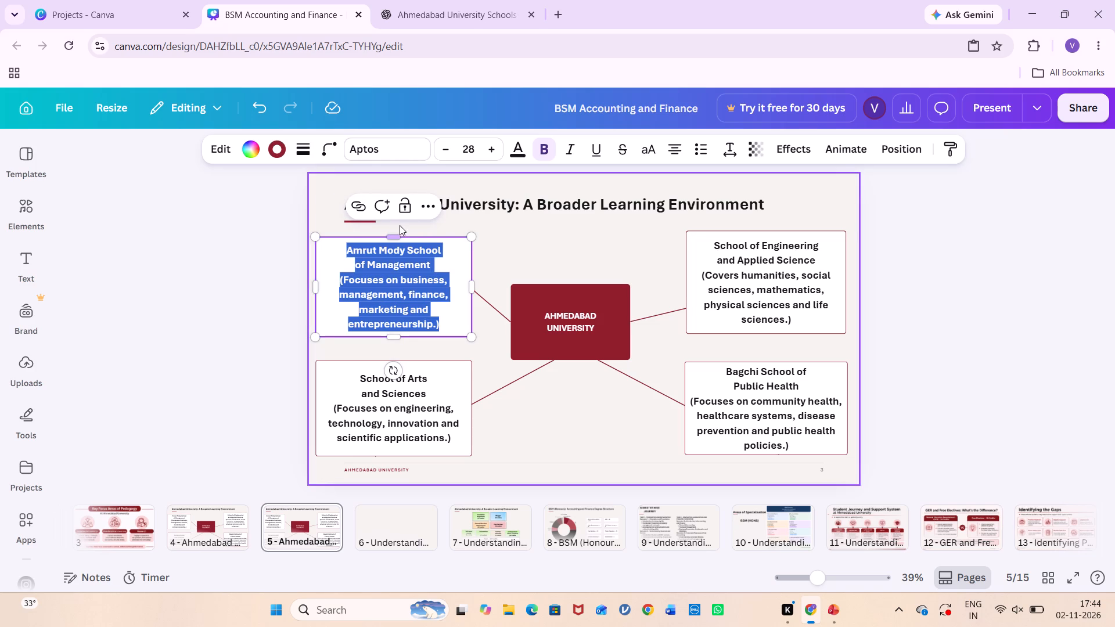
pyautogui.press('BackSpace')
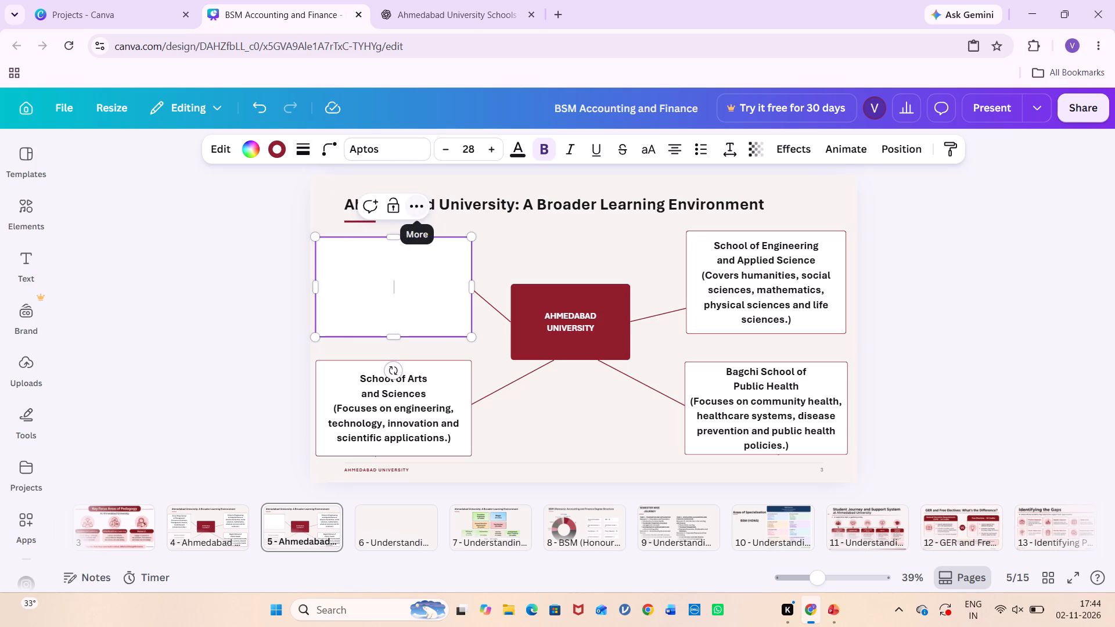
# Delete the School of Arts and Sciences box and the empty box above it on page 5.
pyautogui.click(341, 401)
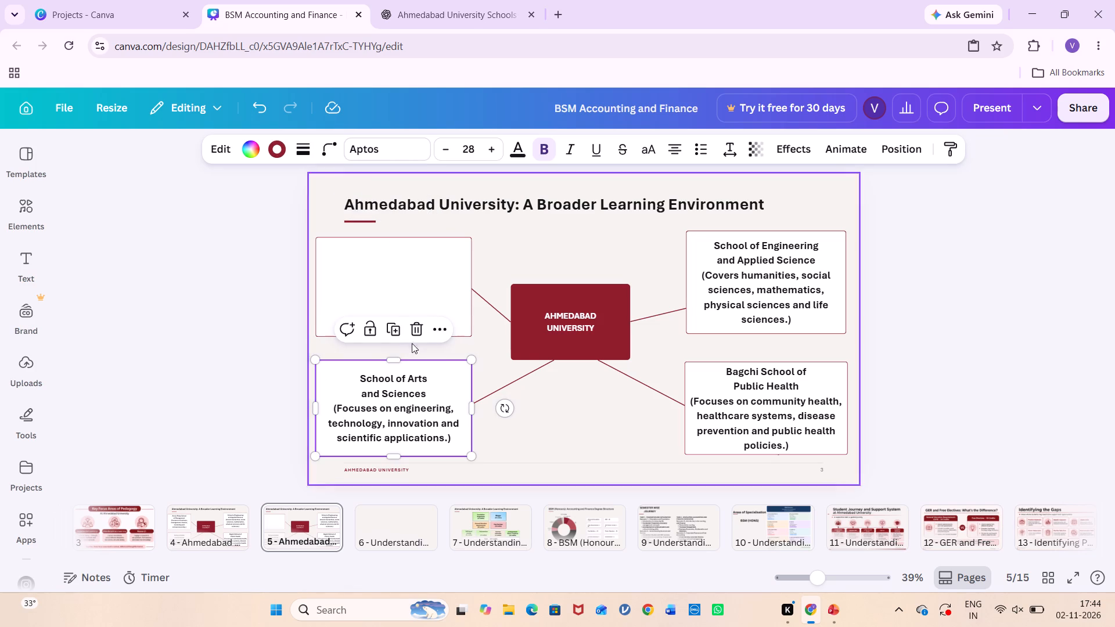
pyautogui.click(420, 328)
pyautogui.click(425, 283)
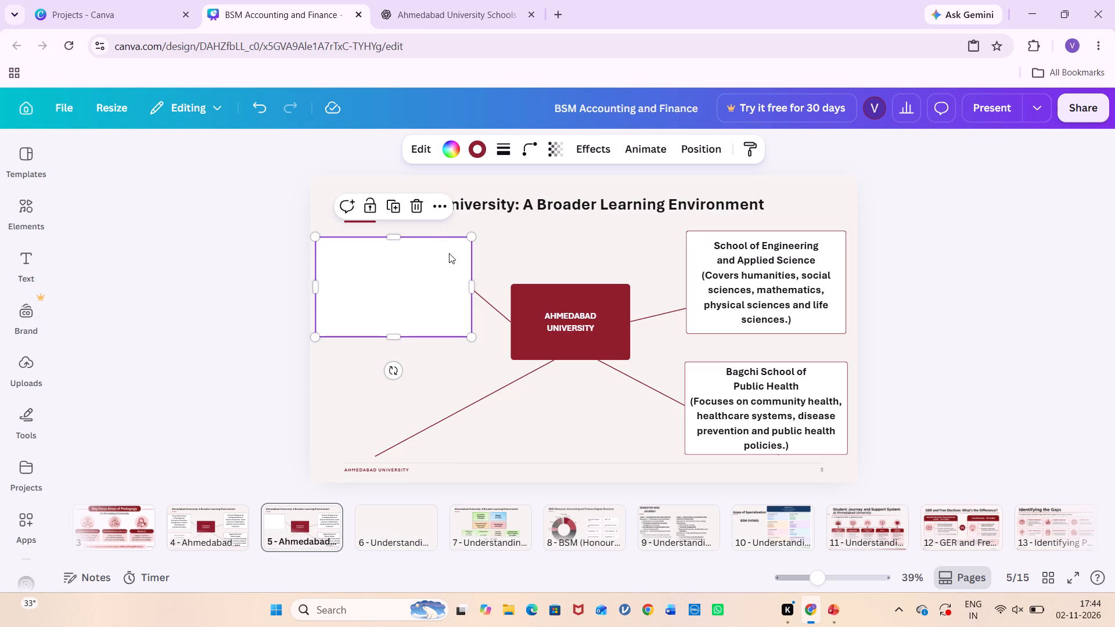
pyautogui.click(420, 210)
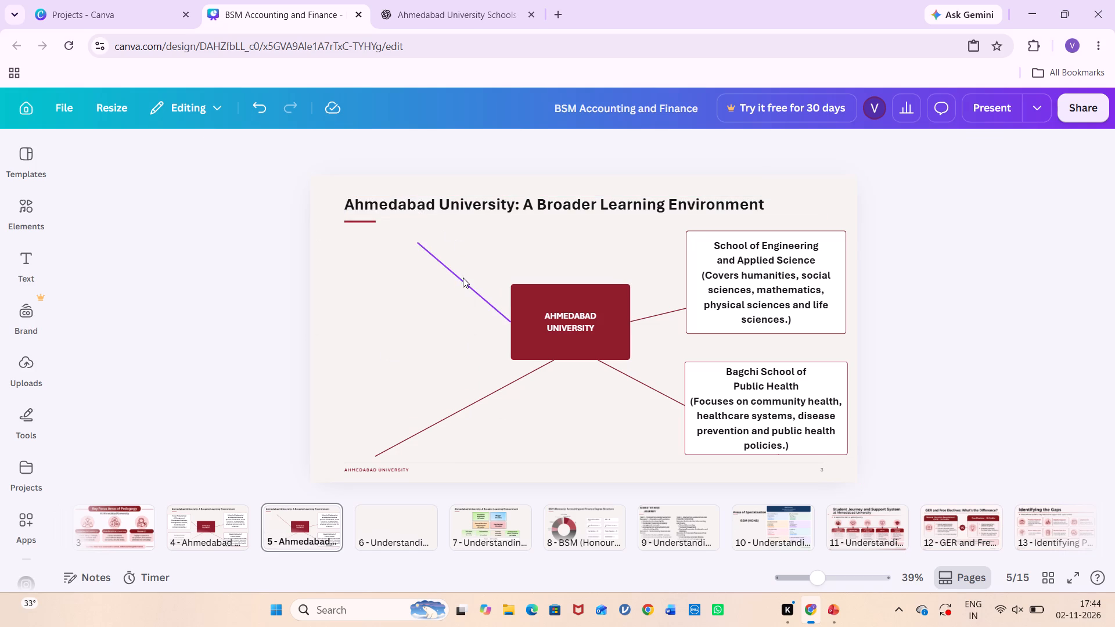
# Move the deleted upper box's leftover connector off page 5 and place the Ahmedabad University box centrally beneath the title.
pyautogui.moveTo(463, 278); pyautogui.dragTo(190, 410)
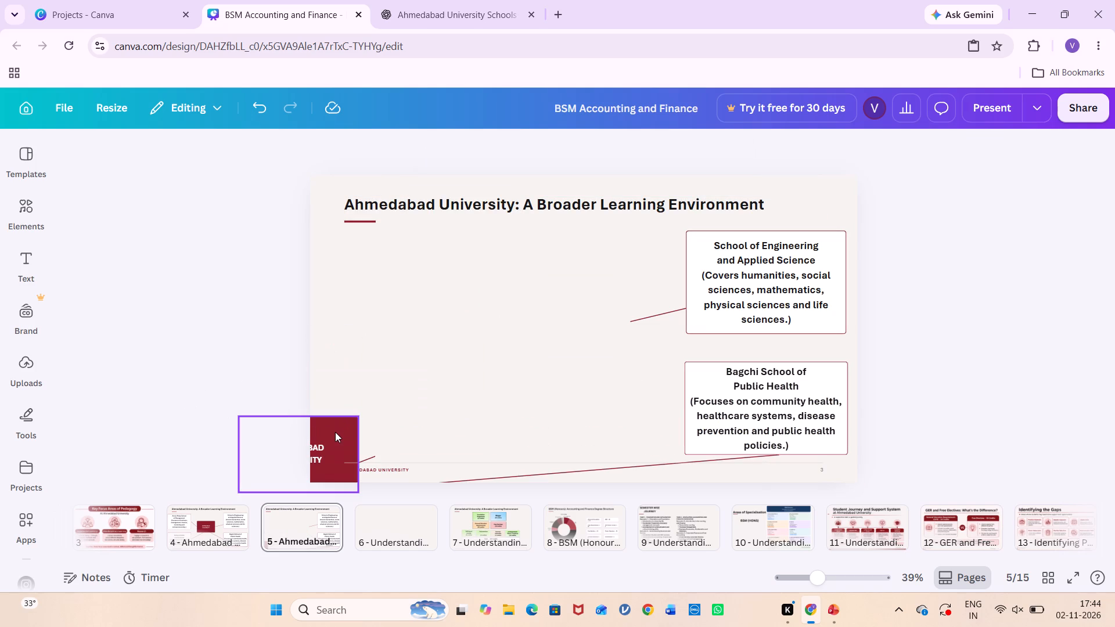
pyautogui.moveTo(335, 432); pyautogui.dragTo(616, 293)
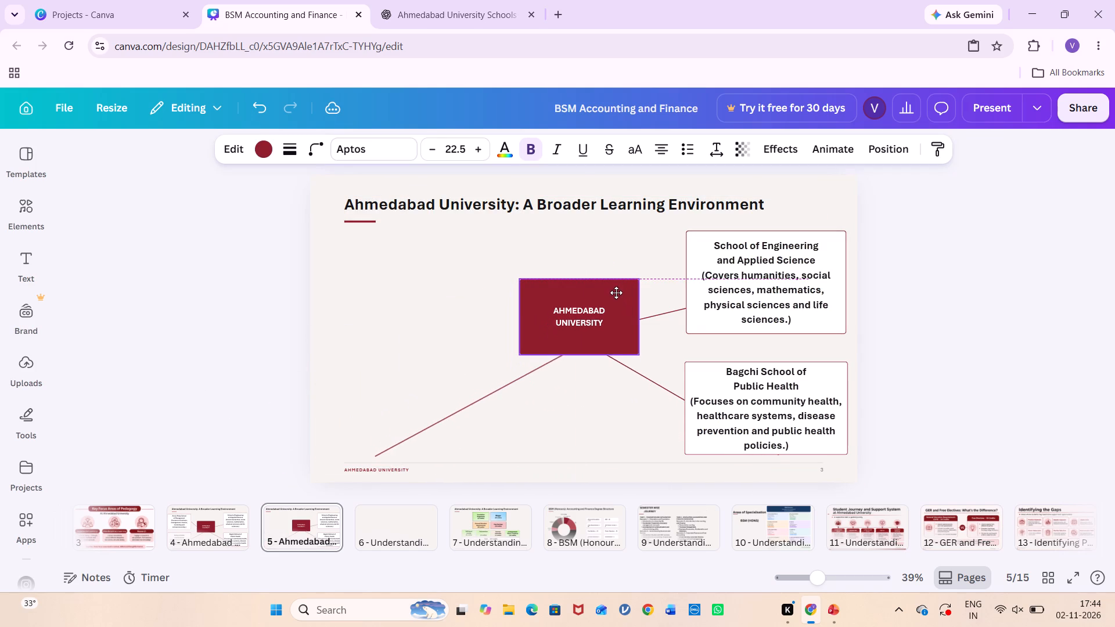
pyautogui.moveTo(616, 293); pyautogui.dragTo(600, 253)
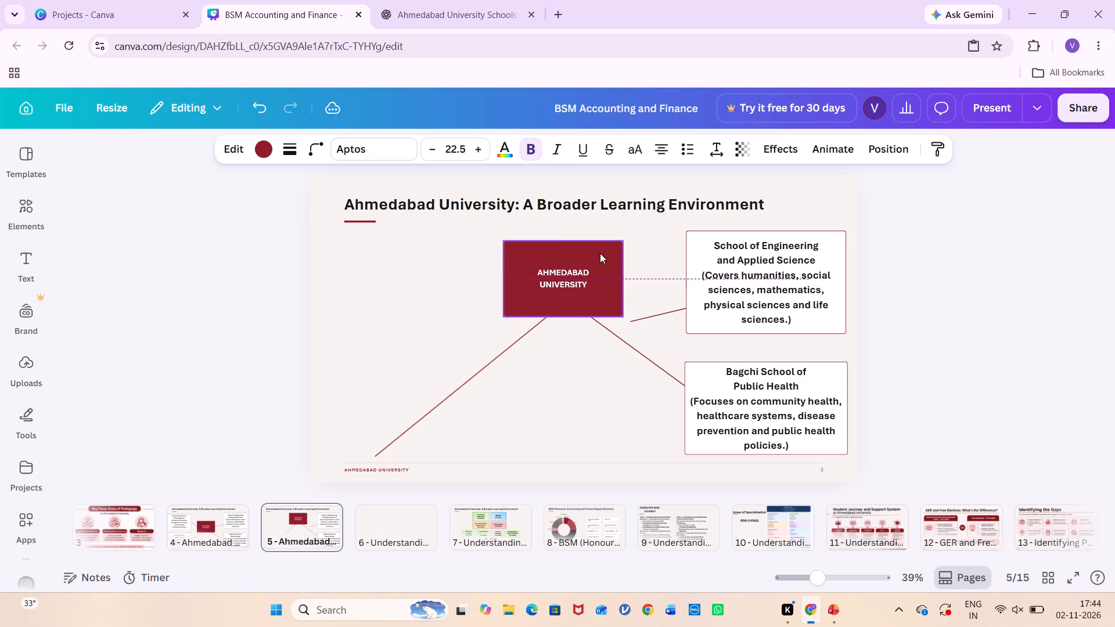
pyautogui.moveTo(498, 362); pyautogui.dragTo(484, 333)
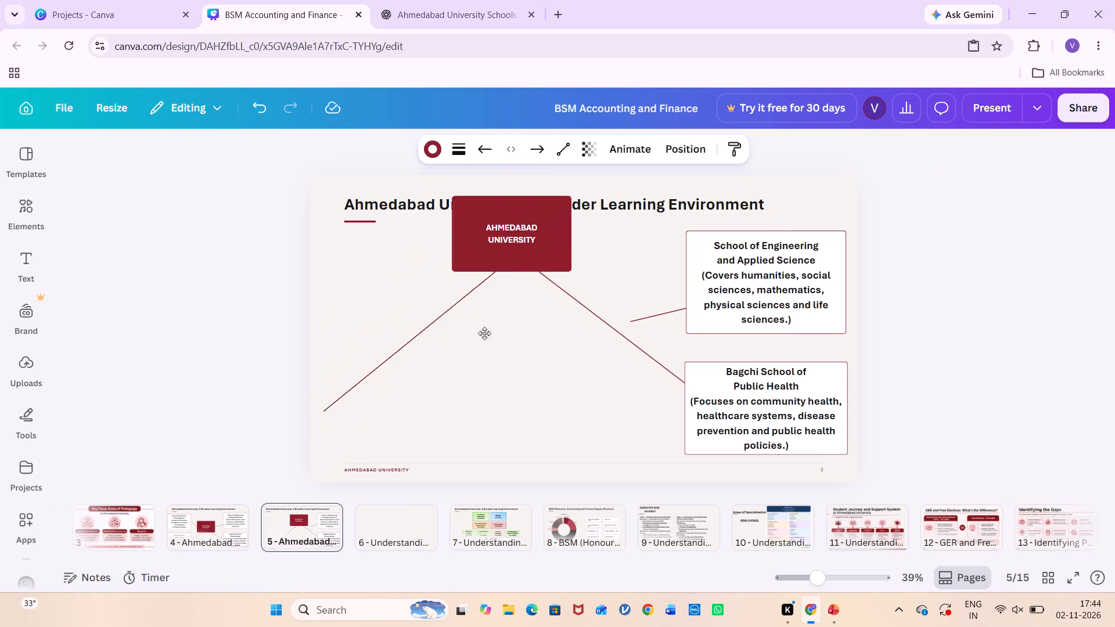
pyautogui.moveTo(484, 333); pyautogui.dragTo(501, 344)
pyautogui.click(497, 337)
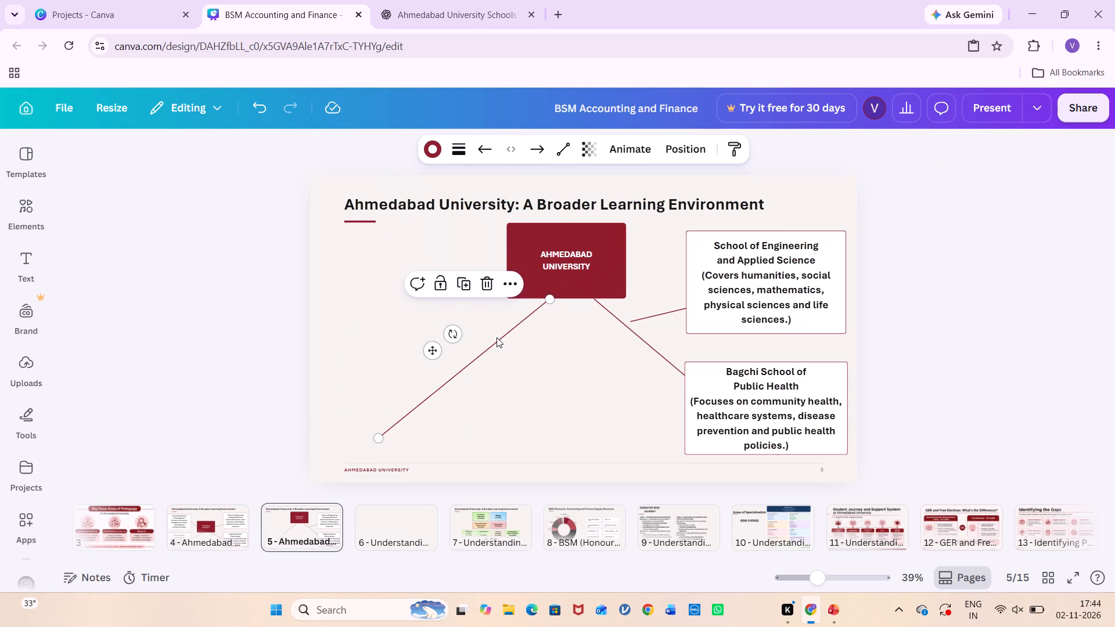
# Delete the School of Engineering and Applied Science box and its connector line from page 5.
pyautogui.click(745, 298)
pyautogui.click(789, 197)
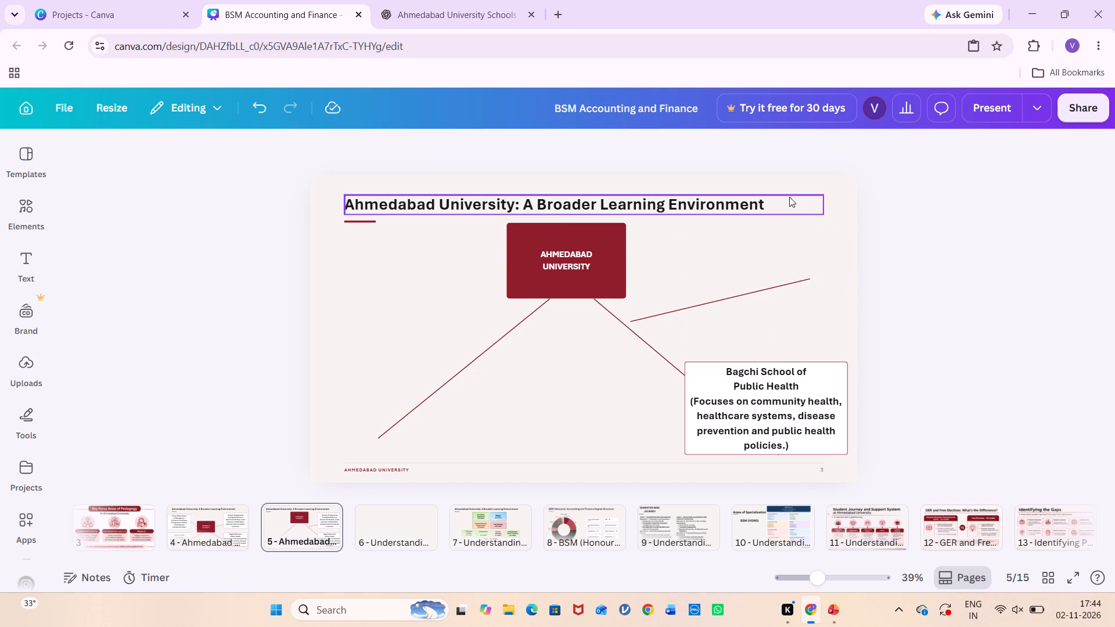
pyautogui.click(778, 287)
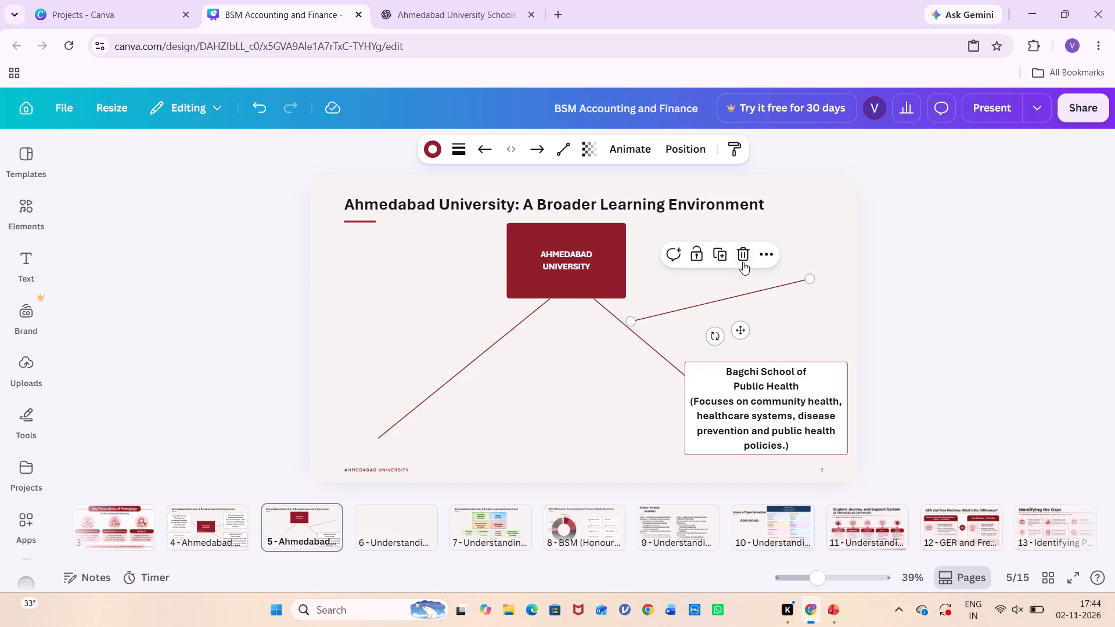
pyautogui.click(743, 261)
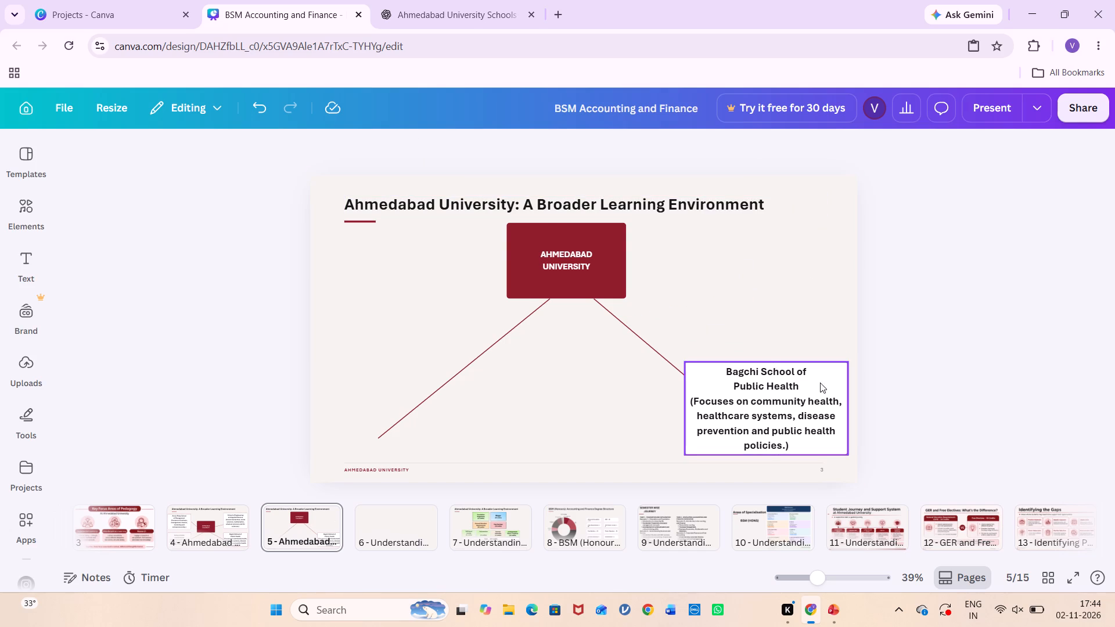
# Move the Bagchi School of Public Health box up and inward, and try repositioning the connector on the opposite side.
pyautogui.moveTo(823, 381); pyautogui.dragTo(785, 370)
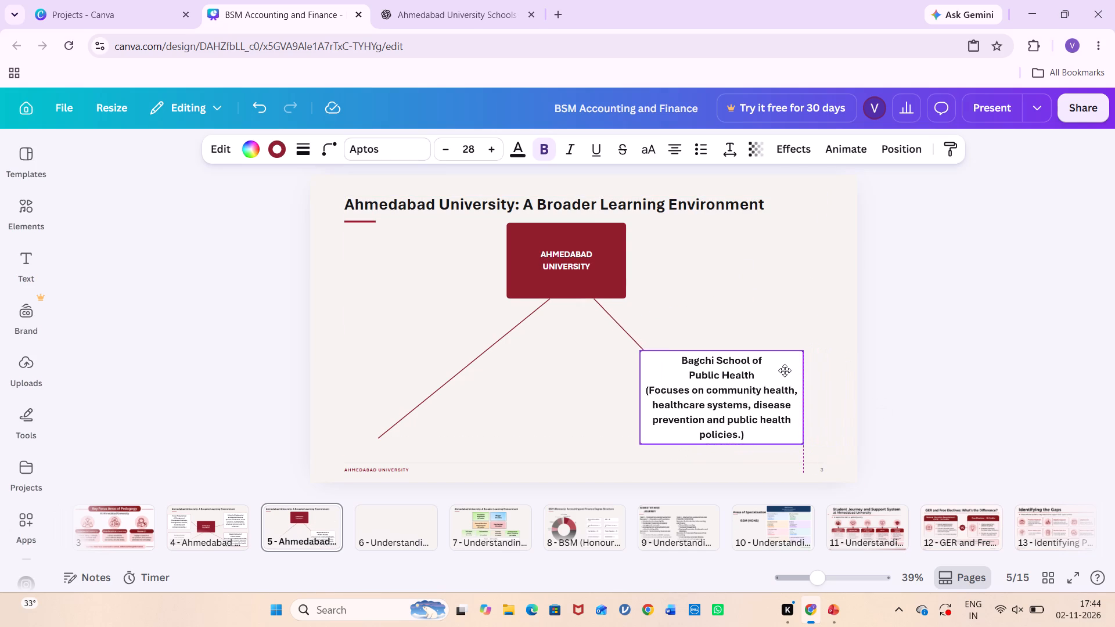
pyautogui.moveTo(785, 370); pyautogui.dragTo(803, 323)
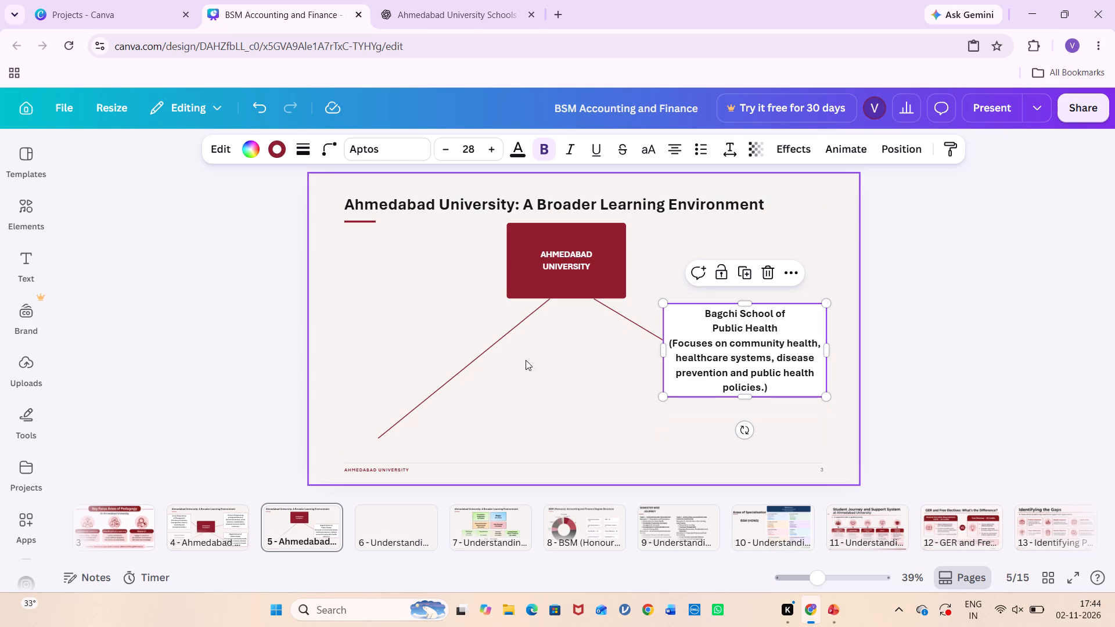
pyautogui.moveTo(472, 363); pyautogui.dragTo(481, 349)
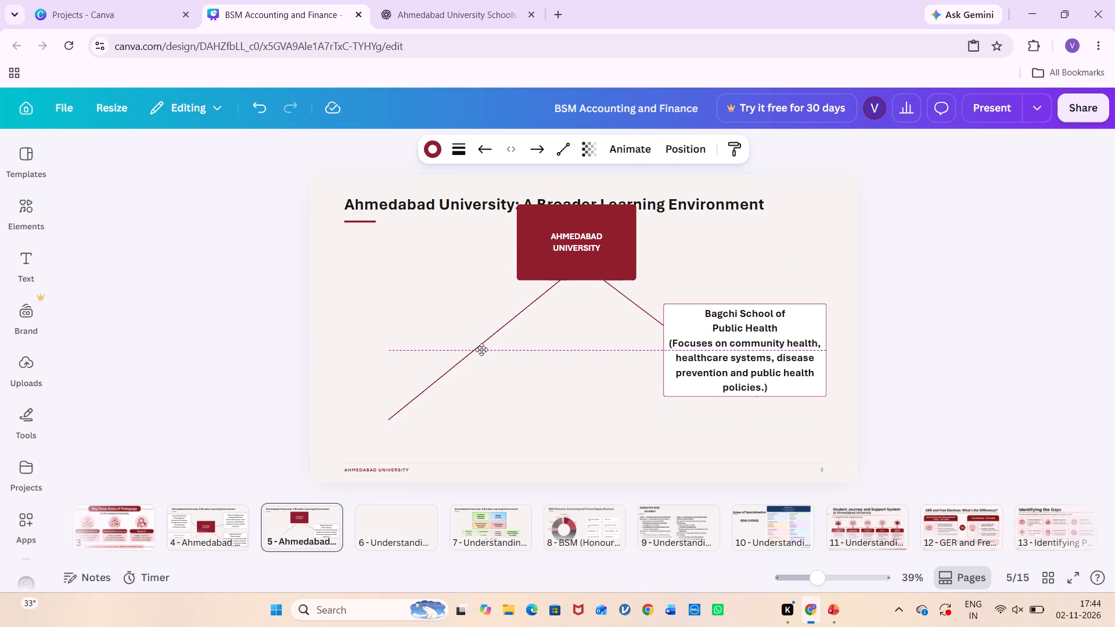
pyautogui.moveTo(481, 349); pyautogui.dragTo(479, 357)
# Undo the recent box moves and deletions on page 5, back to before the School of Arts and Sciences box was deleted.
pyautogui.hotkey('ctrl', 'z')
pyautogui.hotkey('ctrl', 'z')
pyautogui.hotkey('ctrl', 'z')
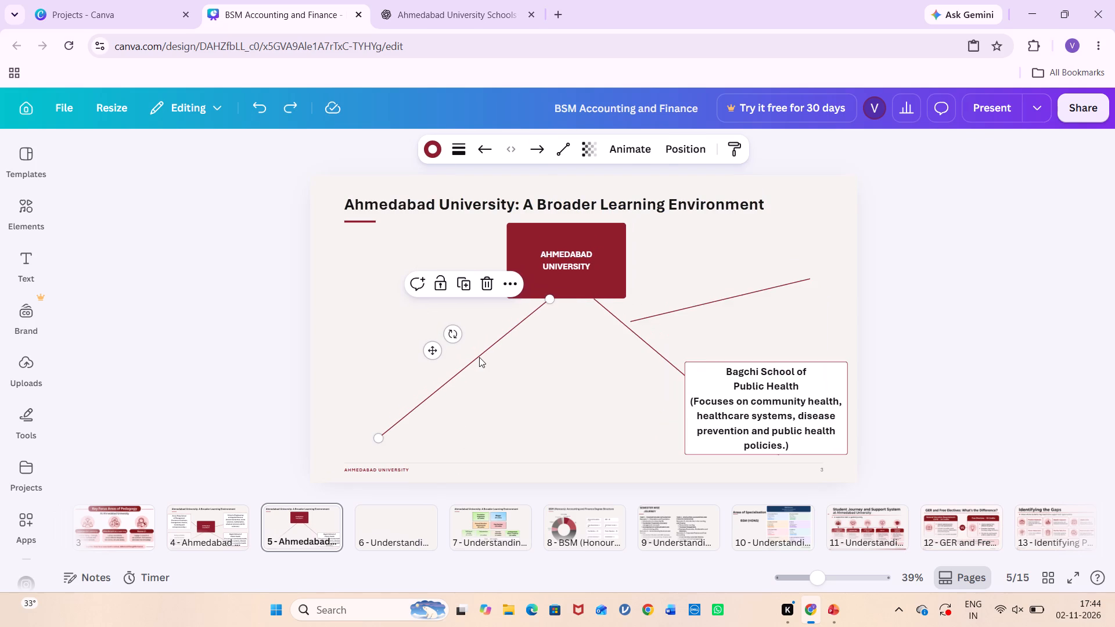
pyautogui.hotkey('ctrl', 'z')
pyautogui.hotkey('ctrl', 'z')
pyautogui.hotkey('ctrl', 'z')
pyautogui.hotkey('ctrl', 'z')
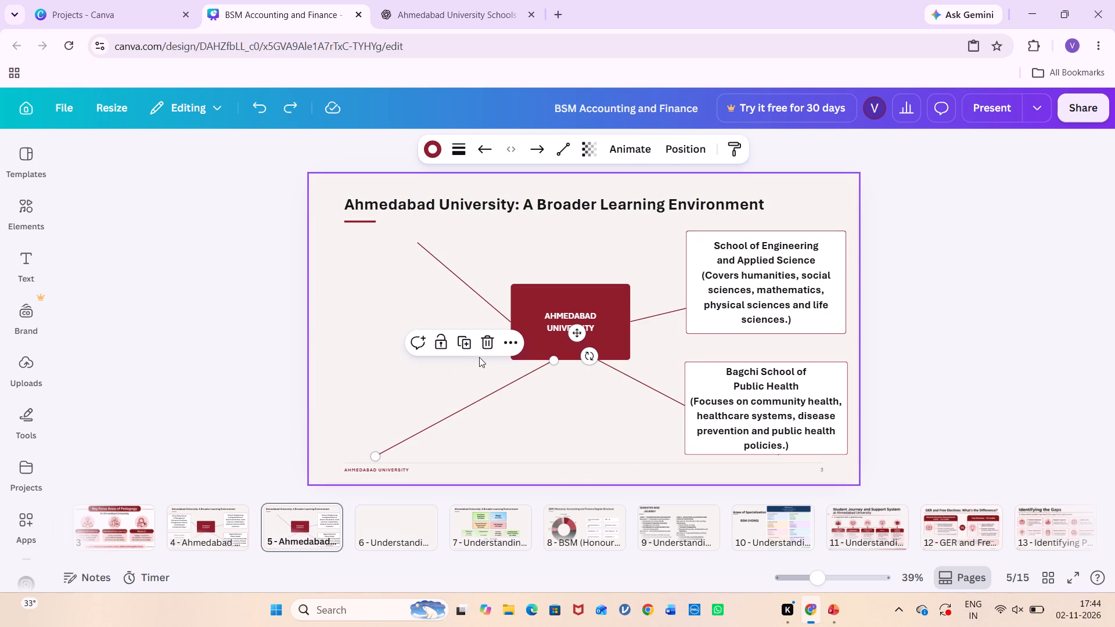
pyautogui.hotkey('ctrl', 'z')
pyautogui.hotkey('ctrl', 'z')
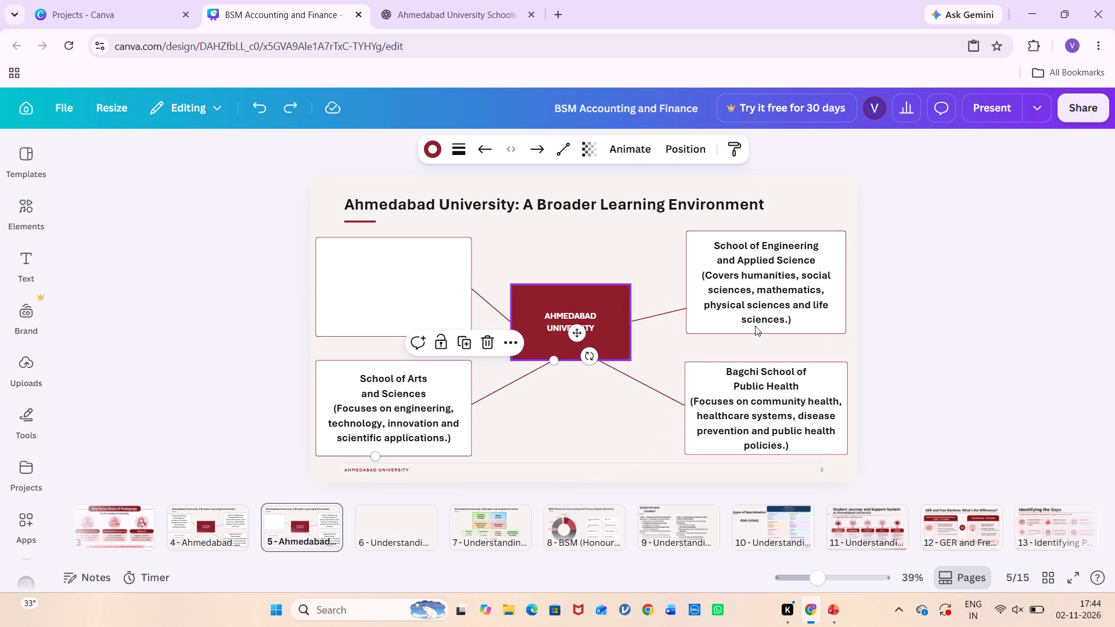
# Delete the School of Engineering and Applied Science box, the empty box and both of their connector lines from page 5.
pyautogui.click(779, 315)
pyautogui.click(794, 200)
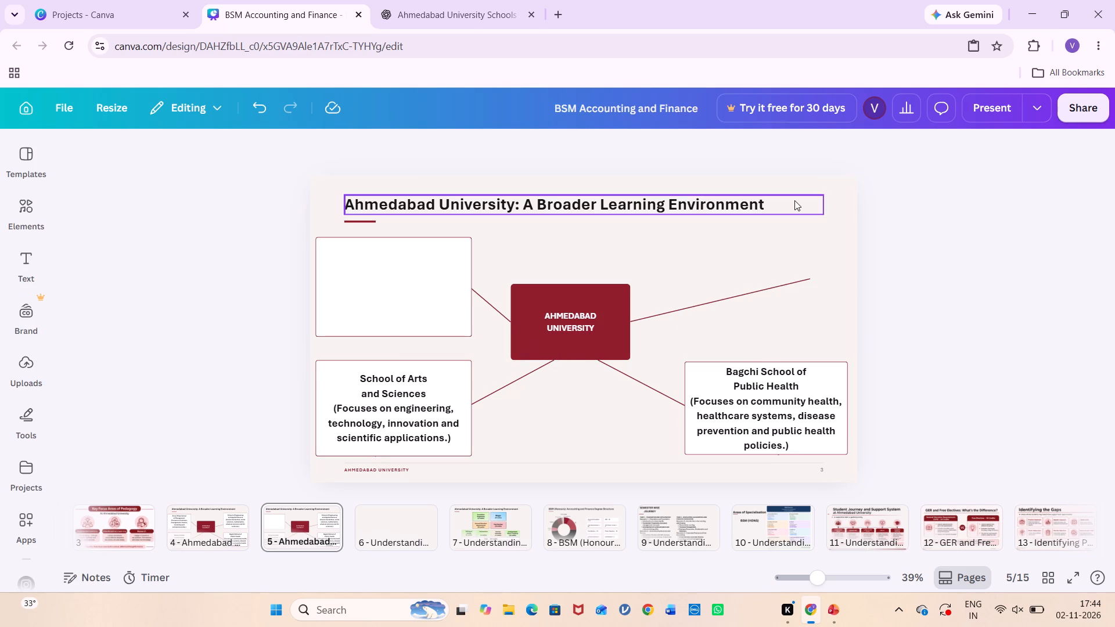
pyautogui.click(408, 260)
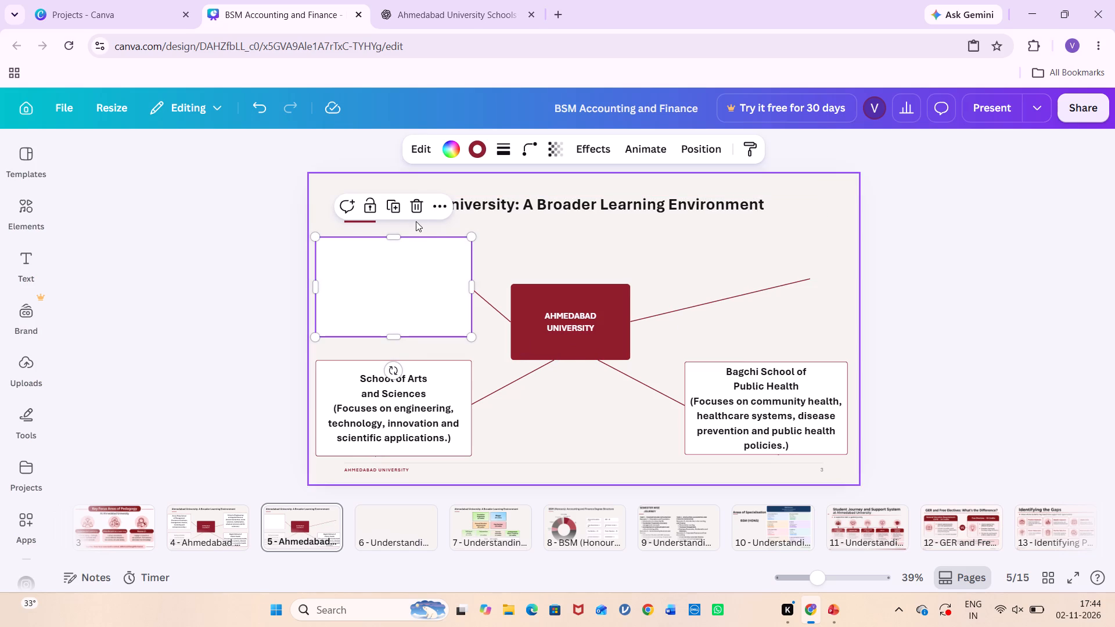
pyautogui.click(419, 206)
pyautogui.click(455, 271)
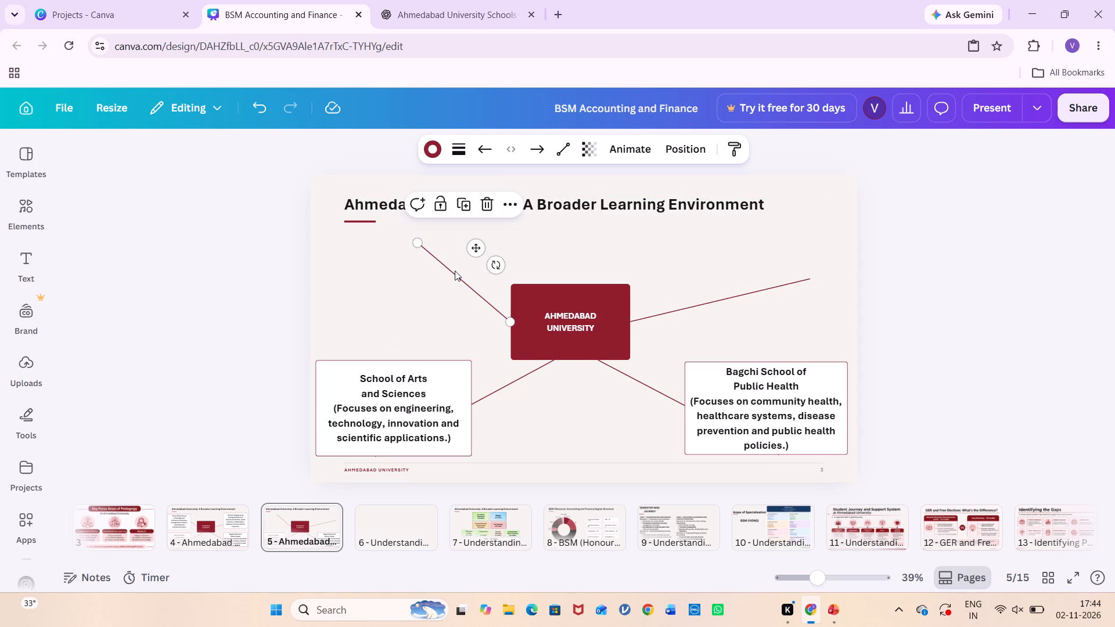
pyautogui.click(487, 210)
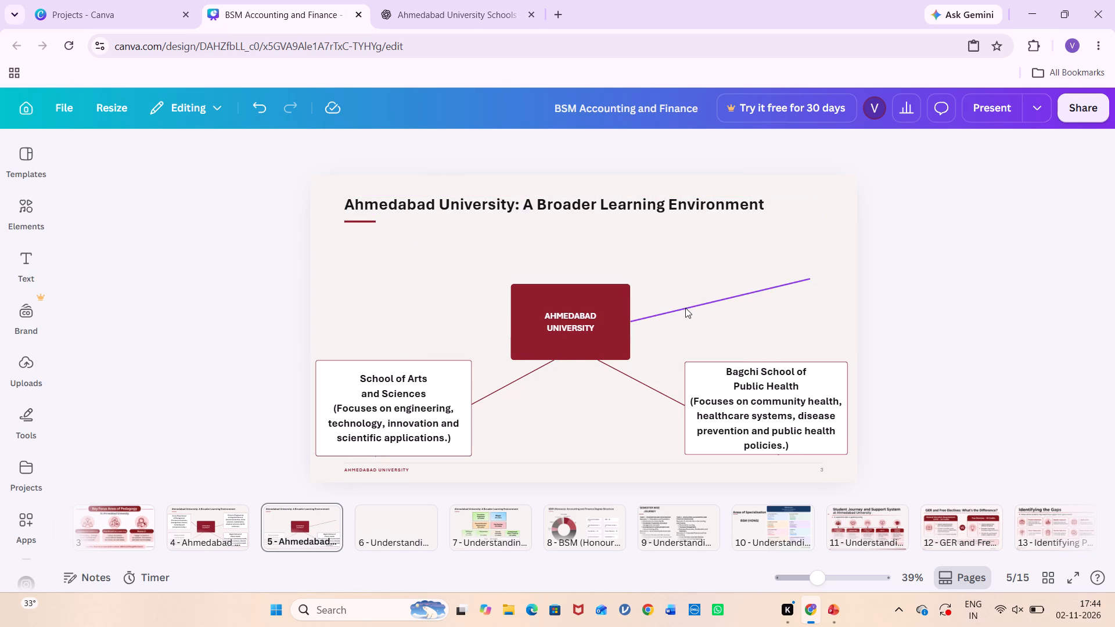
pyautogui.click(685, 308)
pyautogui.click(750, 253)
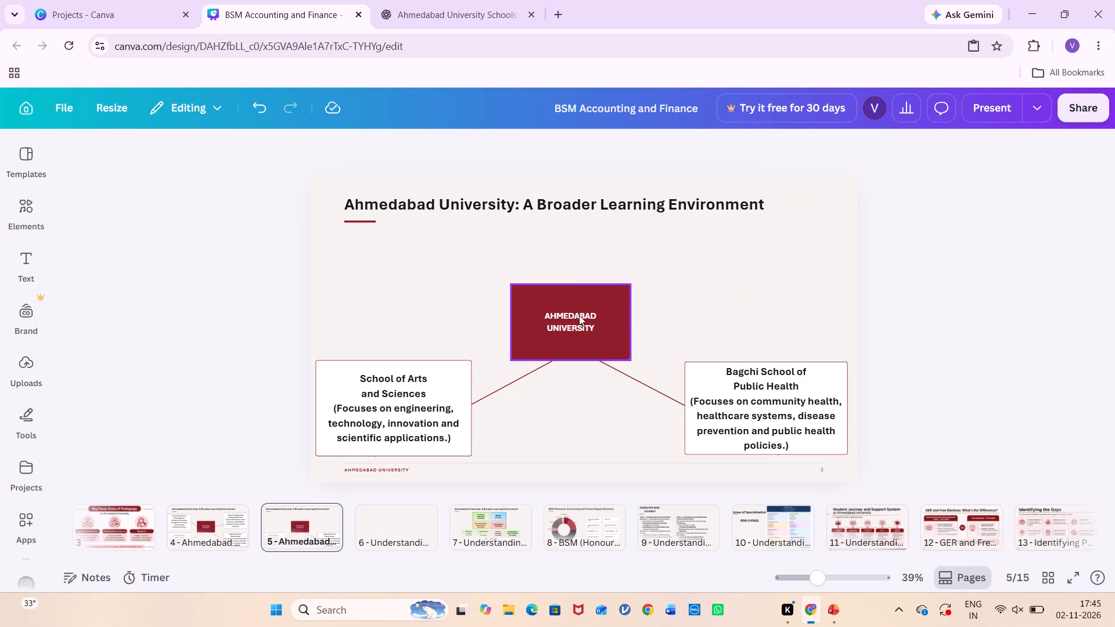
# Move the Ahmedabad University box up beneath the title and raise the two remaining school boxes, aligning their top edges.
pyautogui.moveTo(592, 292); pyautogui.dragTo(599, 232)
pyautogui.moveTo(459, 377); pyautogui.dragTo(463, 349)
pyautogui.moveTo(825, 376); pyautogui.dragTo(818, 339)
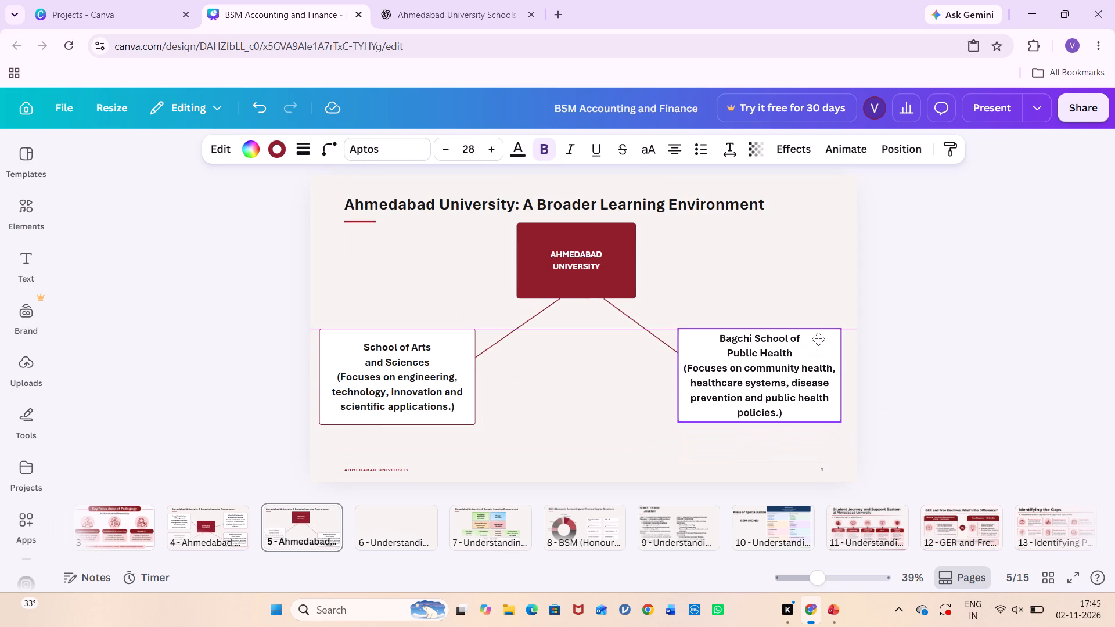
pyautogui.moveTo(818, 339); pyautogui.dragTo(823, 344)
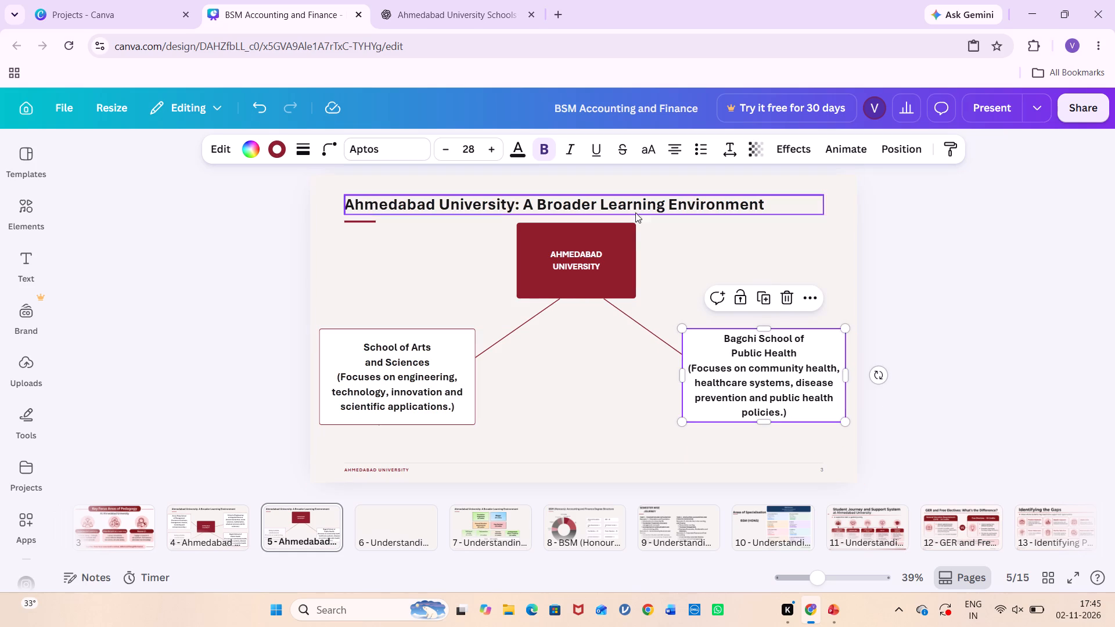
# Replace the text in the central Ahmedabad University box with NINE CENTERS and set its font size to 28.
pyautogui.doubleClick(586, 252)
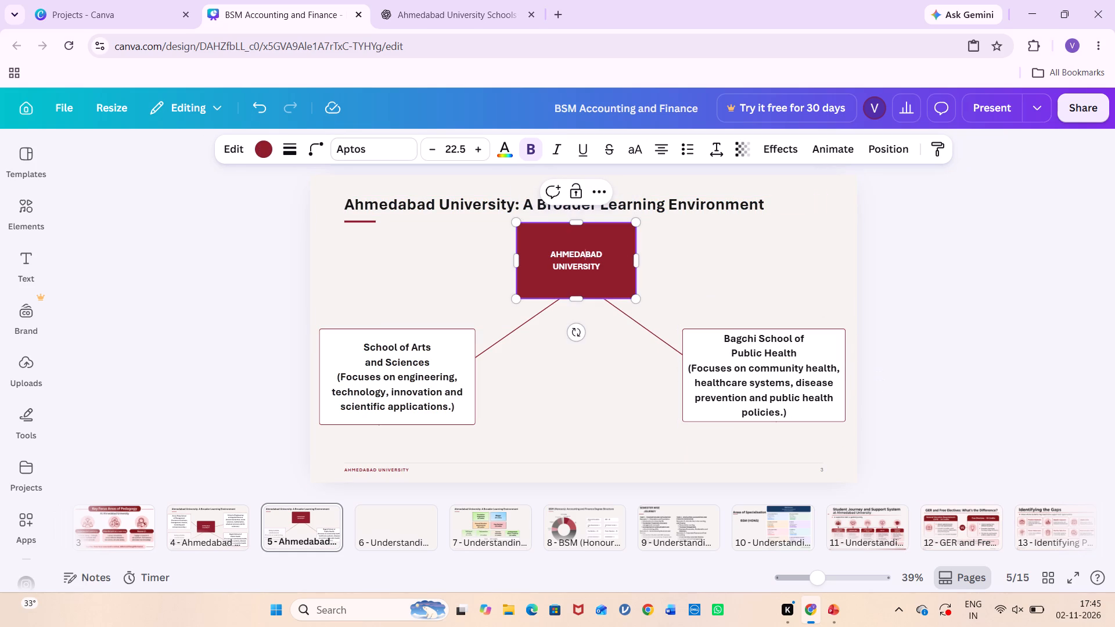
pyautogui.moveTo(547, 254); pyautogui.dragTo(602, 268)
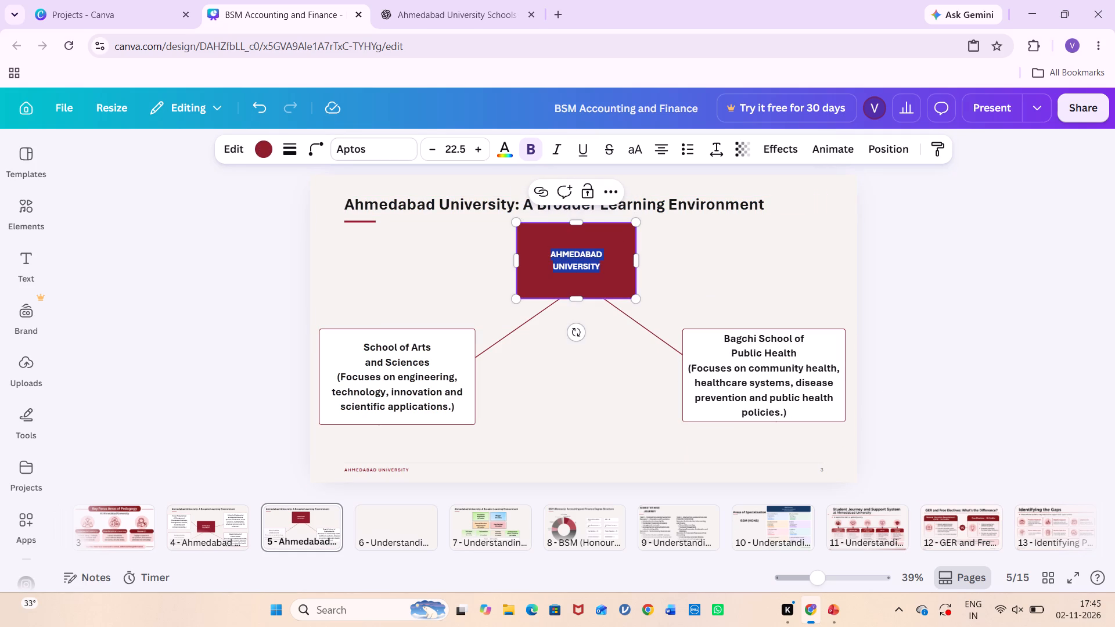
pyautogui.press('BackSpace')
pyautogui.write('NINE CENTERS')
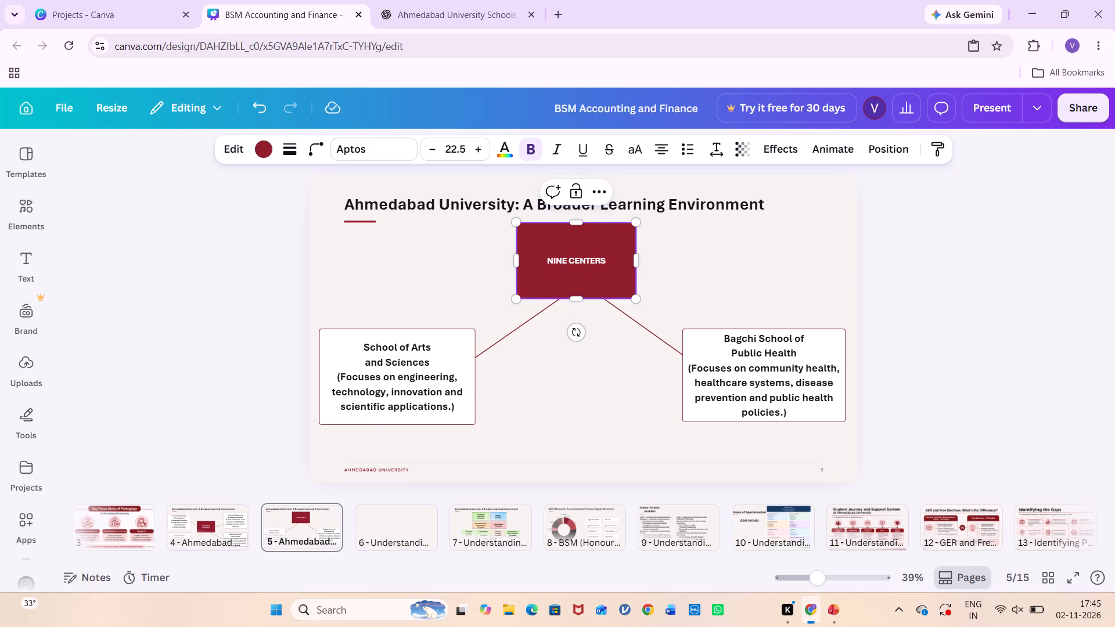
pyautogui.press('space')
pyautogui.moveTo(545, 257); pyautogui.dragTo(625, 265)
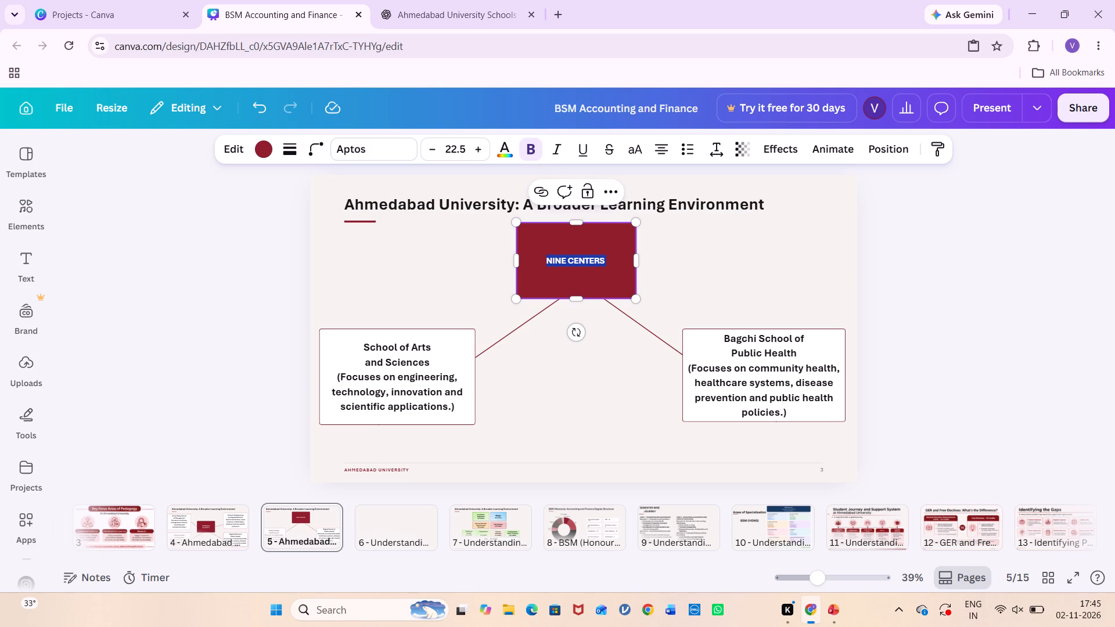
pyautogui.click(456, 145)
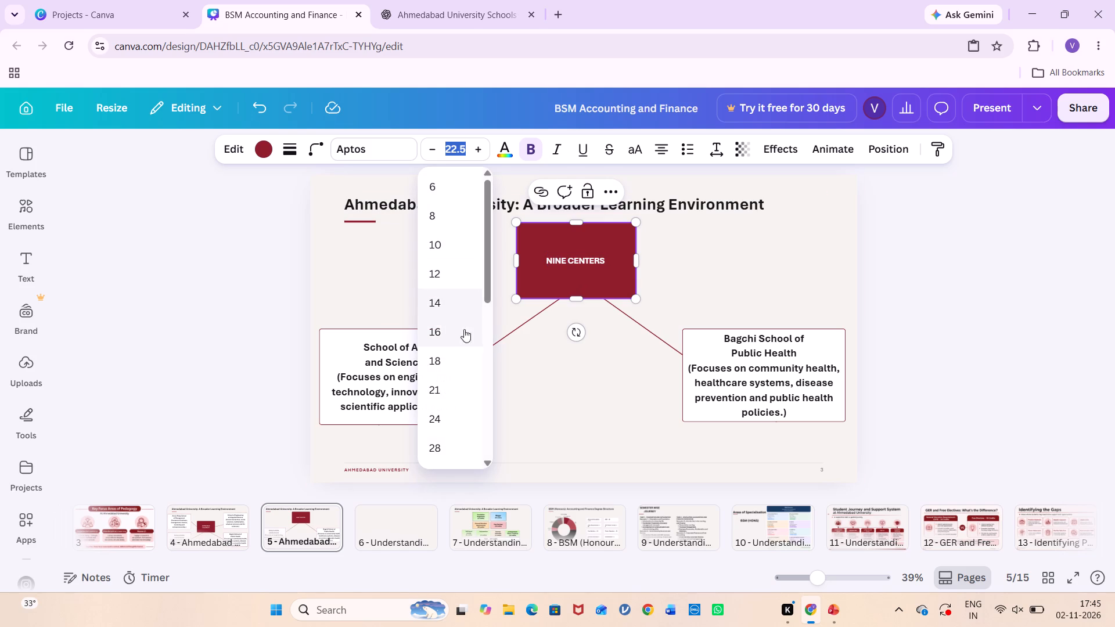
pyautogui.click(438, 442)
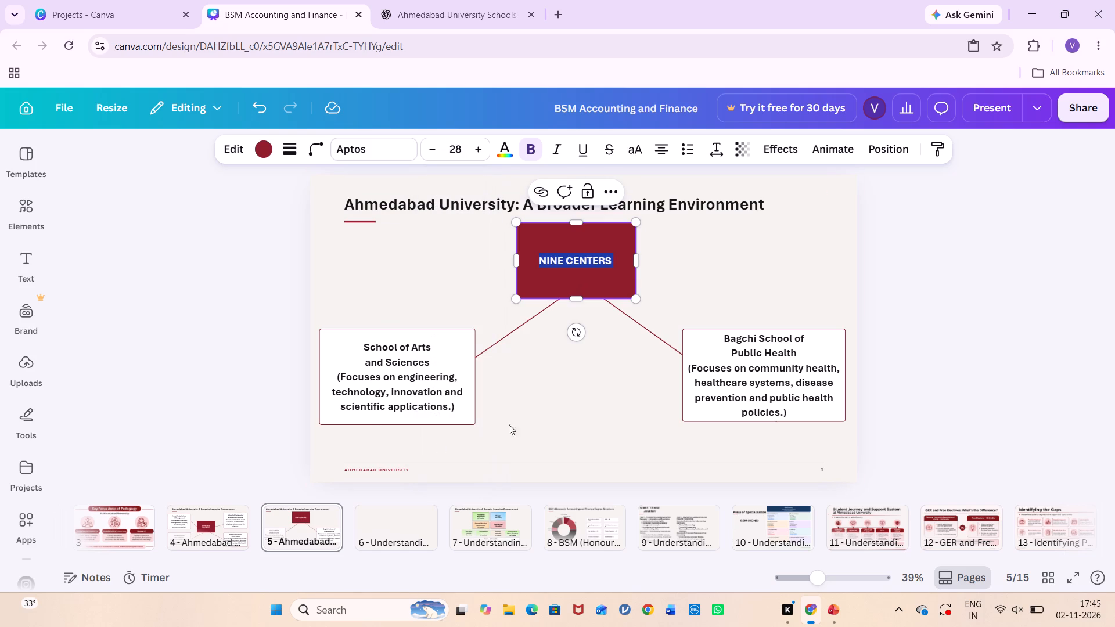
pyautogui.click(564, 420)
# Replace the School of Arts and Sciences box's text with Centre for Heritage Management through Venture Studio, copied from the PowerPoint Fact Sheet slide.
pyautogui.click(431, 347)
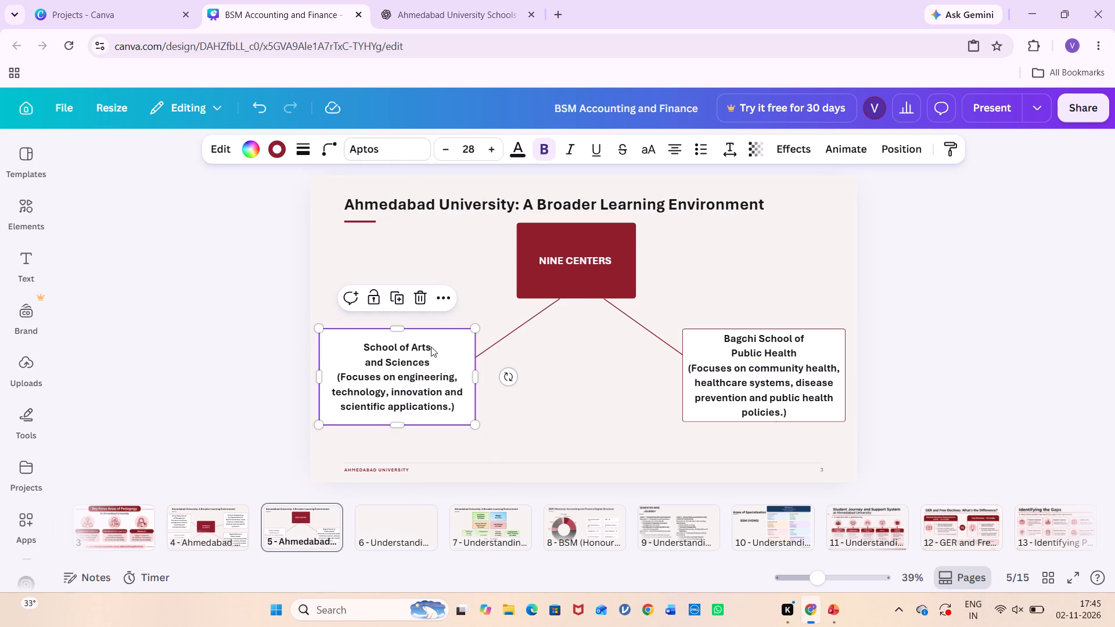
pyautogui.click(712, 344)
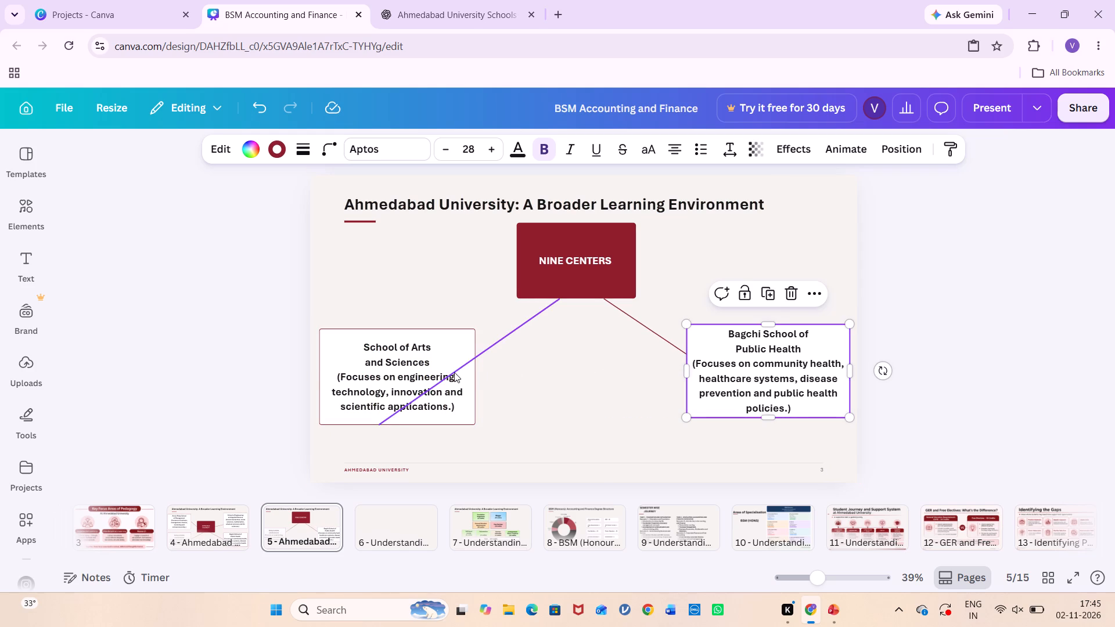
pyautogui.doubleClick(453, 372)
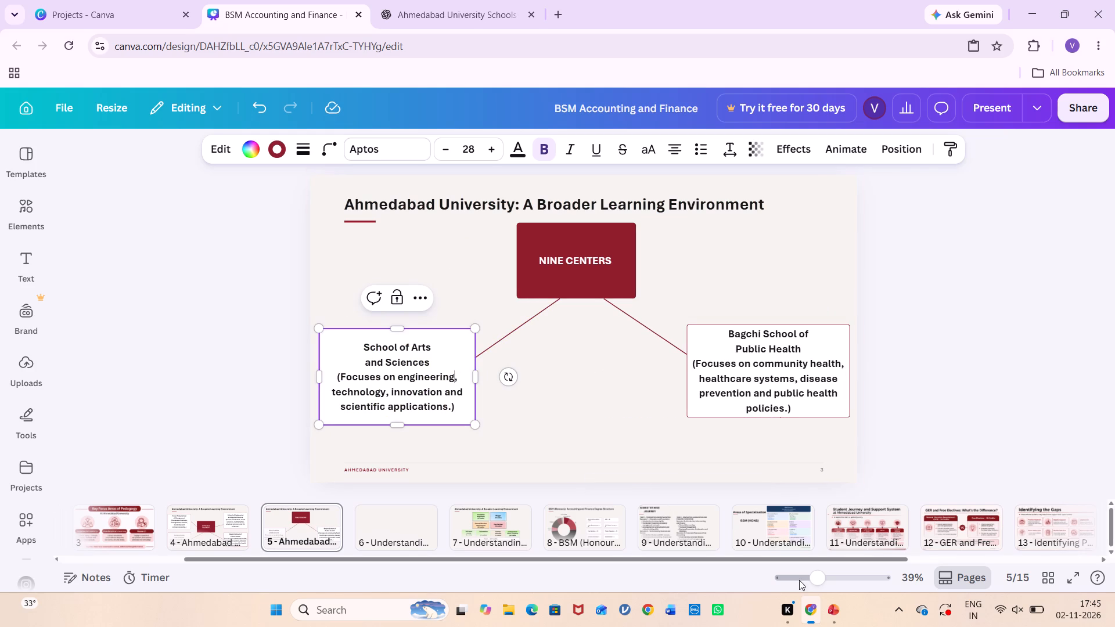
pyautogui.click(836, 612)
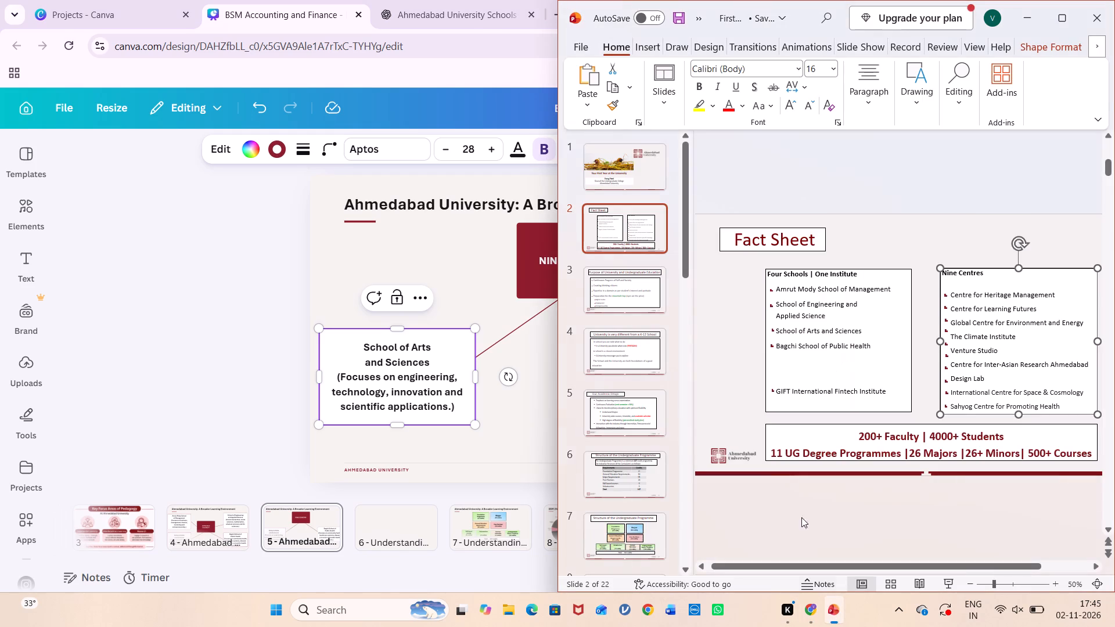
pyautogui.click(1044, 317)
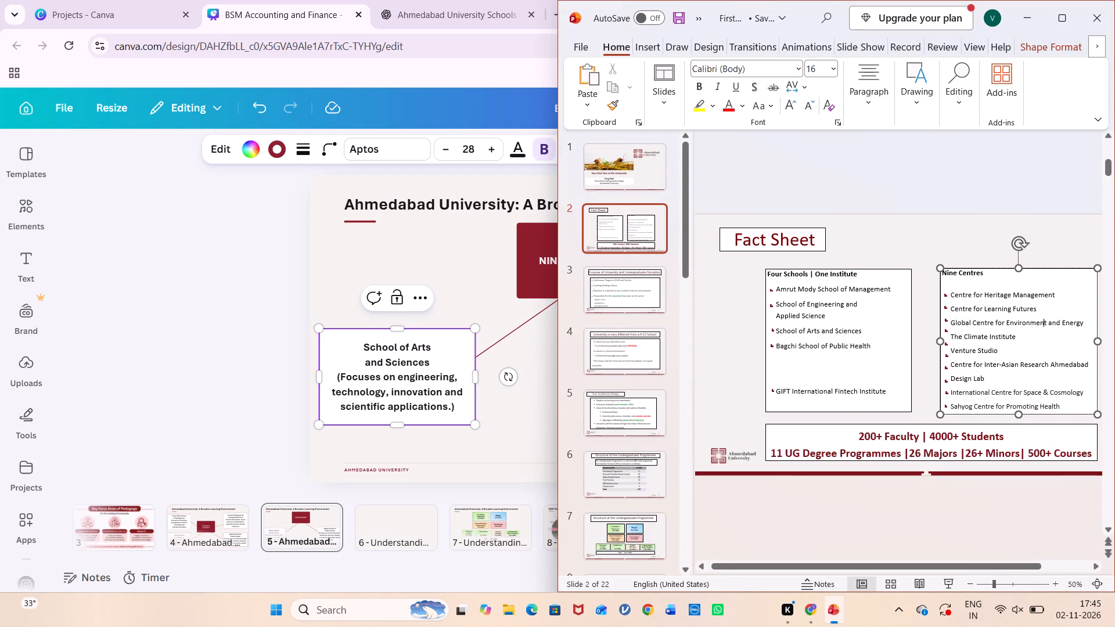
pyautogui.moveTo(949, 291); pyautogui.dragTo(1013, 338)
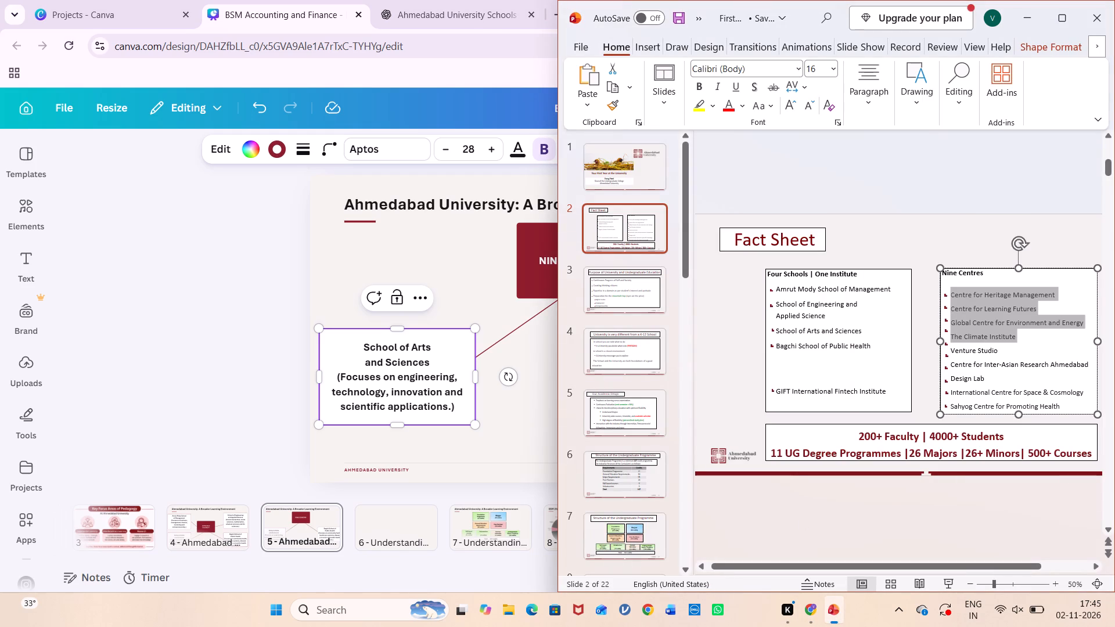
pyautogui.moveTo(1013, 338); pyautogui.dragTo(1019, 346)
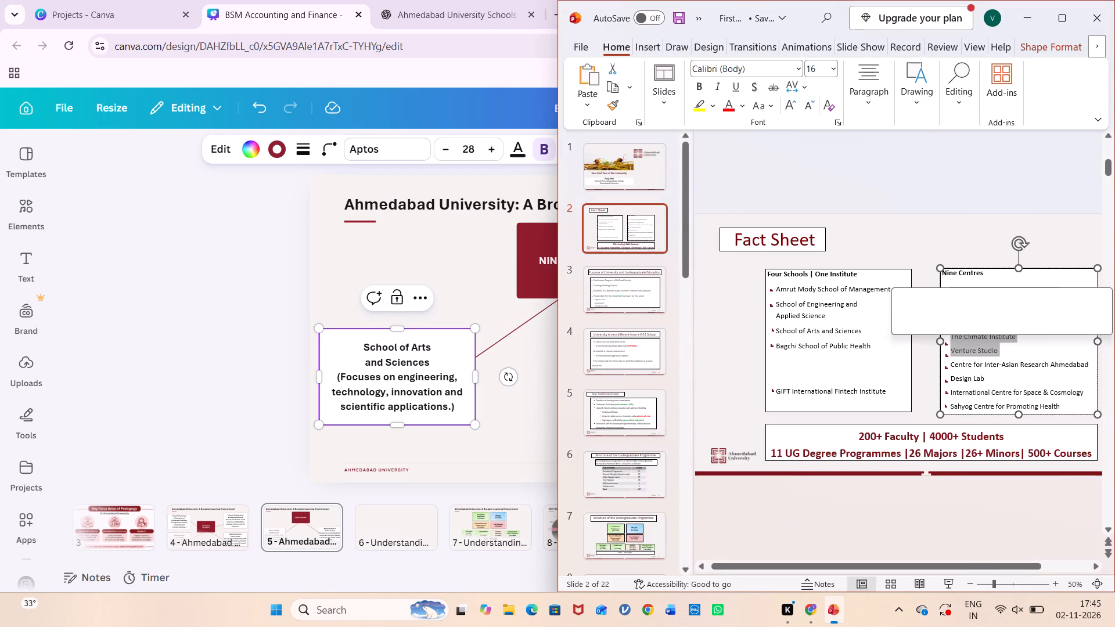
pyautogui.hotkey('ctrl', 'c')
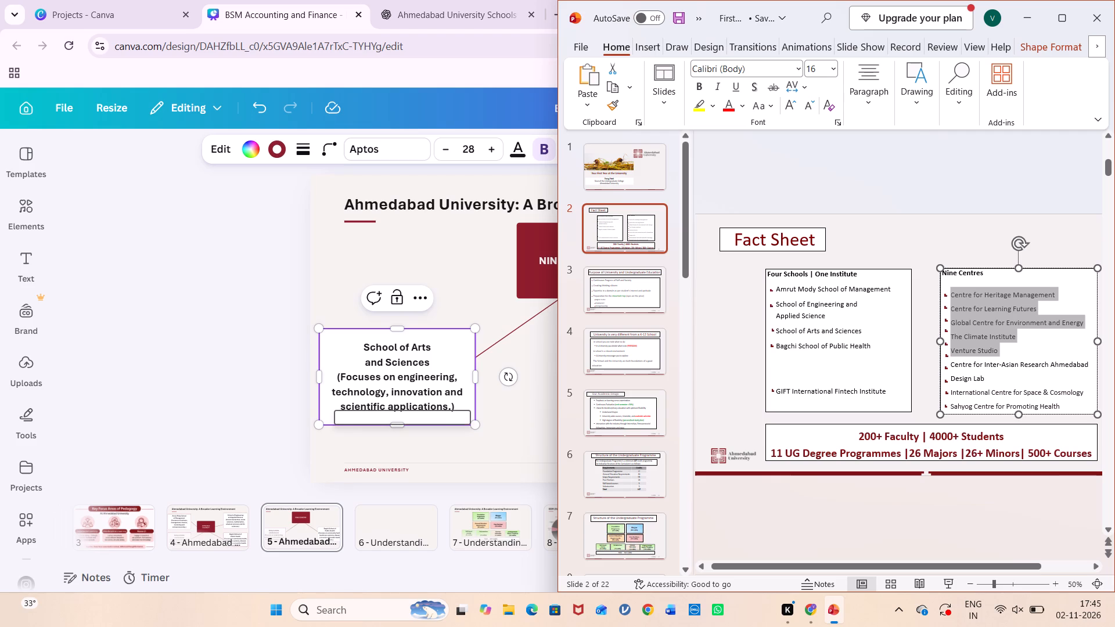
pyautogui.click(333, 406)
pyautogui.doubleClick(333, 406)
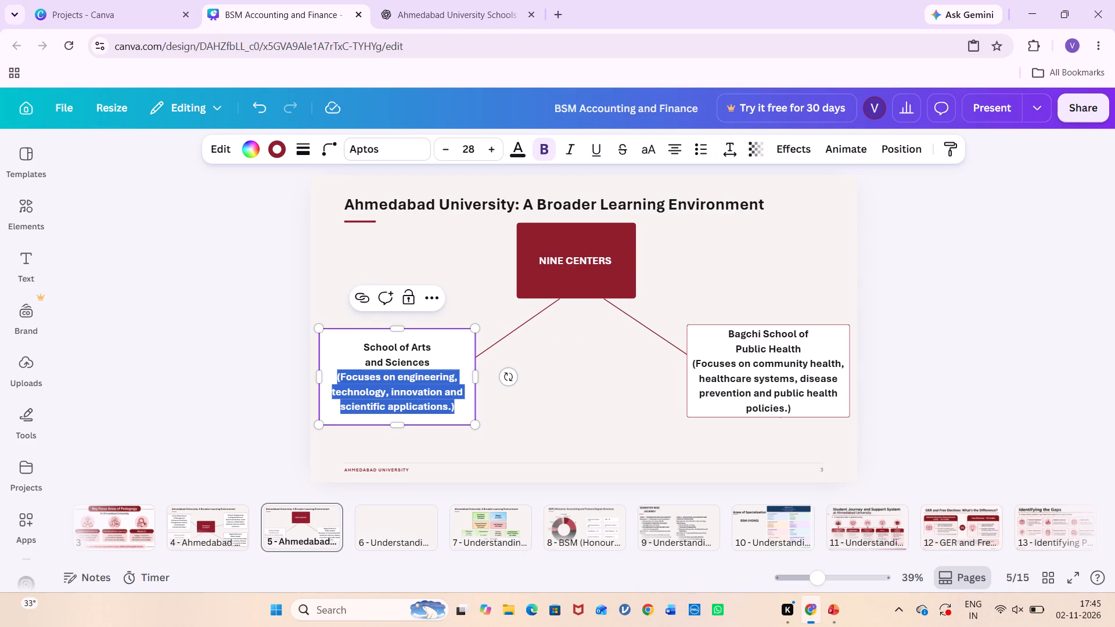
pyautogui.hotkey('ctrl', 'a')
pyautogui.hotkey('ctrl', 'BackSpace')
pyautogui.hotkey('ctrl', 'v')
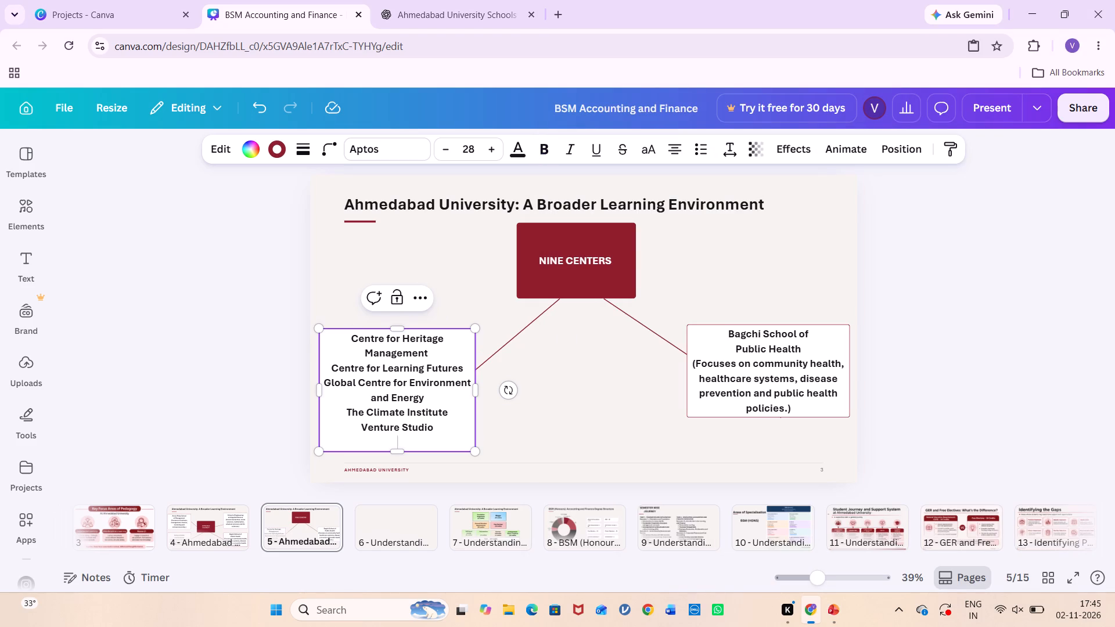
# Format the pasted centres from Heritage Management to Venture Studio as a bulleted list and remove the empty last bullet.
pyautogui.click(677, 140)
pyautogui.click(402, 352)
pyautogui.hotkey('ctrl', 'a')
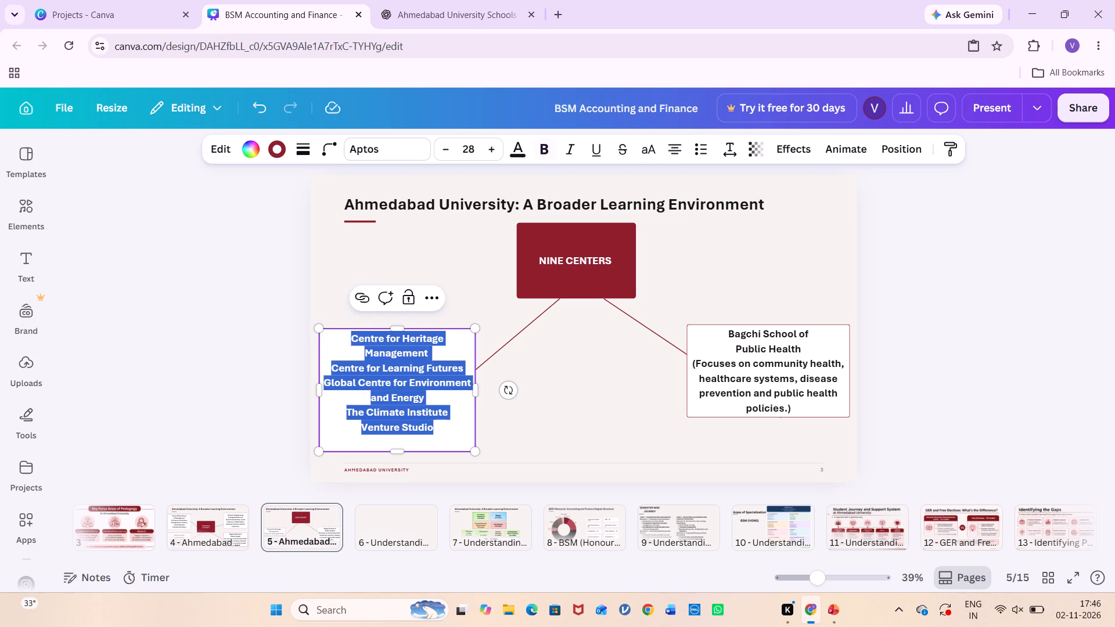
pyautogui.click(666, 154)
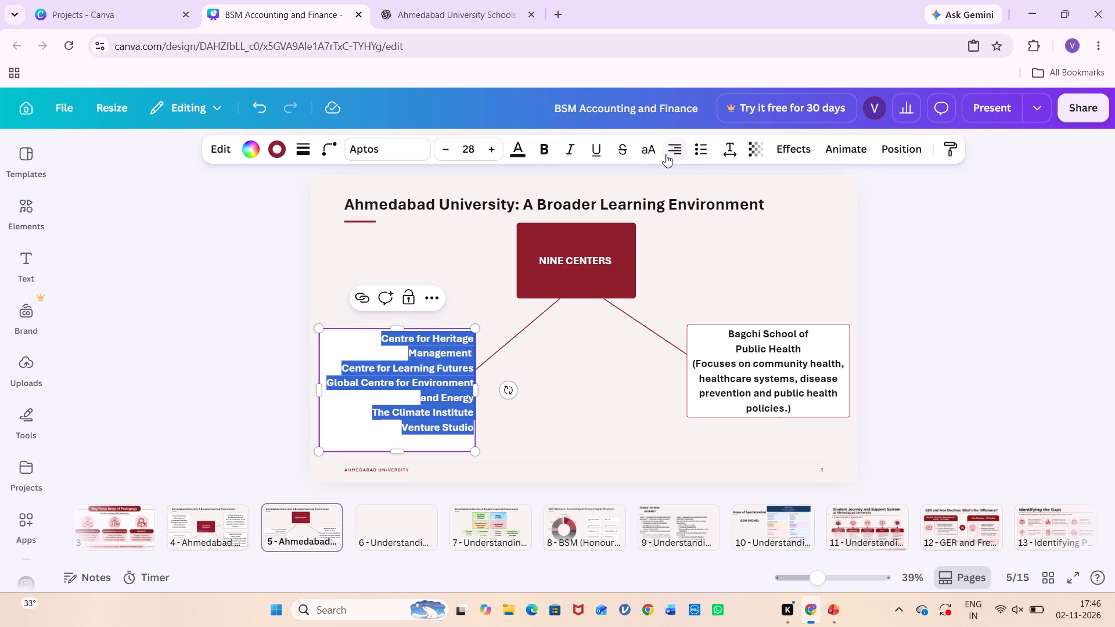
pyautogui.click(666, 154)
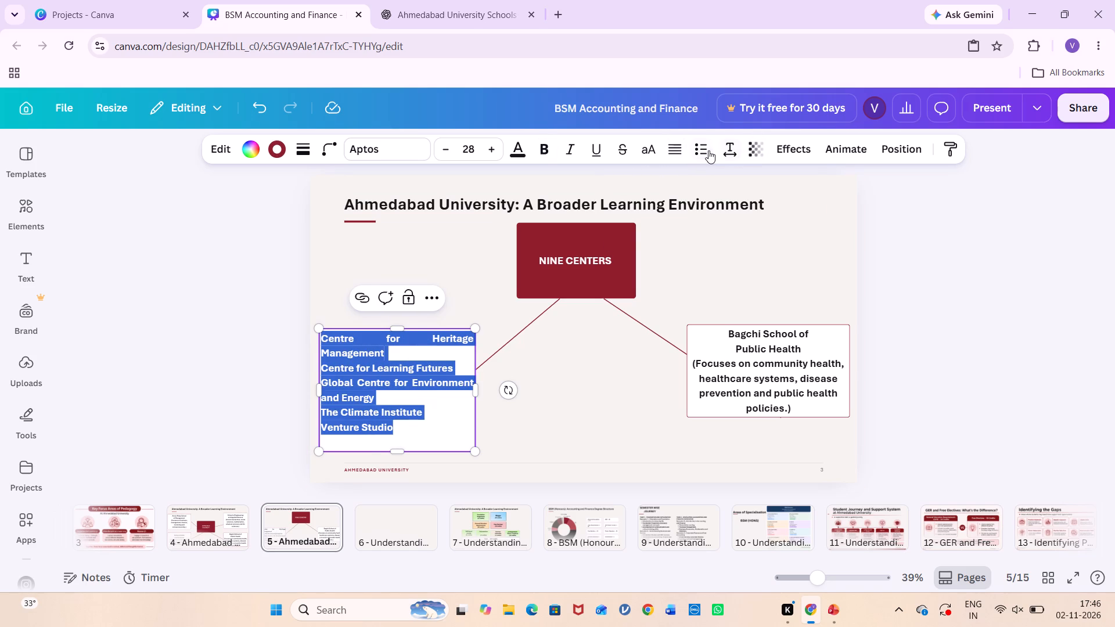
pyautogui.click(708, 150)
pyautogui.click(395, 392)
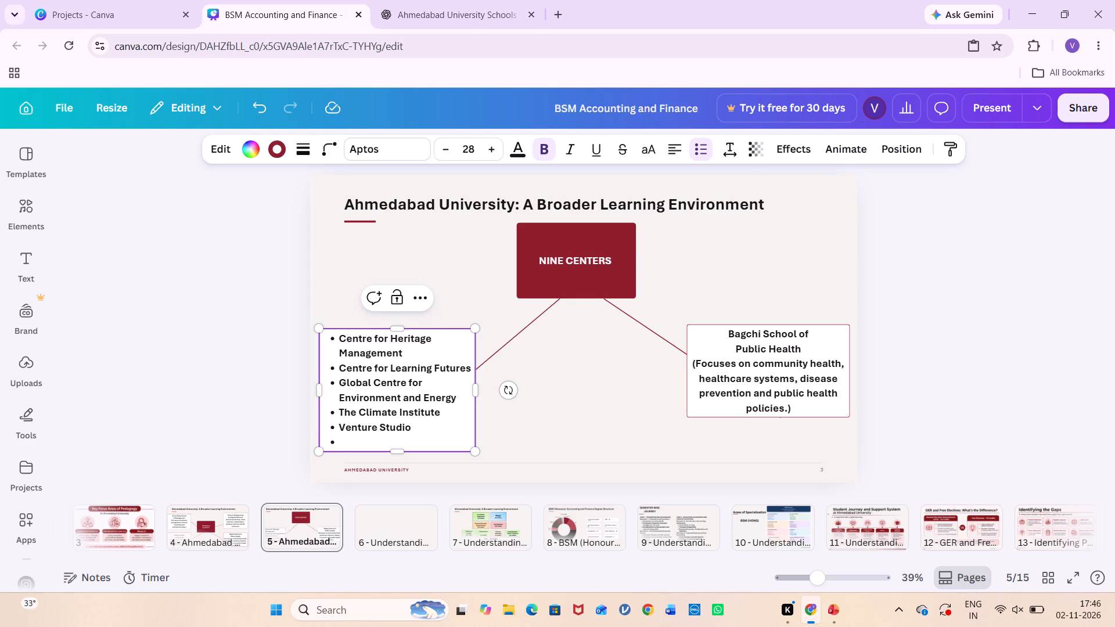
pyautogui.click(339, 441)
pyautogui.press('BackSpace')
pyautogui.click(634, 395)
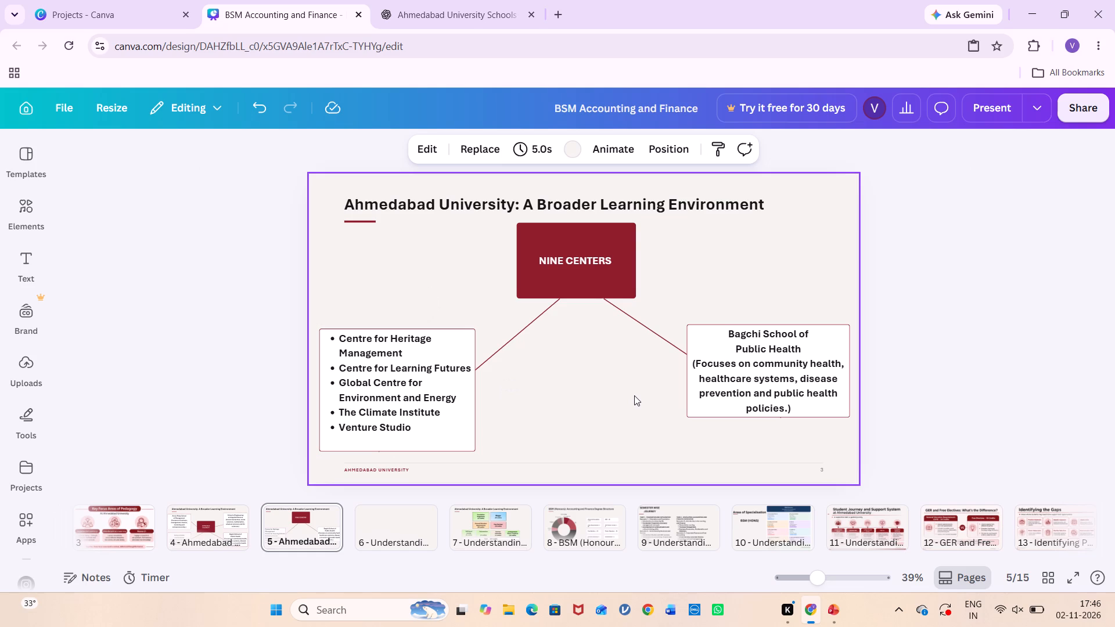
# Replace the Bagchi School of Public Health box's text with Centre for Inter-Asian Research through Sahyog Centre for Promoting Health from the PowerPoint Fact Sheet.
pyautogui.click(765, 366)
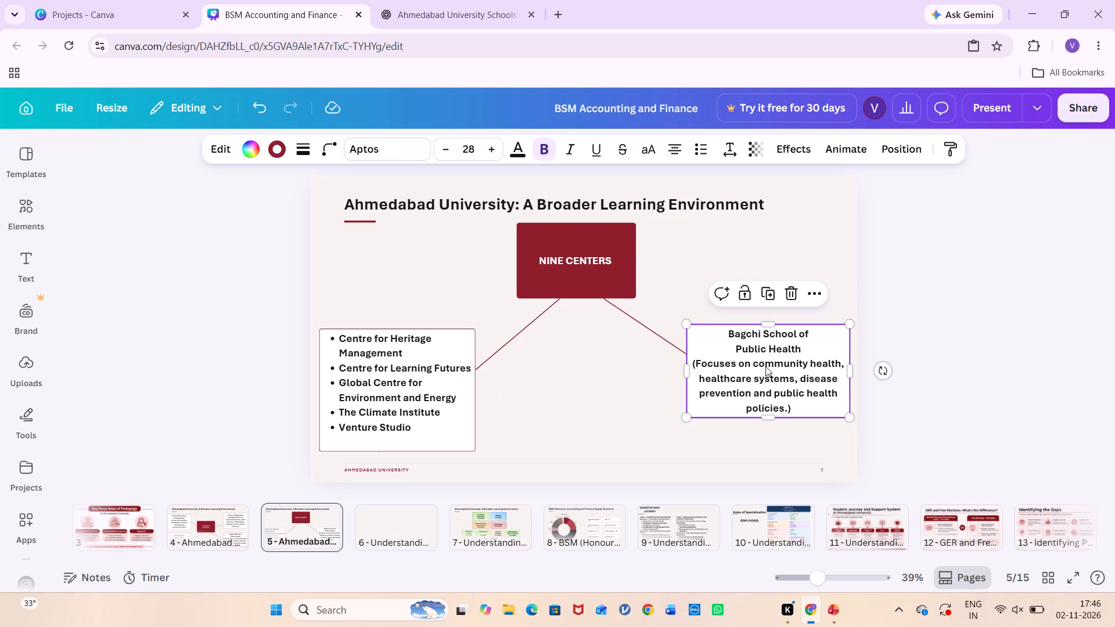
pyautogui.doubleClick(765, 366)
pyautogui.moveTo(725, 336); pyautogui.dragTo(804, 412)
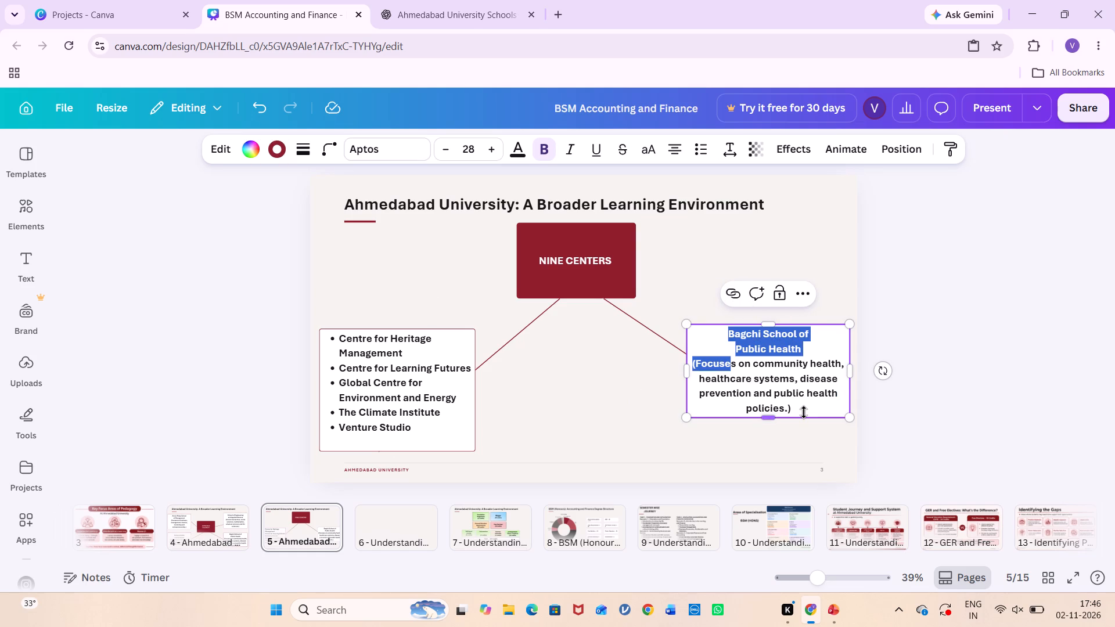
pyautogui.click(804, 412)
pyautogui.hotkey('ctrl', 'a')
pyautogui.press('BackSpace')
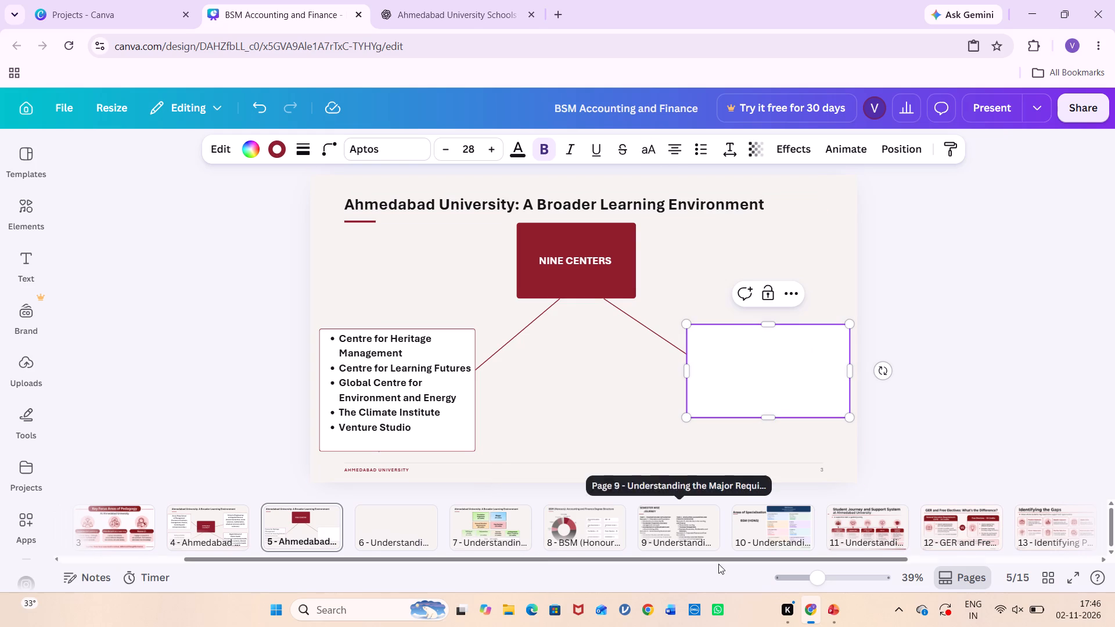
pyautogui.click(836, 614)
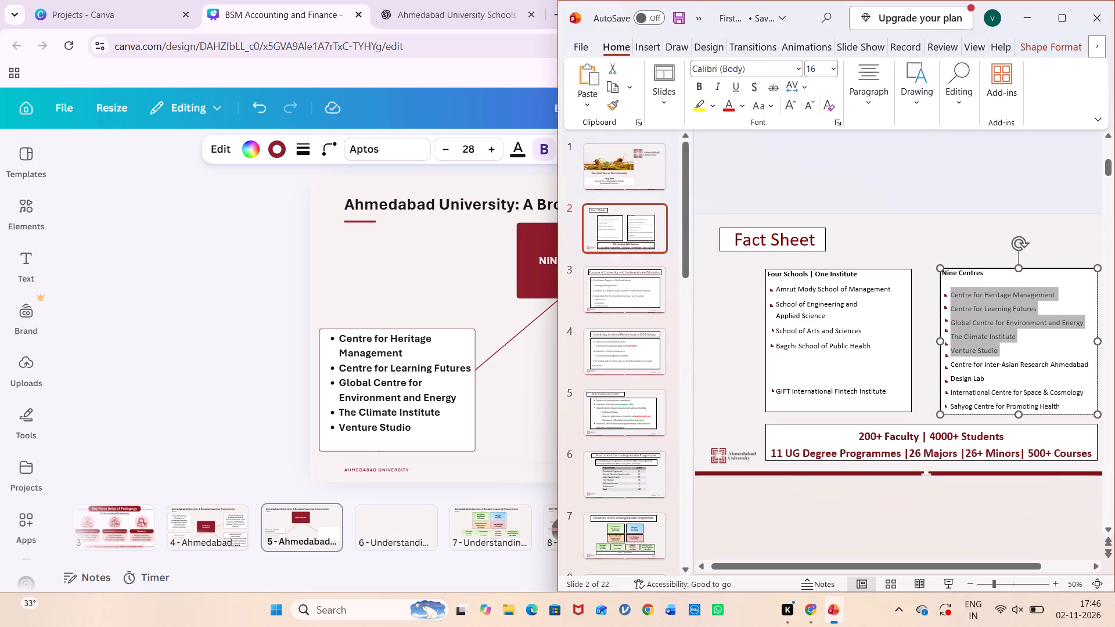
pyautogui.click(974, 395)
pyautogui.moveTo(945, 365); pyautogui.dragTo(1075, 405)
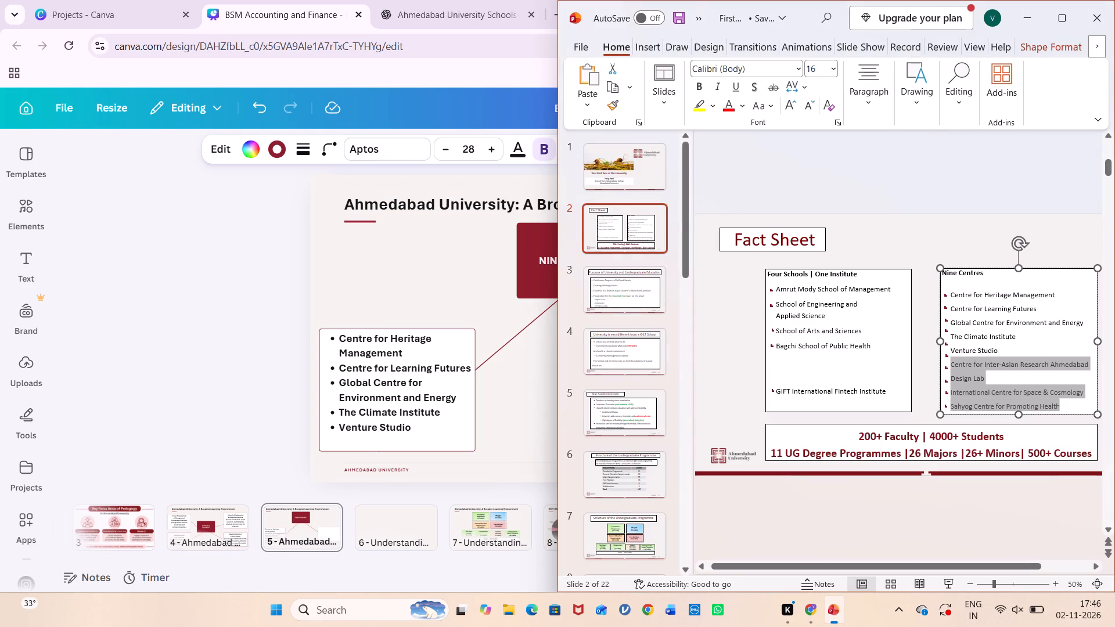
pyautogui.moveTo(1075, 405); pyautogui.dragTo(1075, 405)
pyautogui.hotkey('ctrl', 'c')
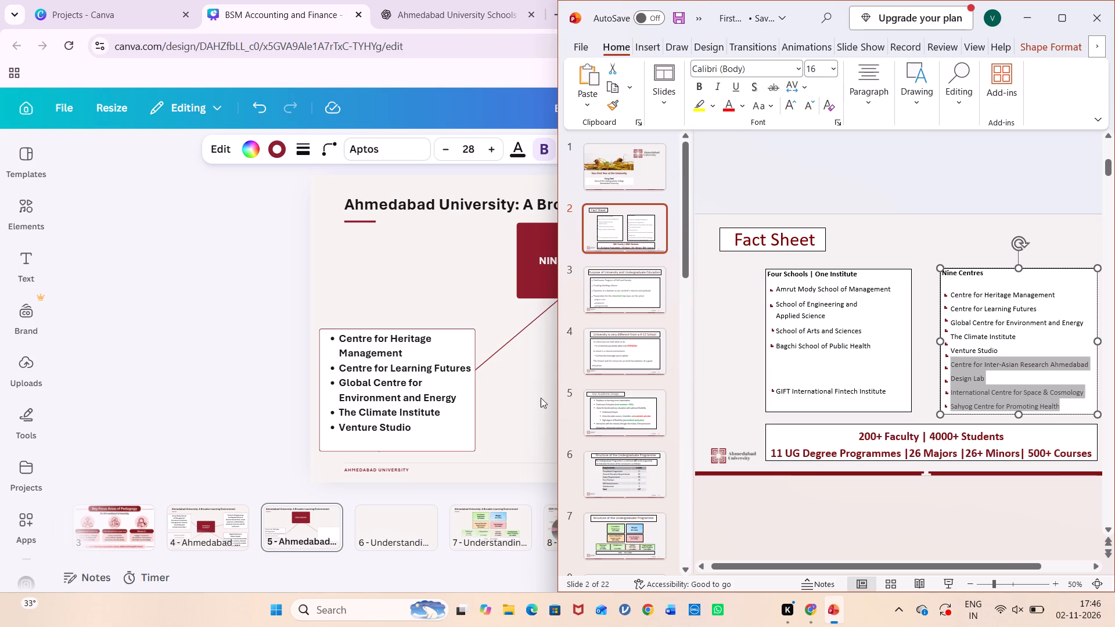
pyautogui.click(538, 399)
pyautogui.doubleClick(757, 376)
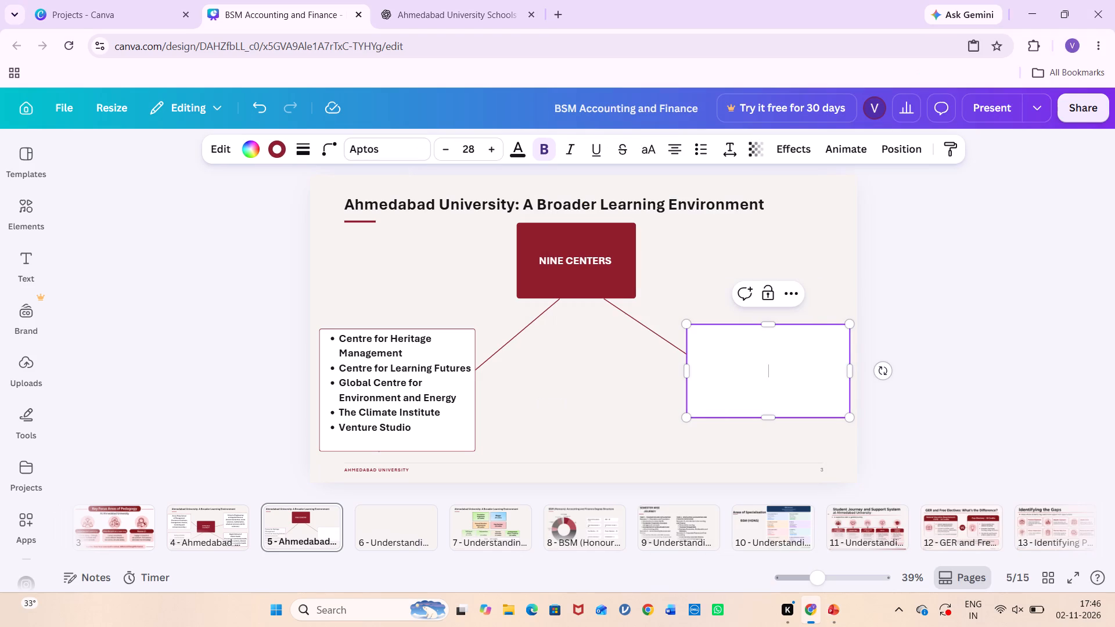
pyautogui.hotkey('ctrl', 'v')
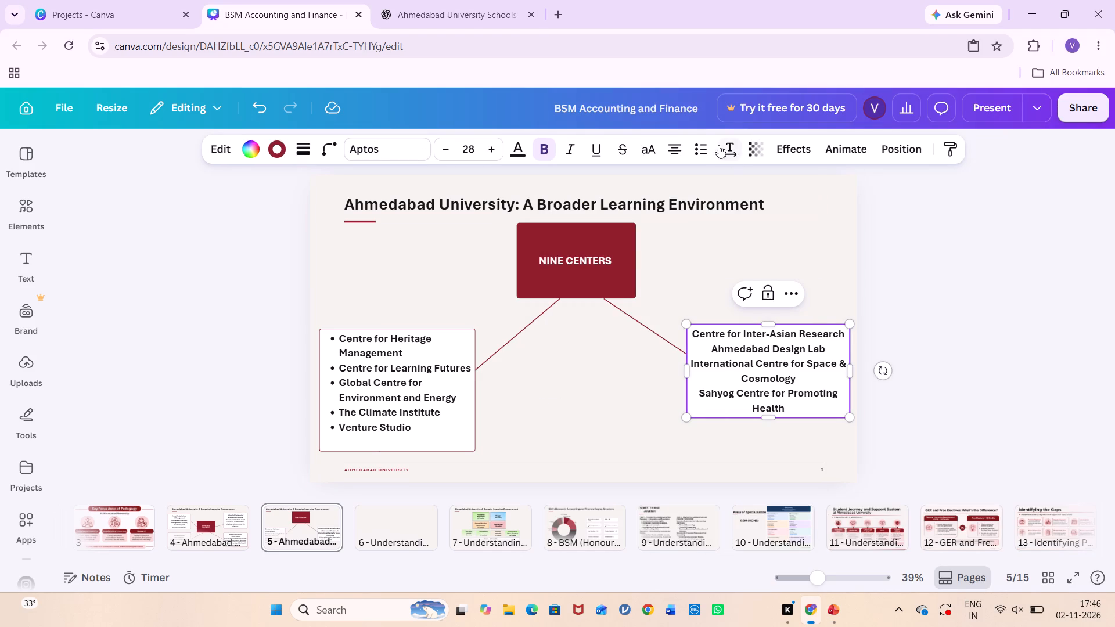
# Format all the text in the Inter-Asian Research to Sahyog Centre box as a bulleted list.
pyautogui.click(708, 147)
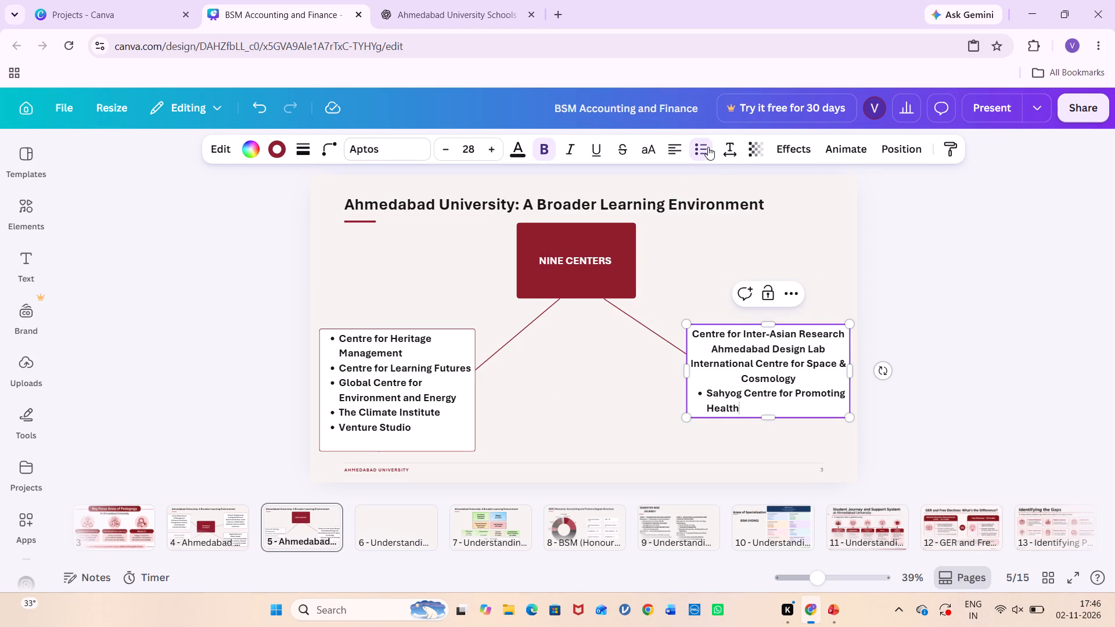
pyautogui.hotkey('ctrl', 'a')
pyautogui.click(708, 147)
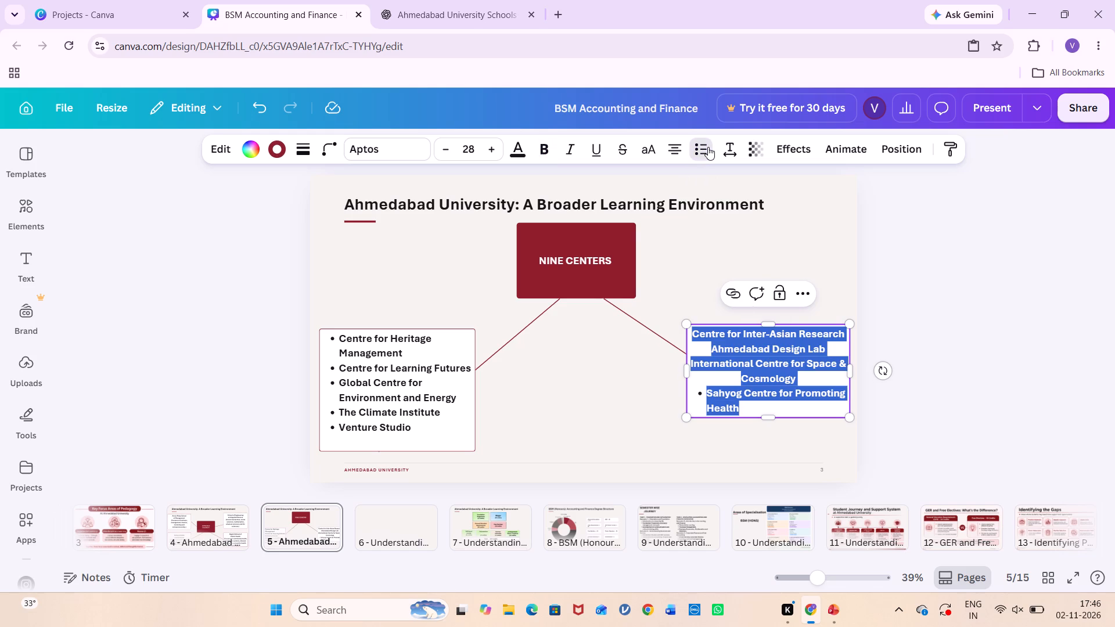
pyautogui.click(629, 434)
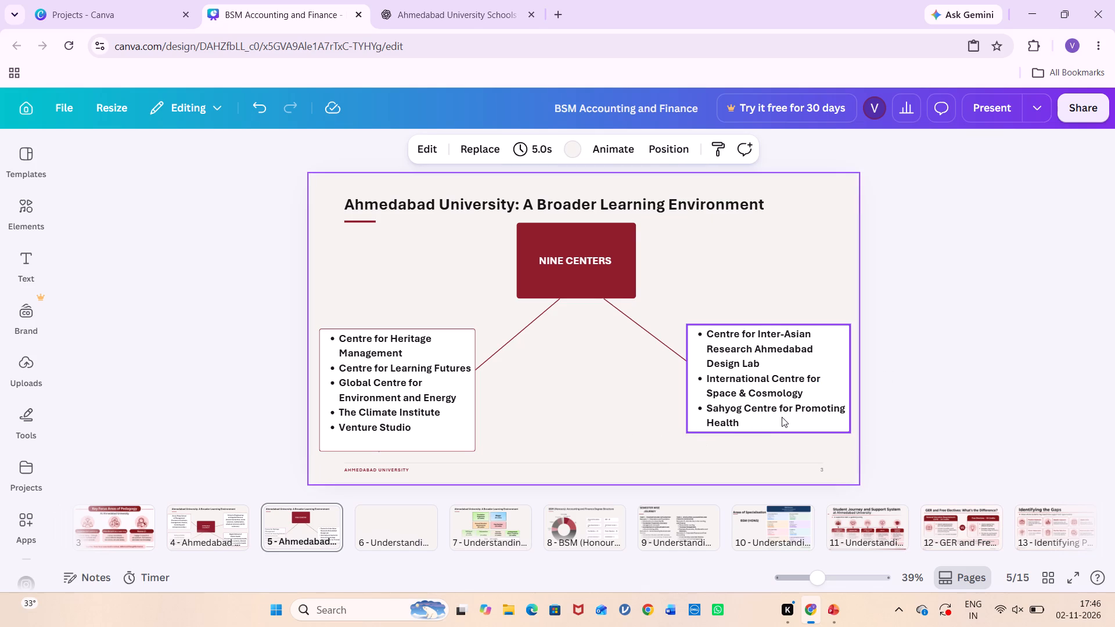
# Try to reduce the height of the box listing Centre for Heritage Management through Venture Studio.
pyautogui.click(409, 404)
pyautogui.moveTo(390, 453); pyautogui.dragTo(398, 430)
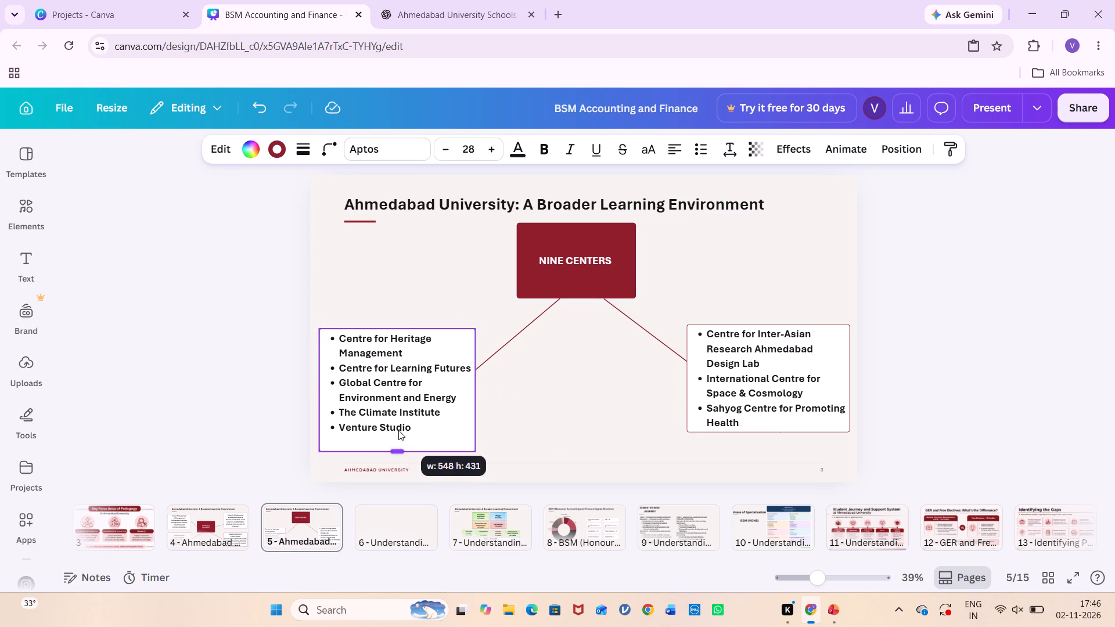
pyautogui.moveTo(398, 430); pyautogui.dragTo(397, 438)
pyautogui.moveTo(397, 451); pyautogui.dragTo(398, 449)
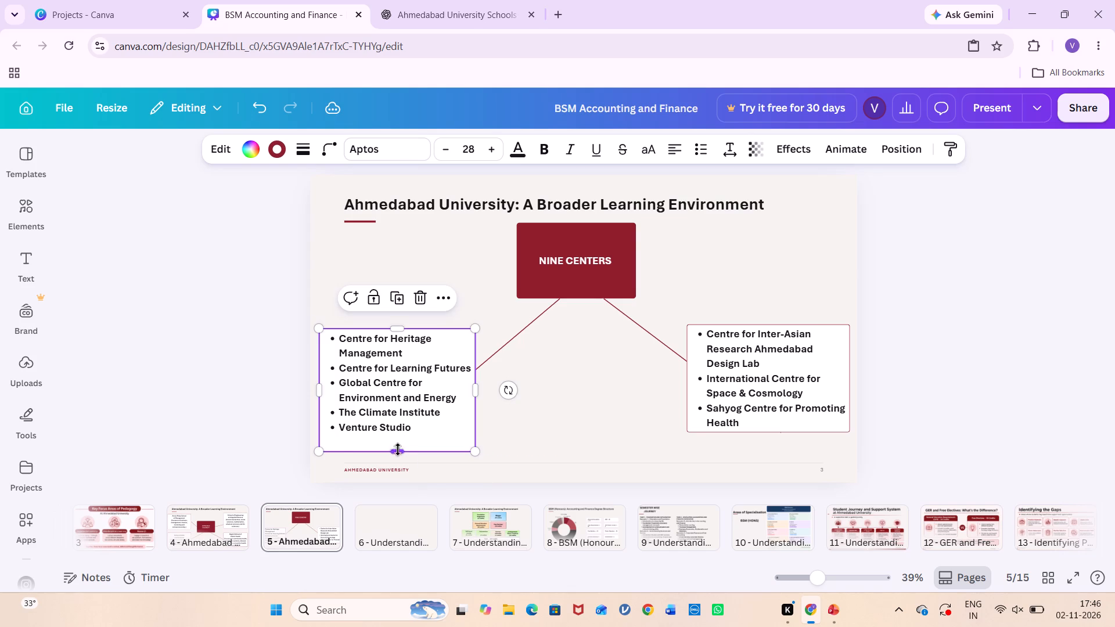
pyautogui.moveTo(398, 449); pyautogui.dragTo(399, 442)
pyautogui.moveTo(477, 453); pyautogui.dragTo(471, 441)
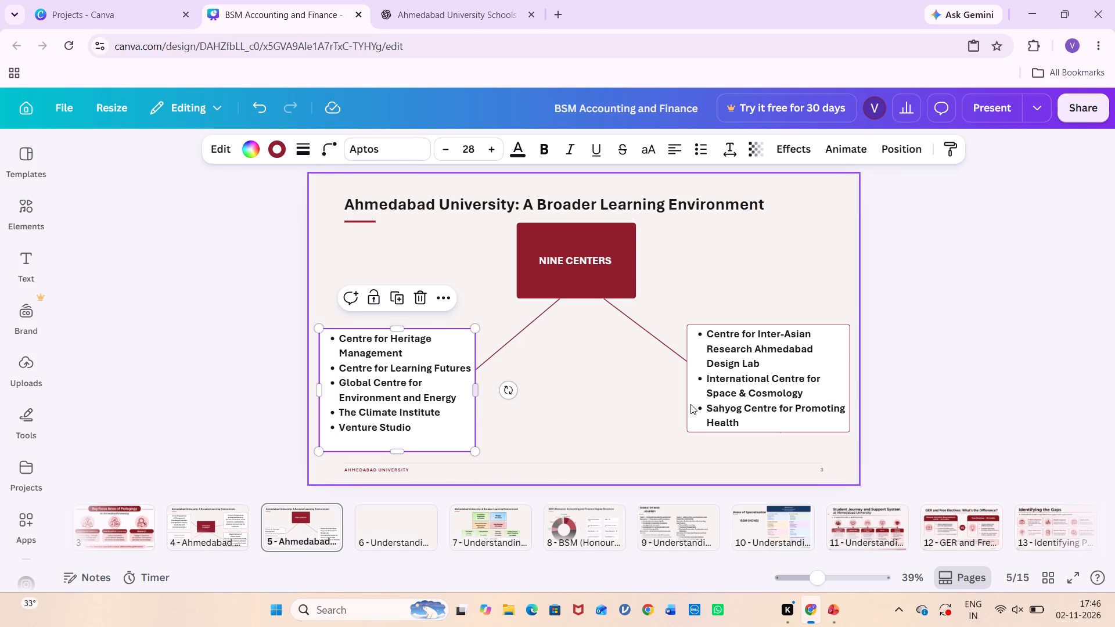
# Move the Inter-Asian Research box slightly inward and extend its height so its top and bottom edges align with the Heritage Management box.
pyautogui.click(704, 402)
pyautogui.moveTo(774, 390); pyautogui.dragTo(764, 399)
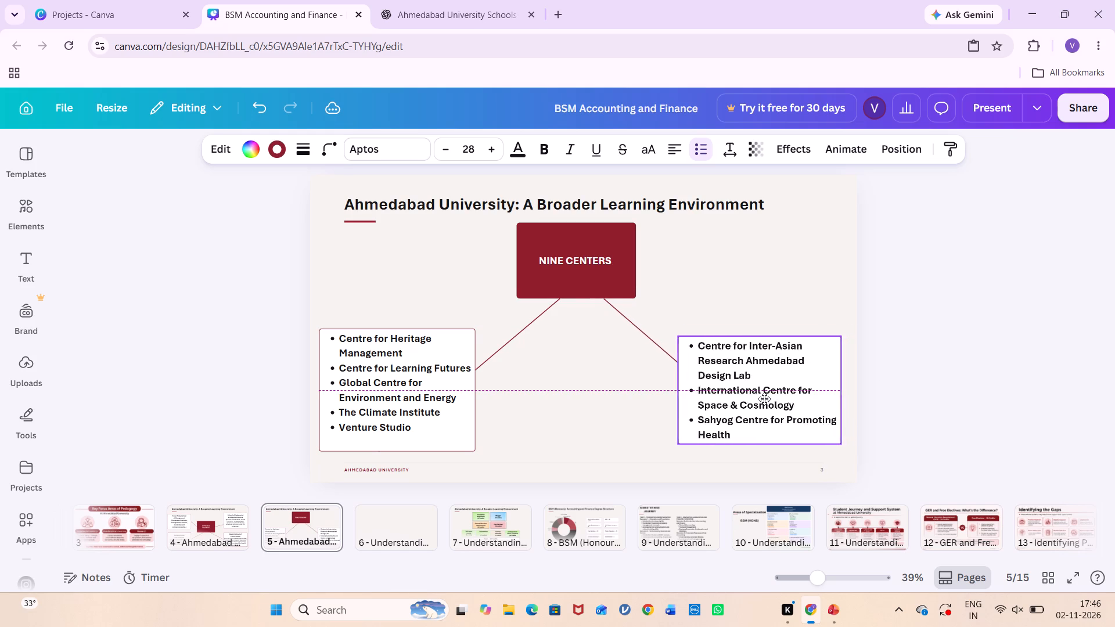
pyautogui.moveTo(764, 399); pyautogui.dragTo(762, 398)
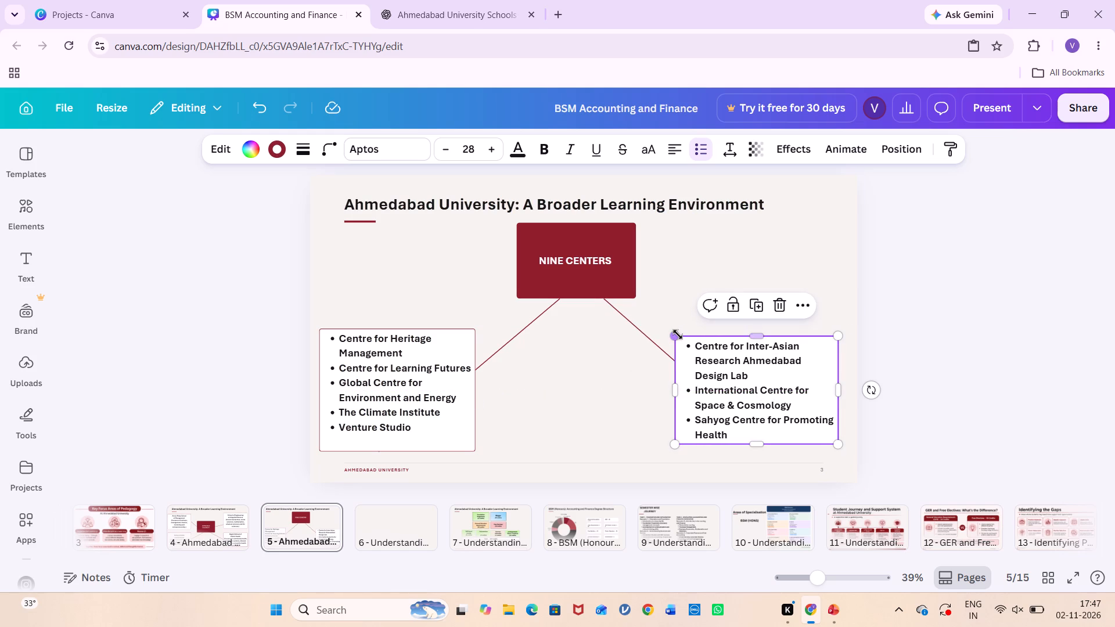
pyautogui.moveTo(756, 332); pyautogui.dragTo(756, 322)
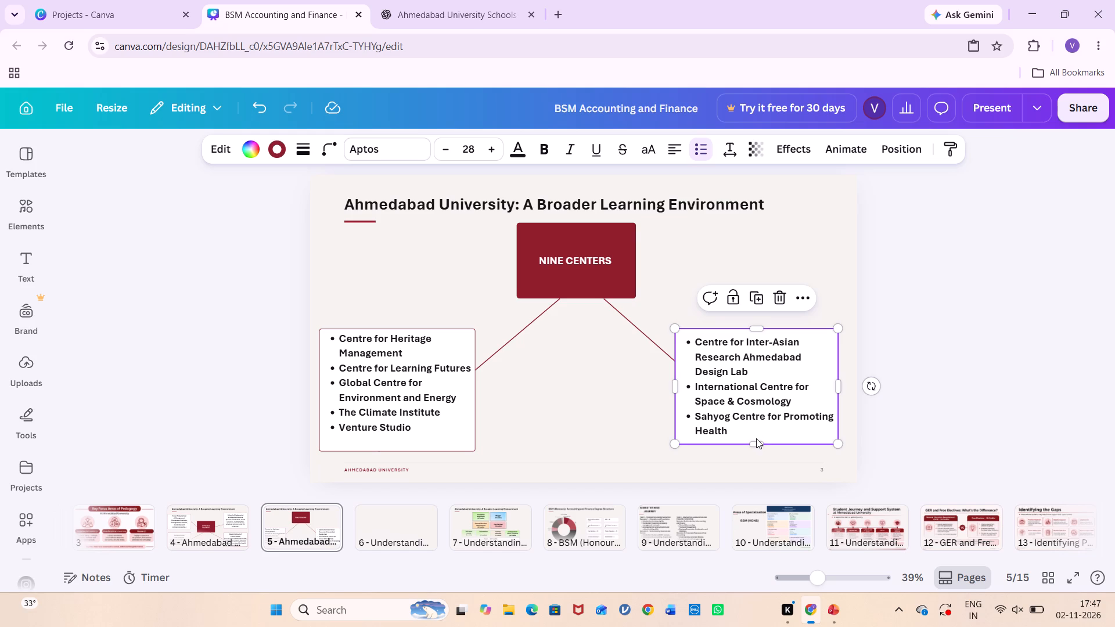
pyautogui.moveTo(756, 441); pyautogui.dragTo(756, 451)
pyautogui.click(594, 412)
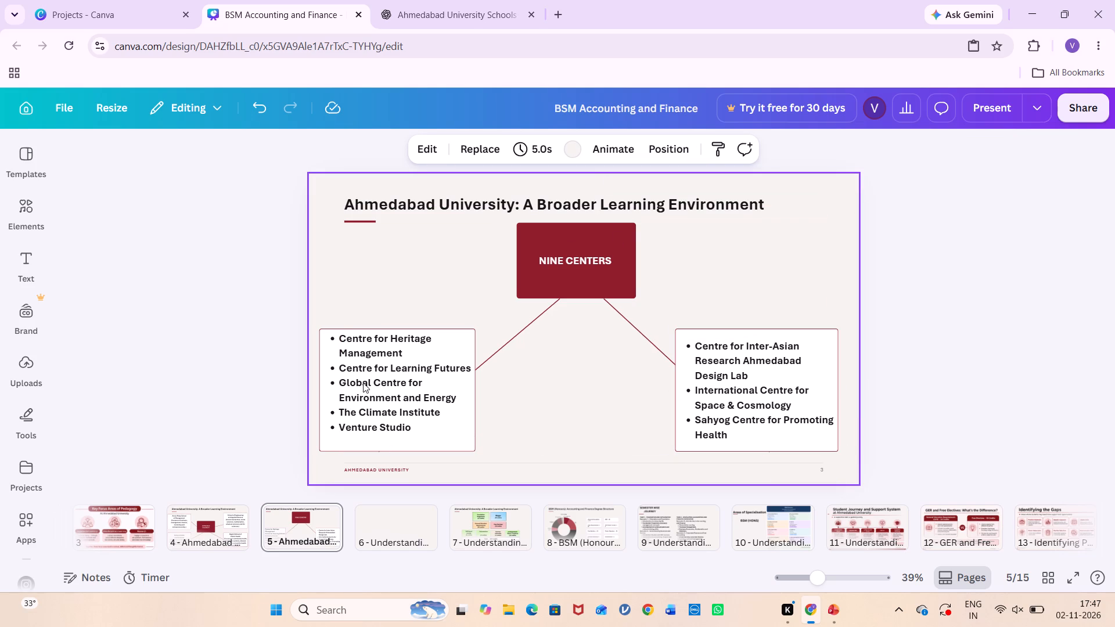
# On page 4, add FOUR SCHOOLS below AHMEDABAD UNIVERSITY in the central box, leaving a blank line between them.
pyautogui.click(230, 551)
pyautogui.click(229, 545)
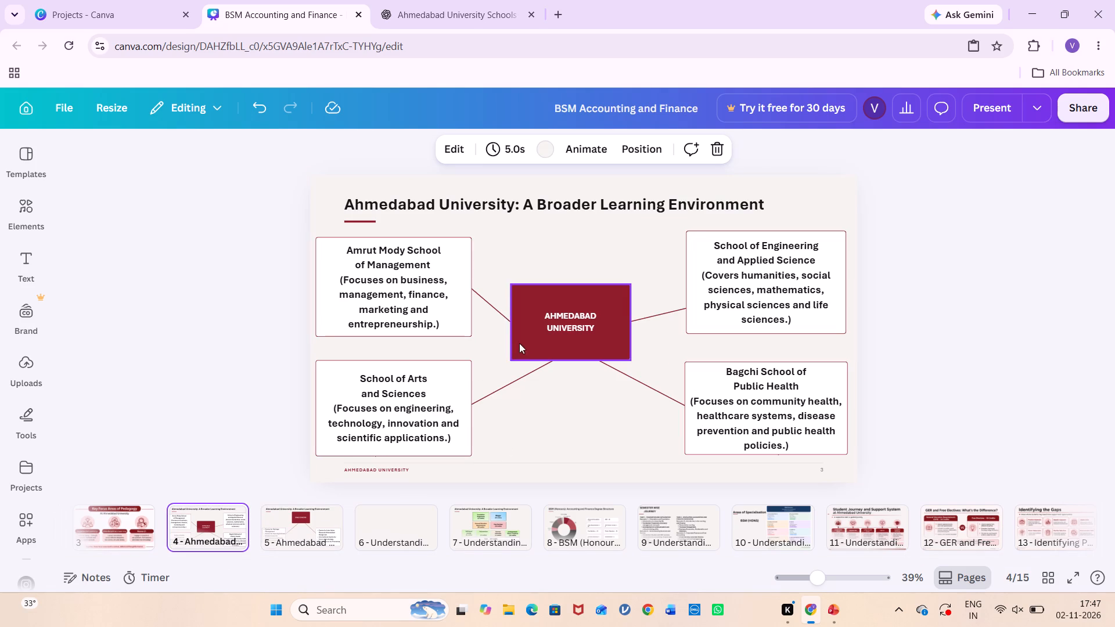
pyautogui.doubleClick(591, 329)
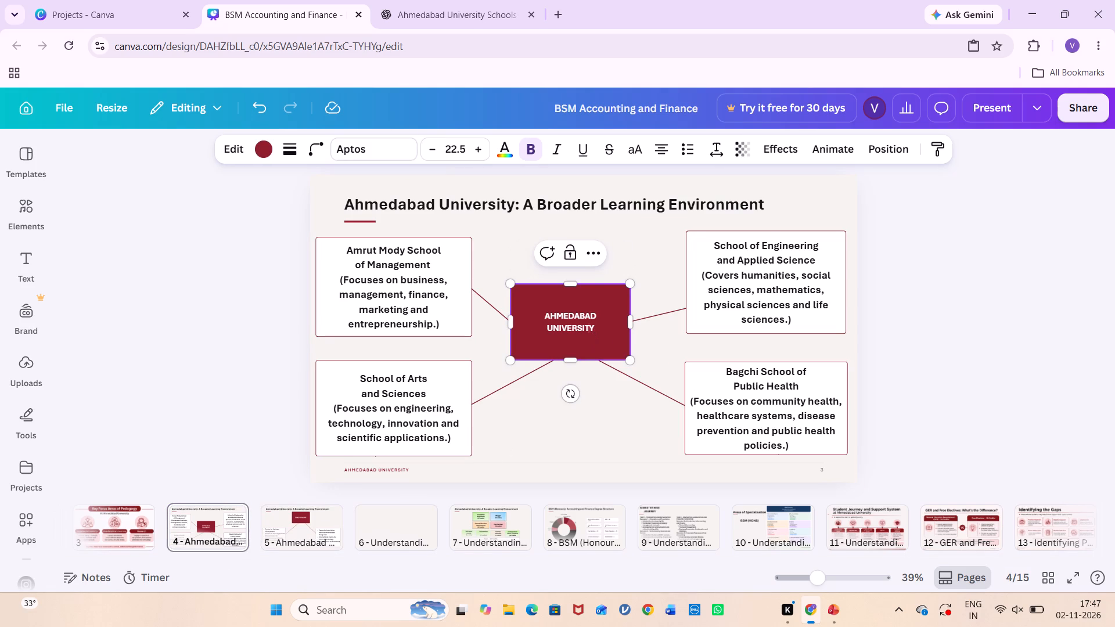
pyautogui.moveTo(537, 314); pyautogui.dragTo(571, 318)
pyautogui.moveTo(571, 318); pyautogui.dragTo(595, 329)
pyautogui.click(595, 329)
pyautogui.click(595, 329)
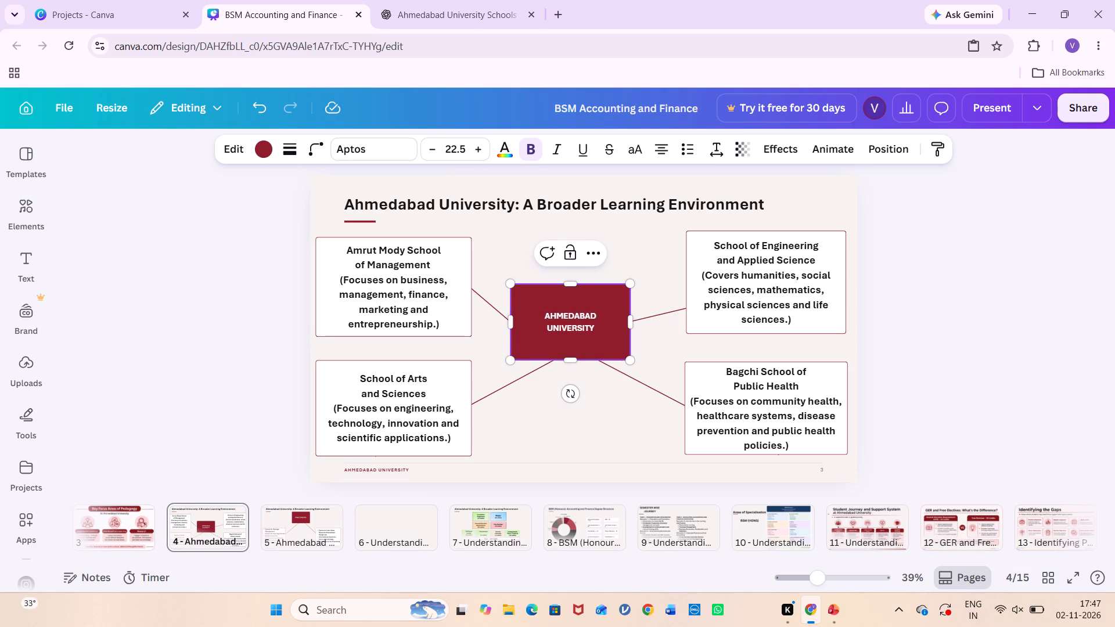
pyautogui.press('Return')
pyautogui.press('Return')
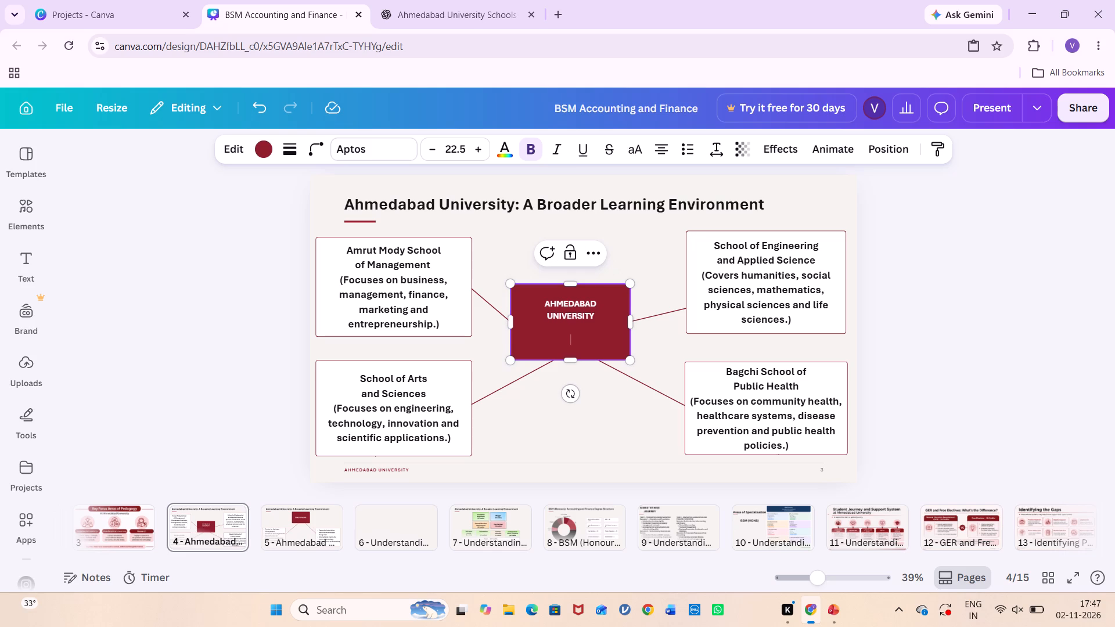
pyautogui.write('FOUR SCHOOLS')
pyautogui.press('Return')
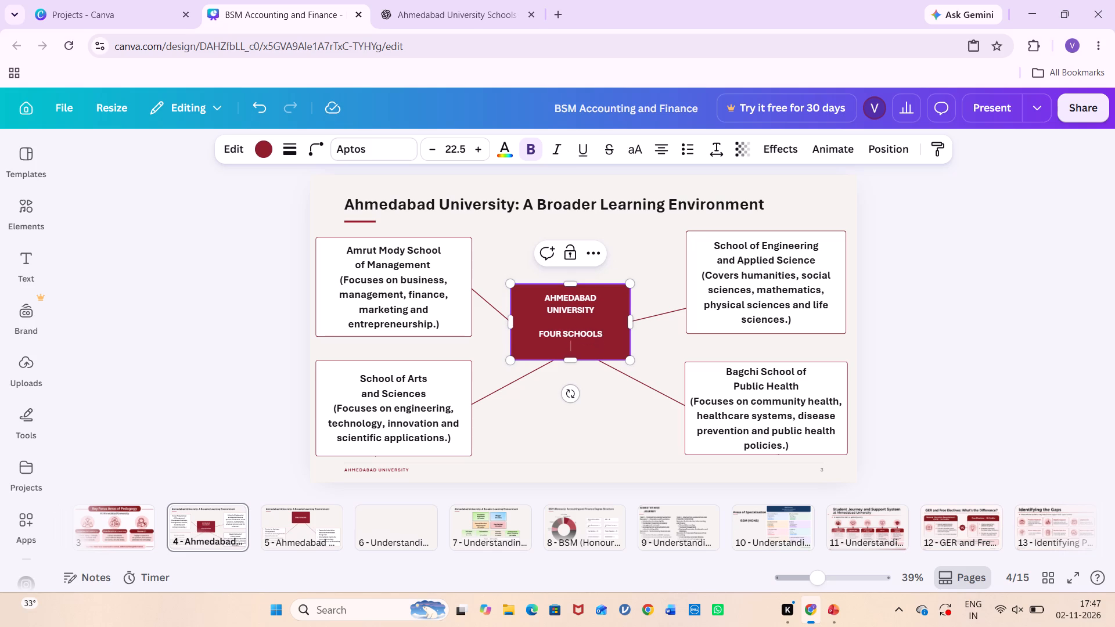
pyautogui.click(626, 415)
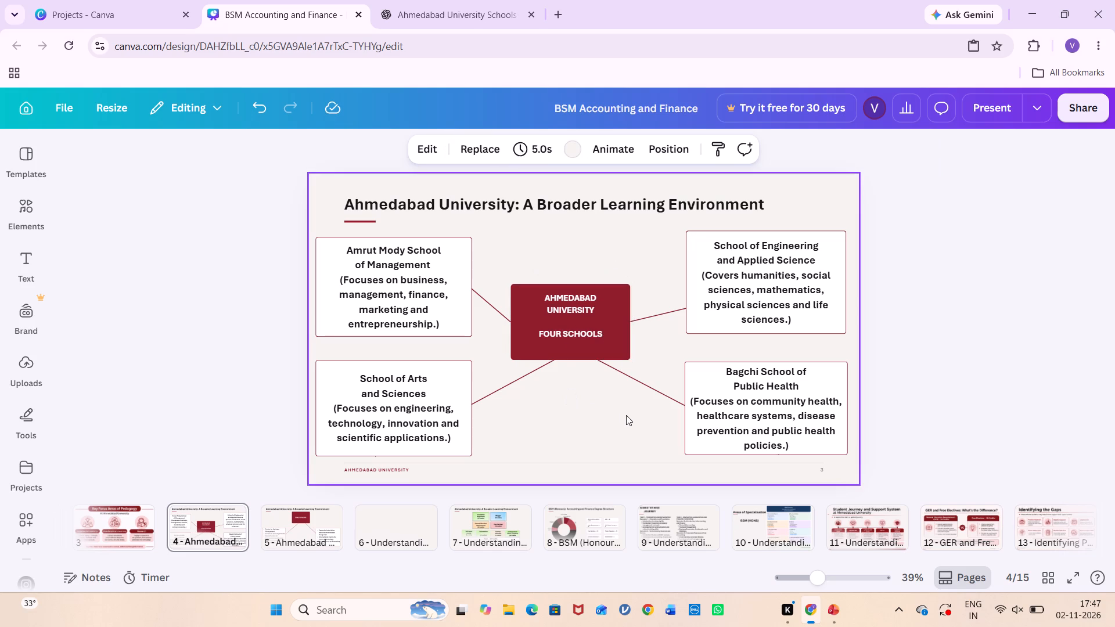
# Copy the faculty, students and programmes statistics box from the PowerPoint Fact Sheet slide and paste it onto page 5 in Canva.
pyautogui.click(300, 503)
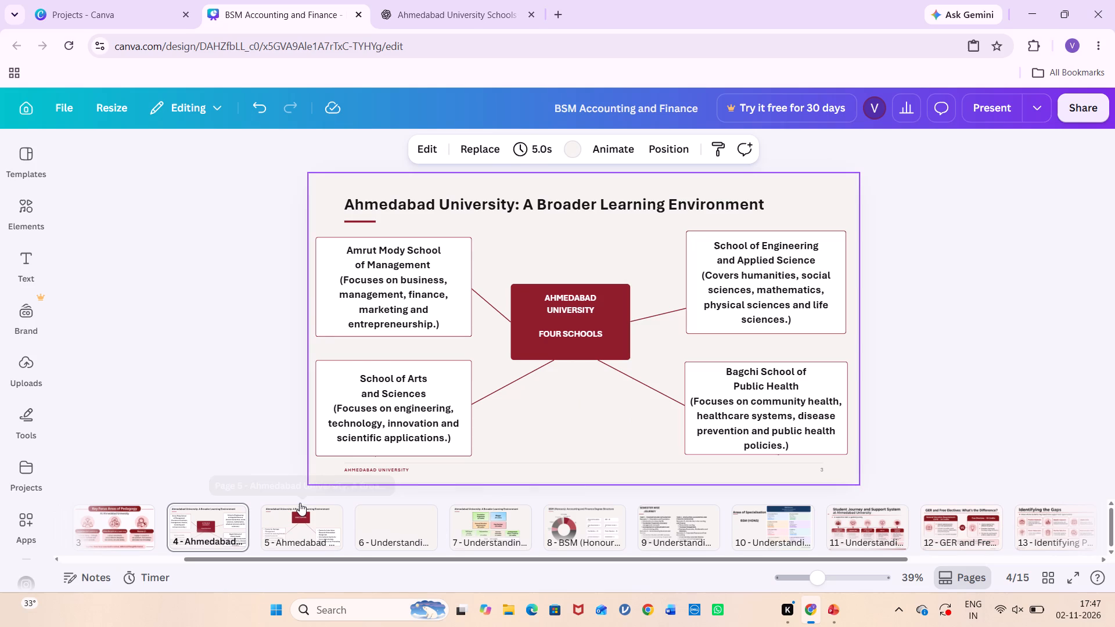
pyautogui.click(312, 530)
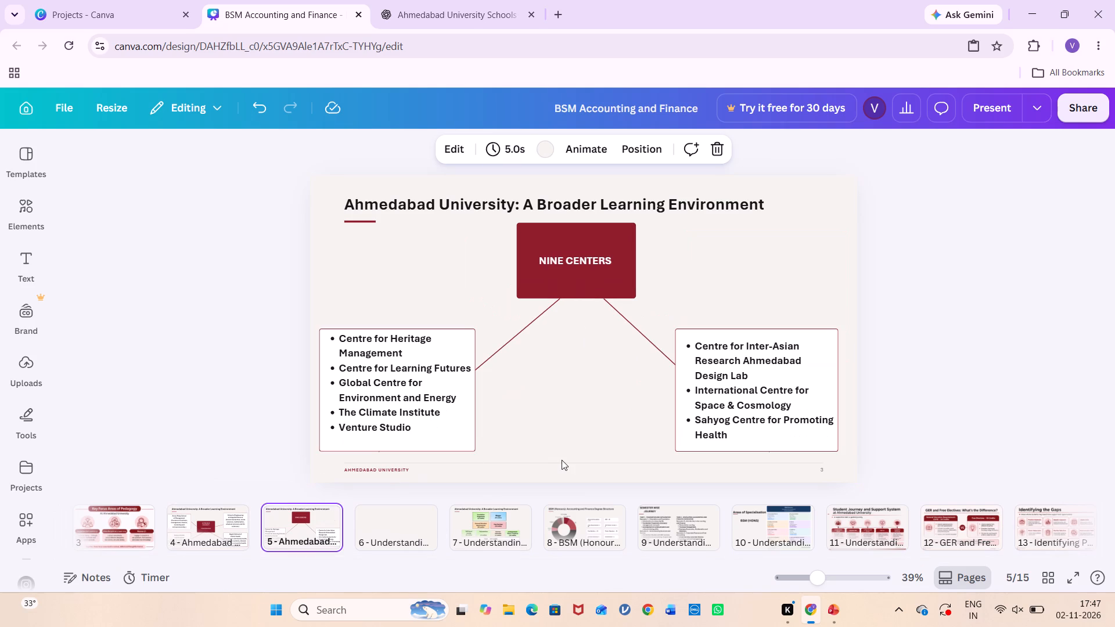
pyautogui.click(413, 511)
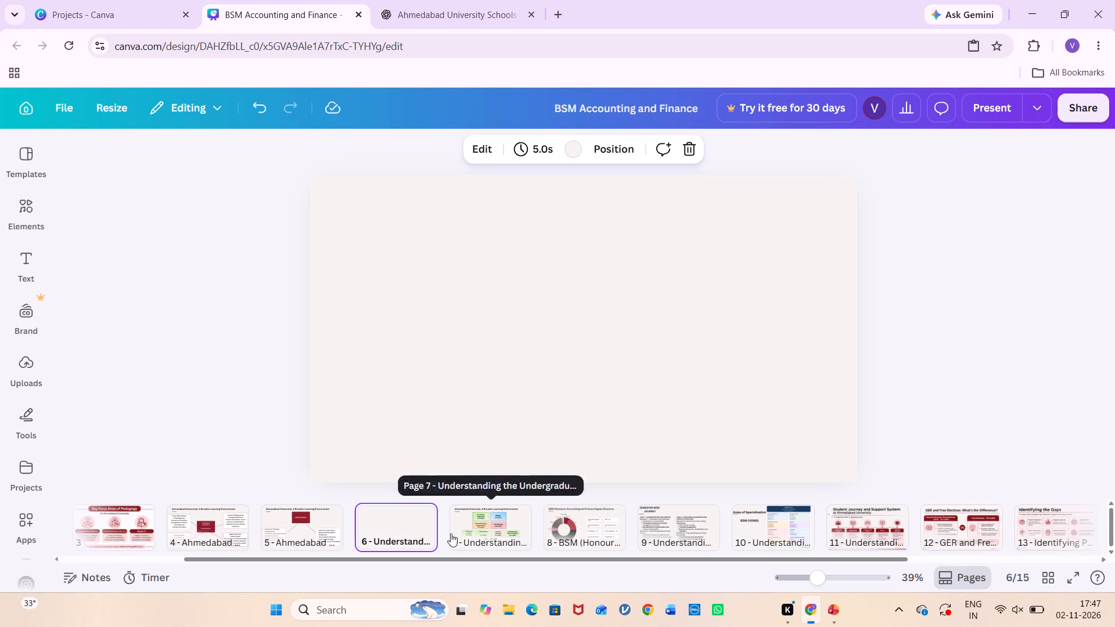
pyautogui.click(334, 529)
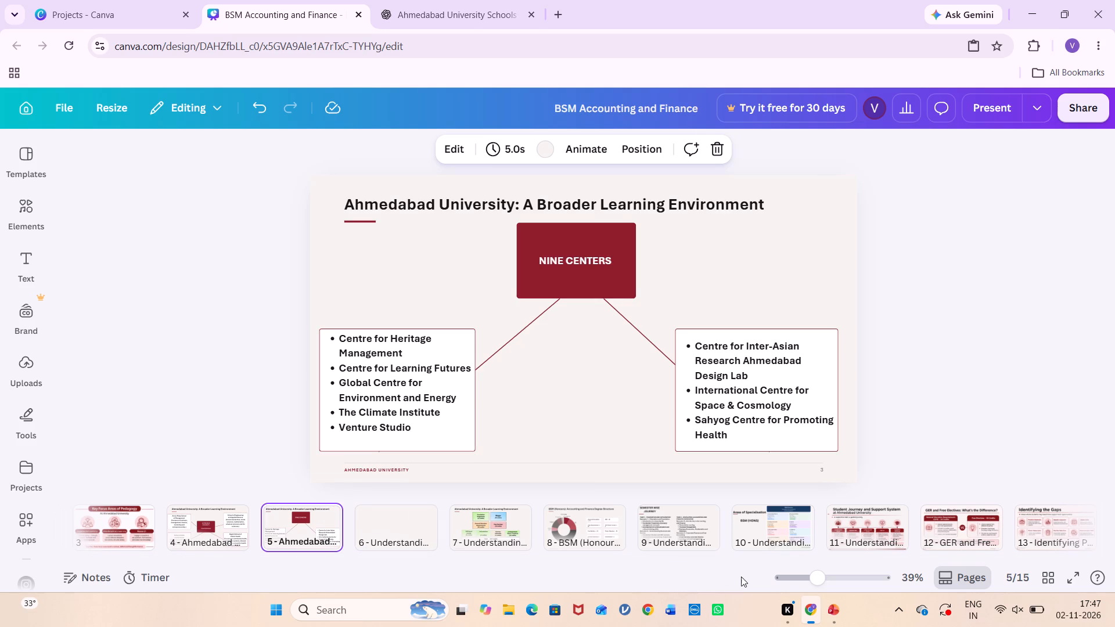
pyautogui.click(831, 618)
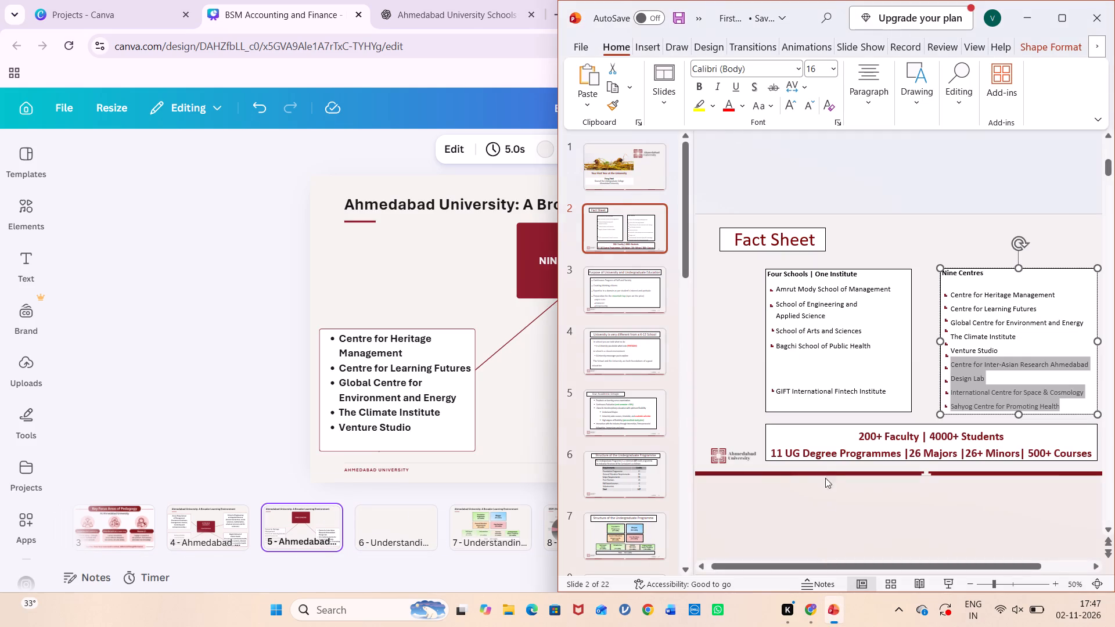
pyautogui.click(794, 438)
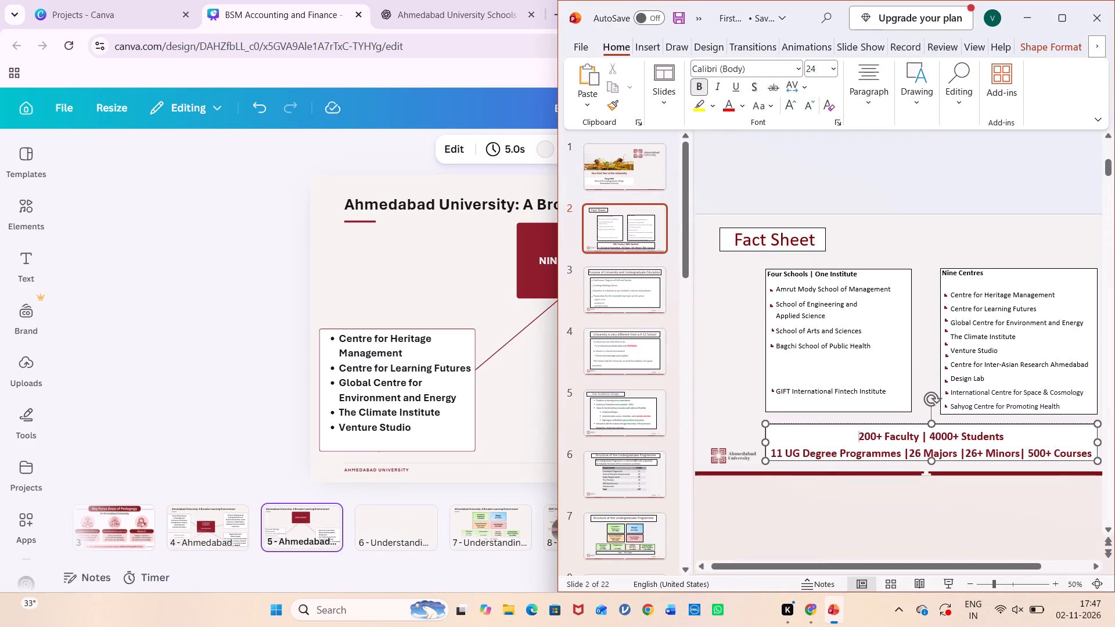
pyautogui.hotkey('ctrl', 'c')
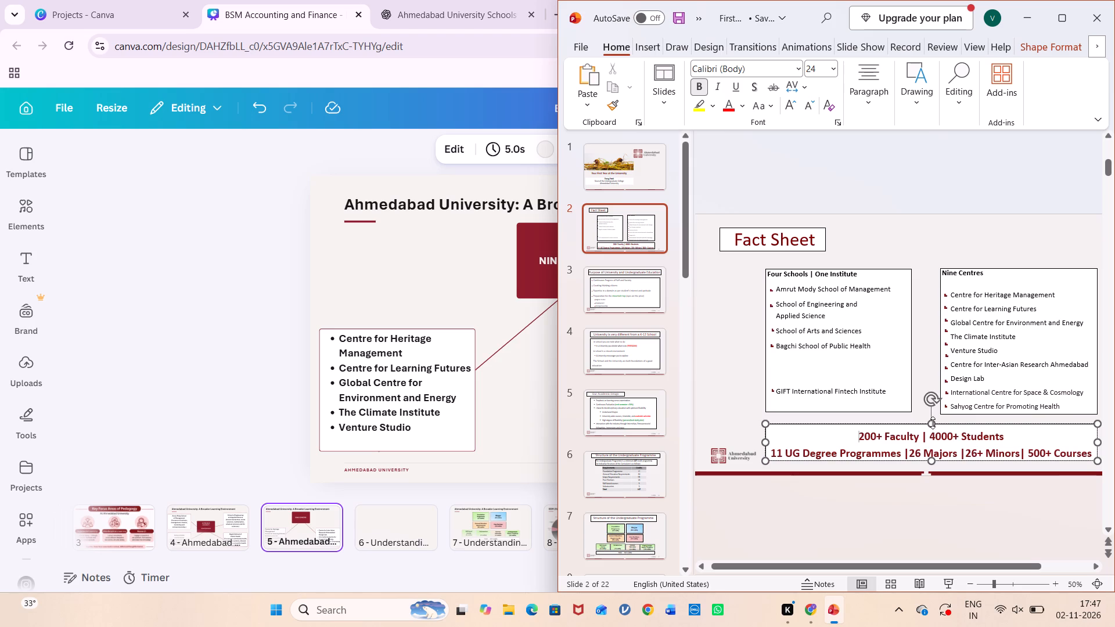
pyautogui.click(940, 423)
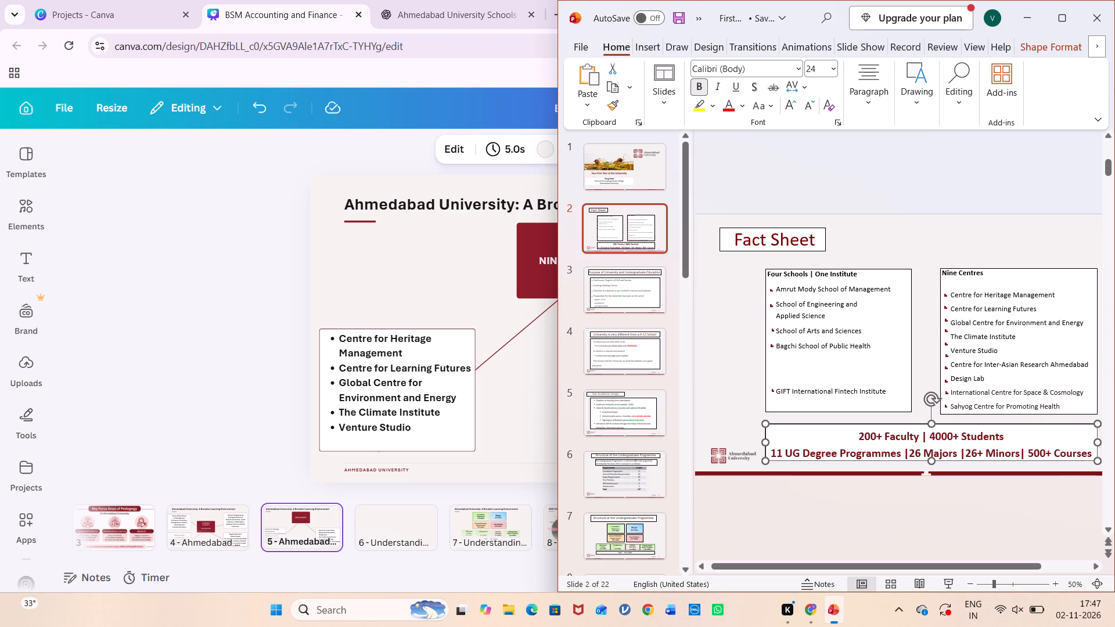
pyautogui.rightClick(940, 423)
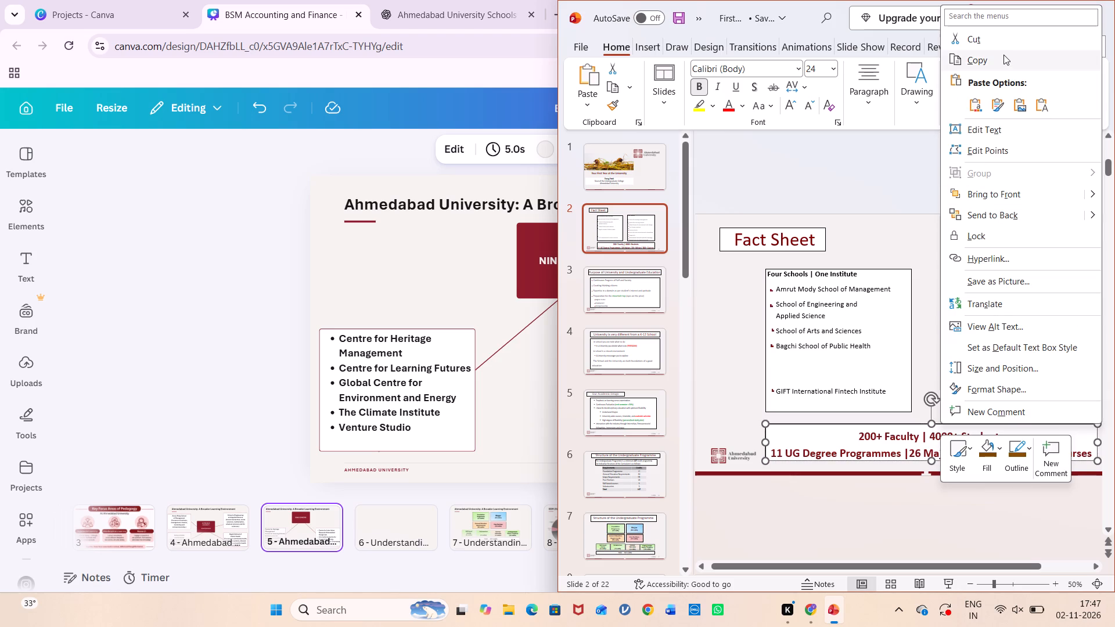
pyautogui.click(1003, 55)
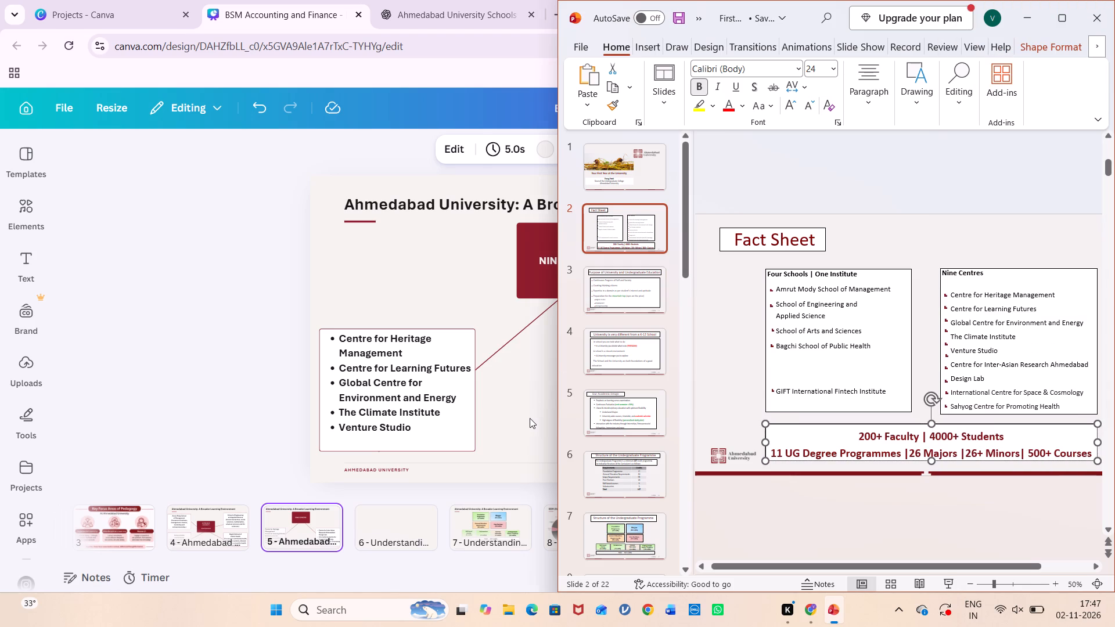
pyautogui.click(530, 418)
pyautogui.click(563, 204)
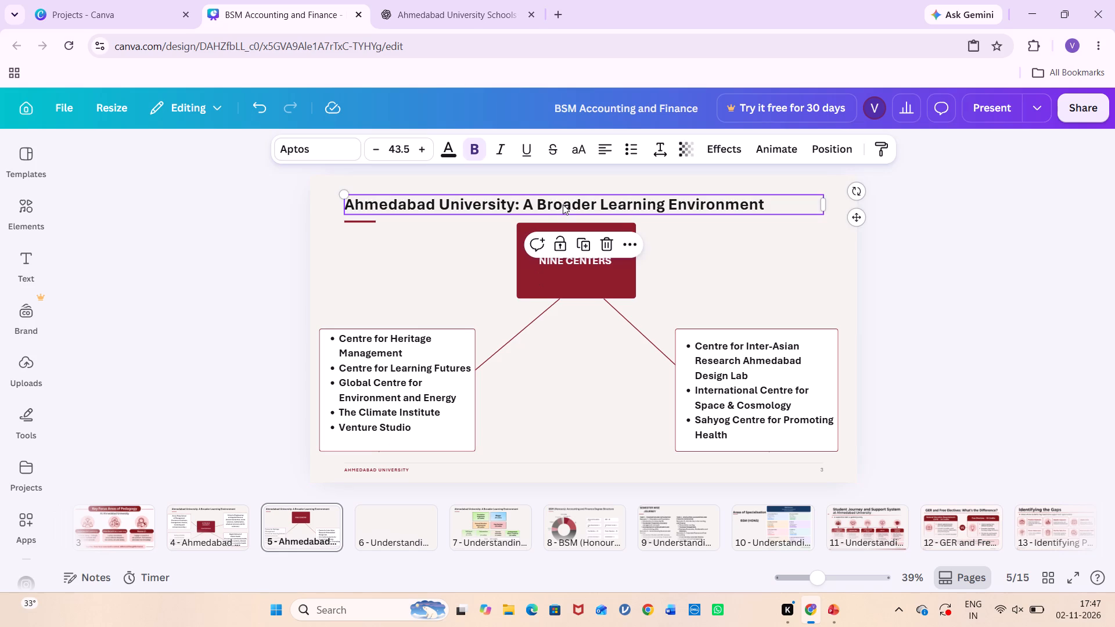
pyautogui.hotkey('ctrl', 'v')
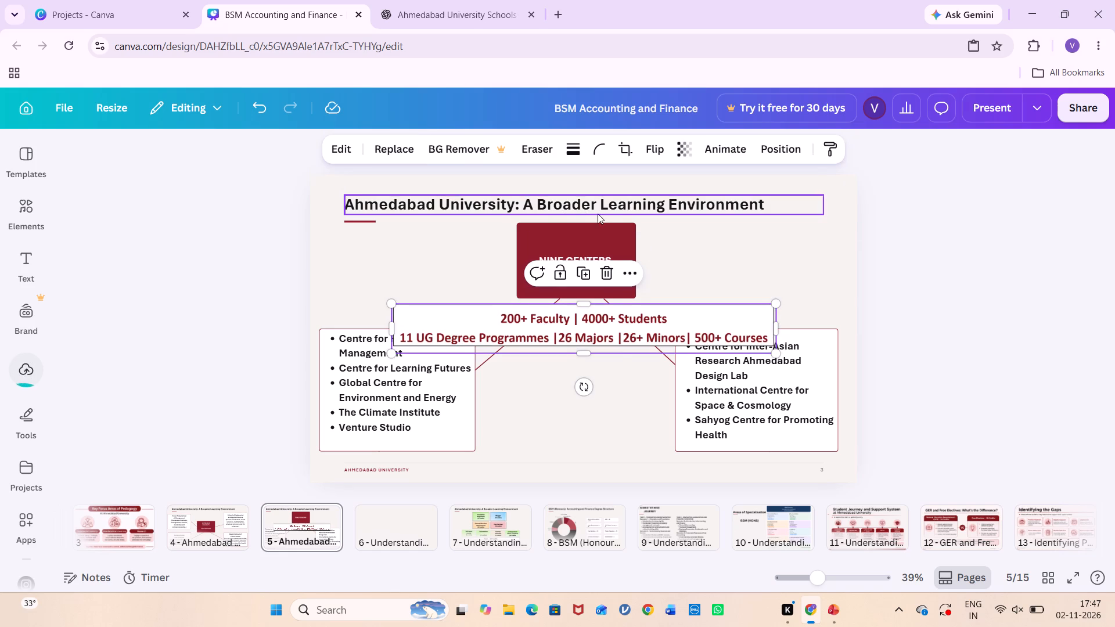
# Delete the title Ahmedabad University: A Broader Learning Environment from page 5.
pyautogui.click(600, 202)
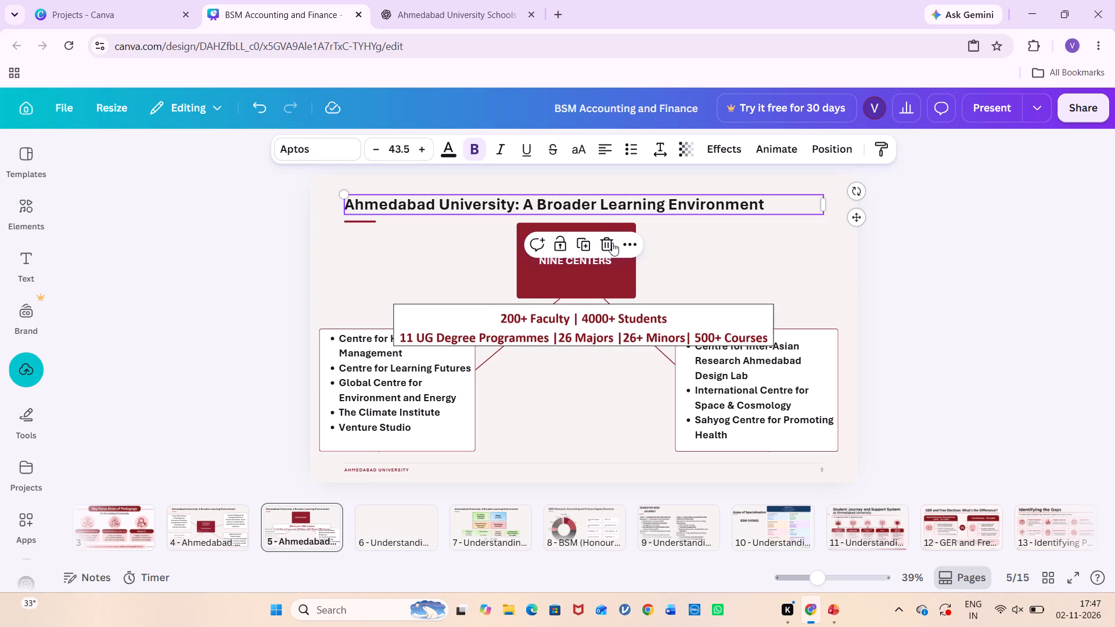
pyautogui.click(606, 245)
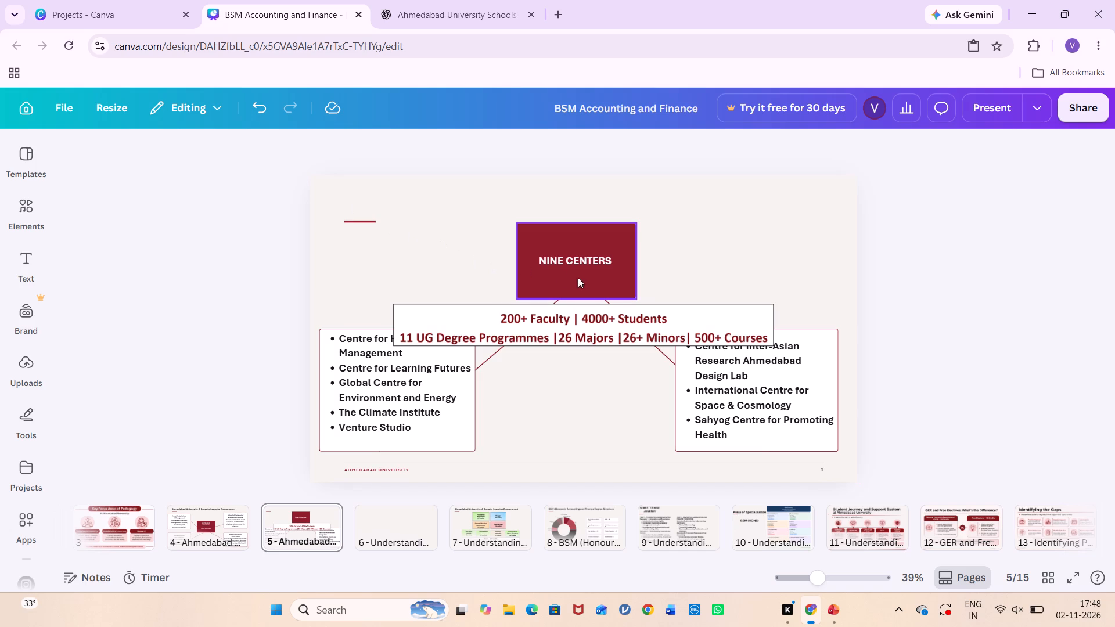
# Move the pasted statistics box to the lower centre of page 5, just above the footer line.
pyautogui.moveTo(693, 315); pyautogui.dragTo(674, 213)
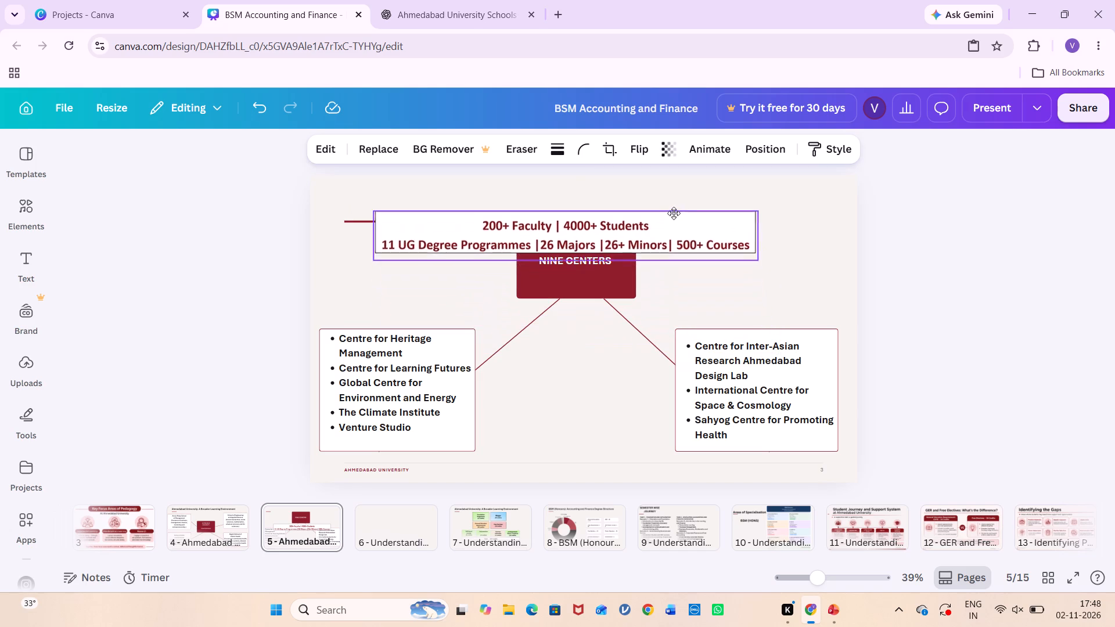
pyautogui.moveTo(674, 213); pyautogui.dragTo(681, 183)
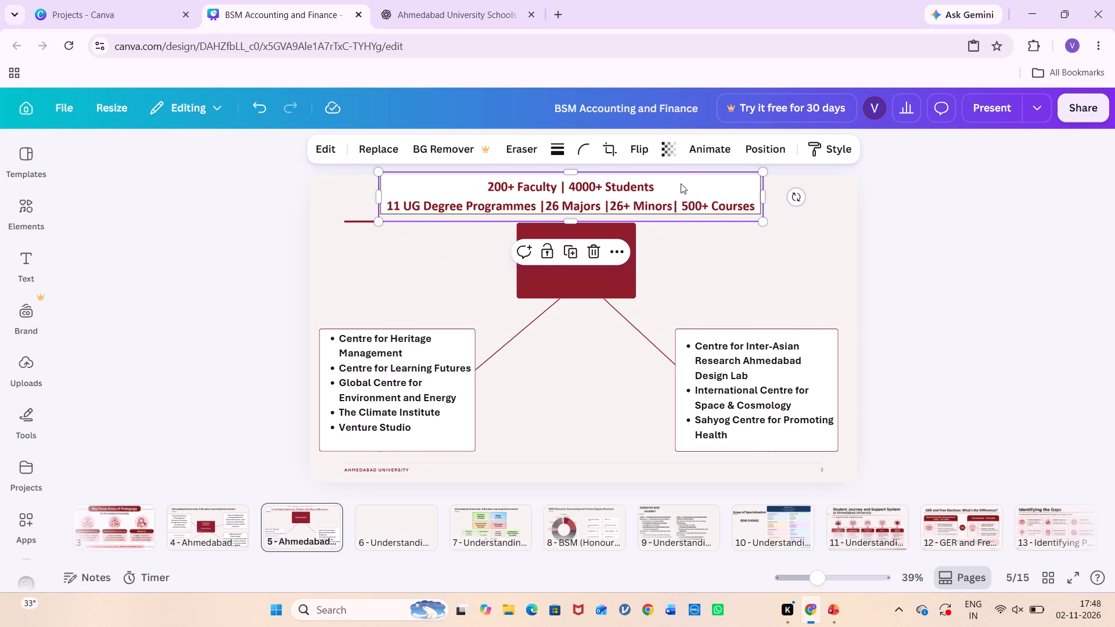
pyautogui.moveTo(678, 193); pyautogui.dragTo(682, 426)
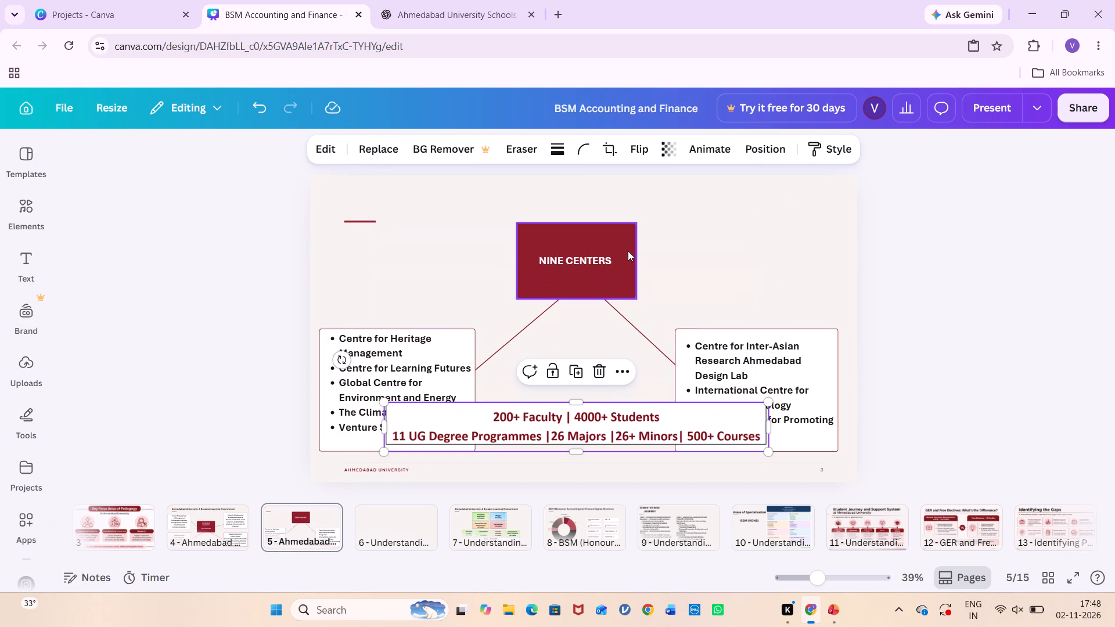
# Move the NINE CENTERS box up to the top edge of page 5, centred horizontally.
pyautogui.moveTo(602, 232); pyautogui.dragTo(608, 186)
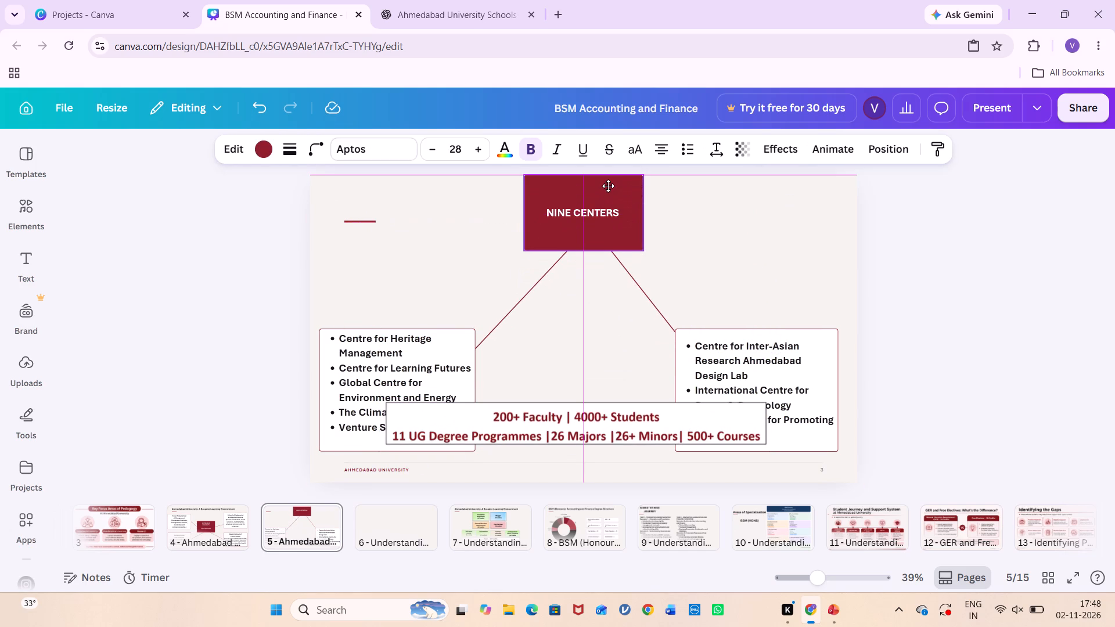
pyautogui.moveTo(608, 186); pyautogui.dragTo(608, 187)
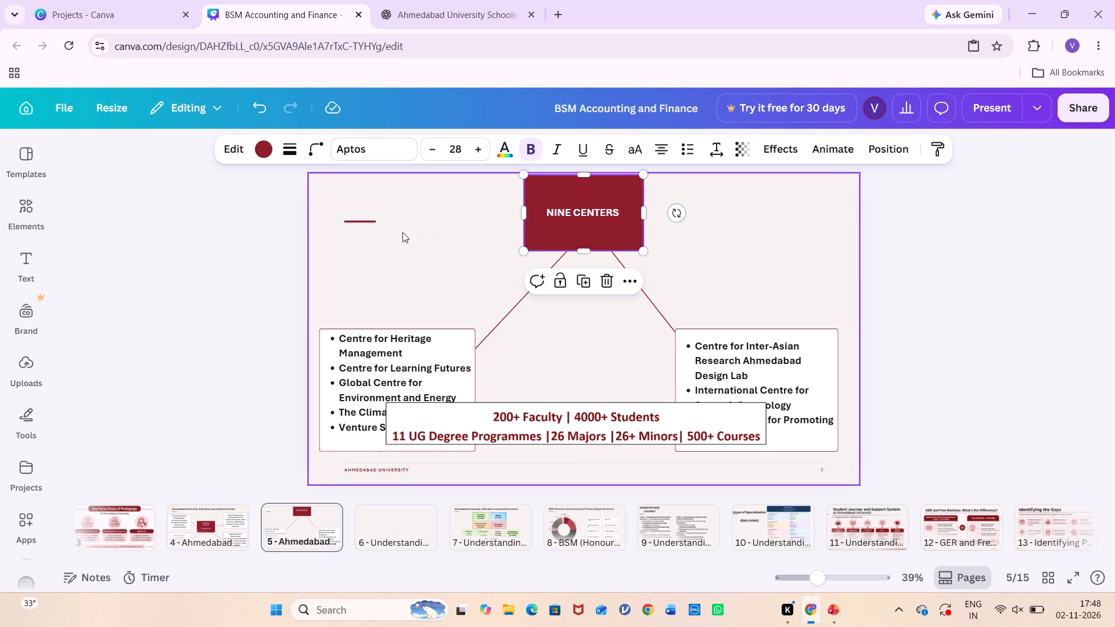
# Delete the short maroon accent line near the top of page 5.
pyautogui.moveTo(375, 220); pyautogui.dragTo(343, 226)
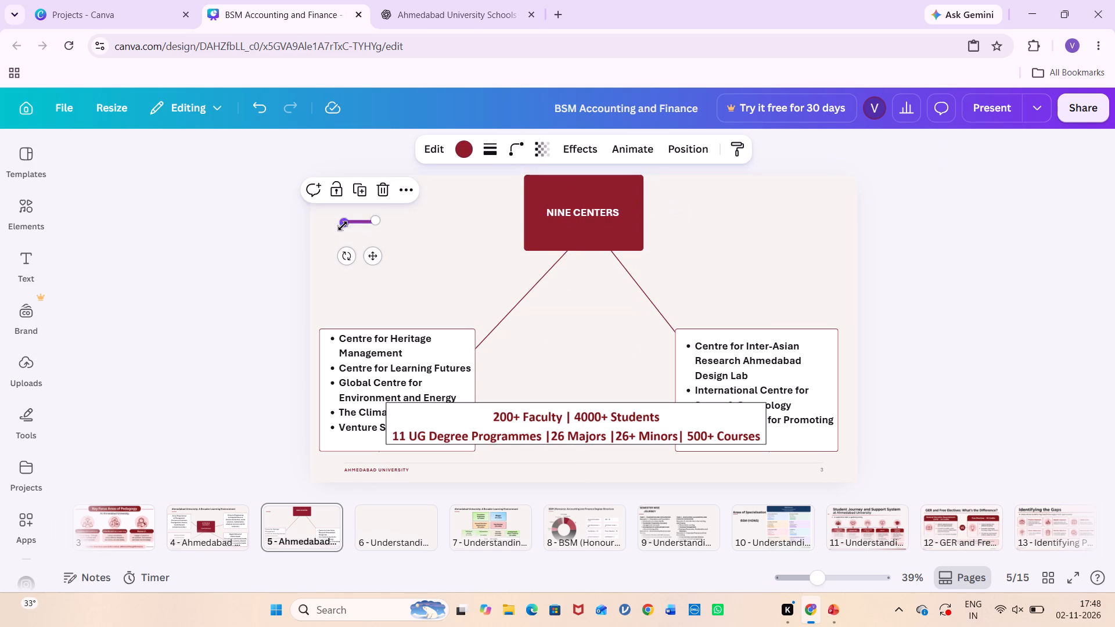
pyautogui.click(390, 185)
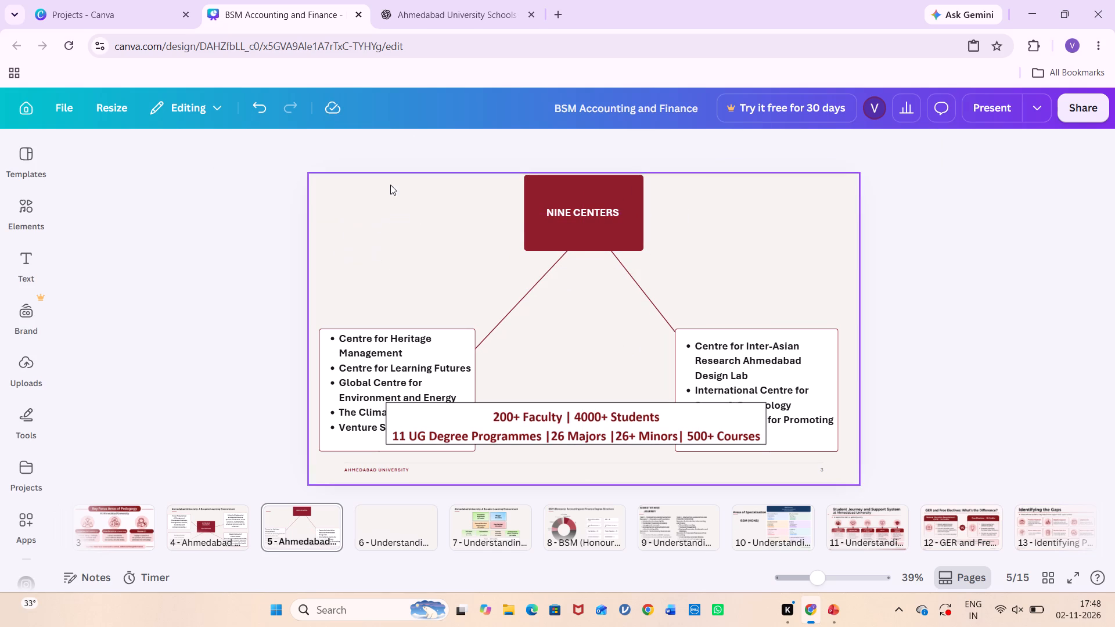
# Move both centre-list boxes up so their tops align with the NINE CENTERS box's bottom edge, clear of the statistics box.
pyautogui.moveTo(467, 355); pyautogui.dragTo(460, 295)
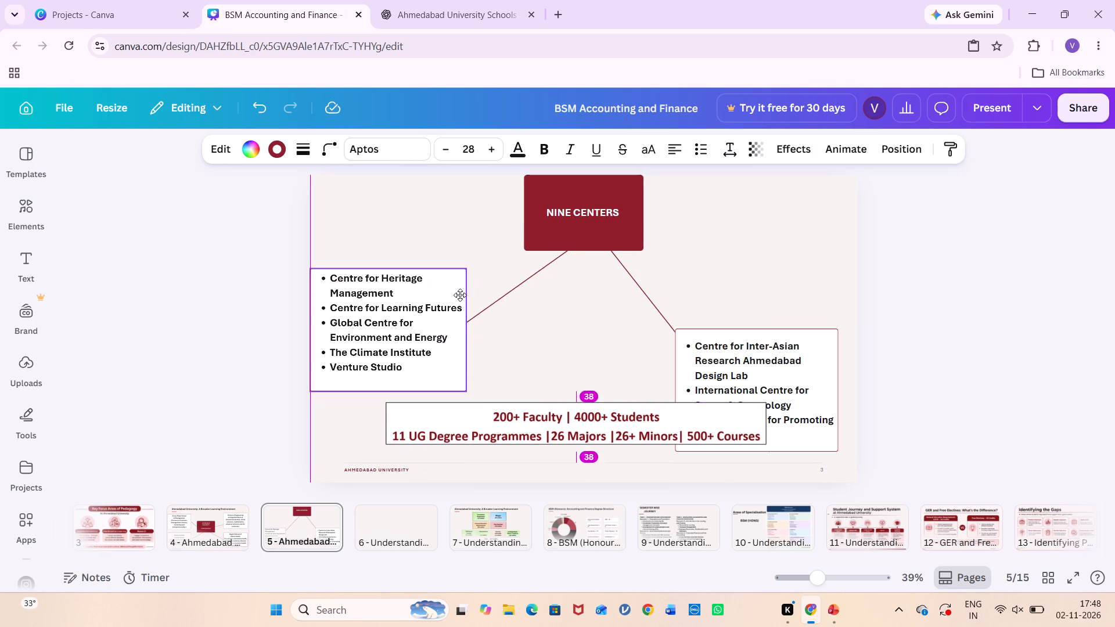
pyautogui.moveTo(460, 295); pyautogui.dragTo(466, 280)
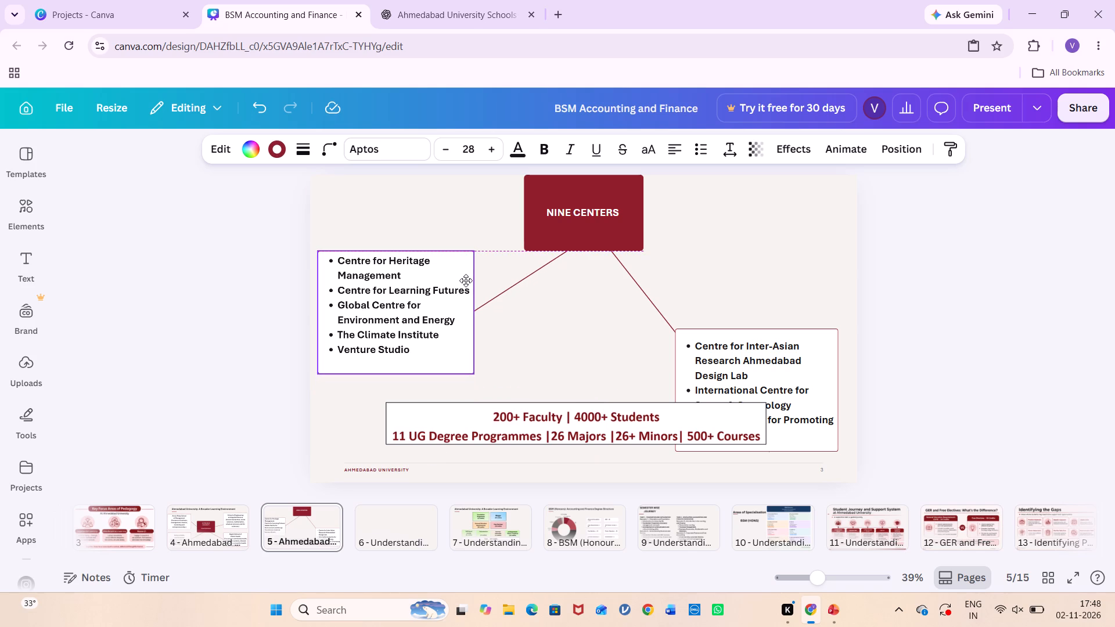
pyautogui.moveTo(466, 280); pyautogui.dragTo(466, 280)
pyautogui.moveTo(828, 336); pyautogui.dragTo(830, 325)
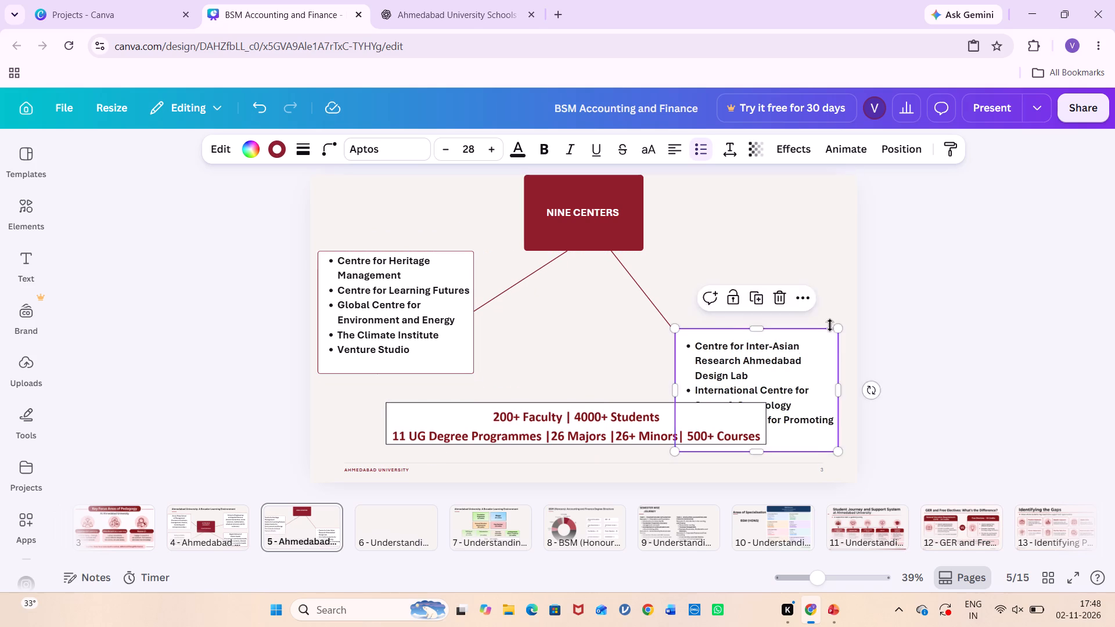
pyautogui.moveTo(830, 325); pyautogui.dragTo(836, 273)
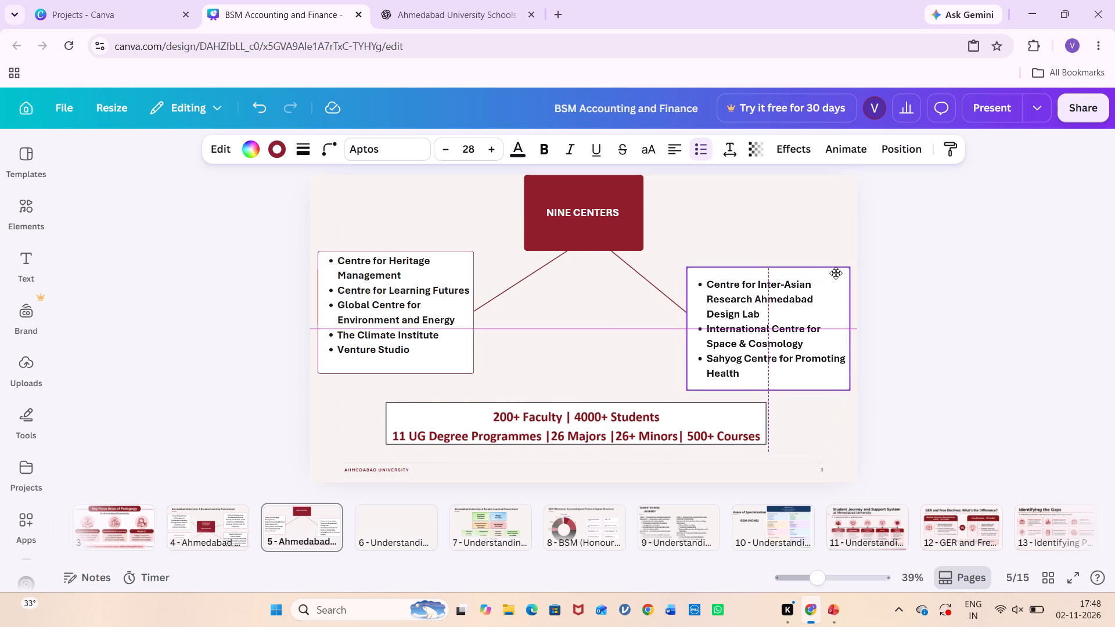
pyautogui.moveTo(836, 273); pyautogui.dragTo(833, 254)
# Nudge the statistics box up slightly to sit between the centre lists and the footer line.
pyautogui.moveTo(726, 431); pyautogui.dragTo(726, 420)
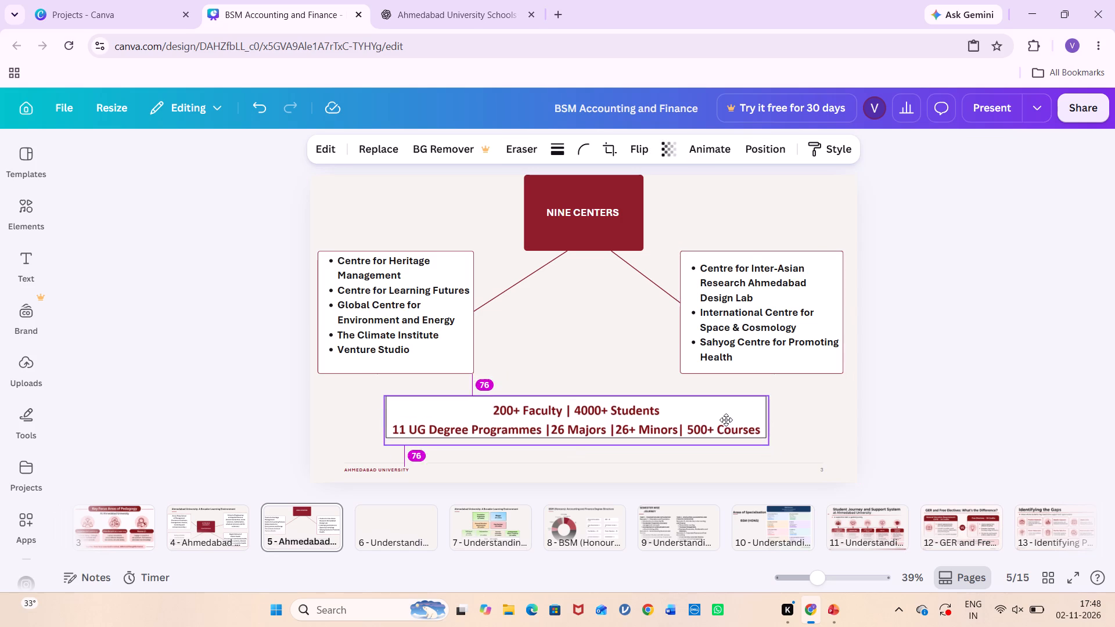
pyautogui.moveTo(726, 420); pyautogui.dragTo(725, 419)
pyautogui.click(948, 421)
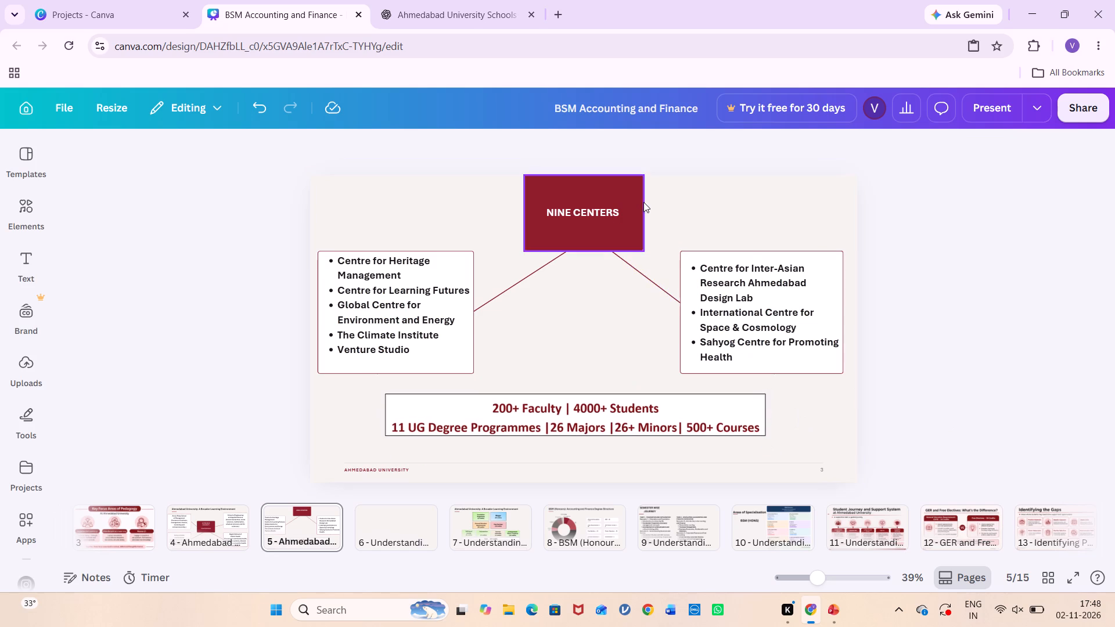
# Shift the NINE CENTERS box slightly down from the top edge of page 5, keeping it centred horizontally.
pyautogui.moveTo(628, 194); pyautogui.dragTo(628, 207)
pyautogui.click(909, 286)
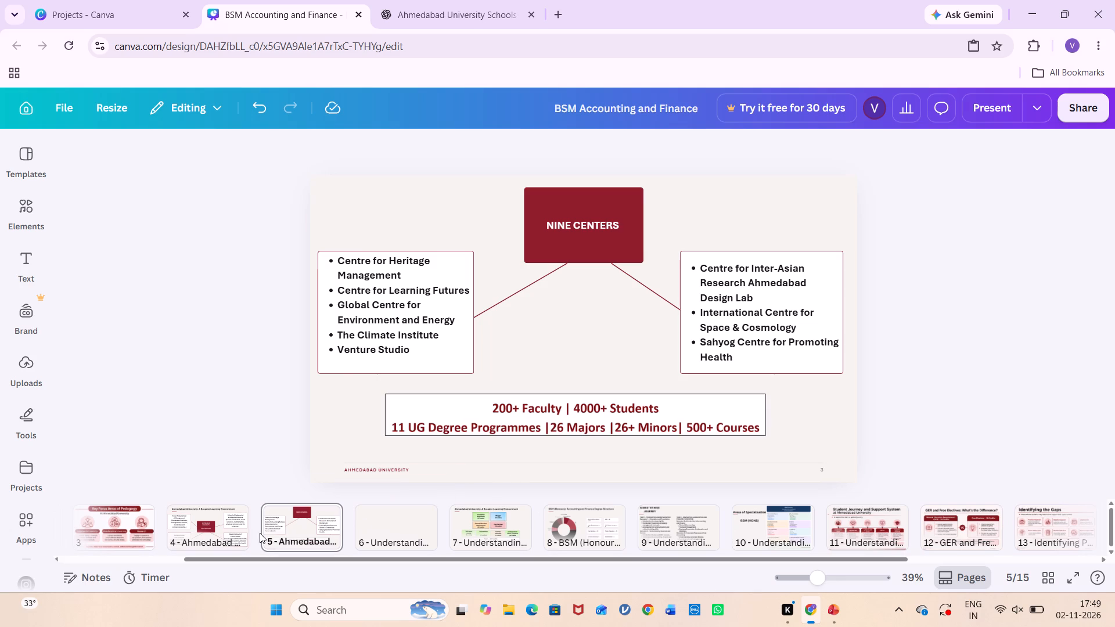
# Reorder the pages so the credit-structure page comes directly after the Nine Centers page, ahead of the blank page.
pyautogui.click(217, 534)
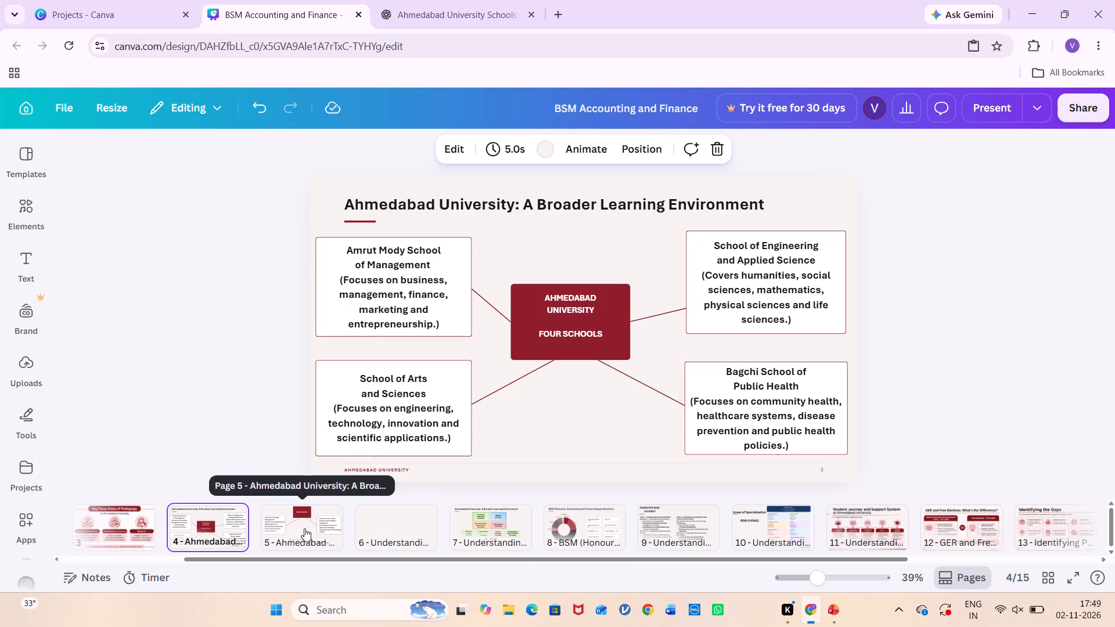
pyautogui.click(334, 518)
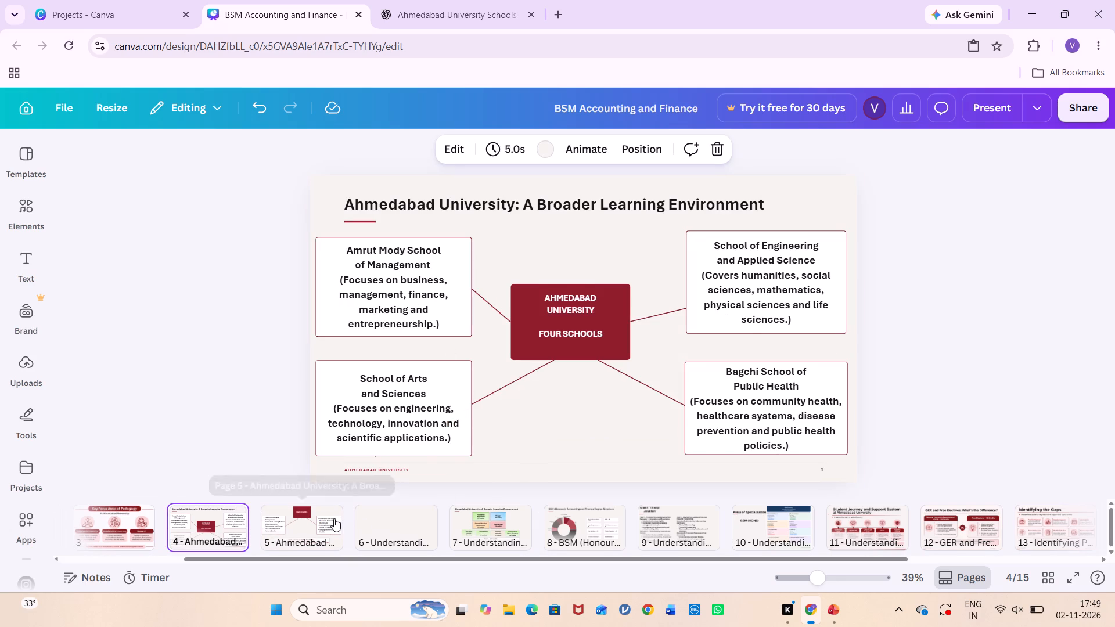
pyautogui.click(393, 518)
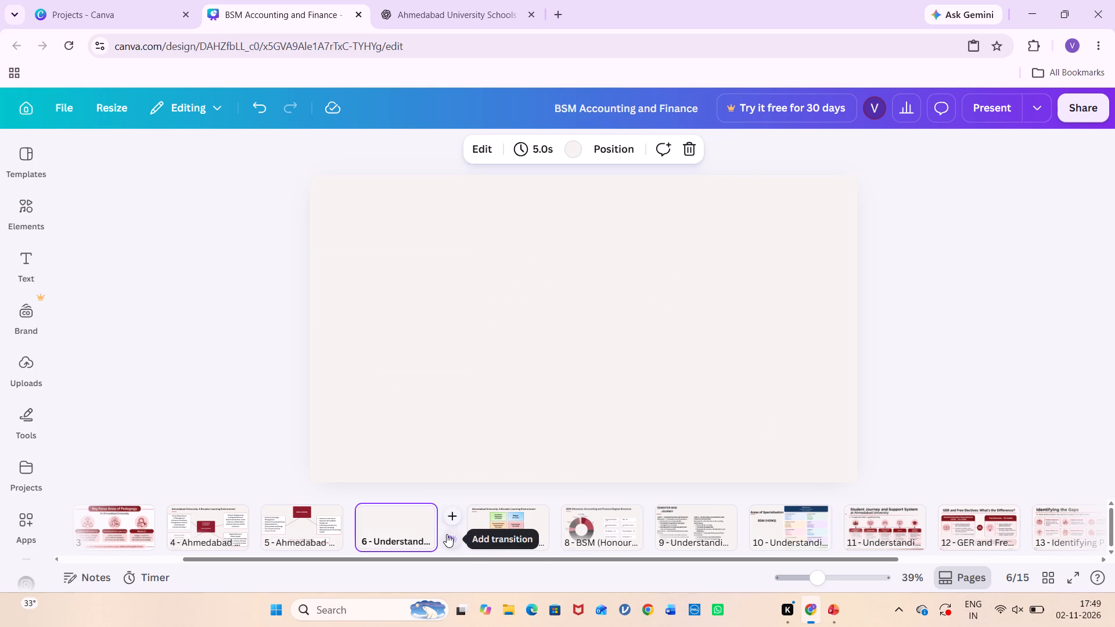
pyautogui.click(510, 525)
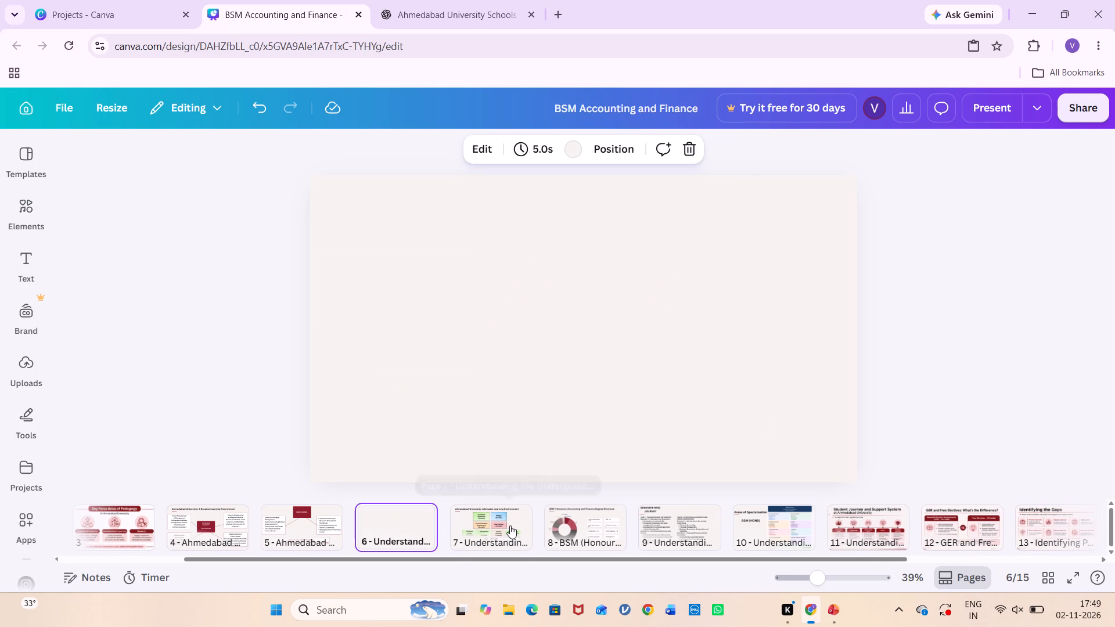
pyautogui.moveTo(510, 525); pyautogui.dragTo(468, 529)
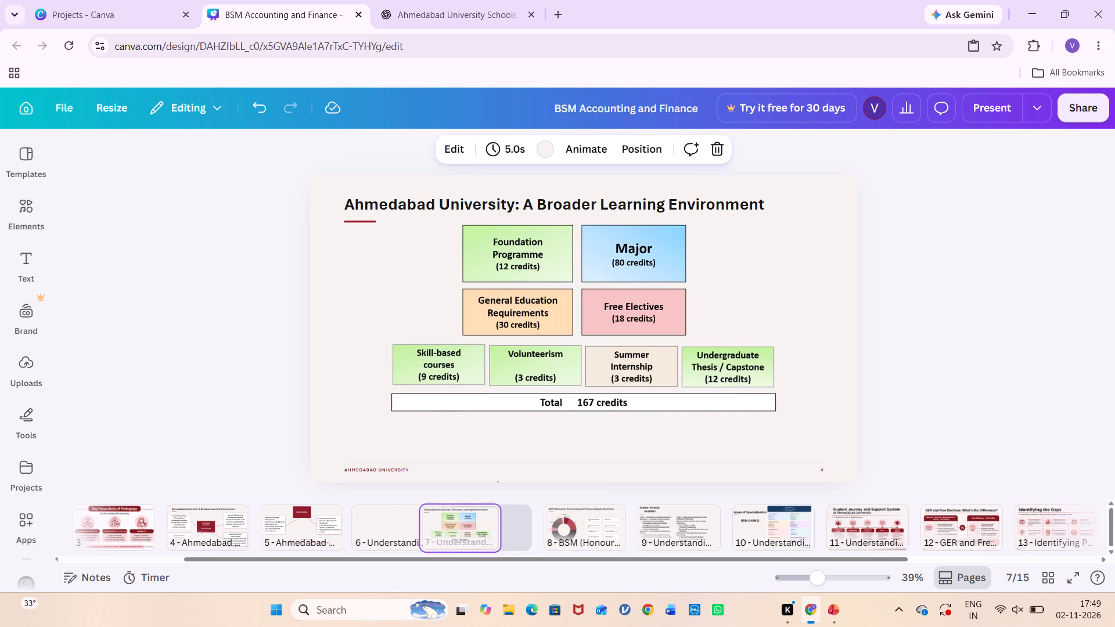
pyautogui.moveTo(468, 529); pyautogui.dragTo(396, 527)
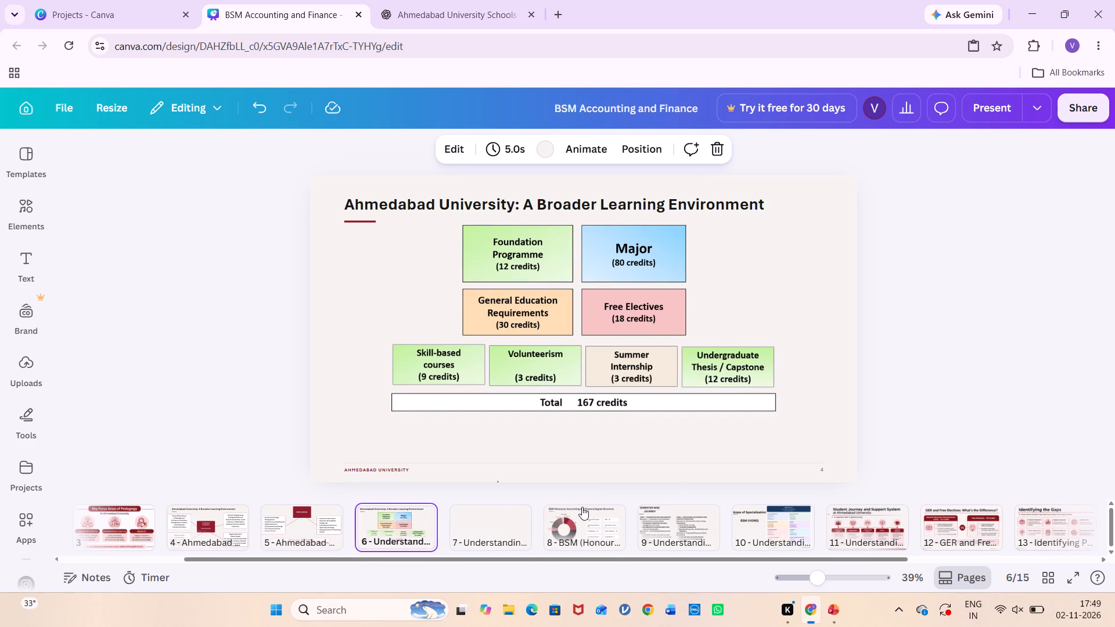
# Replace the title of page 6 with UNDERGRADUATE PROGRAMME STRUCTURE.
pyautogui.doubleClick(538, 206)
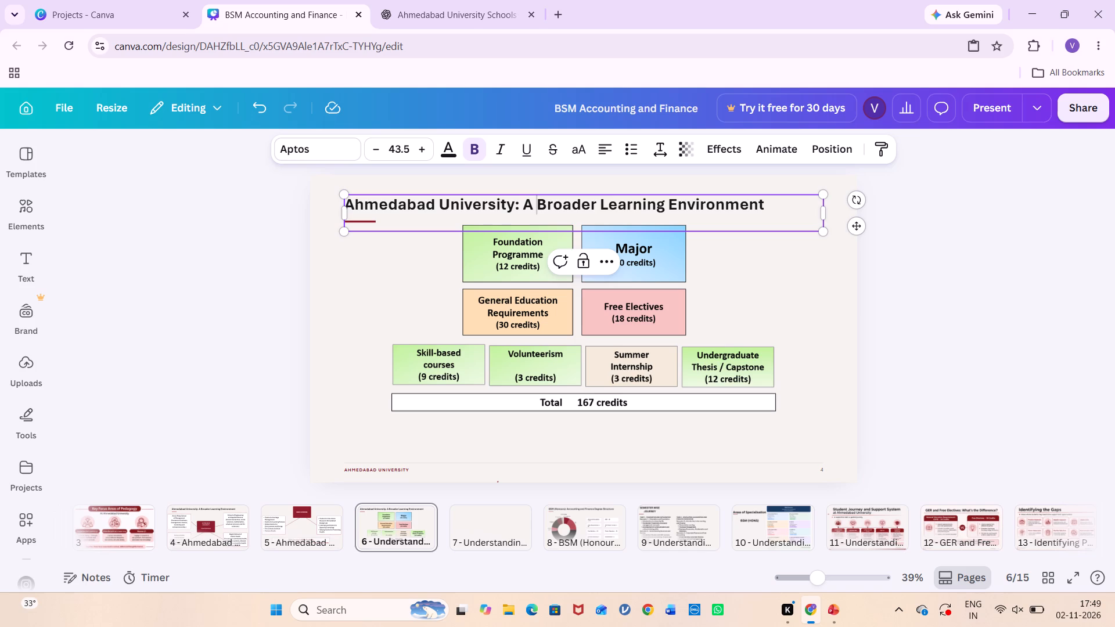
pyautogui.hotkey('ctrl', 'a')
pyautogui.press('BackSpace')
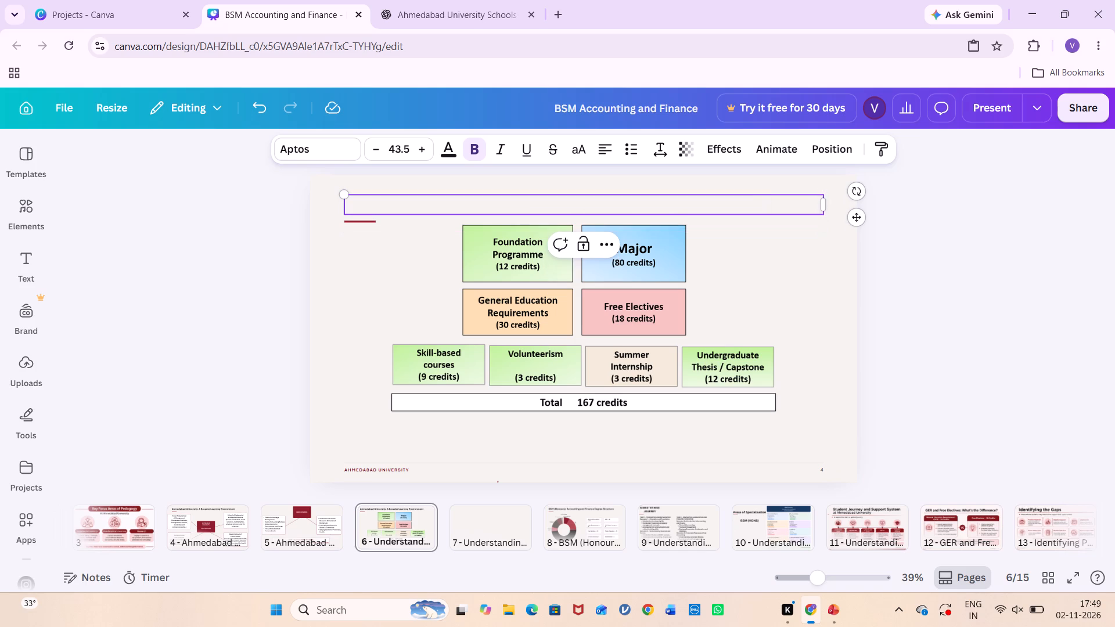
pyautogui.write('UNDERGRA')
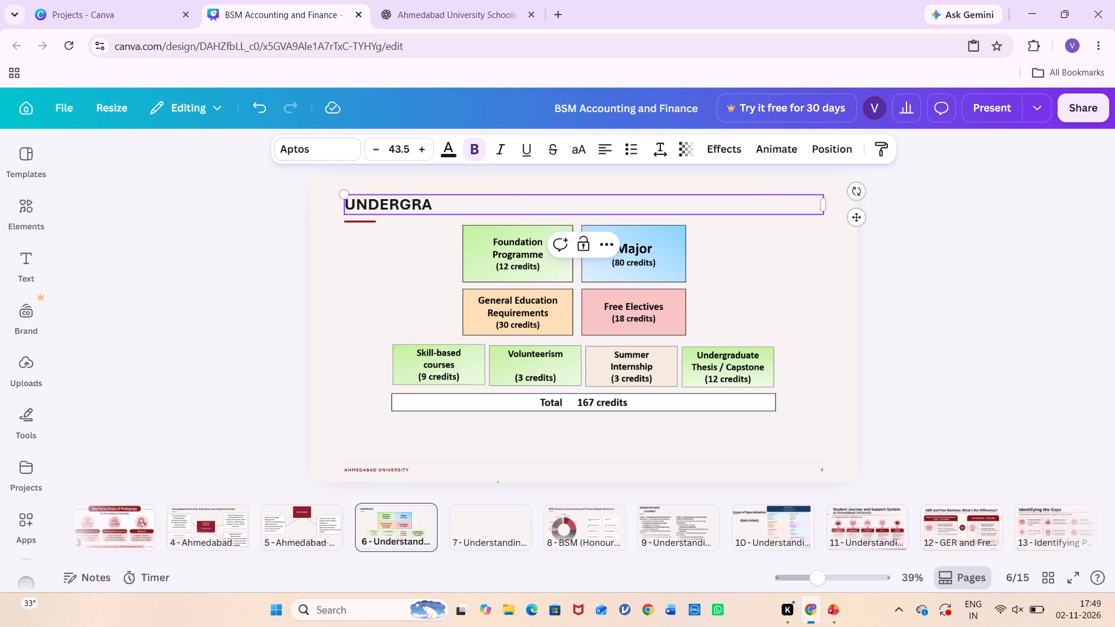
pyautogui.write('DUATIO')
pyautogui.press('BackSpace')
pyautogui.press('BackSpace')
pyautogui.write('E')
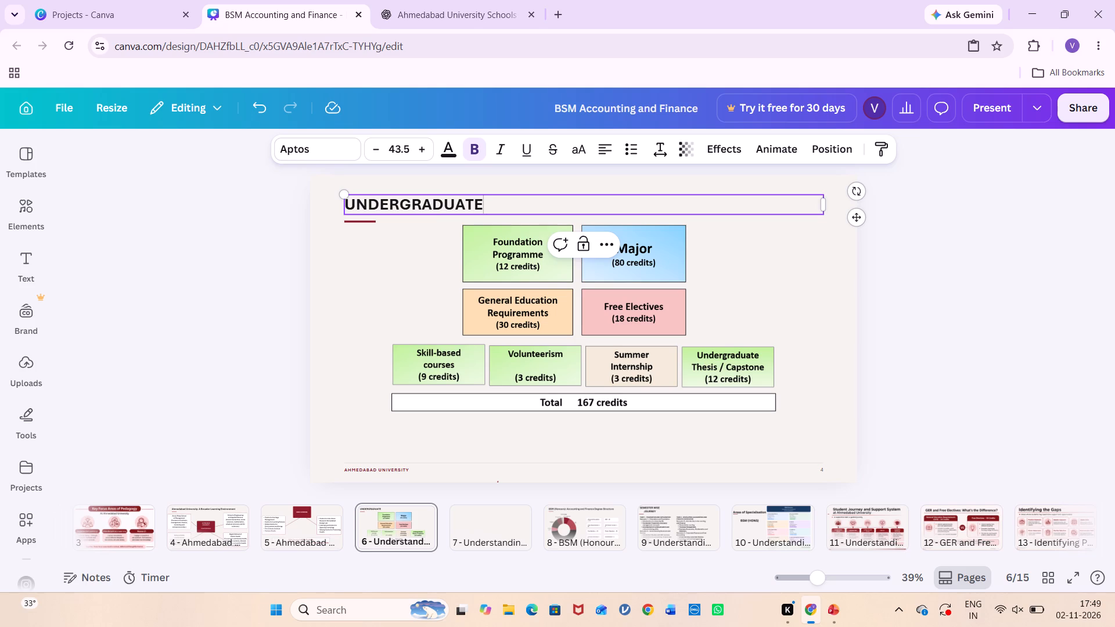
pyautogui.press('space')
pyautogui.write('PROGRA')
pyautogui.write('MME STRUCTURE')
pyautogui.press('Return')
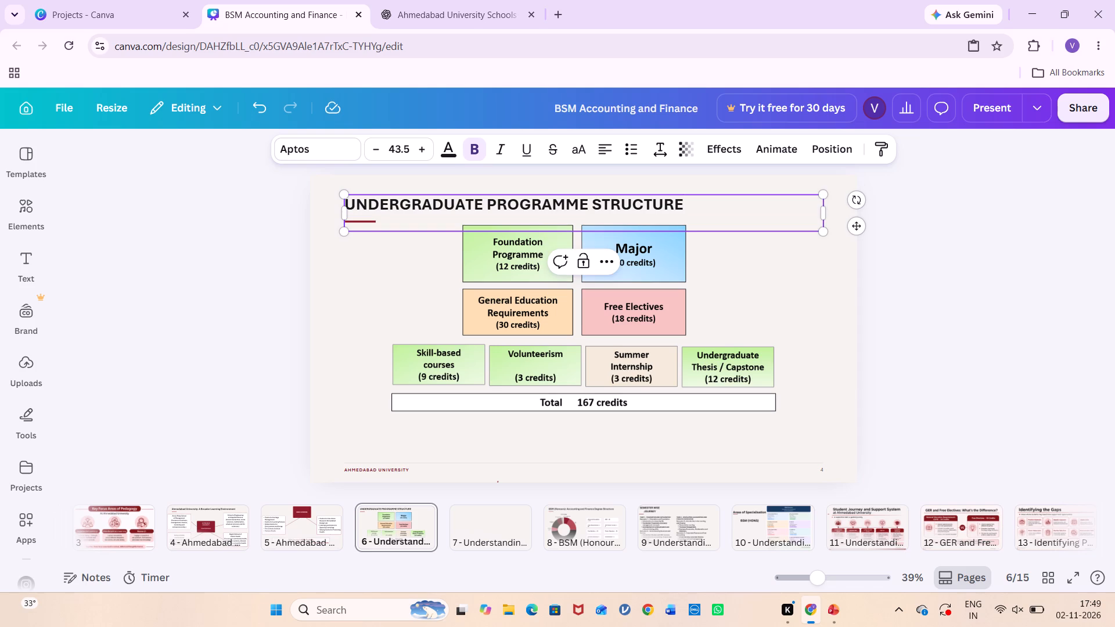
pyautogui.click(762, 302)
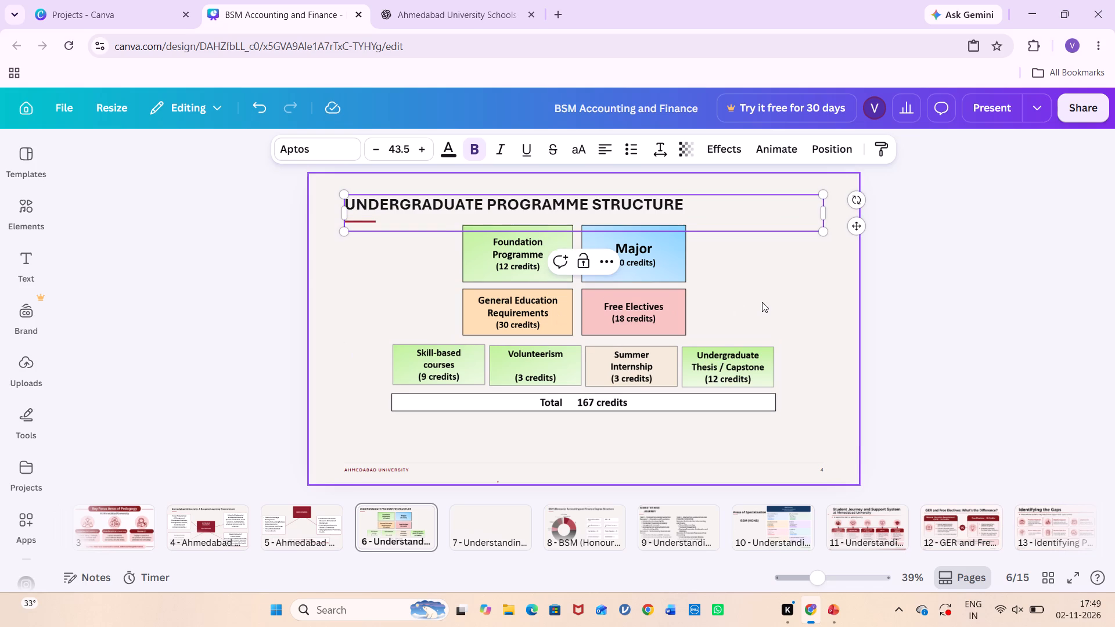
# Review the blank page 7, the later degree-structure and student-journey pages, and the opening Goals and Key Focus Areas pages.
pyautogui.click(485, 519)
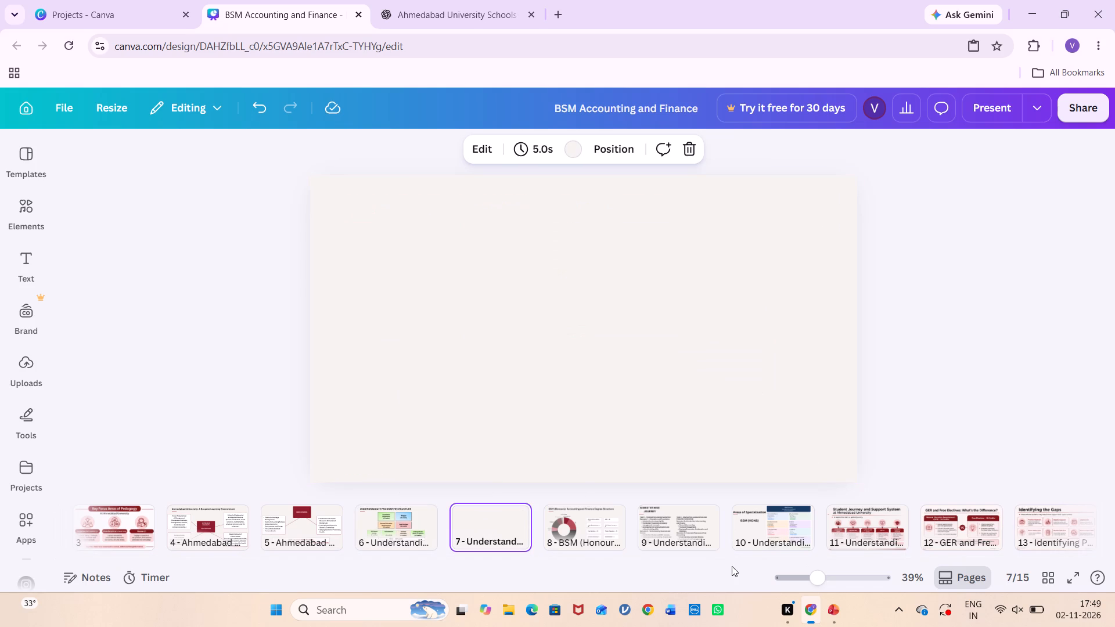
pyautogui.click(885, 517)
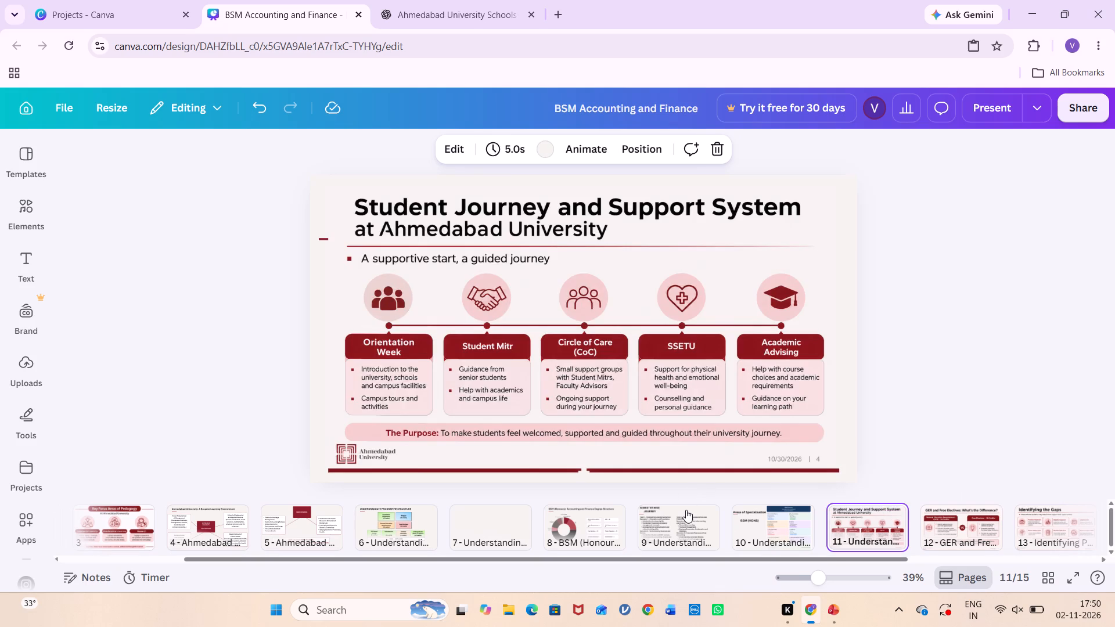
pyautogui.click(686, 510)
pyautogui.click(575, 515)
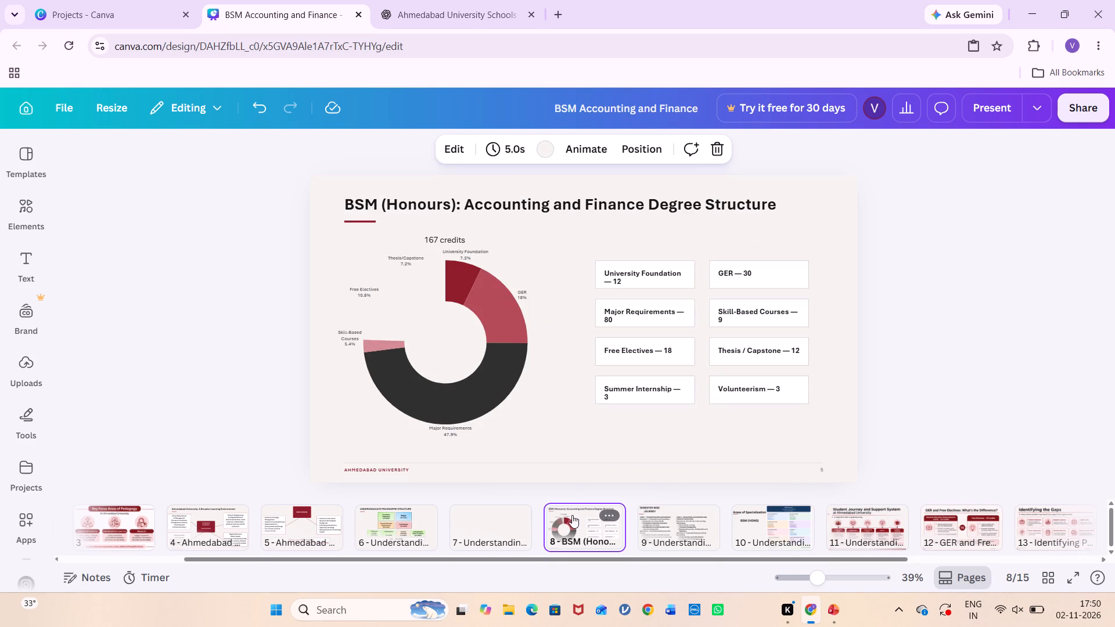
pyautogui.click(494, 517)
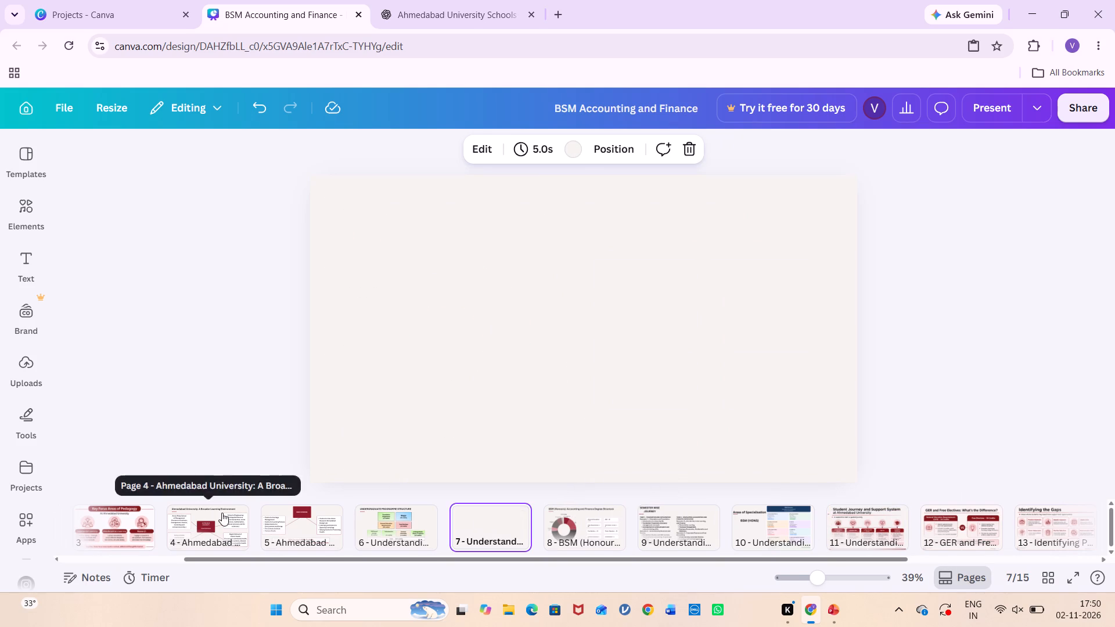
pyautogui.hscroll(2, 222, 513)
pyautogui.click(222, 513)
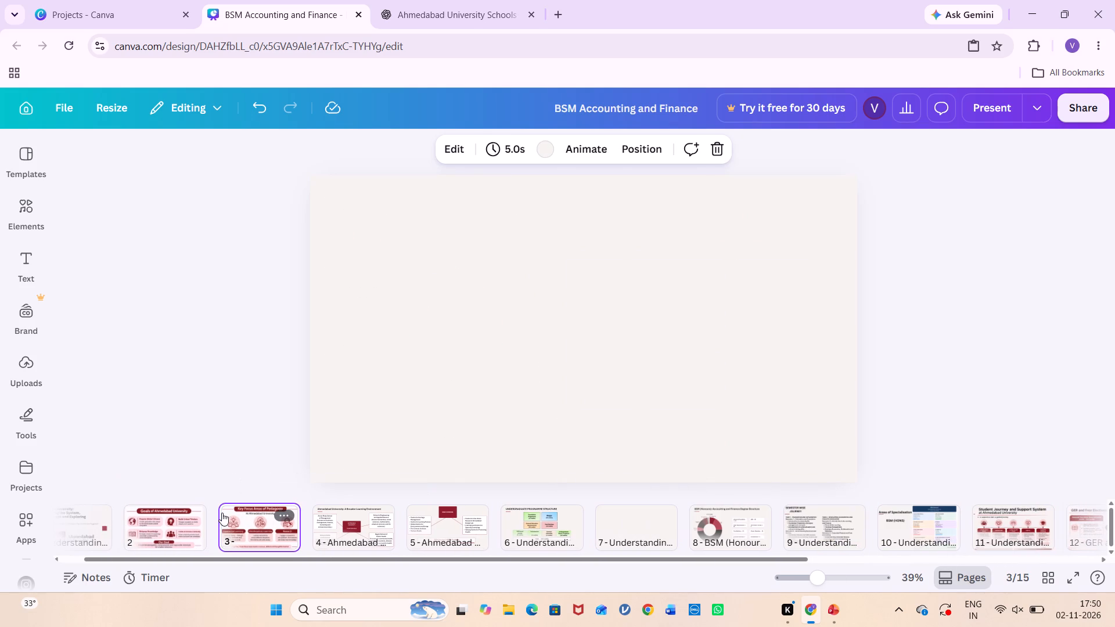
pyautogui.click(162, 525)
pyautogui.hscroll(1, 162, 525)
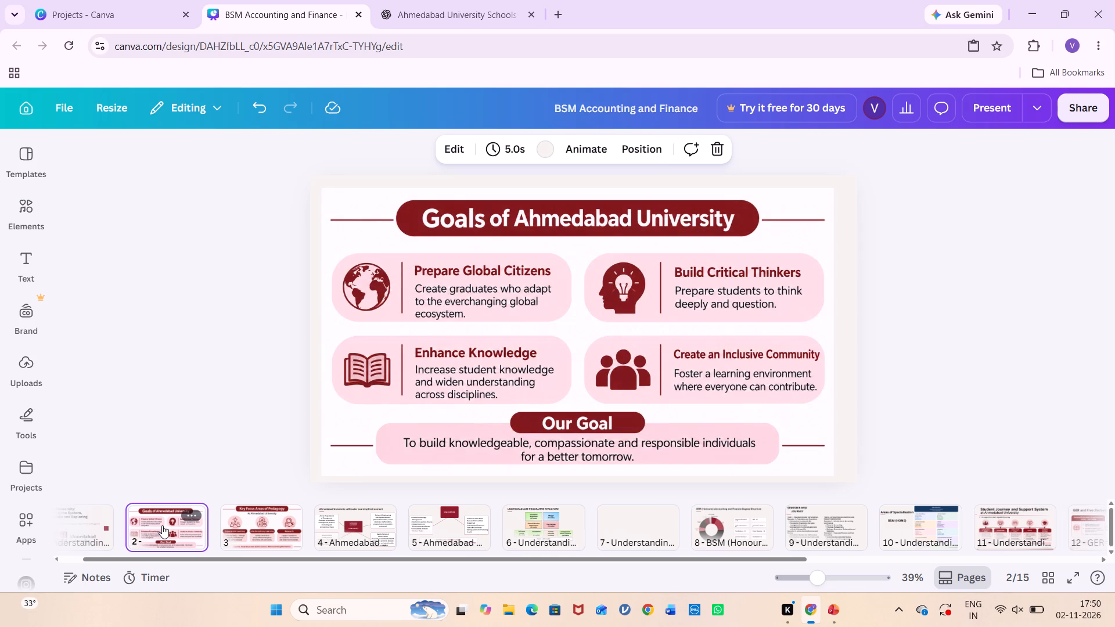
pyautogui.hscroll(1, 162, 525)
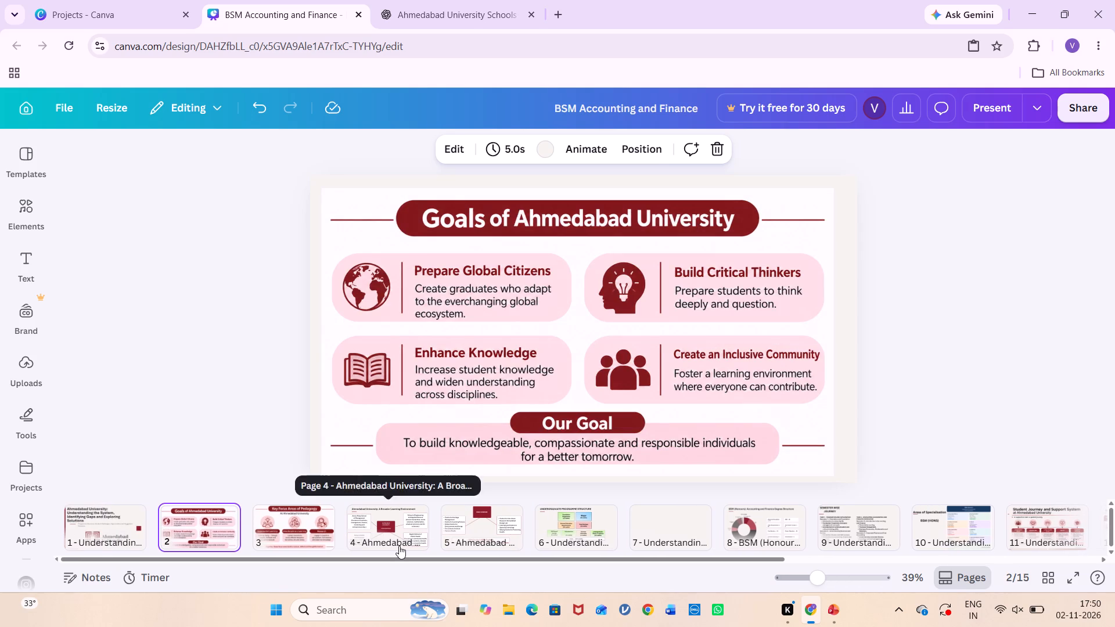
pyautogui.click(617, 394)
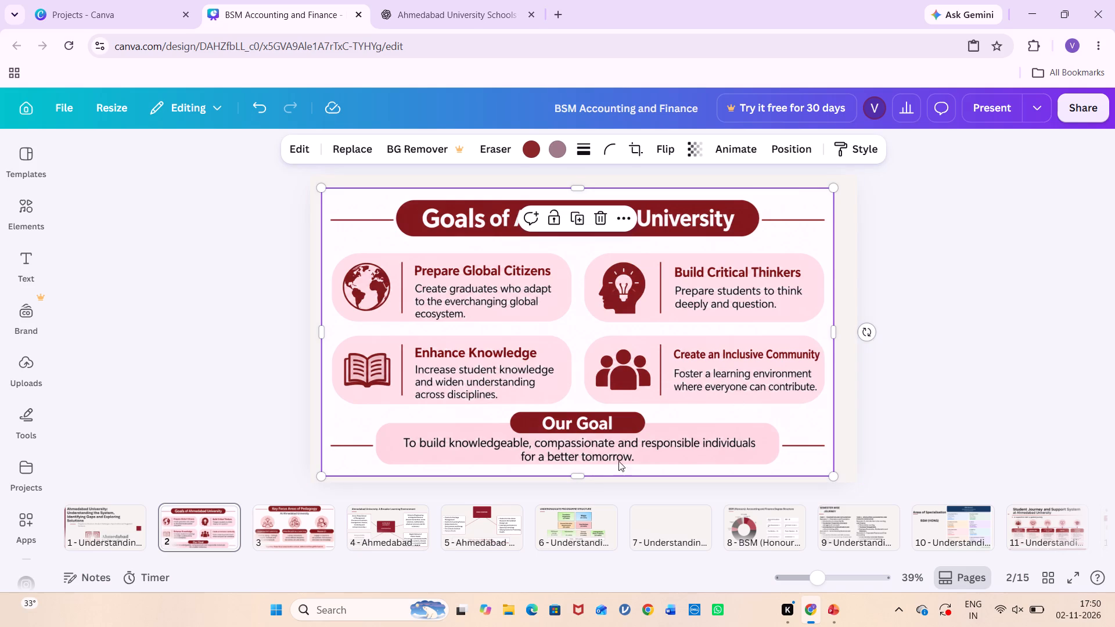
pyautogui.click(327, 521)
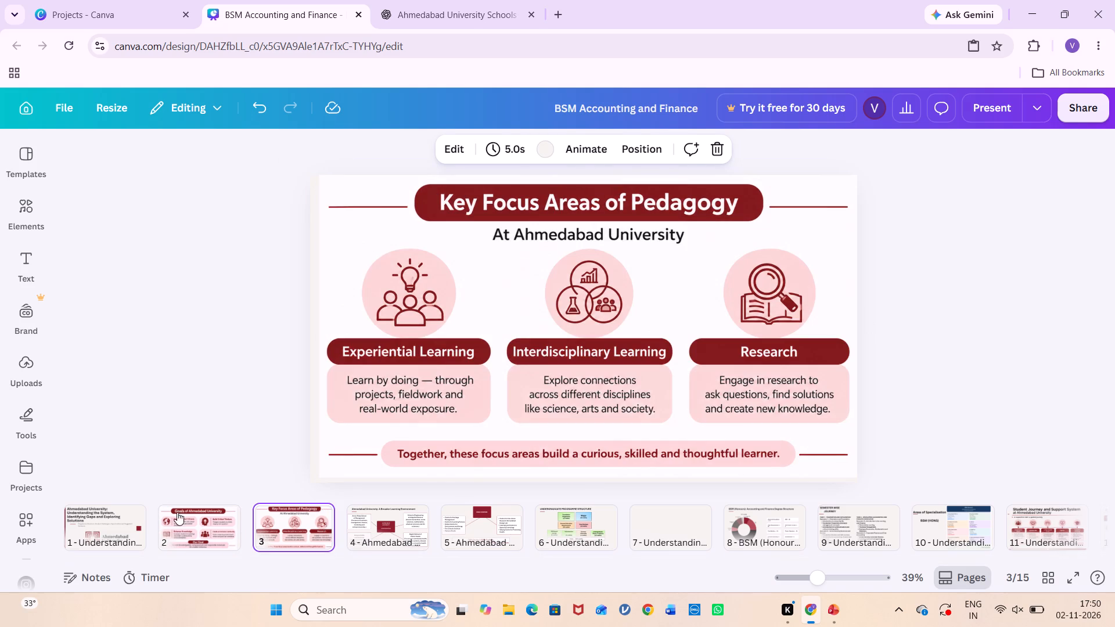
# Duplicate page 2, Goals of Ahmedabad University, and return to the original page.
pyautogui.click(178, 518)
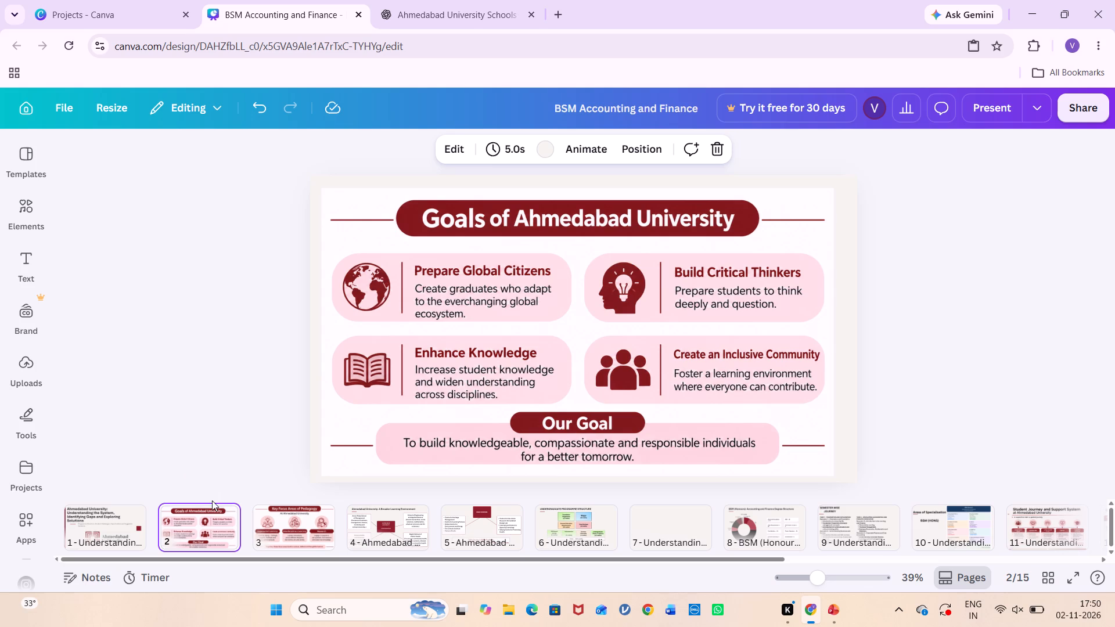
pyautogui.click(222, 513)
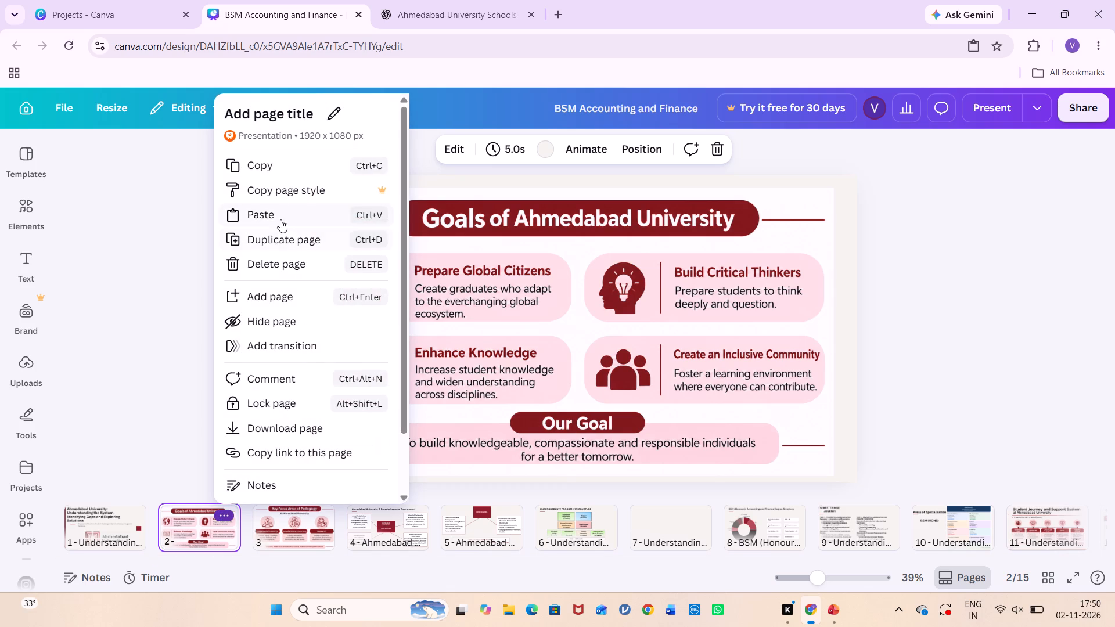
pyautogui.click(285, 239)
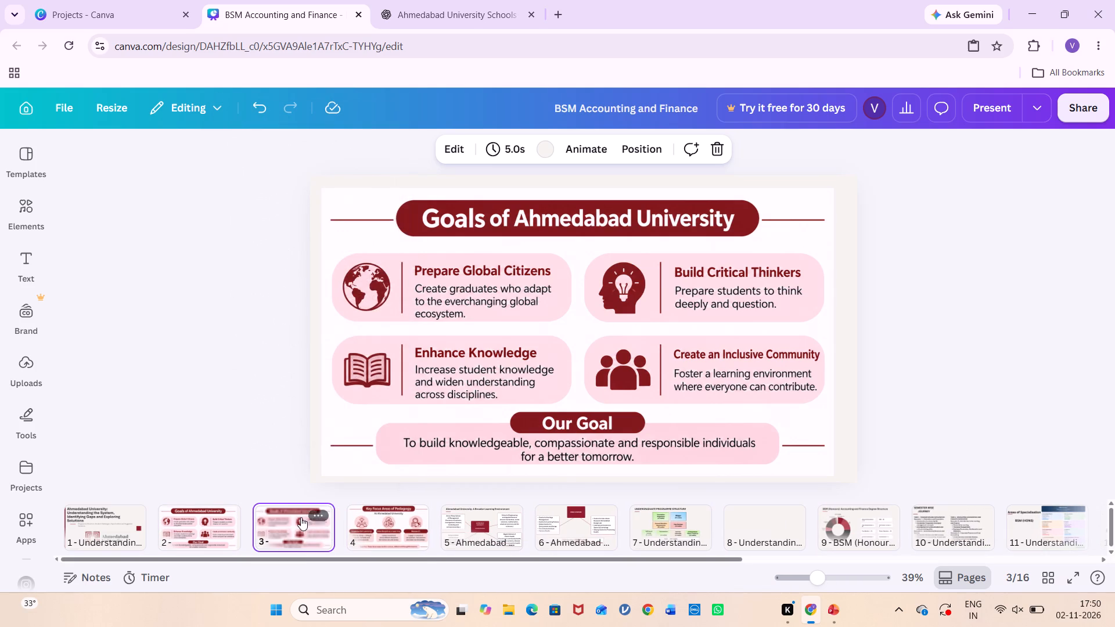
pyautogui.click(210, 521)
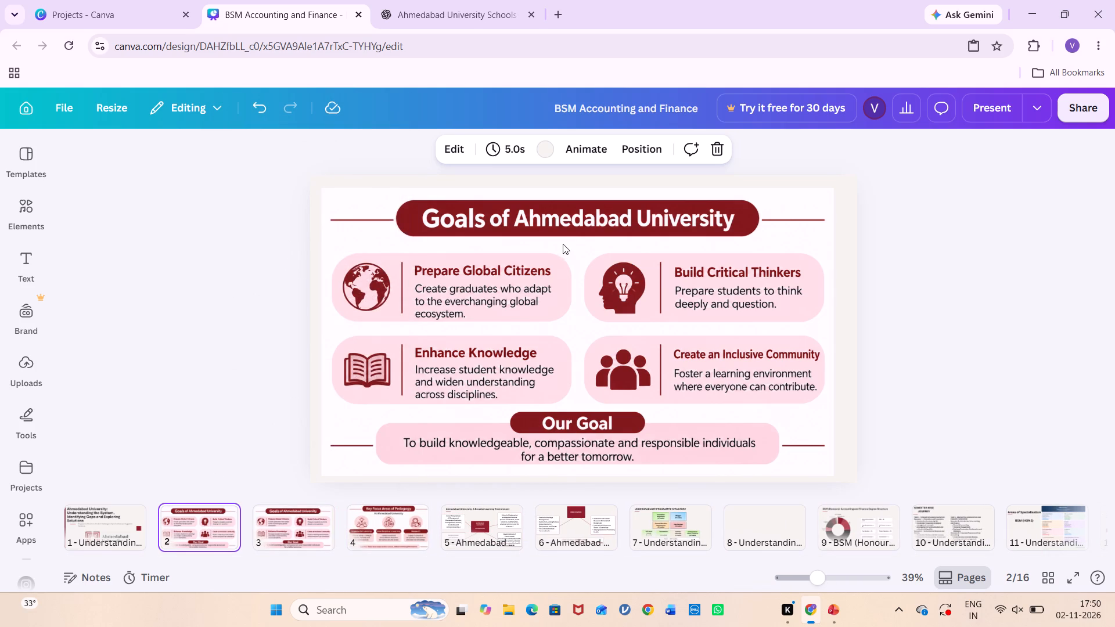
# Unlock the Goals of Ahmedabad University infographic on page 2 and delete it, leaving the page background.
pyautogui.doubleClick(562, 225)
pyautogui.doubleClick(530, 237)
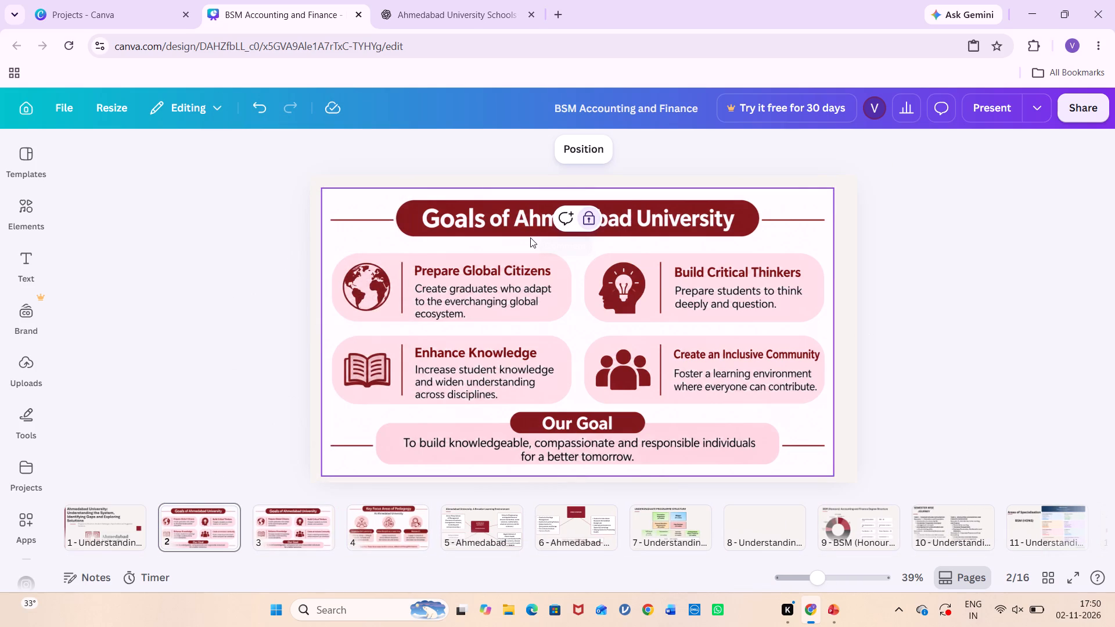
pyautogui.moveTo(530, 237); pyautogui.dragTo(479, 235)
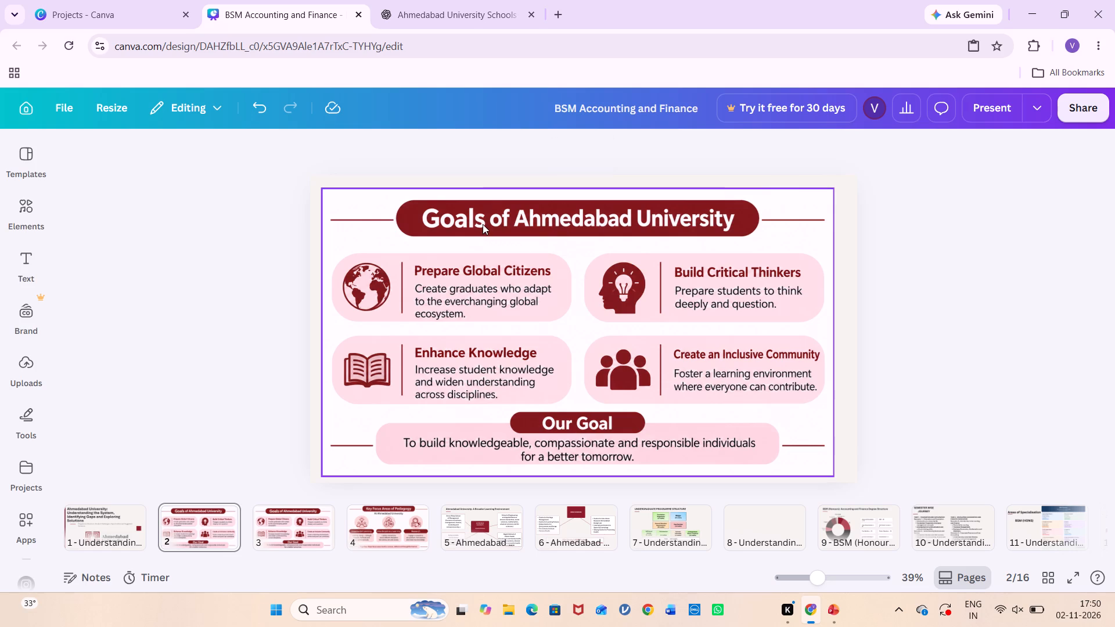
pyautogui.scroll(1, 483, 224)
pyautogui.hotkey('ctrl', 'a')
pyautogui.press('BackSpace')
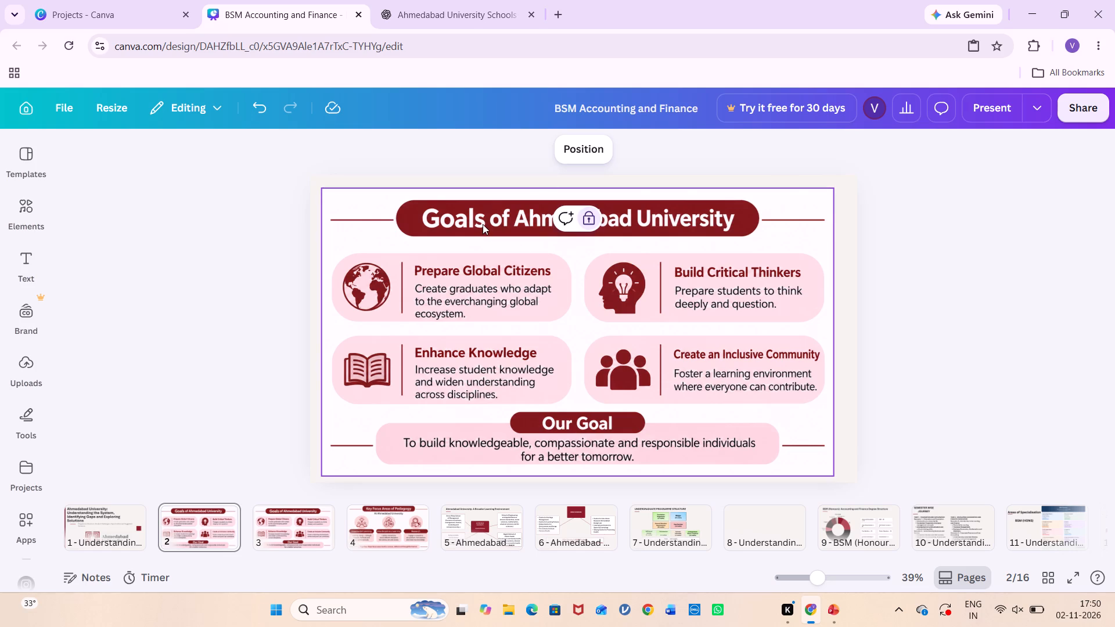
pyautogui.doubleClick(565, 300)
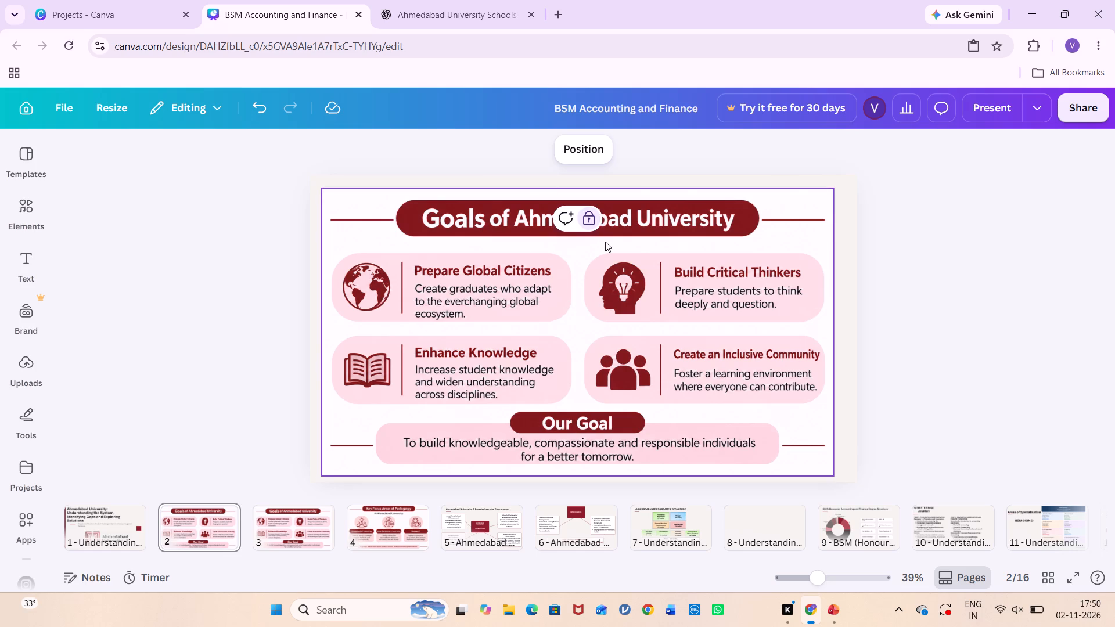
pyautogui.click(605, 242)
pyautogui.click(596, 227)
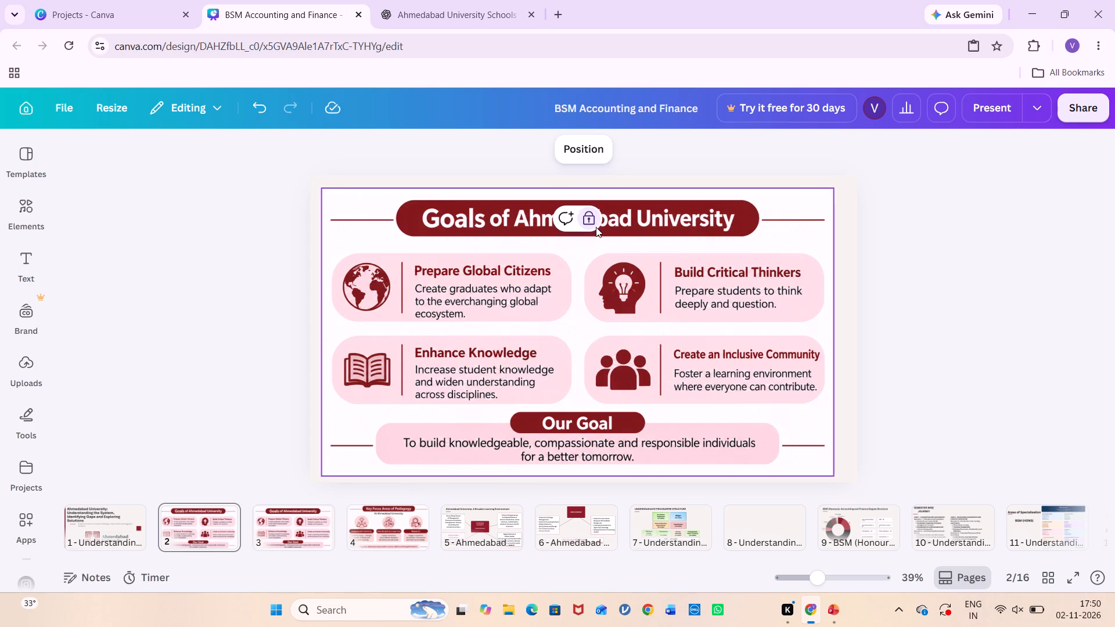
pyautogui.click(591, 223)
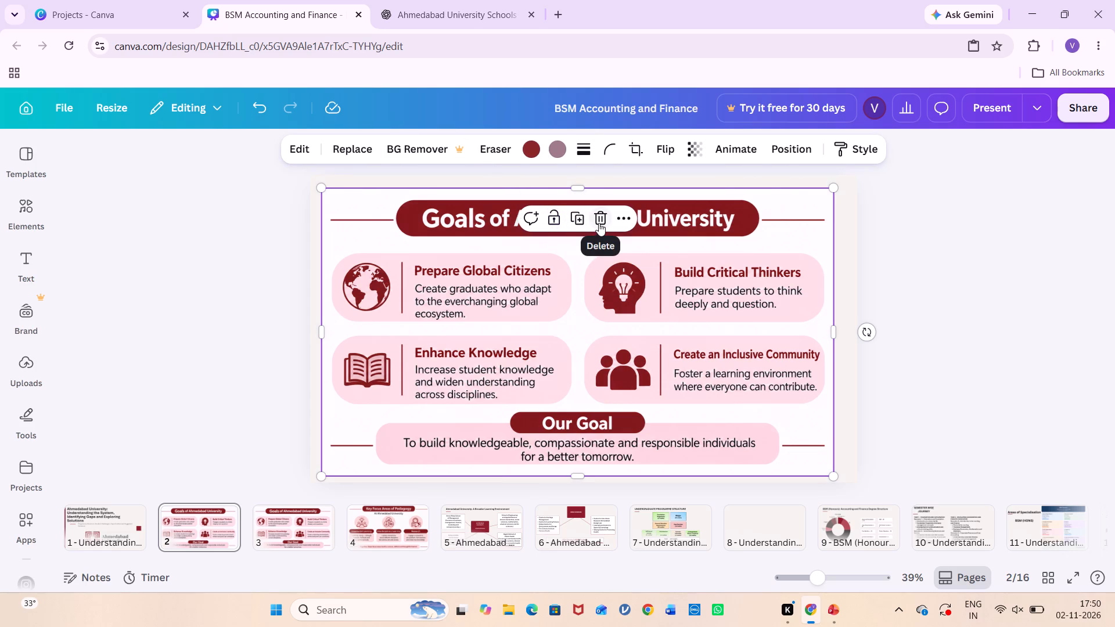
pyautogui.click(599, 223)
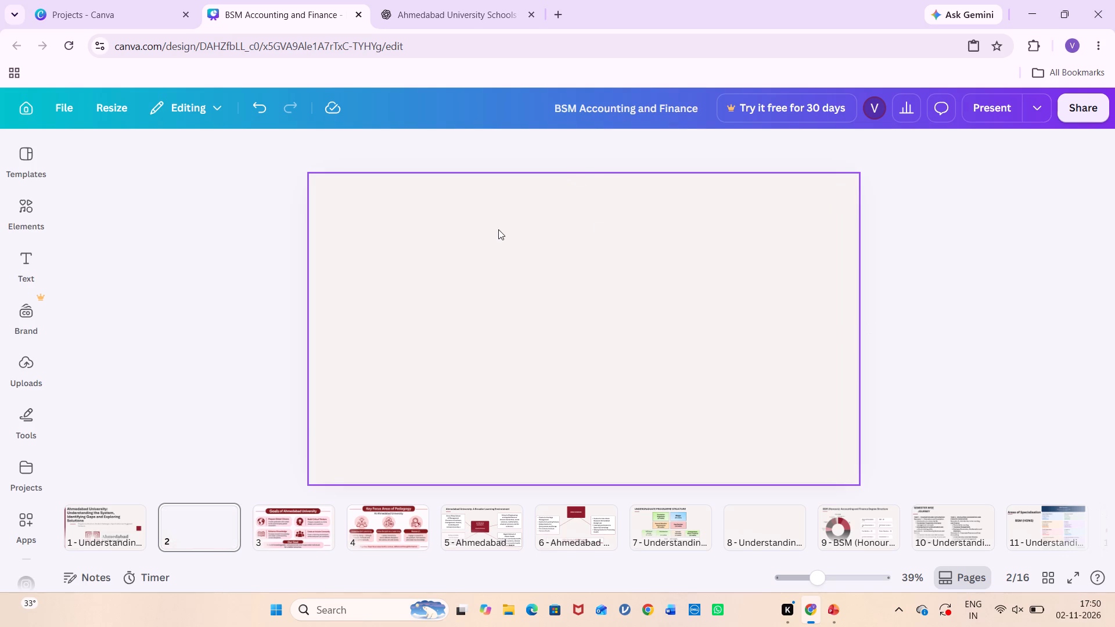
# Copy the dark red vertical bar from the cover page onto page 2.
pyautogui.click(121, 532)
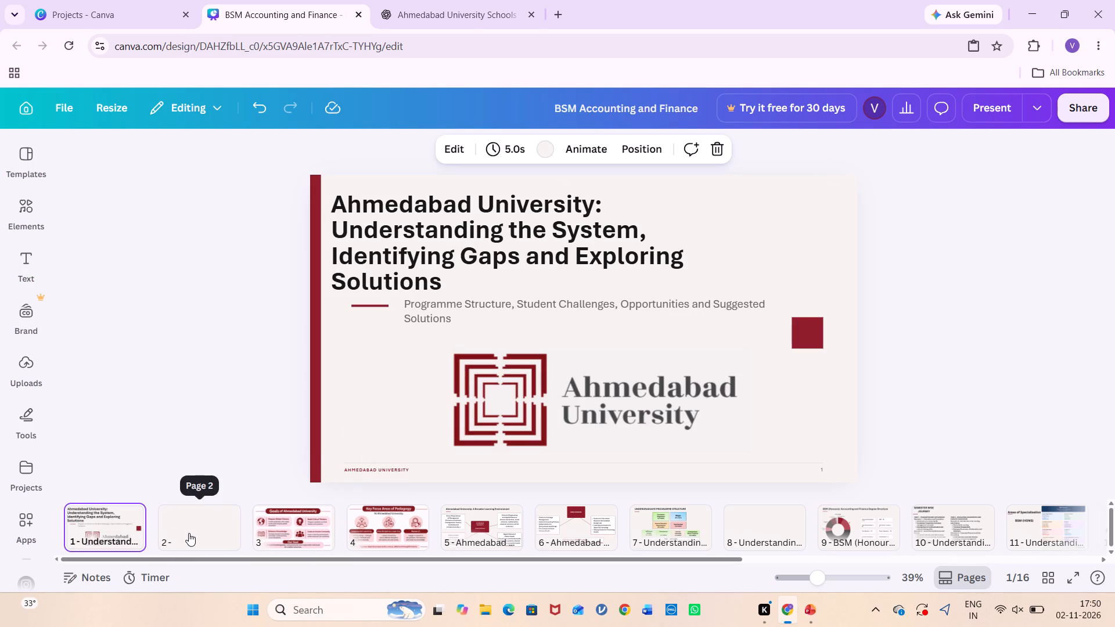
pyautogui.click(317, 442)
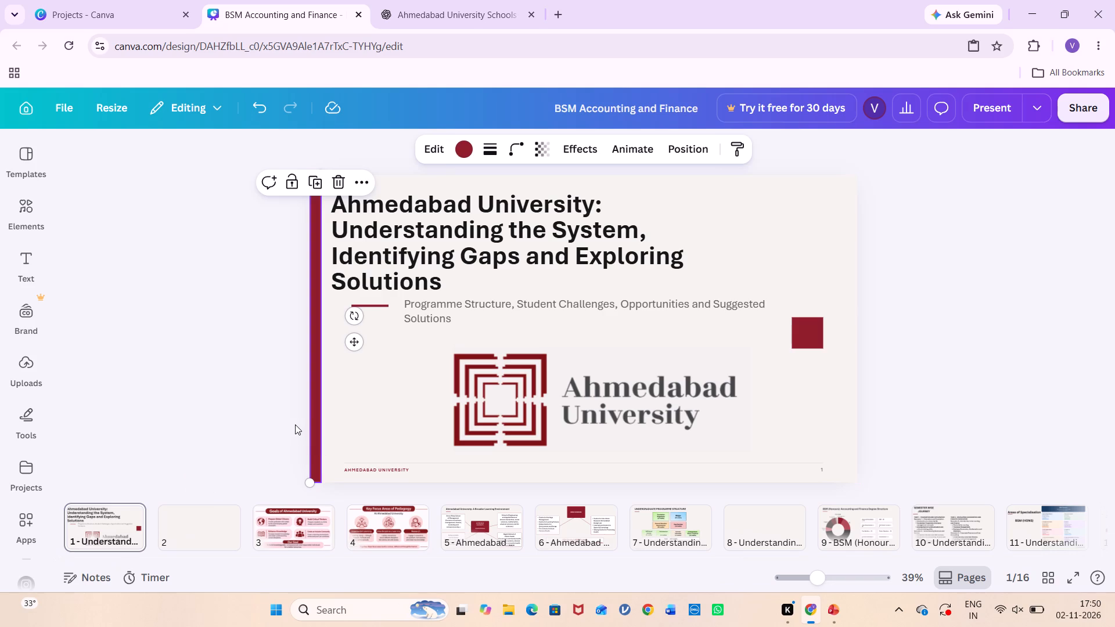
pyautogui.hotkey('ctrl', 'c')
pyautogui.click(206, 543)
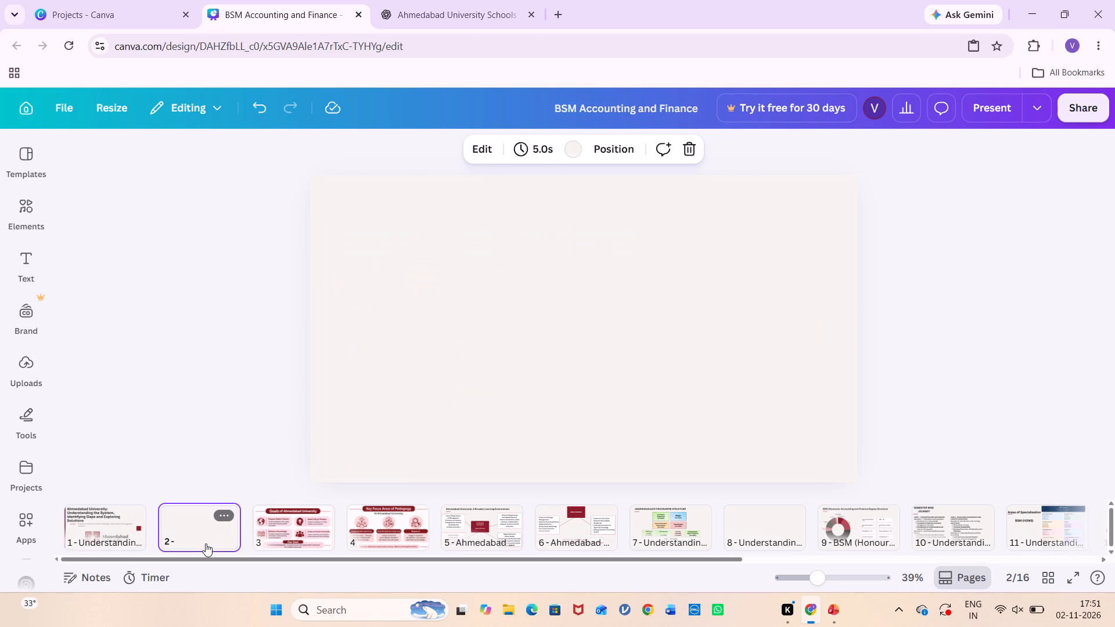
pyautogui.click(334, 417)
pyautogui.hotkey('ctrl', 'v')
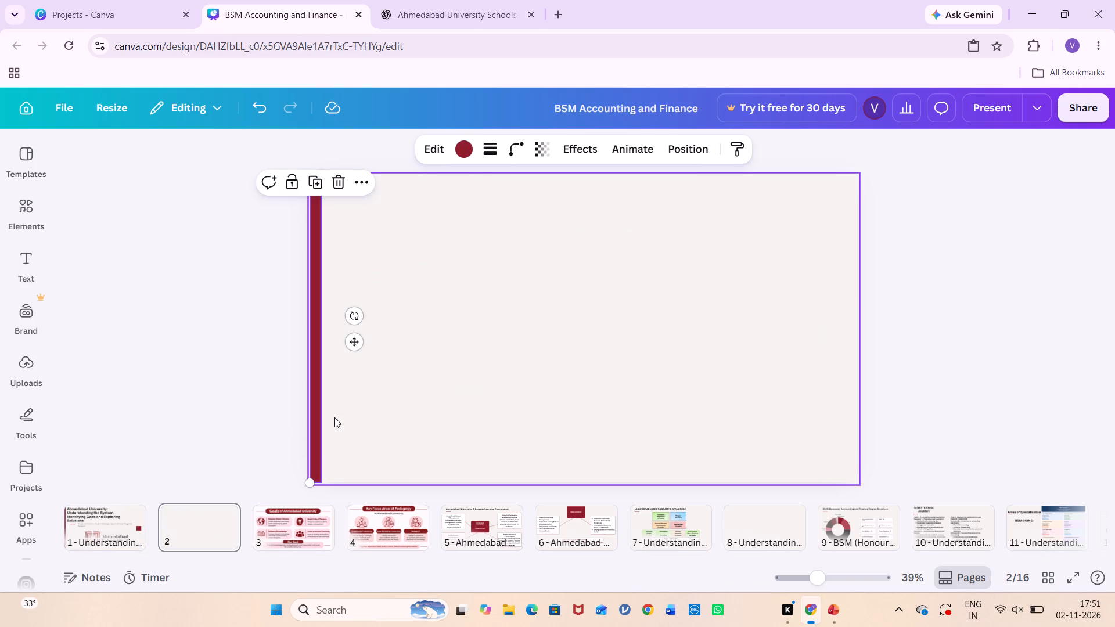
pyautogui.click(292, 522)
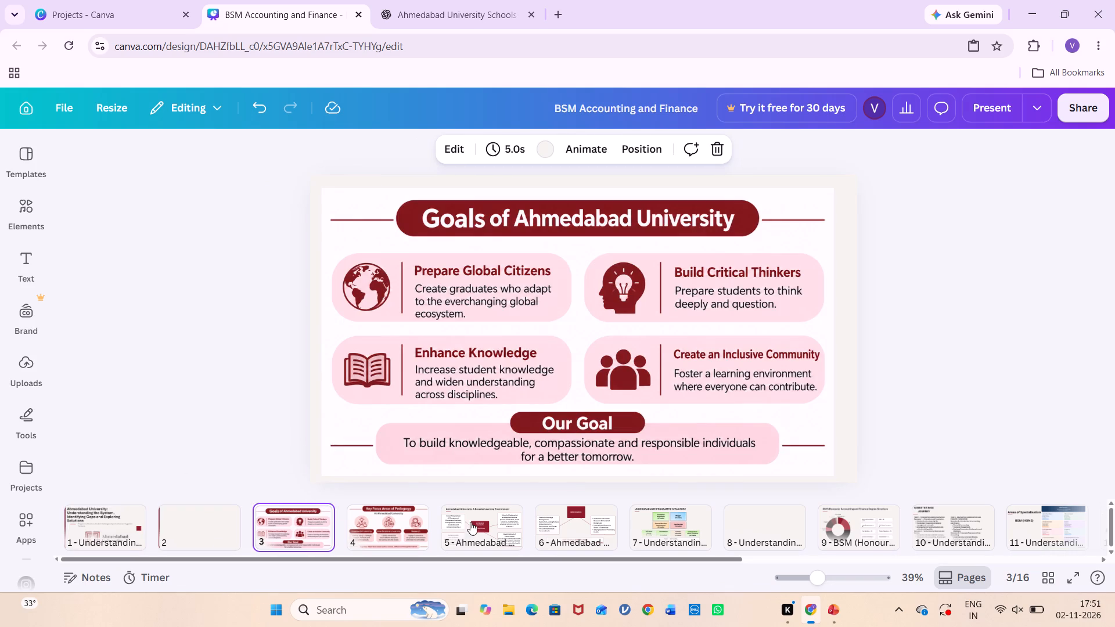
pyautogui.click(487, 510)
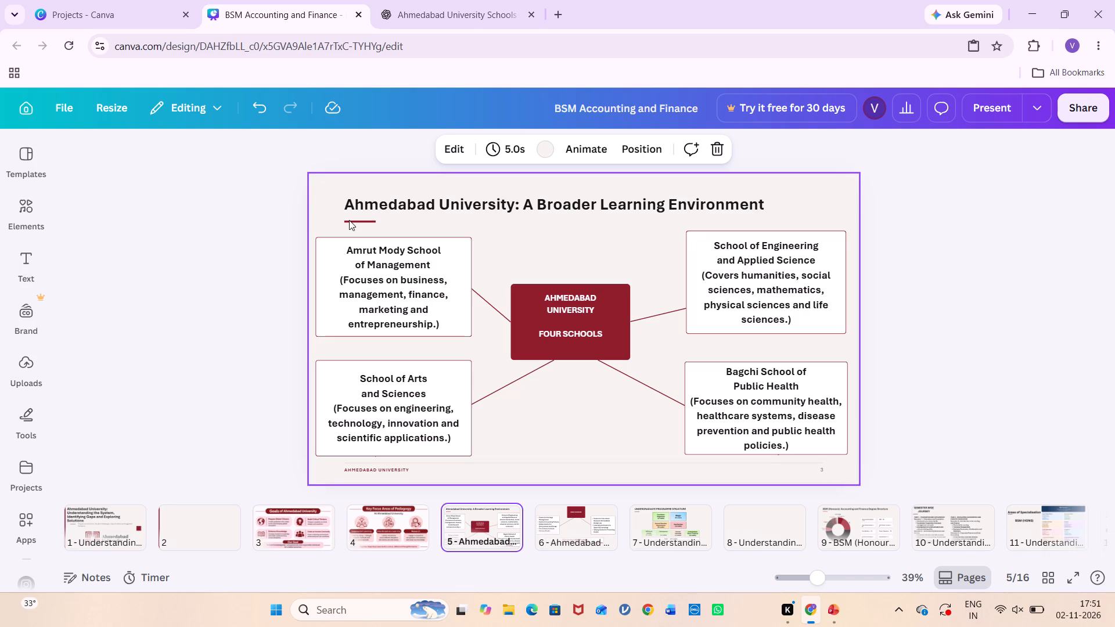
pyautogui.click(355, 221)
pyautogui.hotkey('ctrl', 'c')
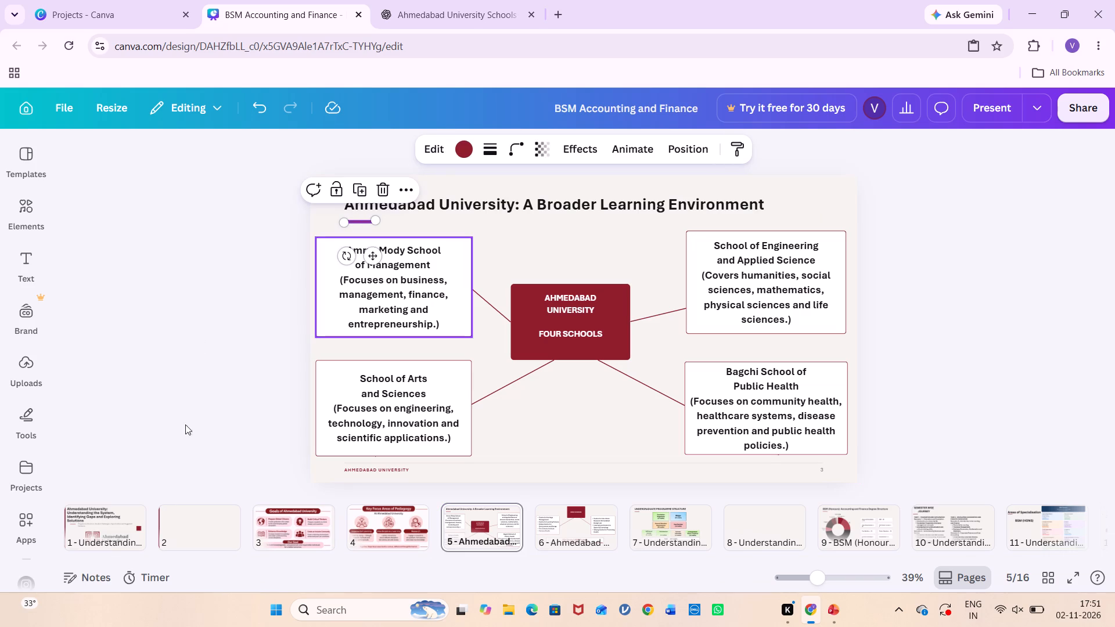
pyautogui.click(205, 513)
pyautogui.click(391, 217)
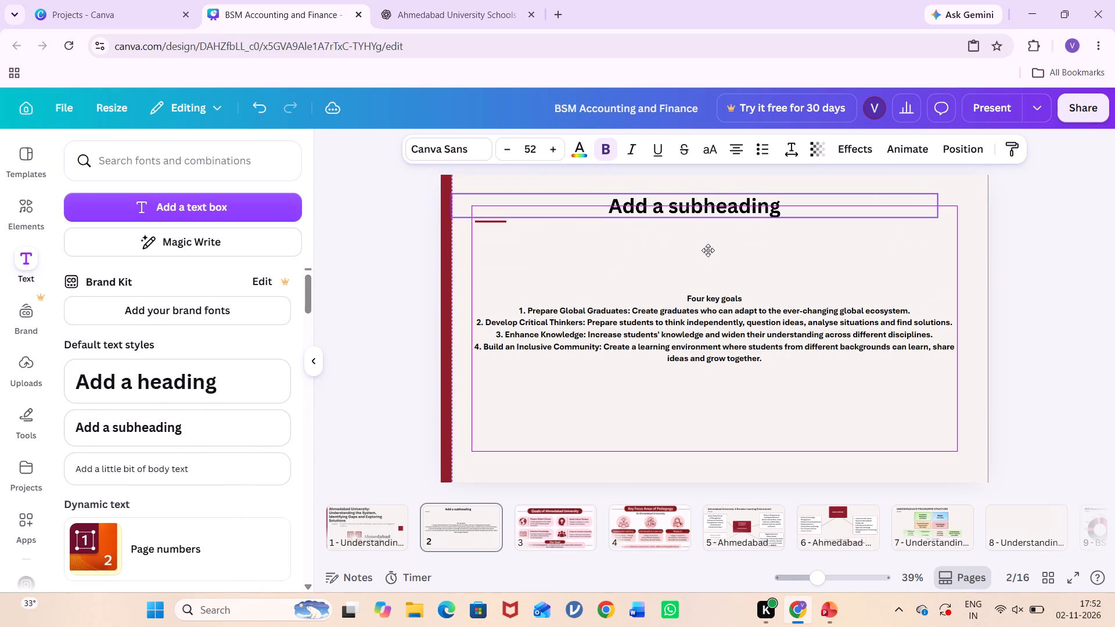
pyautogui.moveTo(708, 250); pyautogui.dragTo(723, 247)
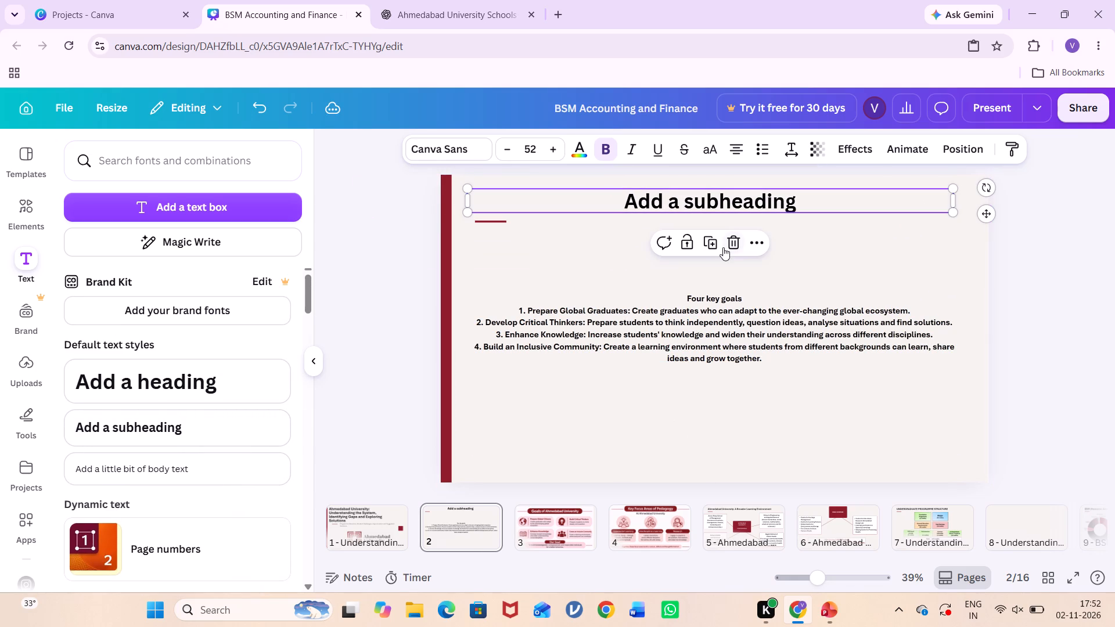
# Replace the subheading placeholder with the title "KEY GOALS OF THE UNIVERSITY".
pyautogui.doubleClick(721, 202)
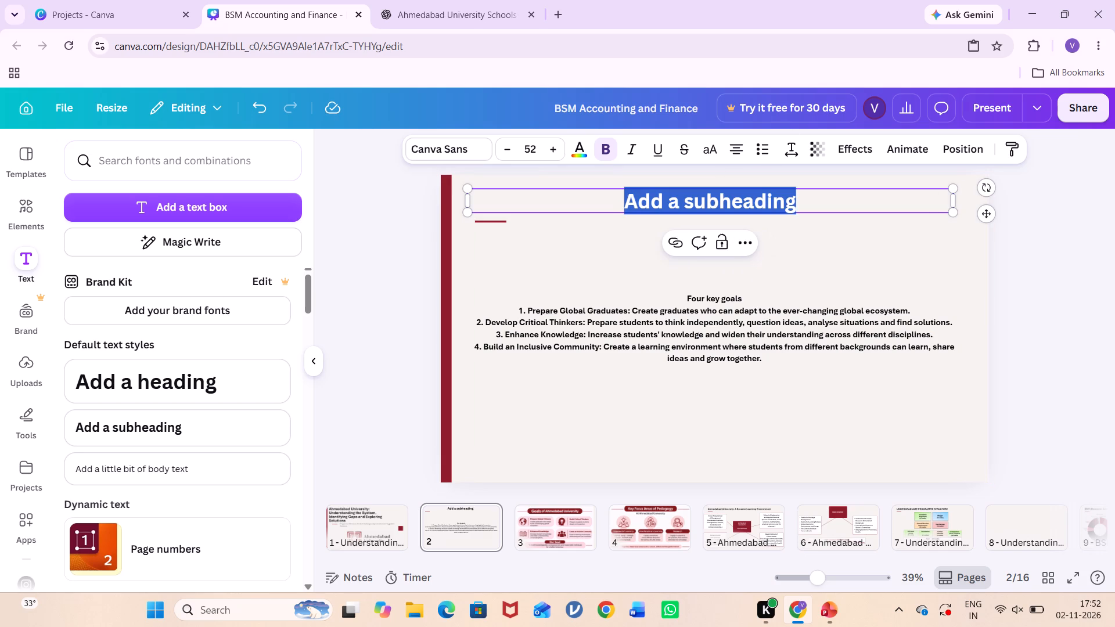
pyautogui.press('BackSpace')
pyautogui.write('FOUR')
pyautogui.press('space')
pyautogui.press('BackSpace')
pyautogui.press('BackSpace')
pyautogui.press('BackSpace')
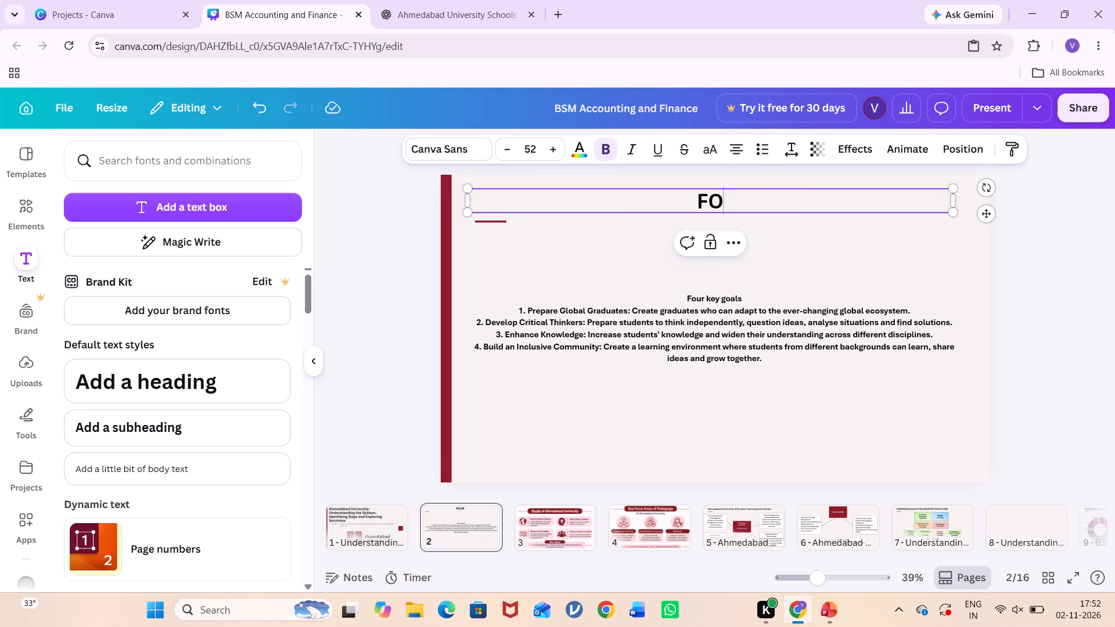
pyautogui.press('BackSpace')
pyautogui.press('BackSpace')
pyautogui.press('g')
pyautogui.press('BackSpace')
pyautogui.write('FOUR')
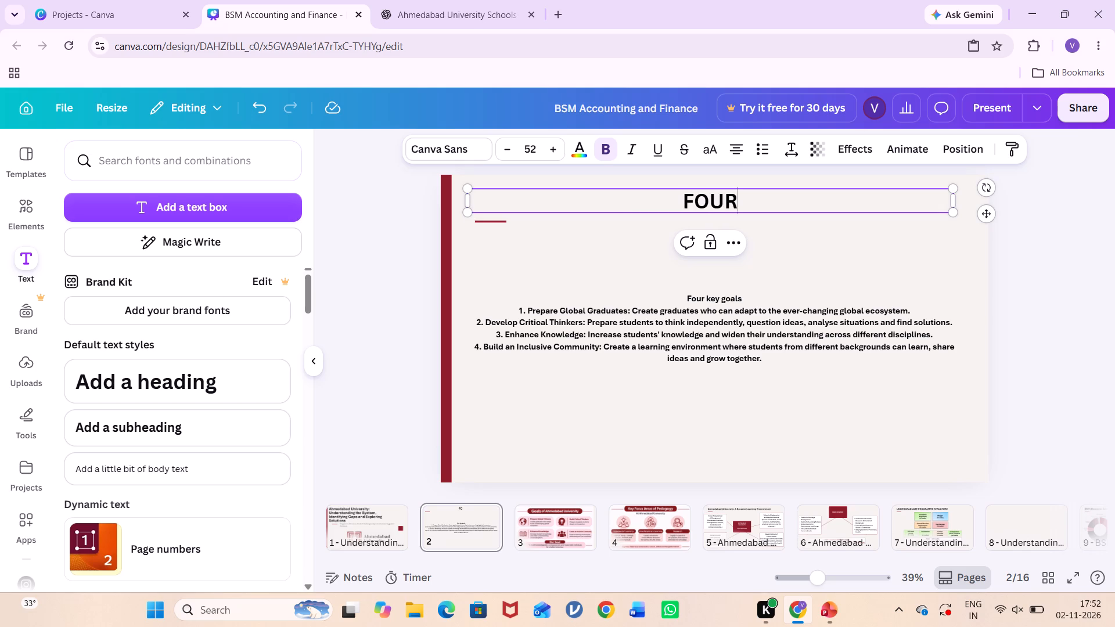
pyautogui.press('BackSpace')
pyautogui.press('BackSpace')
pyautogui.press('BackSpace')
pyautogui.press('BackSpace')
pyautogui.write('KEY')
pyautogui.press('space')
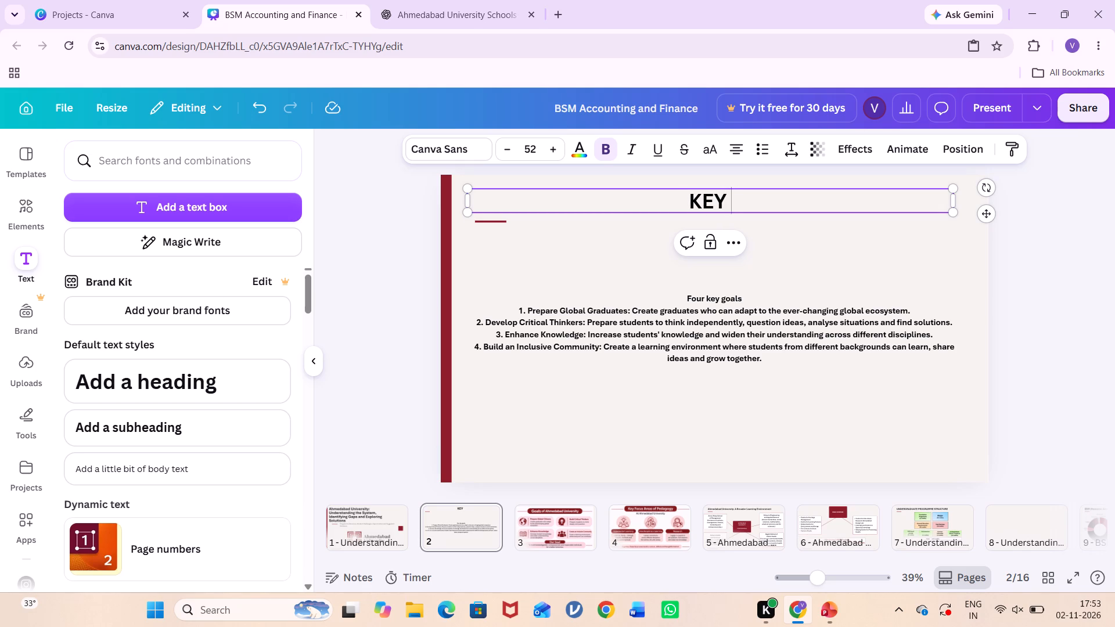
# Complete the page 2 title so that it reads "KEY GOALS OF THE UNIVERSITY".
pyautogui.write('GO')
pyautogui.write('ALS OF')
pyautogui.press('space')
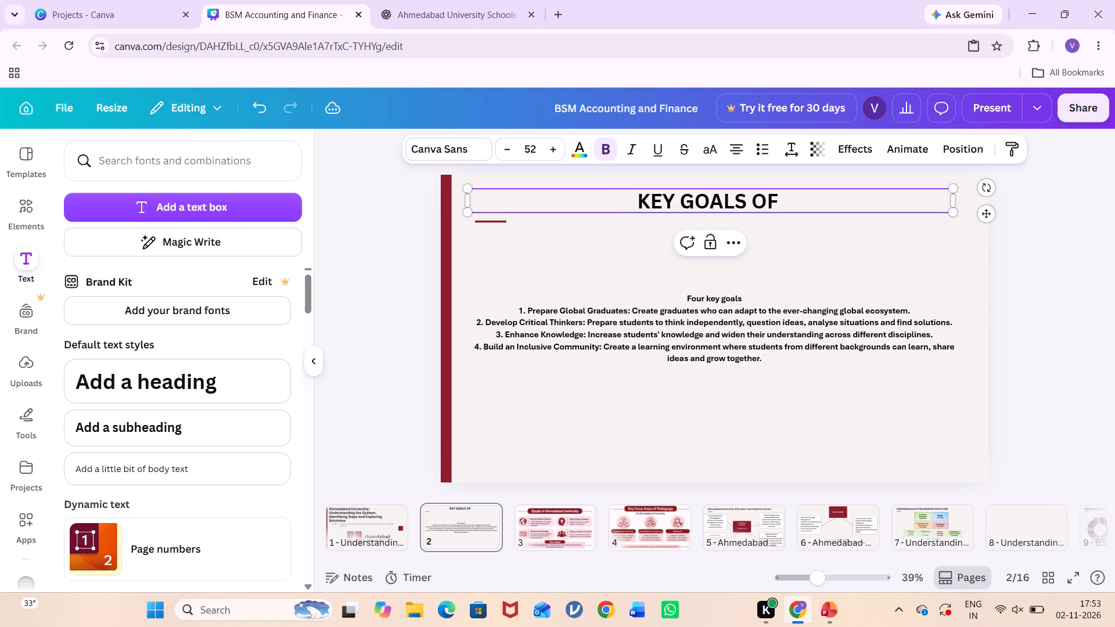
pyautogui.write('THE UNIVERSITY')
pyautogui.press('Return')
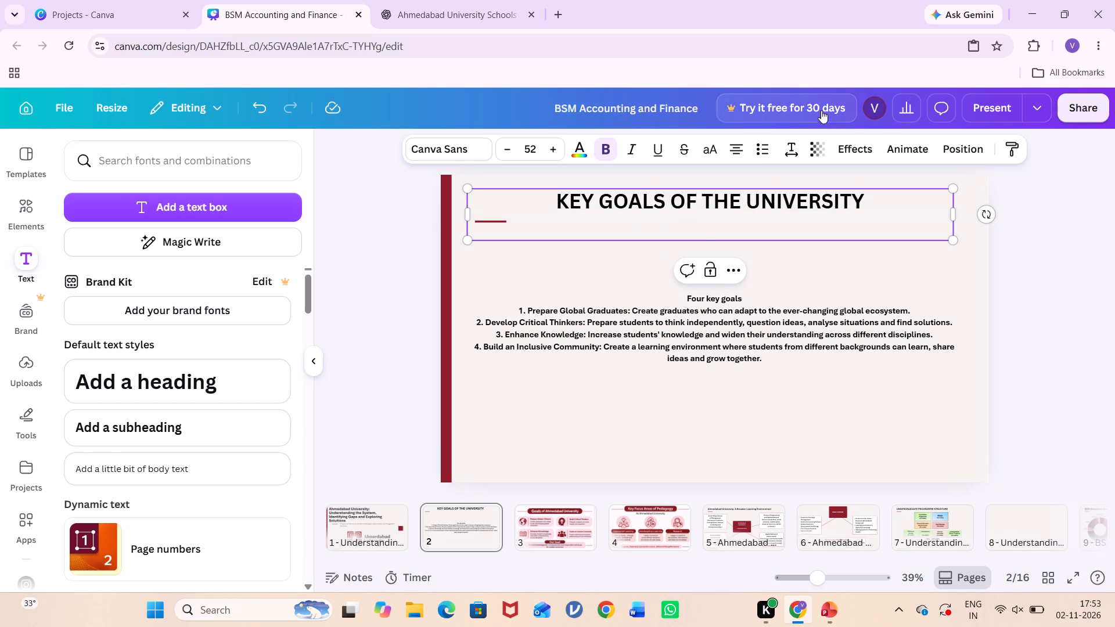
# Left-align the "KEY GOALS OF THE UNIVERSITY" title above the short red accent line.
pyautogui.click(739, 147)
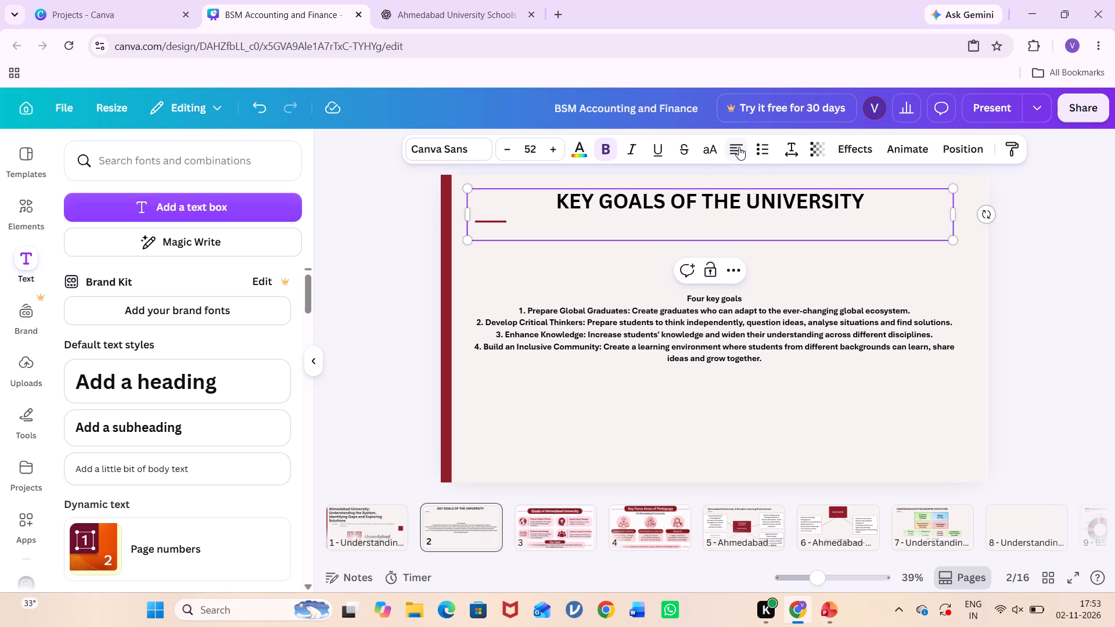
pyautogui.hotkey('ctrl', 'a')
pyautogui.click(739, 147)
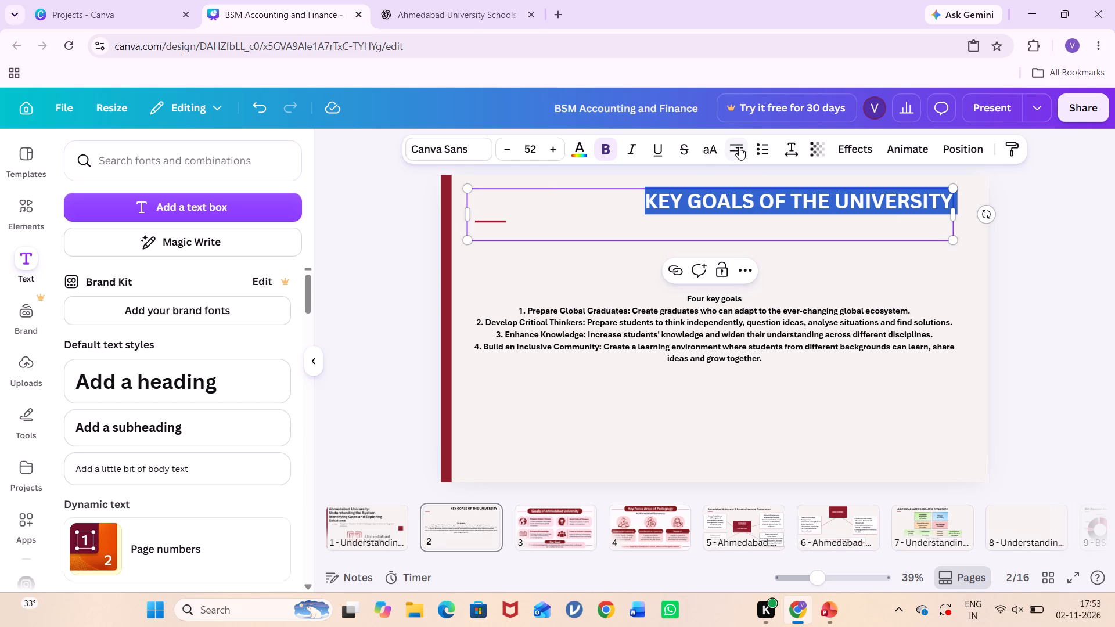
pyautogui.click(739, 147)
pyautogui.doubleClick(790, 223)
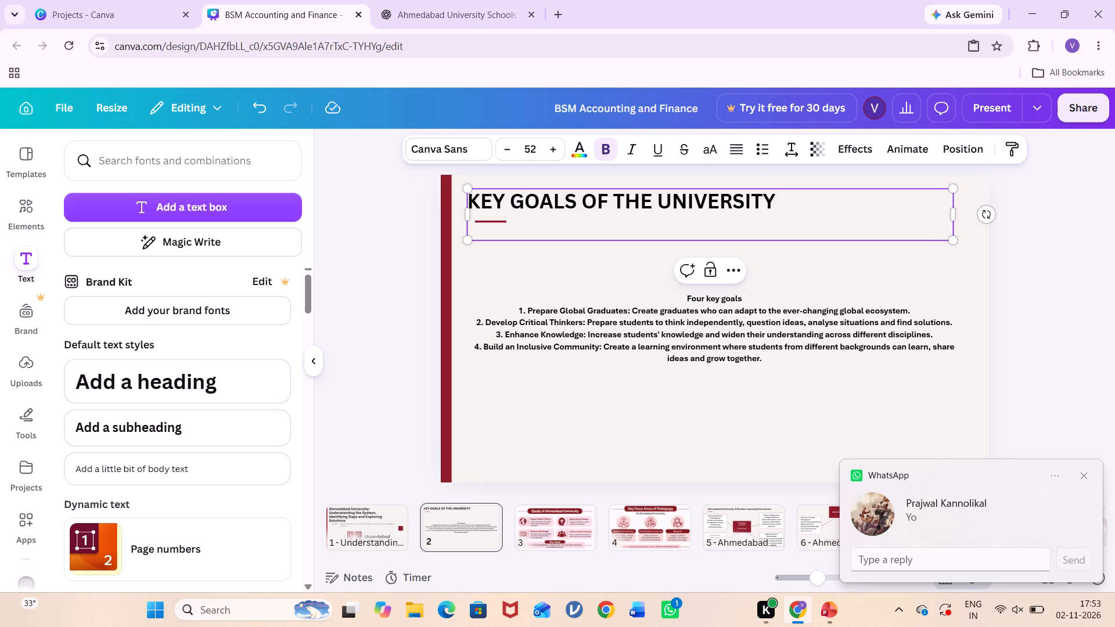
pyautogui.click(818, 299)
pyautogui.click(828, 248)
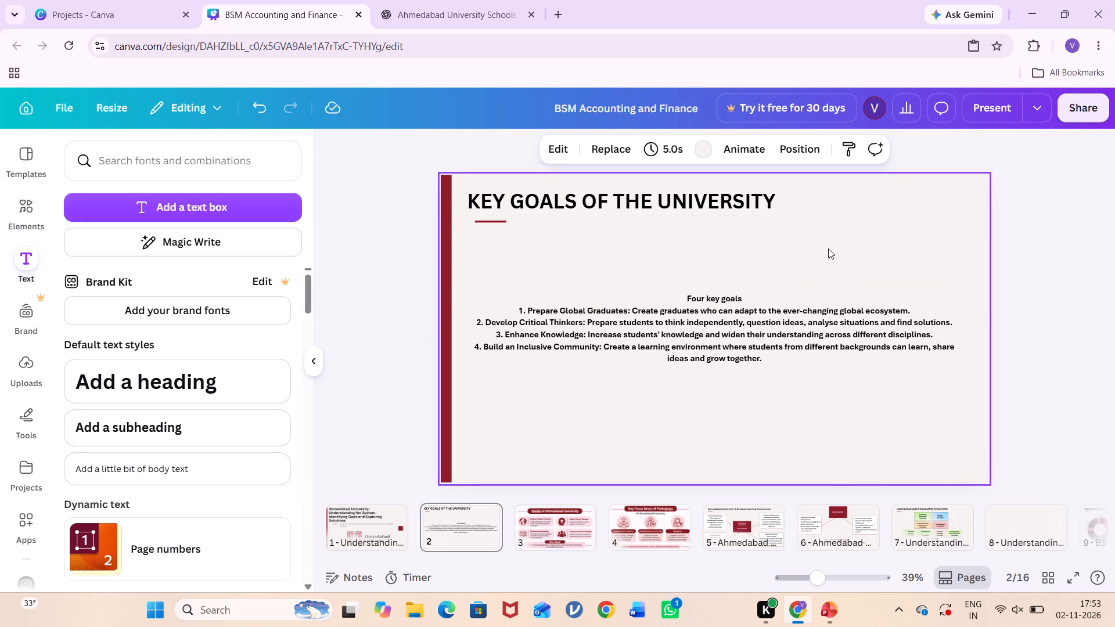
# Delete the "Four key goals" heading text from above the numbered goals on page 2.
pyautogui.click(776, 346)
pyautogui.doubleClick(740, 293)
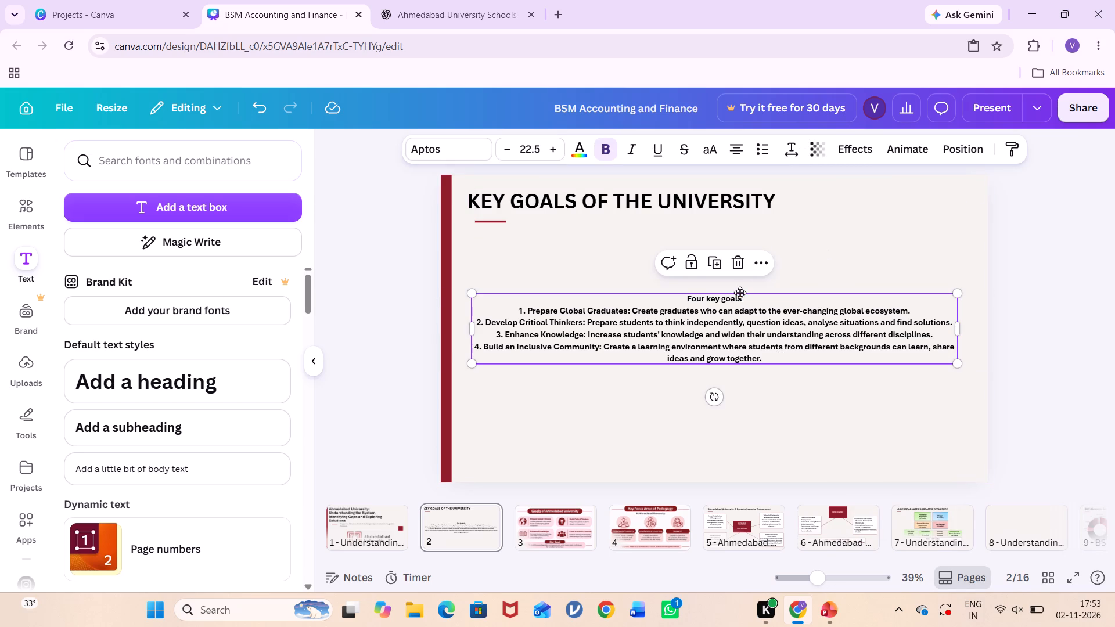
pyautogui.doubleClick(740, 293)
pyautogui.click(748, 296)
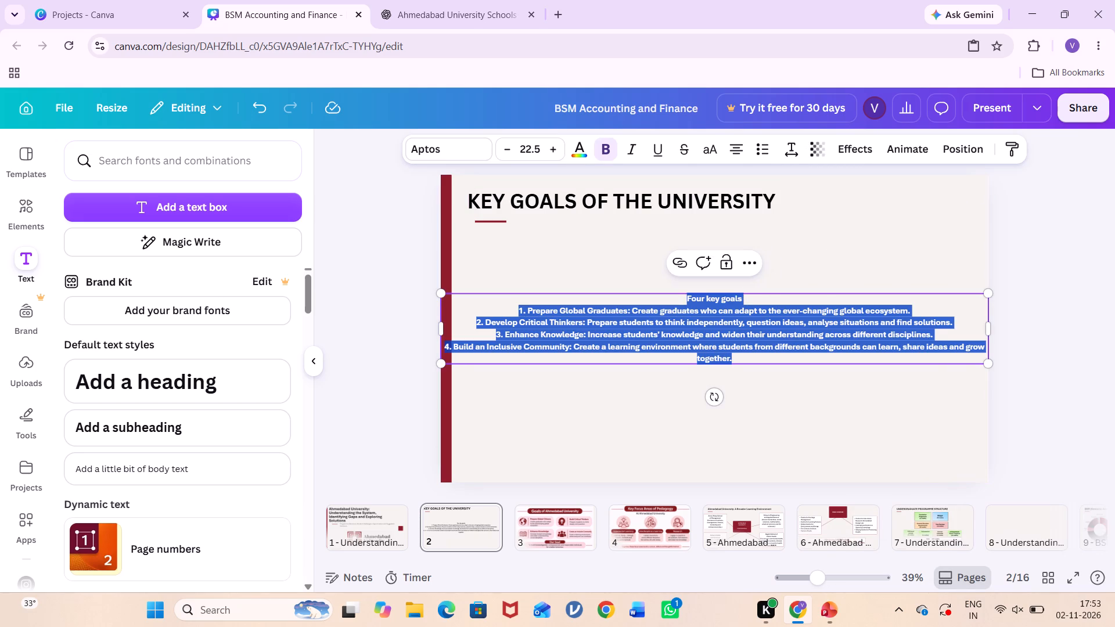
pyautogui.moveTo(748, 296); pyautogui.dragTo(689, 300)
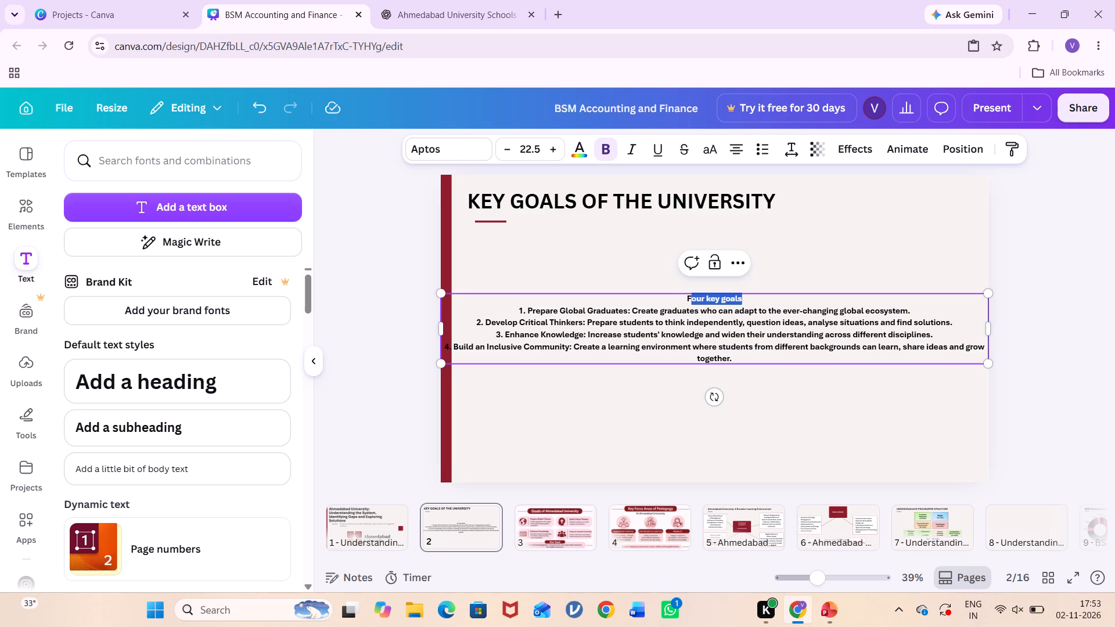
pyautogui.moveTo(689, 300); pyautogui.dragTo(687, 300)
pyautogui.press('BackSpace')
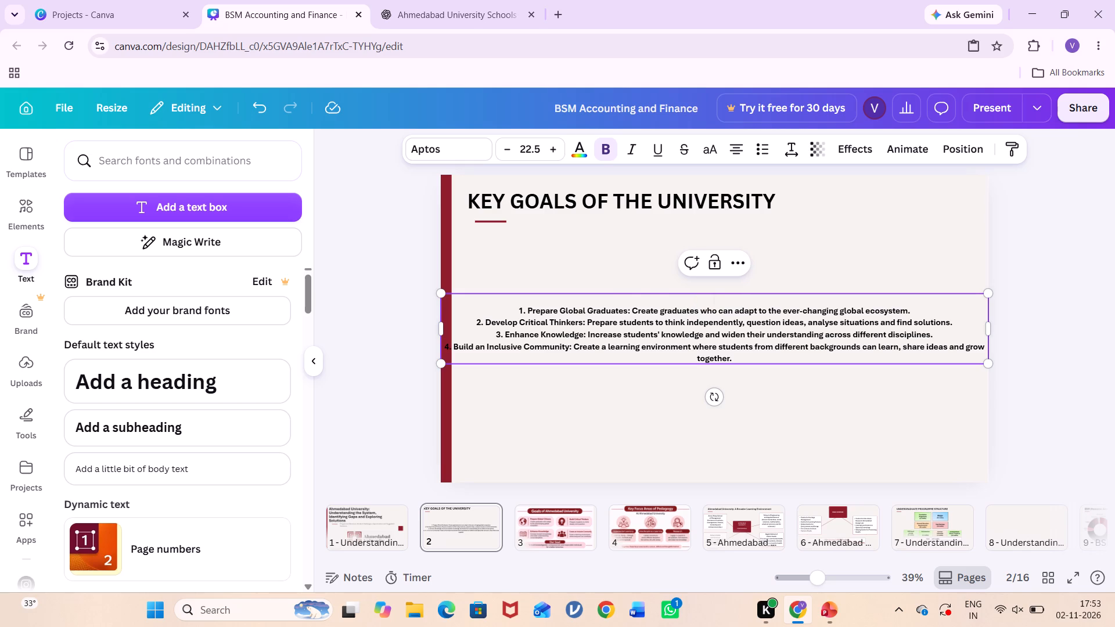
# Left-align all the text of the numbered goals list on page 2.
pyautogui.click(569, 301)
pyautogui.hotkey('ctrl', 'a')
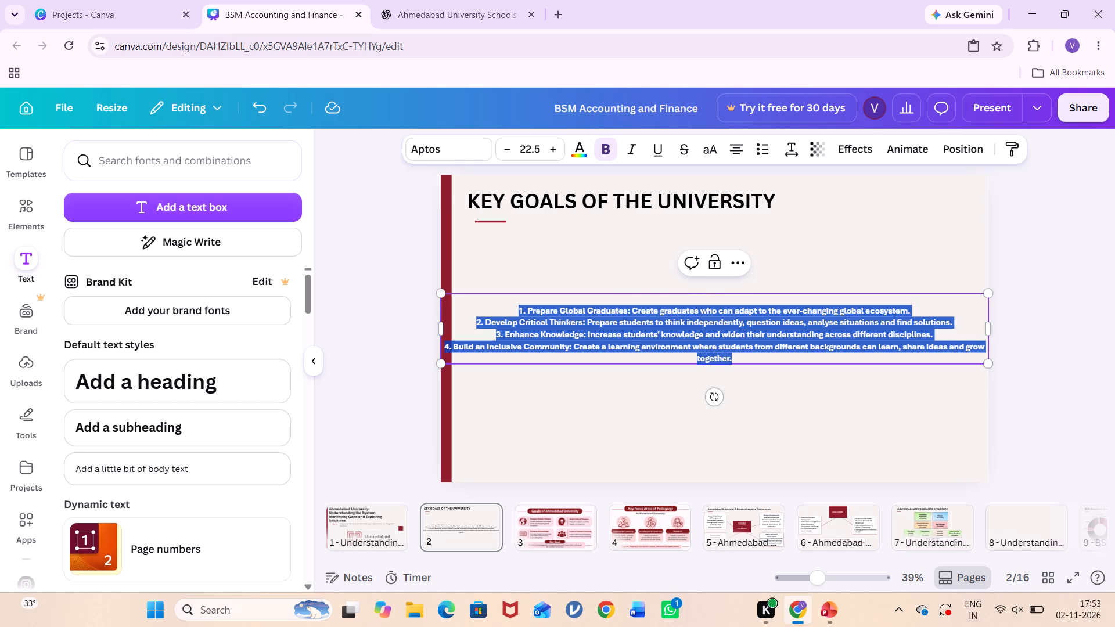
pyautogui.click(735, 150)
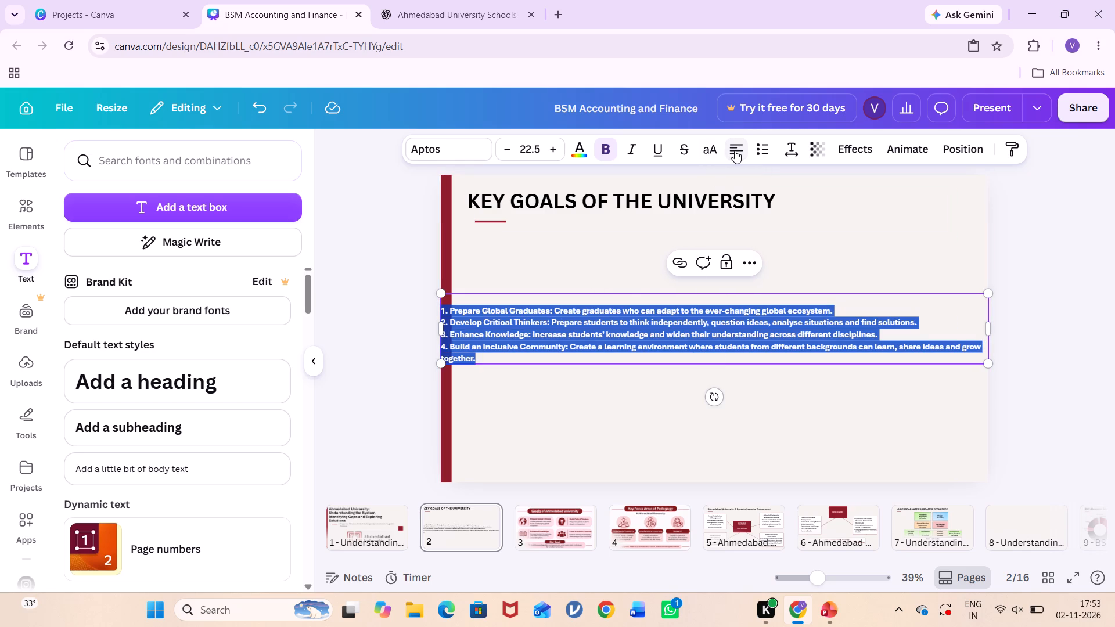
pyautogui.click(779, 374)
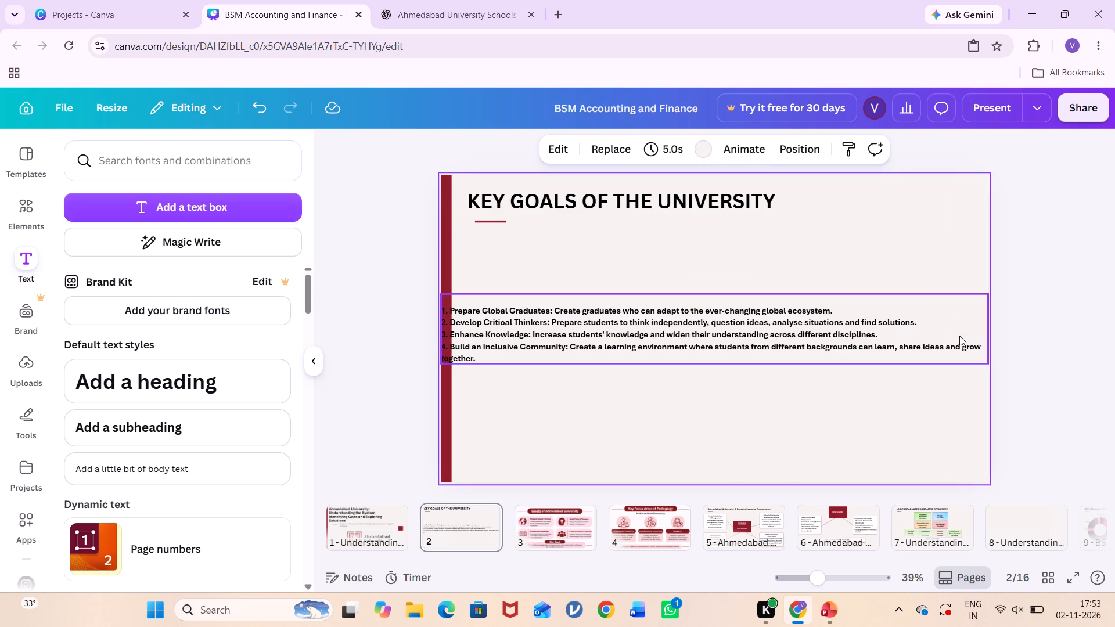
# Narrow the goals list text box on page 2 to a width of about 1,436.
pyautogui.click(960, 336)
pyautogui.moveTo(991, 327); pyautogui.dragTo(848, 287)
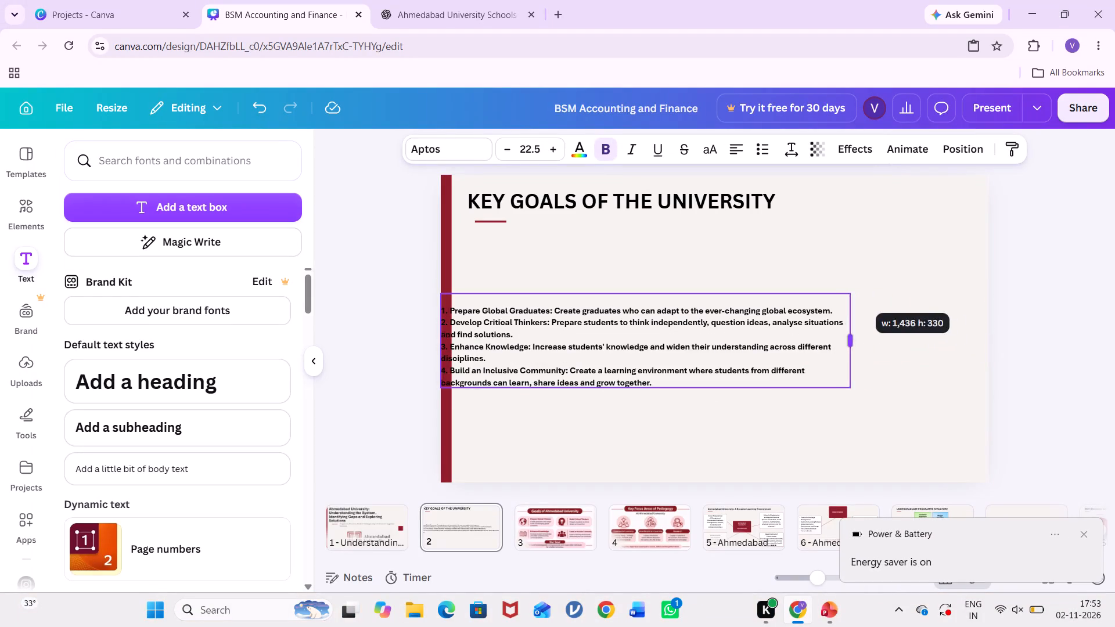
# Narrow the four-goals text box and move it below the red accent line, its edge aligned with the title's start.
pyautogui.moveTo(848, 287); pyautogui.dragTo(774, 340)
pyautogui.moveTo(711, 305); pyautogui.dragTo(739, 268)
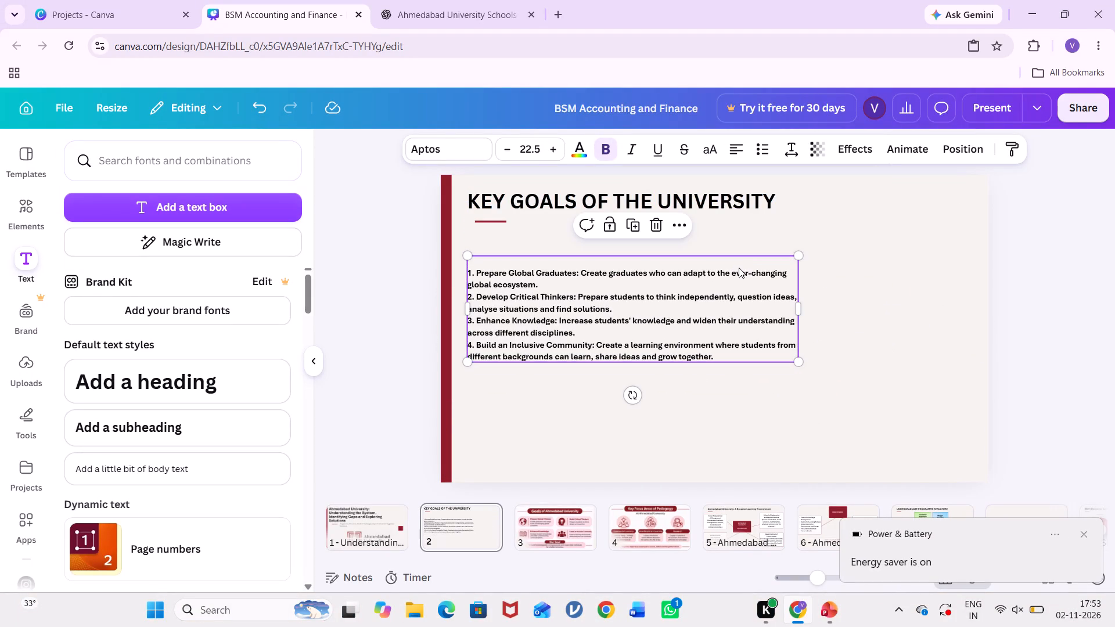
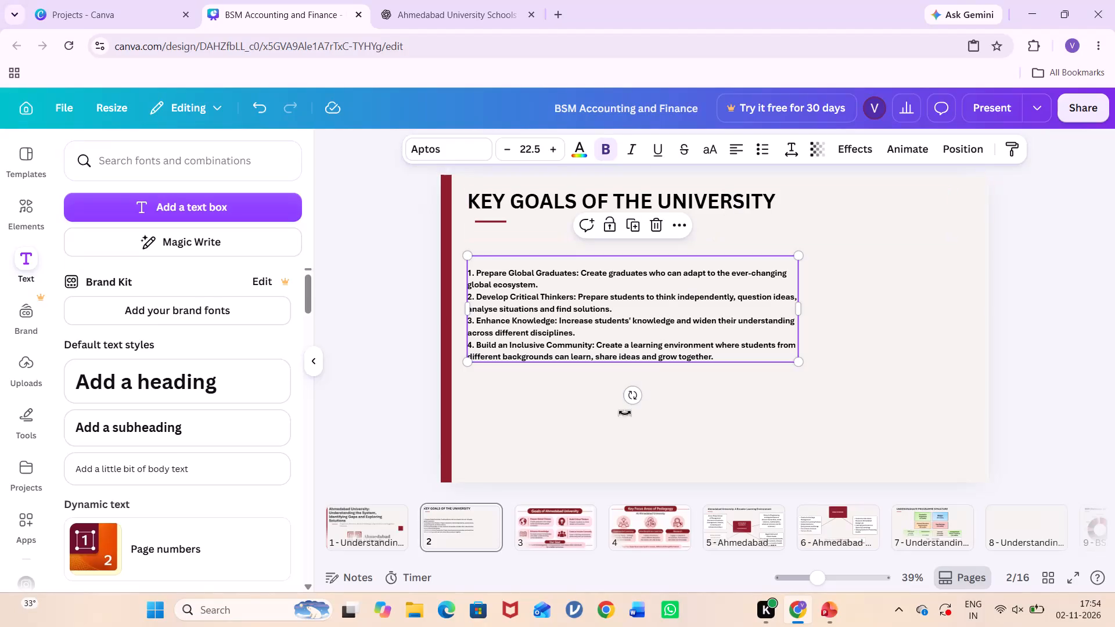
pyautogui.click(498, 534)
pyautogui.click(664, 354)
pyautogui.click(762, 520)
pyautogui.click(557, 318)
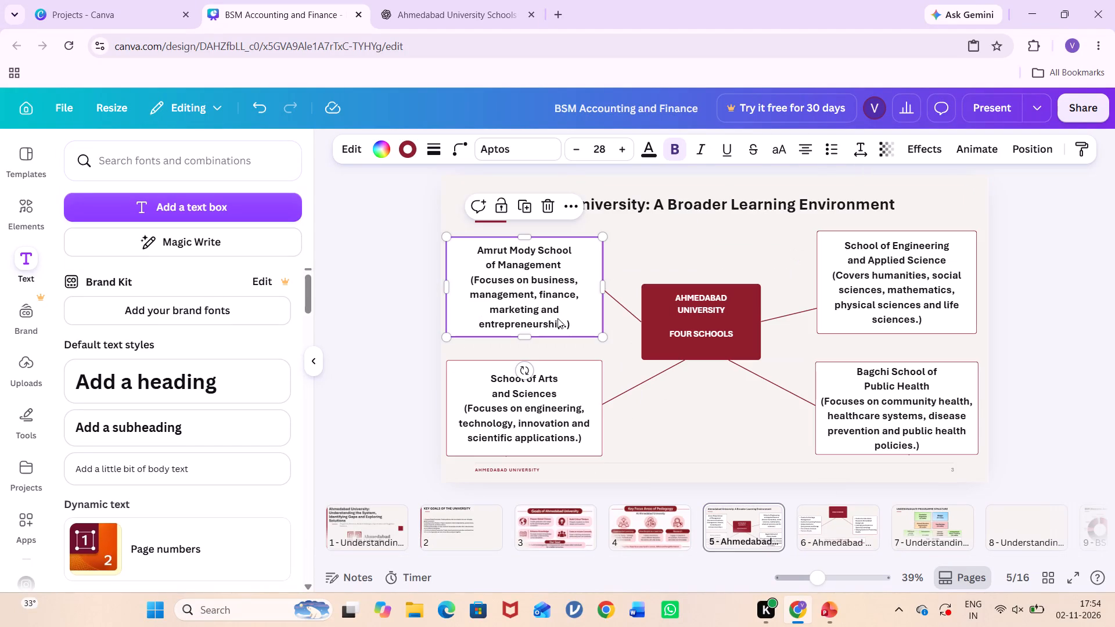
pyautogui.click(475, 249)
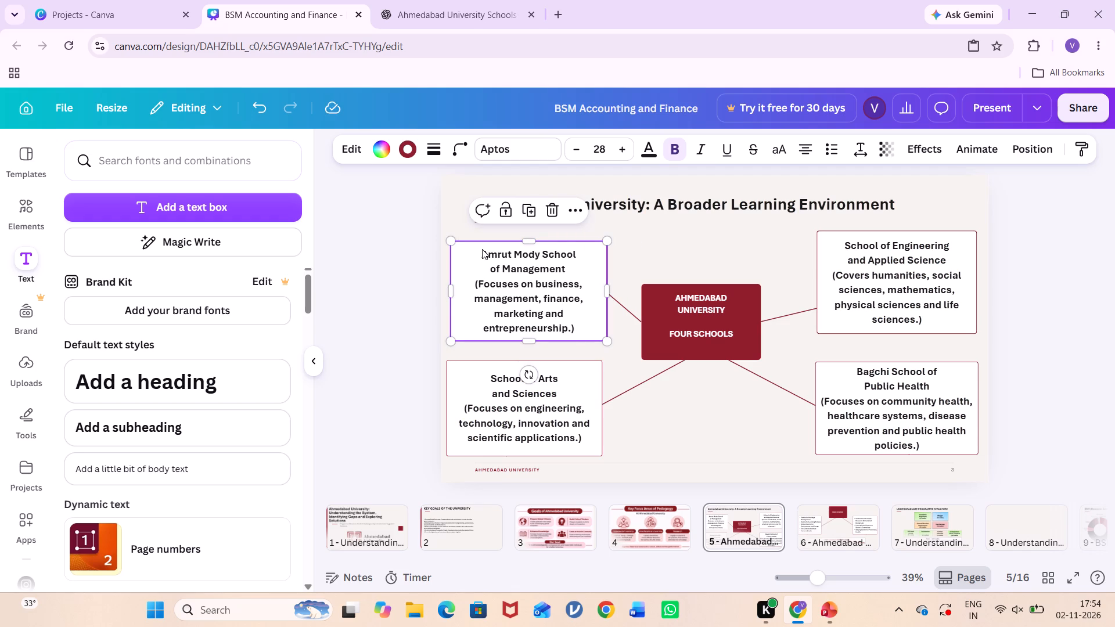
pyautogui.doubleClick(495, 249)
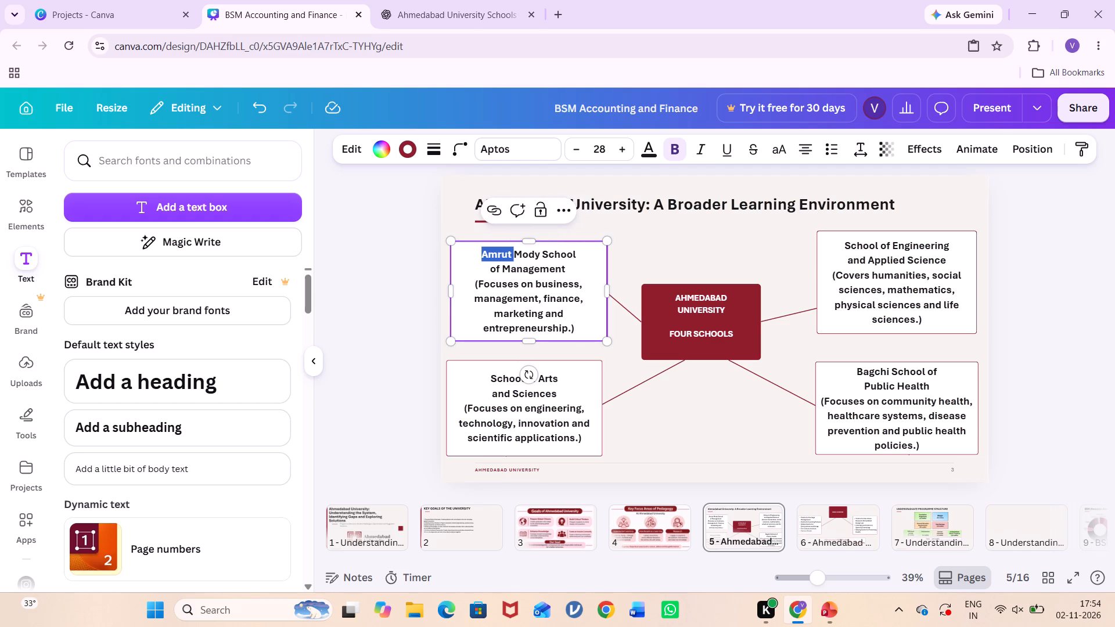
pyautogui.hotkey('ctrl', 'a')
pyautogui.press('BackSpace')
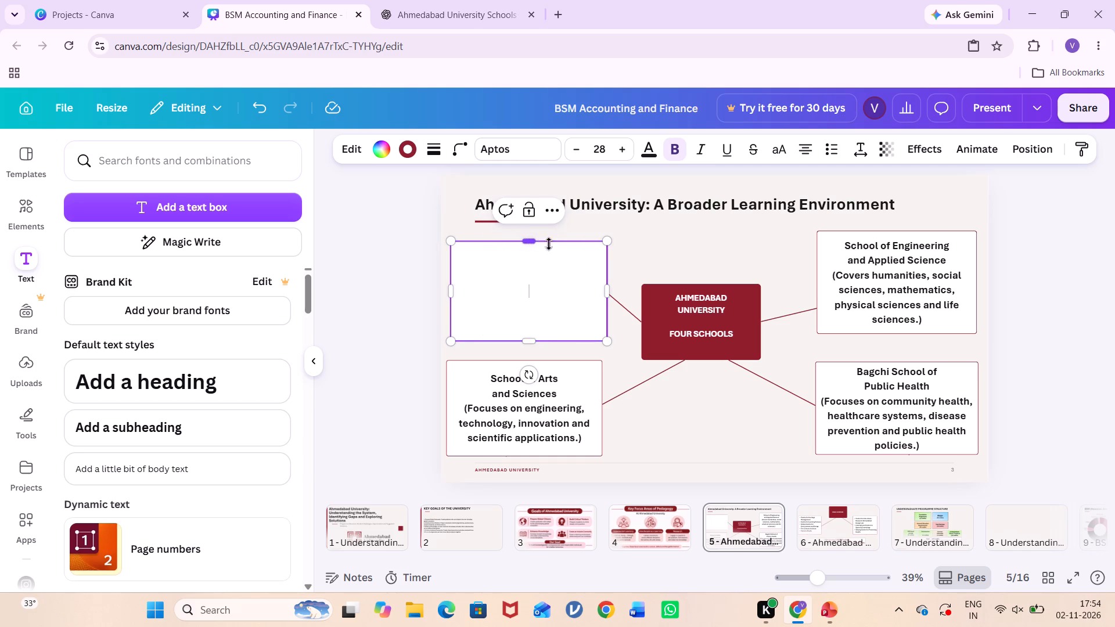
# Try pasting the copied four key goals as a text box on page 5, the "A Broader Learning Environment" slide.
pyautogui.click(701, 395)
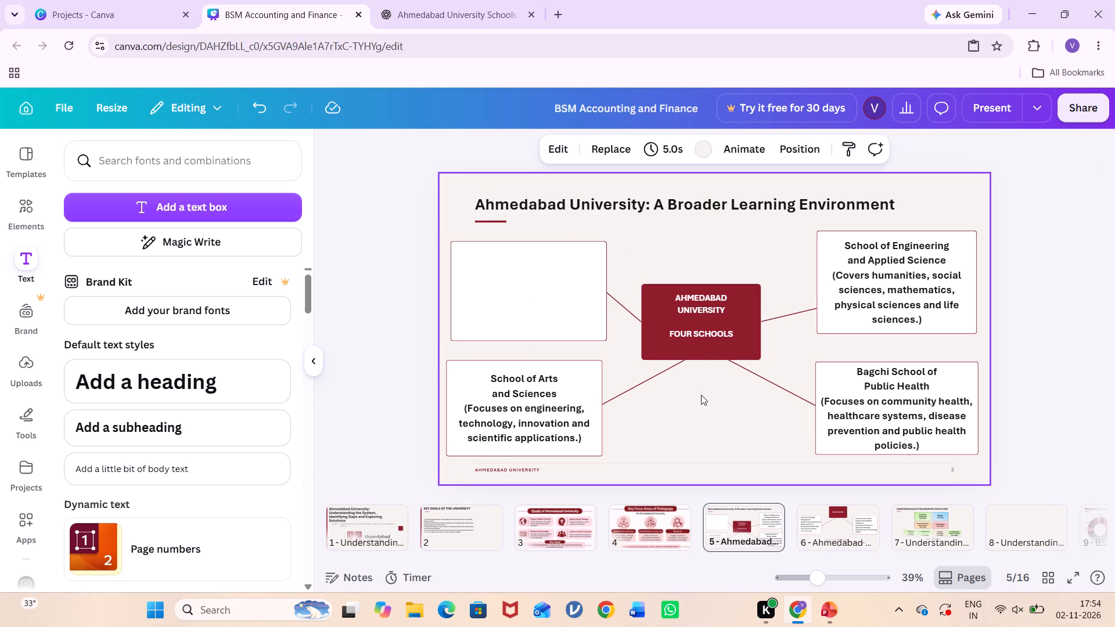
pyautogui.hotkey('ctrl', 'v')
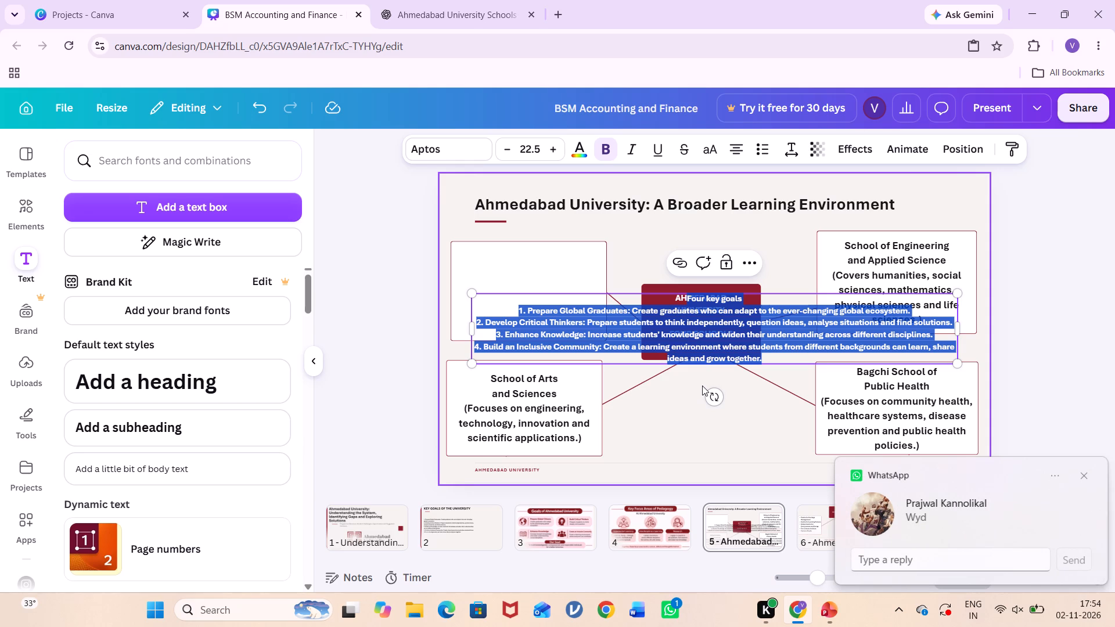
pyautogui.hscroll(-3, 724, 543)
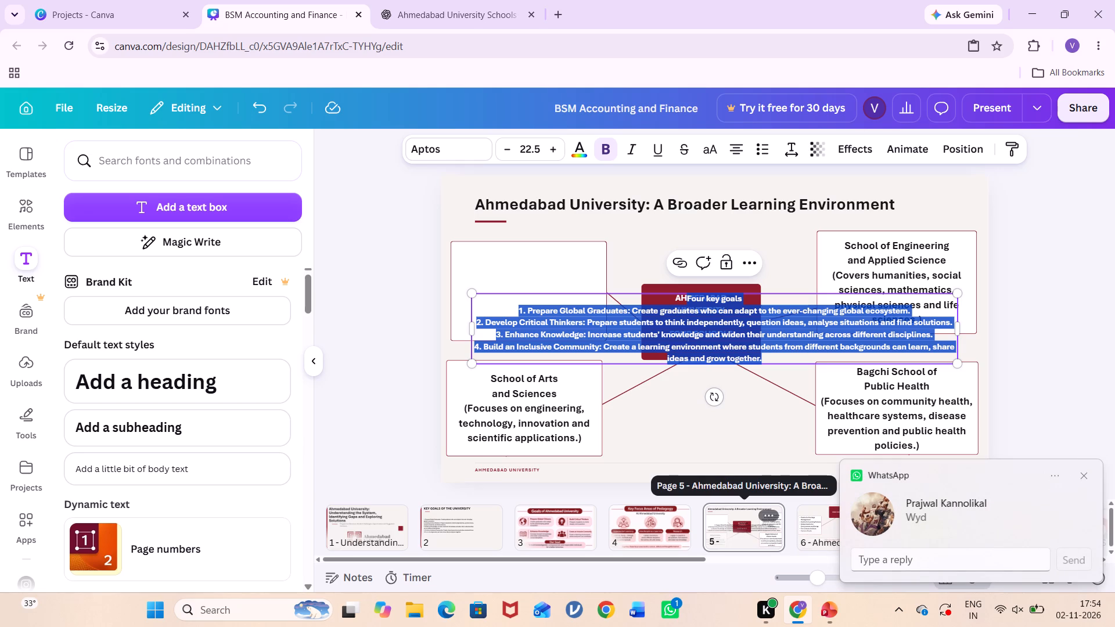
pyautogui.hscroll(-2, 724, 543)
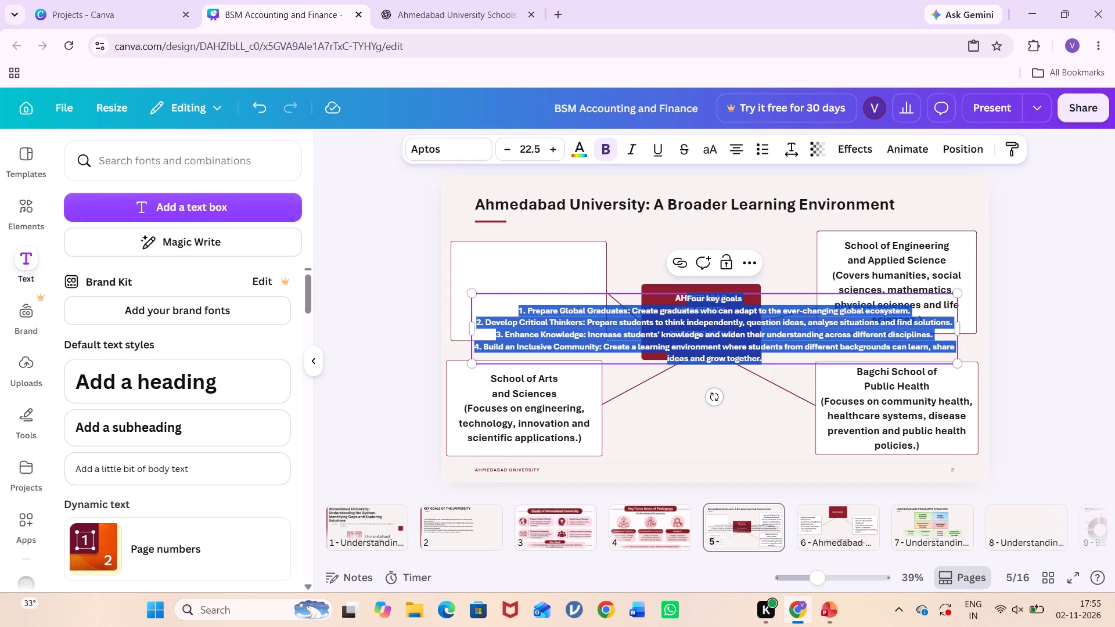
# Undo the four-goals paste and the clearing of the Amrut Mody School of Management box on page 5.
pyautogui.hotkey('ctrl', 'z')
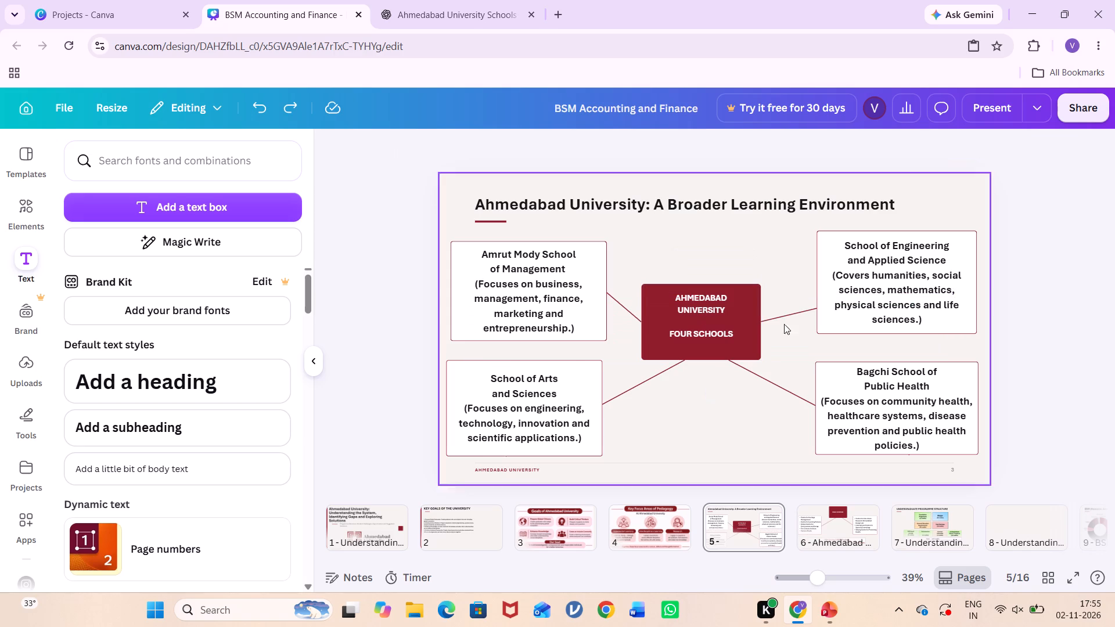
# Copy the red-outlined "School of Engineering and Applied Science" box from page 5 and paste it onto page 2.
pyautogui.click(850, 311)
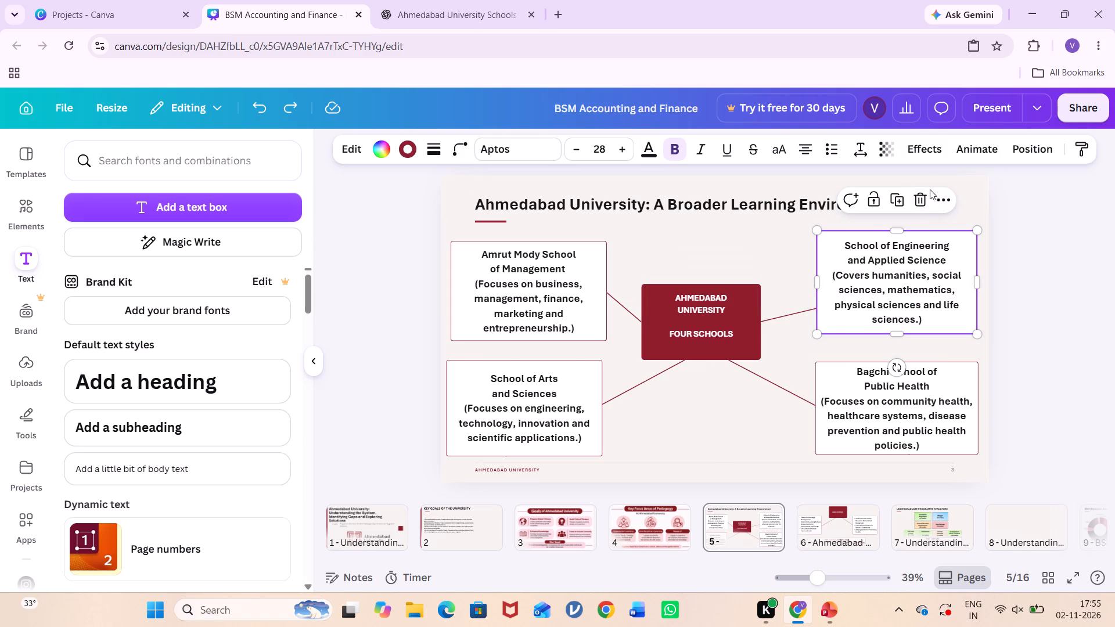
pyautogui.rightClick(900, 230)
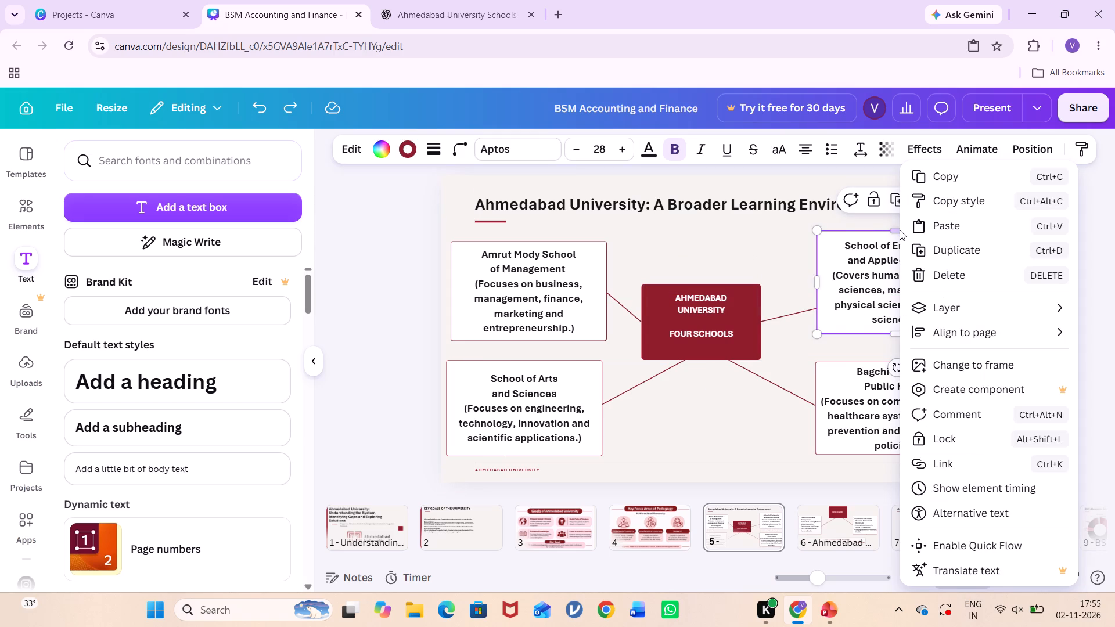
pyautogui.click(957, 181)
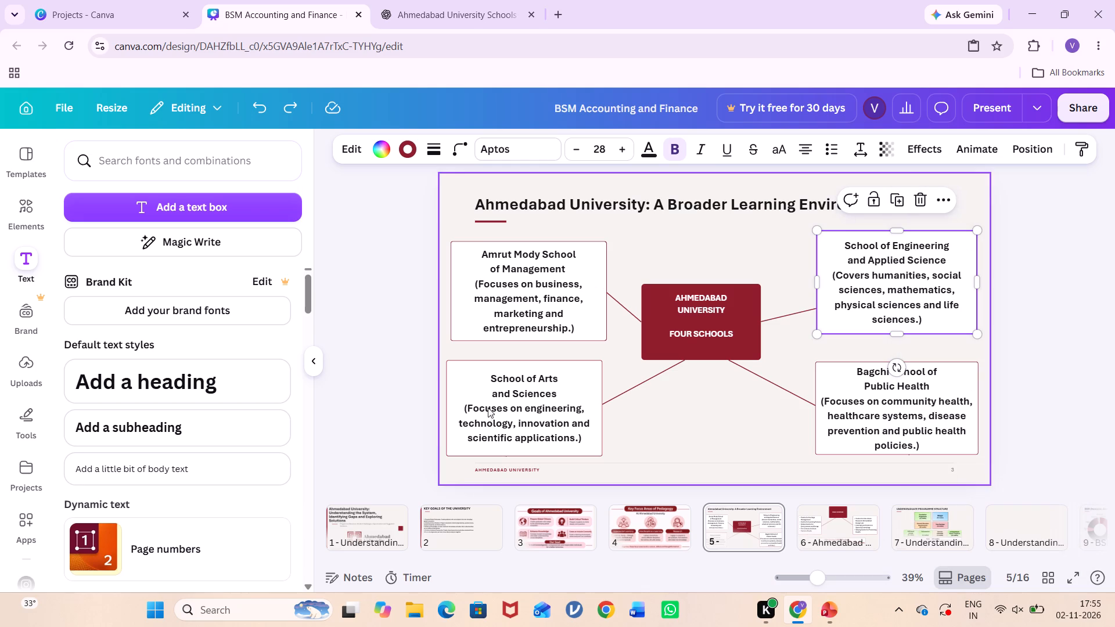
pyautogui.click(467, 518)
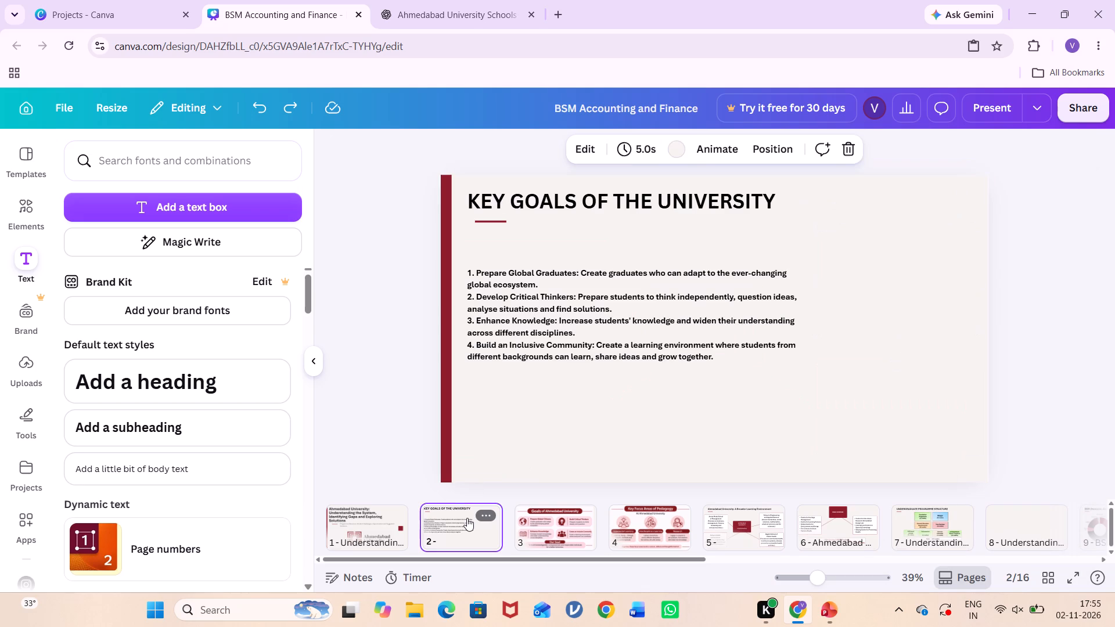
pyautogui.rightClick(743, 426)
pyautogui.click(805, 287)
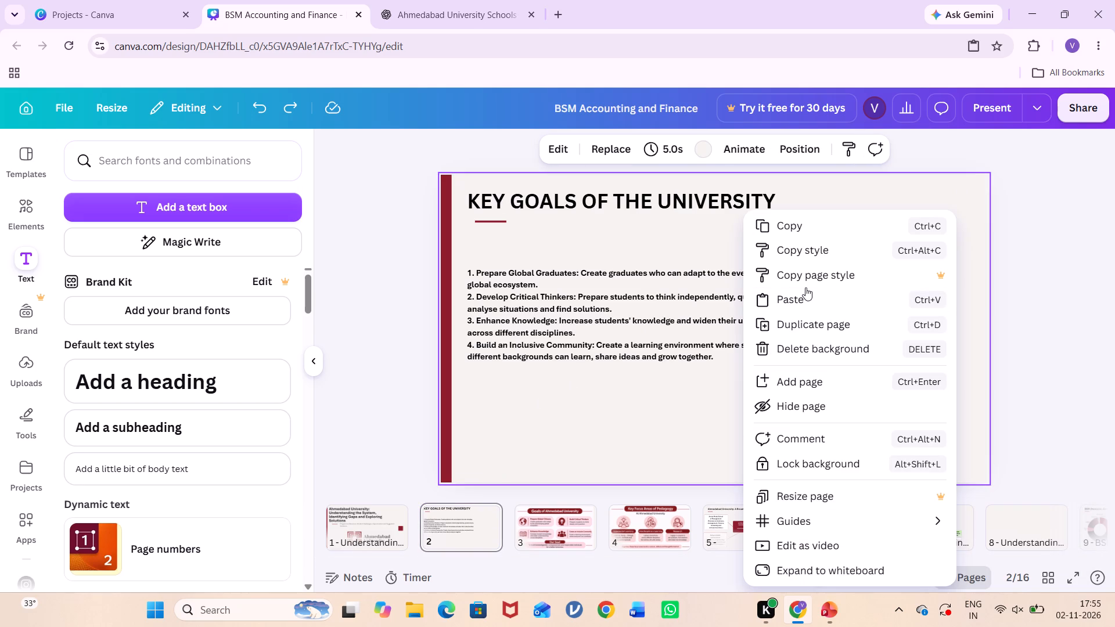
pyautogui.click(807, 291)
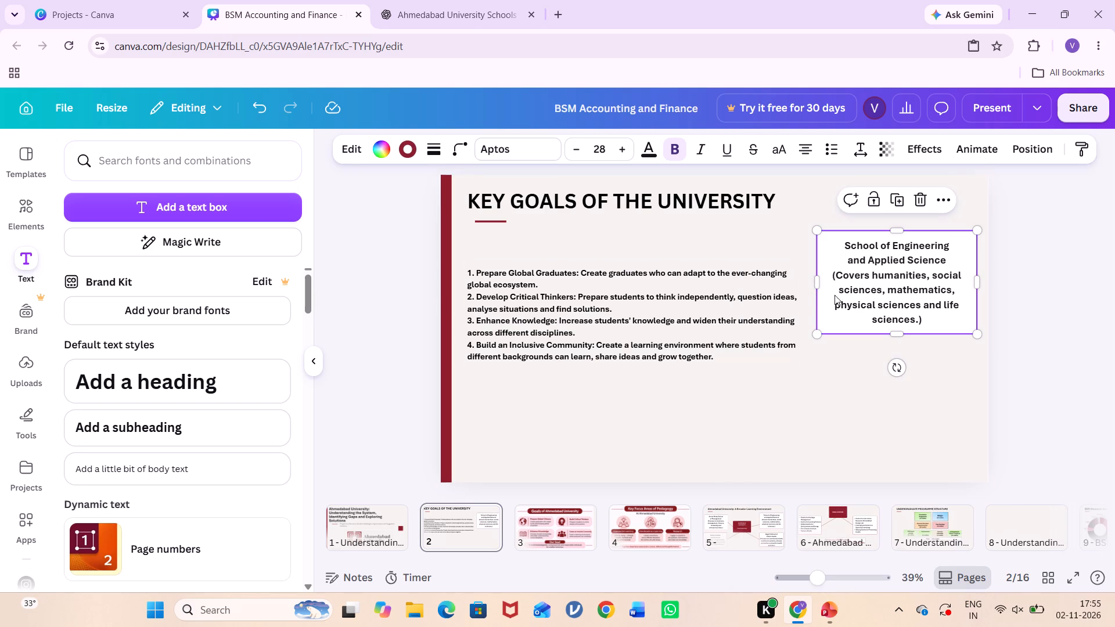
# Replace the pasted box's text with a copy of the four numbered goals from page 2's plain text box.
pyautogui.click(754, 296)
pyautogui.hotkey('ctrl', 'a')
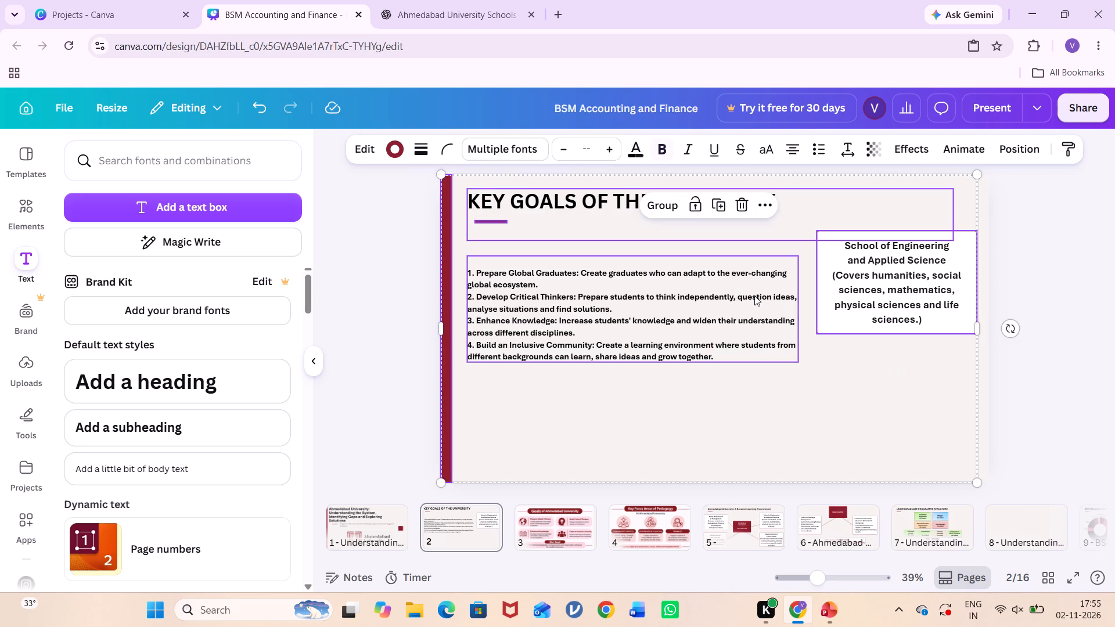
pyautogui.doubleClick(754, 296)
pyautogui.click(731, 398)
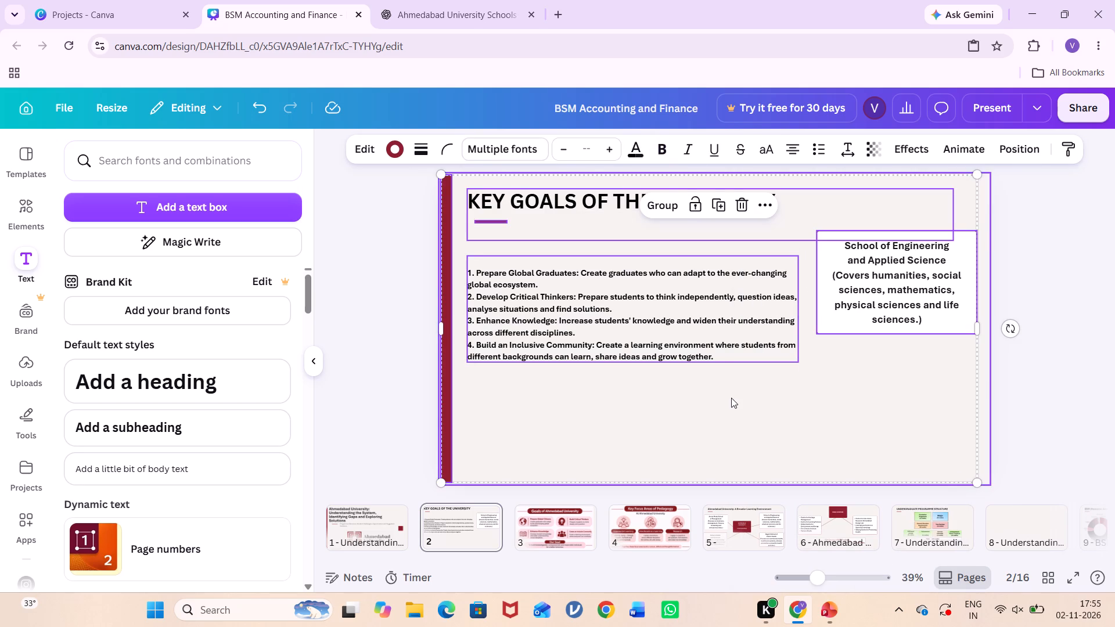
pyautogui.doubleClick(688, 331)
pyautogui.hotkey('ctrl', 'a')
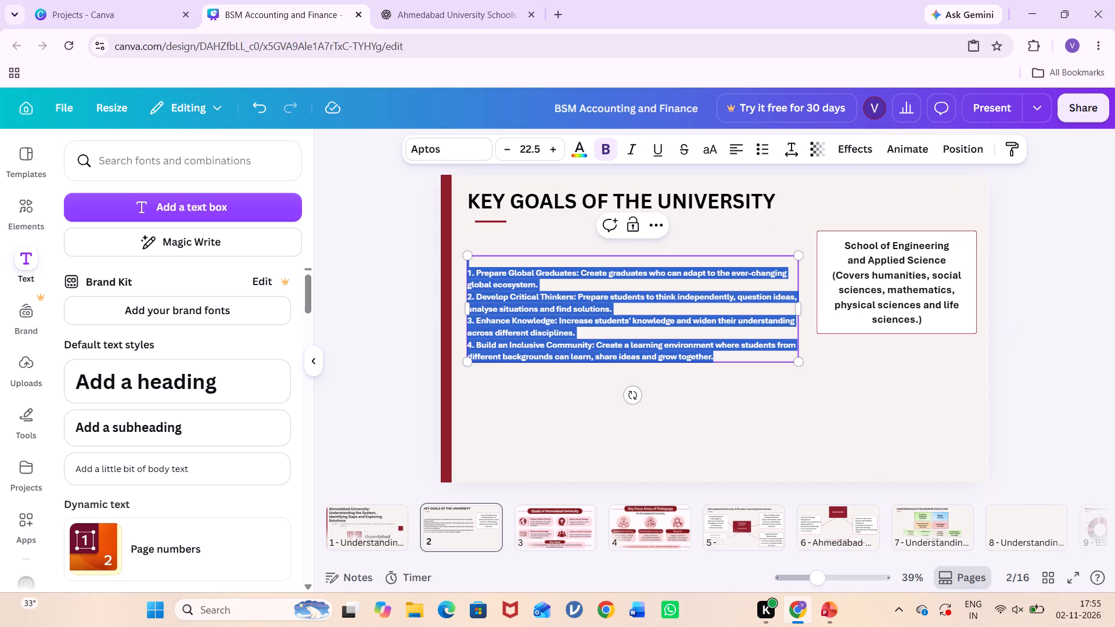
pyautogui.hotkey('ctrl', 'c')
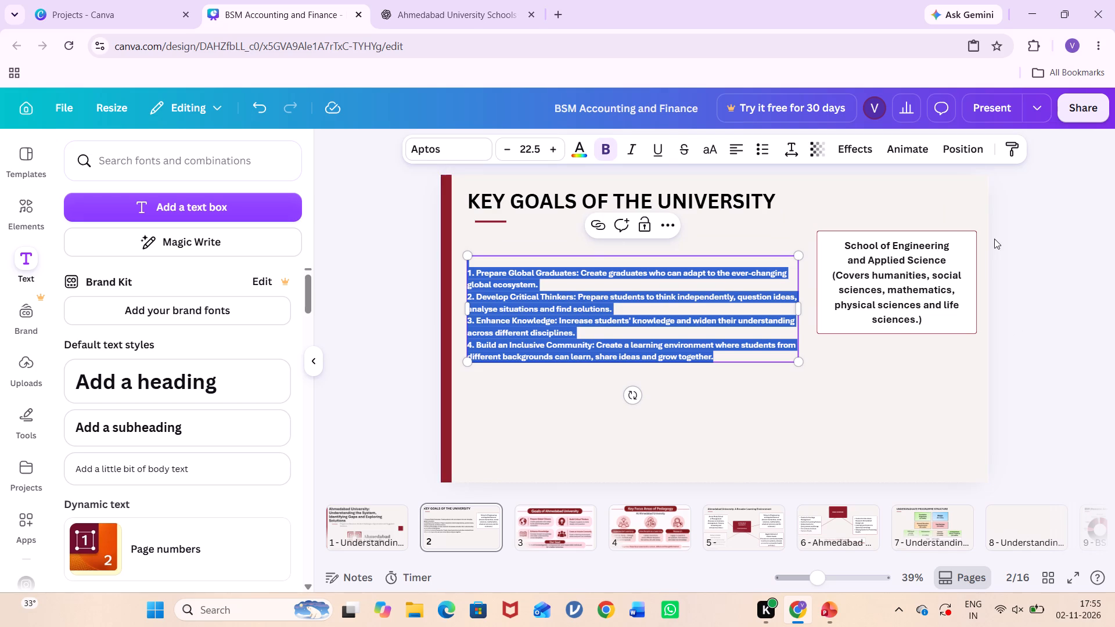
pyautogui.doubleClick(889, 278)
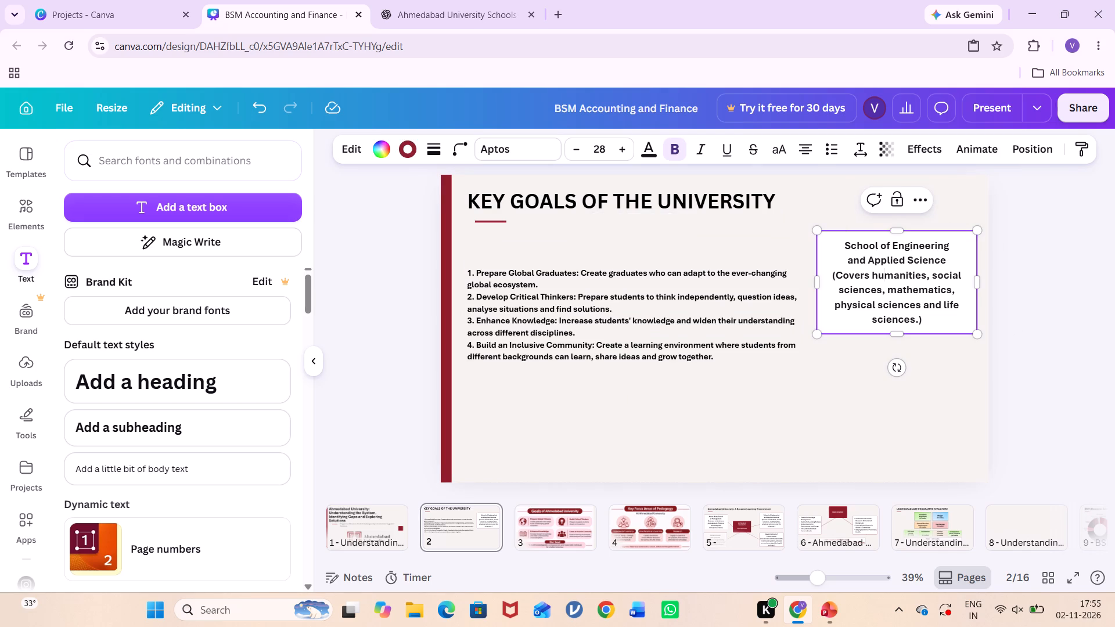
pyautogui.moveTo(845, 246); pyautogui.dragTo(927, 319)
pyautogui.press('BackSpace')
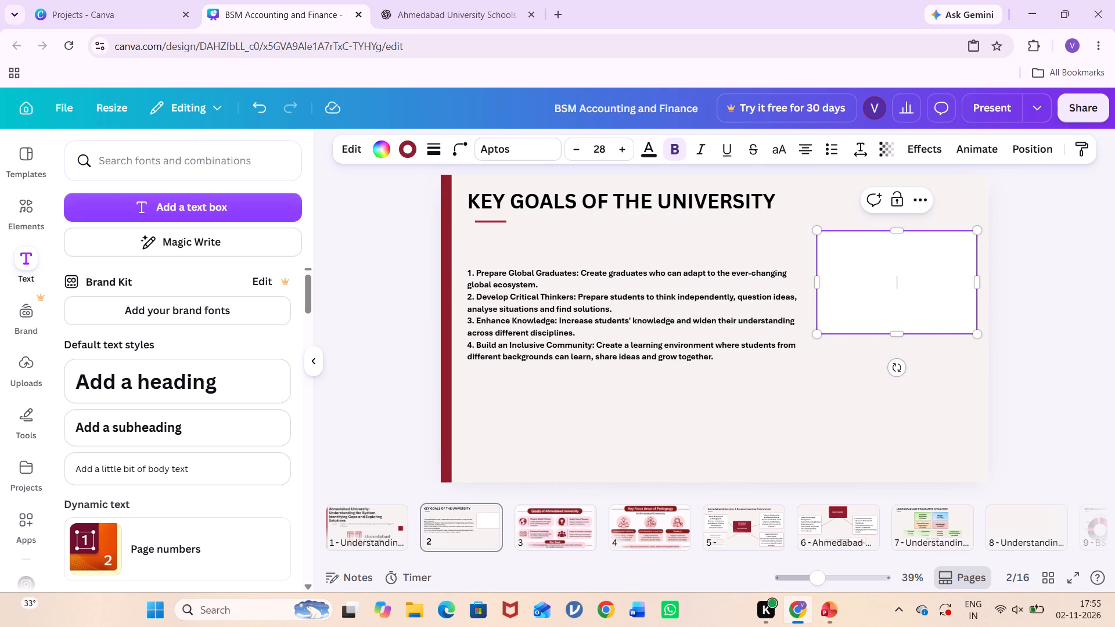
pyautogui.hotkey('ctrl', 'v')
# Delete the original plain text box holding the four goals on page 2.
pyautogui.click(688, 272)
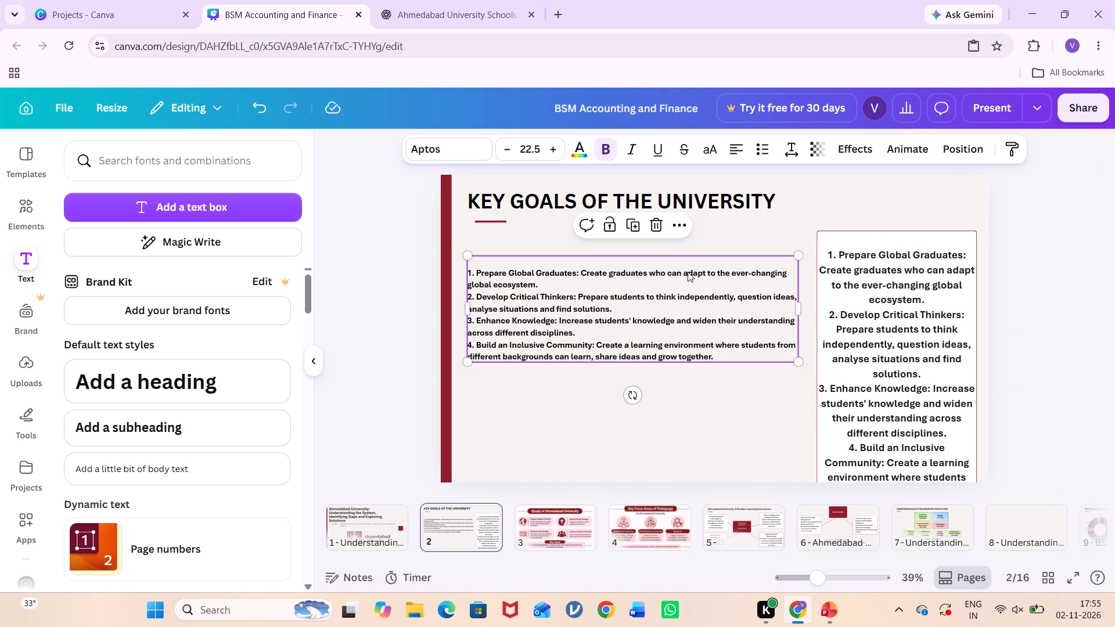
pyautogui.click(656, 221)
# Widen and shorten the red-outlined goals box and place it just below the title's red accent line.
pyautogui.moveTo(872, 280); pyautogui.dragTo(603, 265)
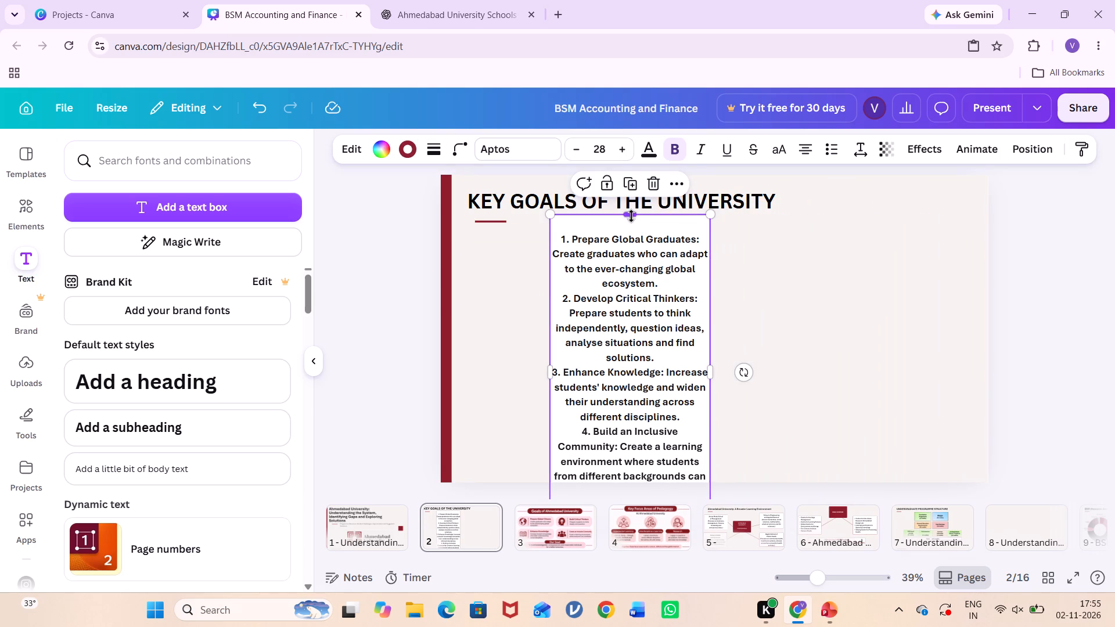
pyautogui.click(631, 216)
pyautogui.moveTo(628, 218); pyautogui.dragTo(623, 245)
pyautogui.moveTo(672, 333); pyautogui.dragTo(688, 233)
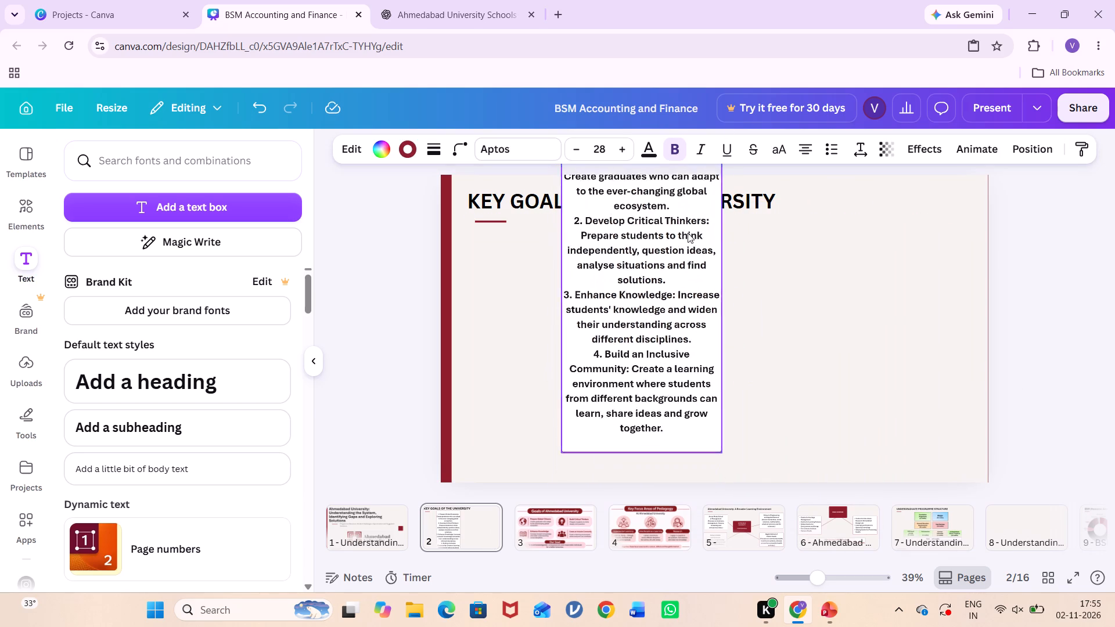
pyautogui.moveTo(688, 233); pyautogui.dragTo(679, 265)
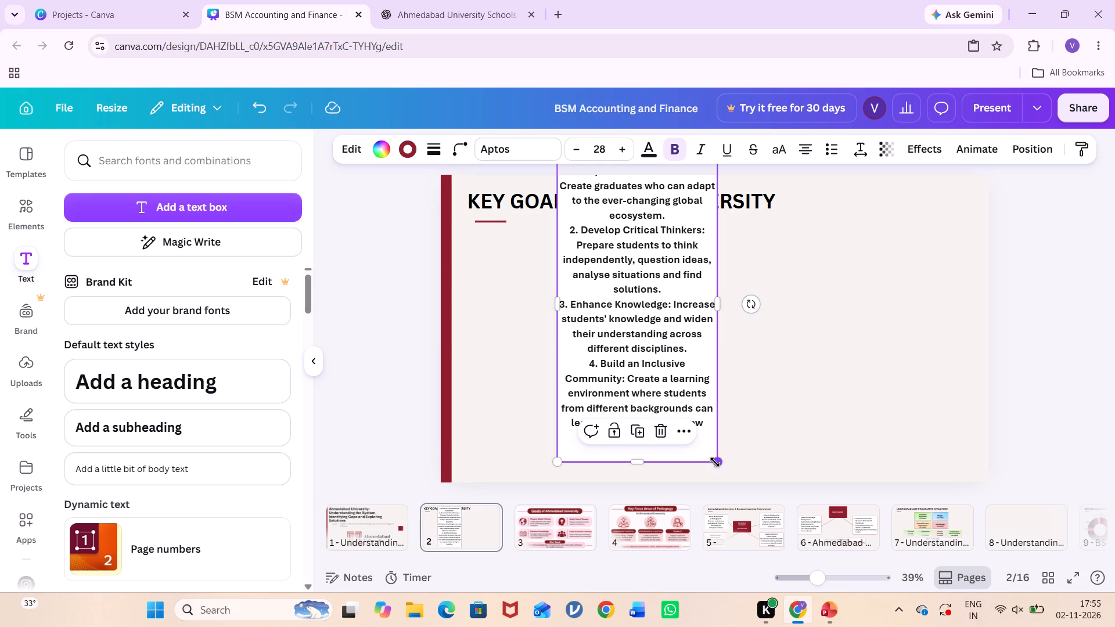
pyautogui.moveTo(715, 462); pyautogui.dragTo(667, 396)
pyautogui.moveTo(721, 305); pyautogui.dragTo(942, 354)
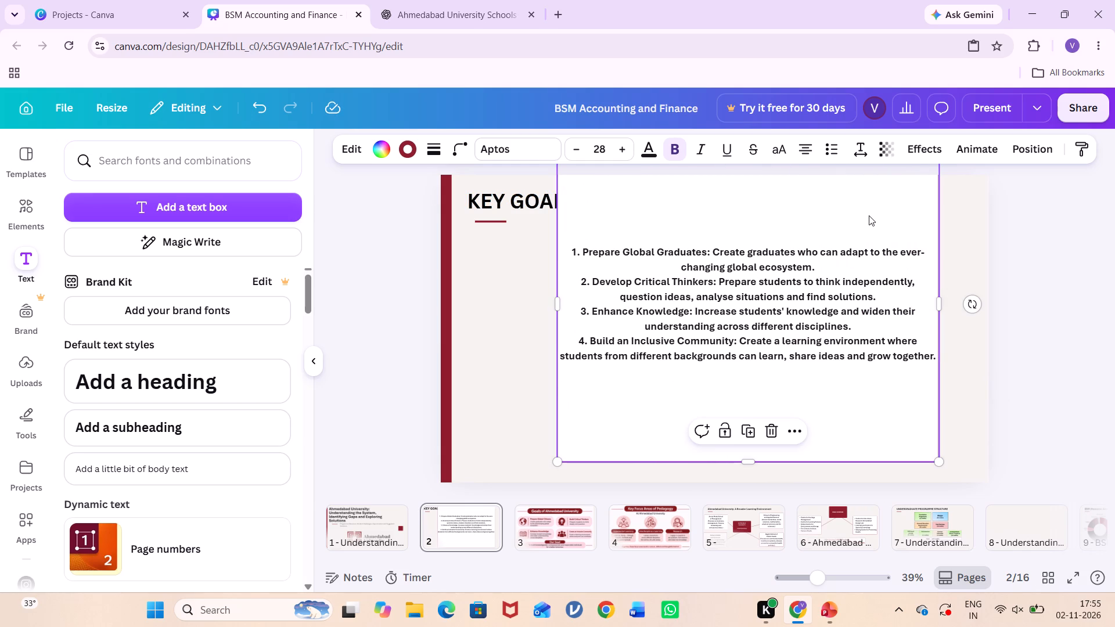
pyautogui.moveTo(869, 215); pyautogui.dragTo(805, 247)
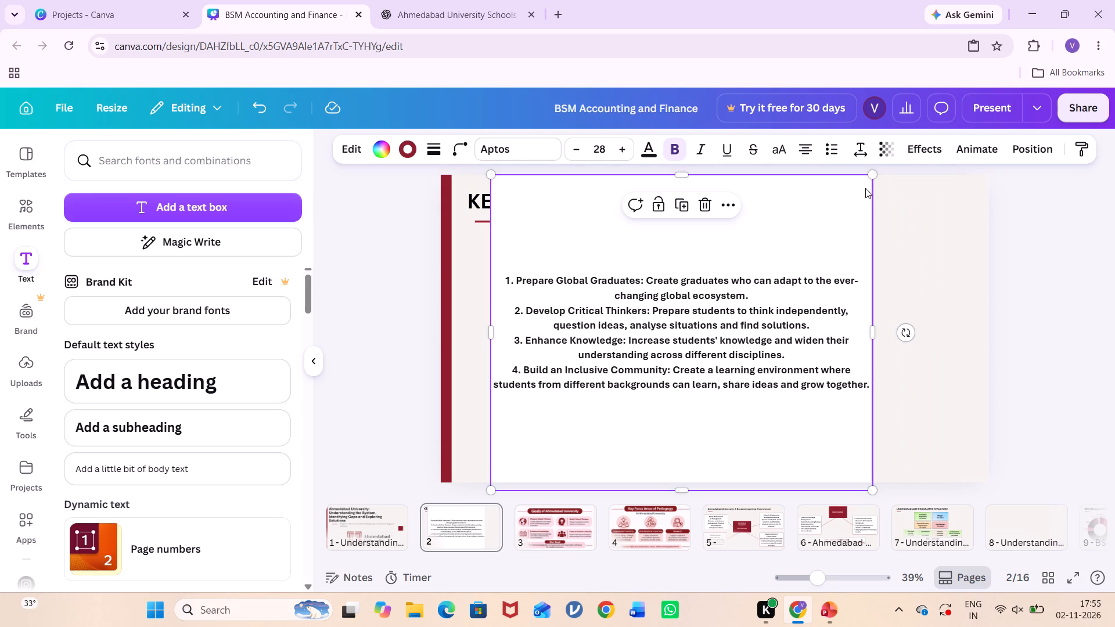
pyautogui.moveTo(873, 175); pyautogui.dragTo(788, 245)
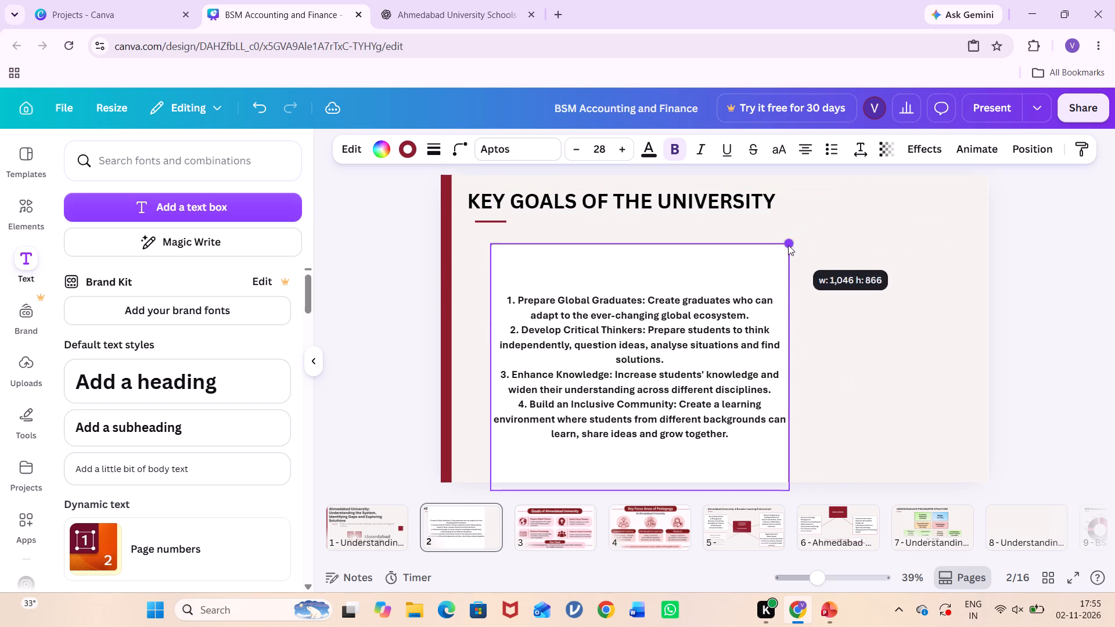
pyautogui.moveTo(788, 245); pyautogui.dragTo(779, 251)
pyautogui.moveTo(711, 275); pyautogui.dragTo(692, 262)
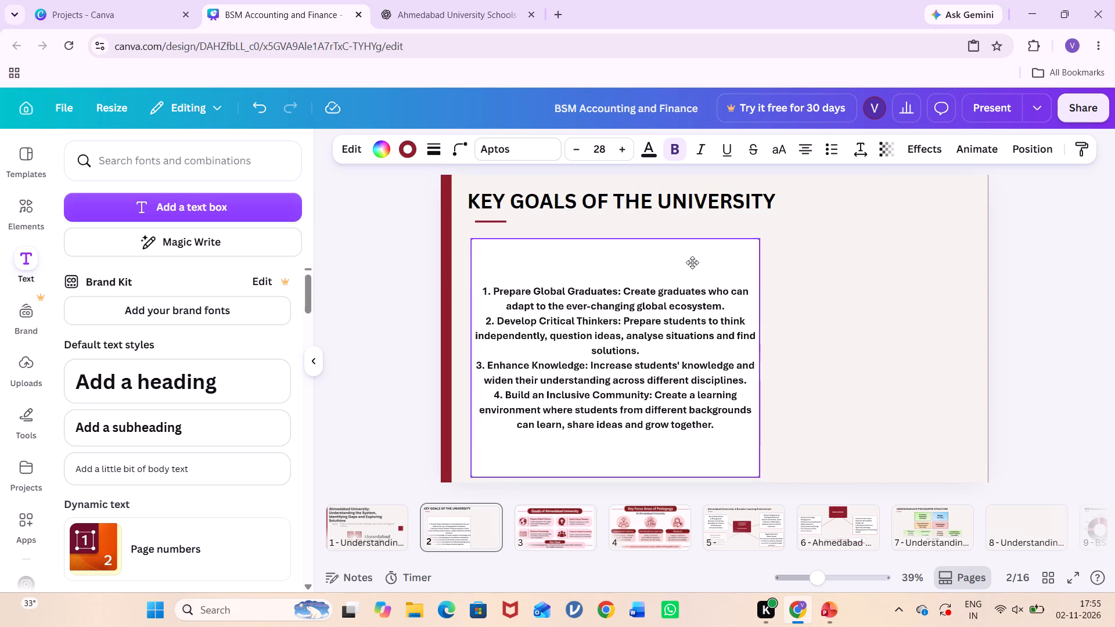
pyautogui.moveTo(692, 262); pyautogui.dragTo(690, 255)
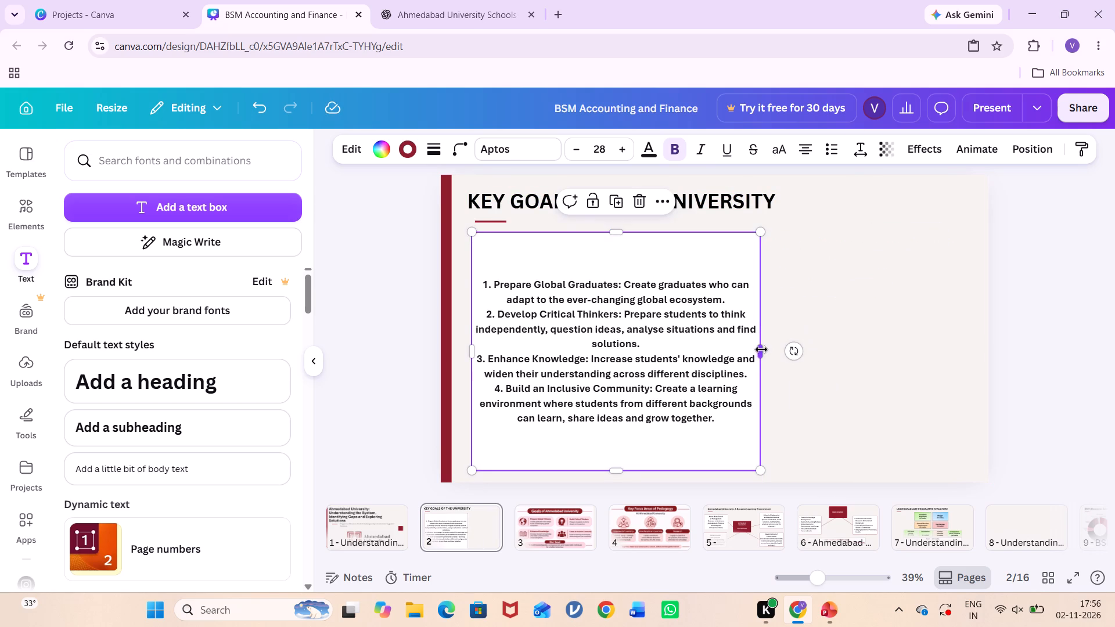
# Widen the goals box to about two thirds of the page, reduce its height slightly and align its edge with the title's start.
pyautogui.moveTo(761, 349); pyautogui.dragTo(861, 308)
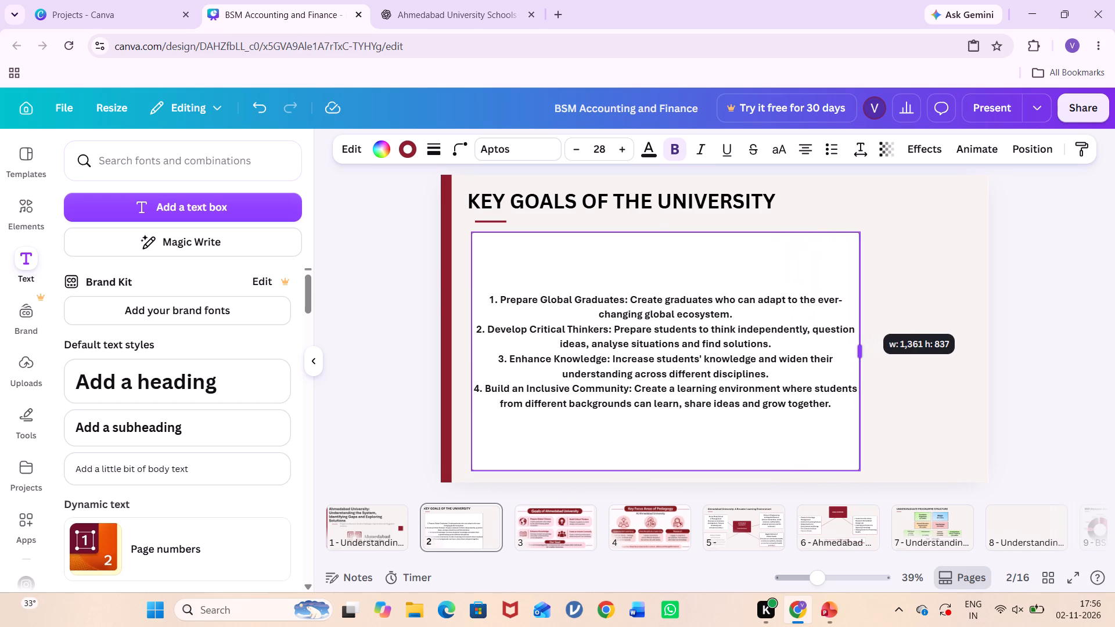
pyautogui.moveTo(861, 308); pyautogui.dragTo(880, 302)
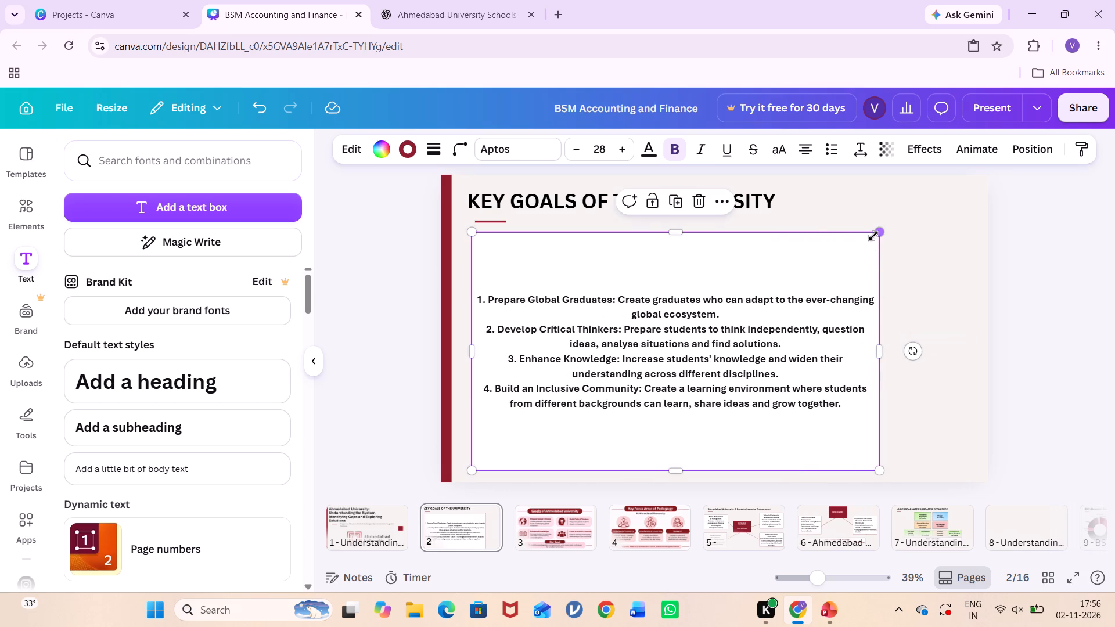
pyautogui.moveTo(879, 230); pyautogui.dragTo(835, 246)
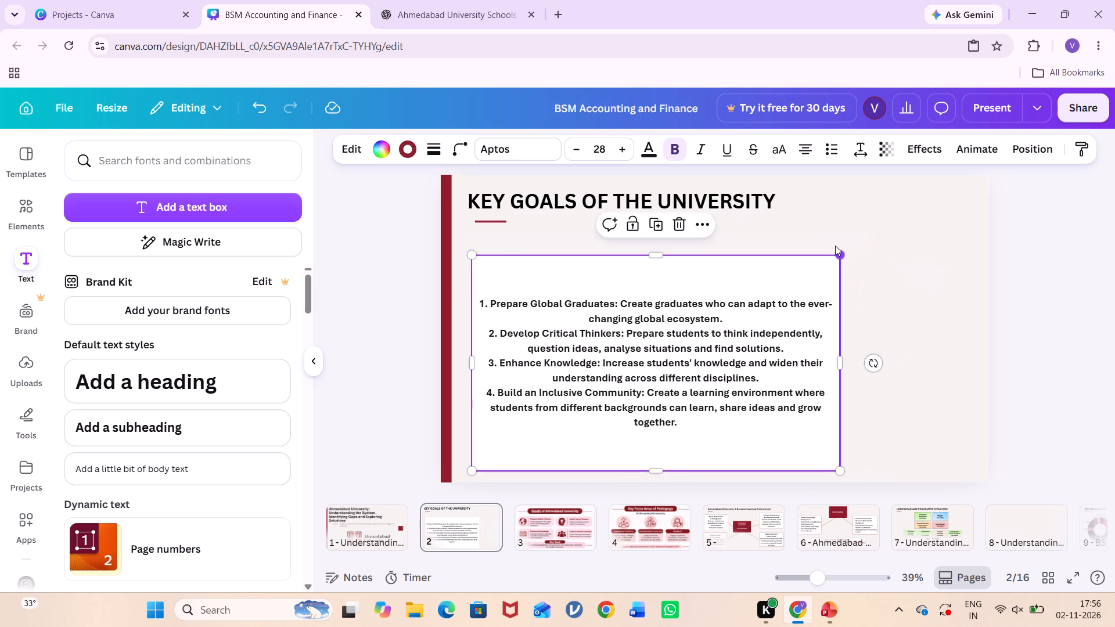
pyautogui.moveTo(763, 278); pyautogui.dragTo(759, 254)
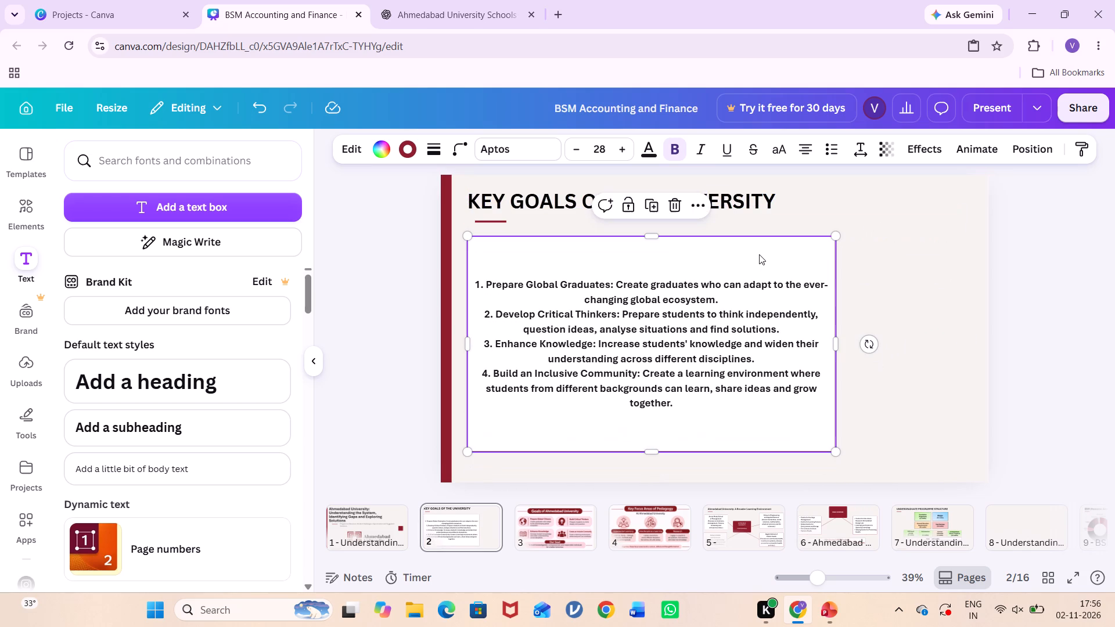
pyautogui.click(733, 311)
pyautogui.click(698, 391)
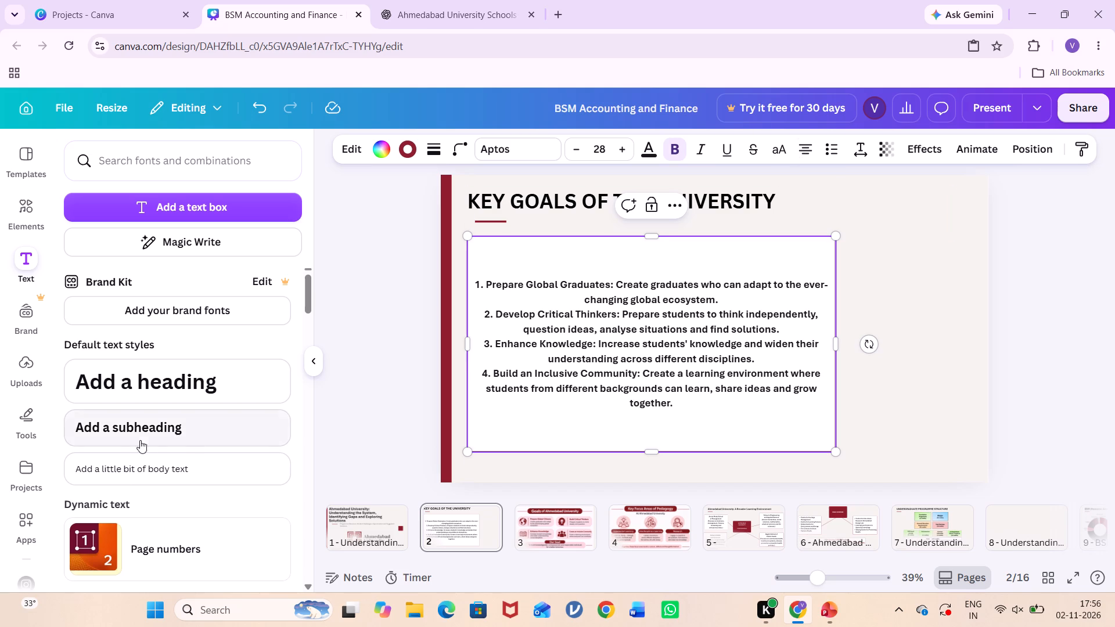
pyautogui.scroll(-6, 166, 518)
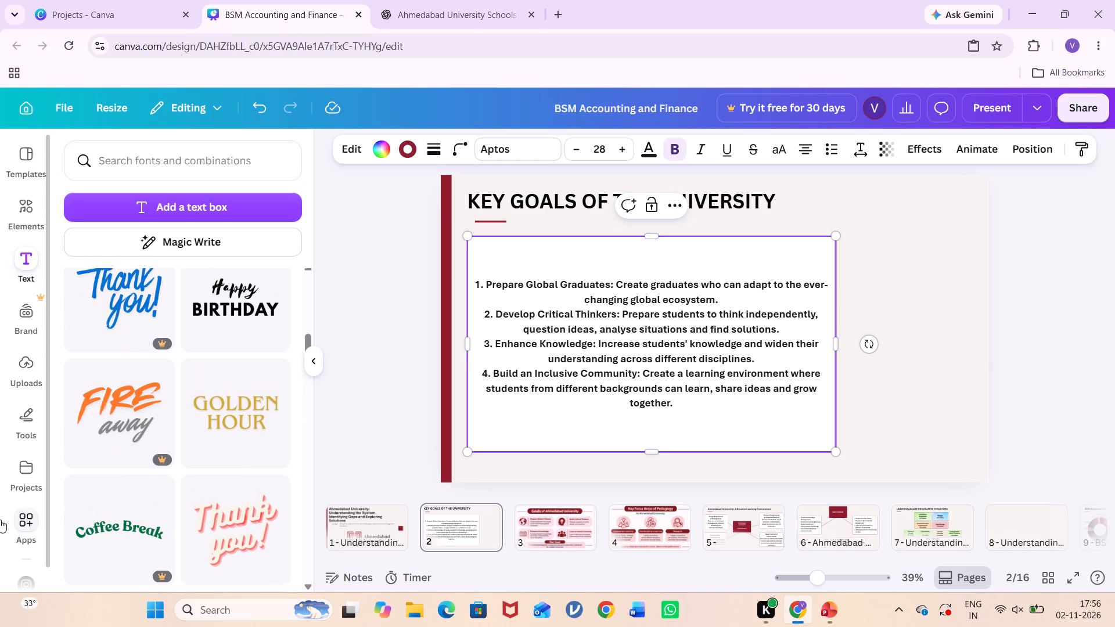
# Correct the flagged word in the Develop Critical Thinkers goal to the suggested spelling "analyze", leaving the goals box deselected.
pyautogui.click(33, 427)
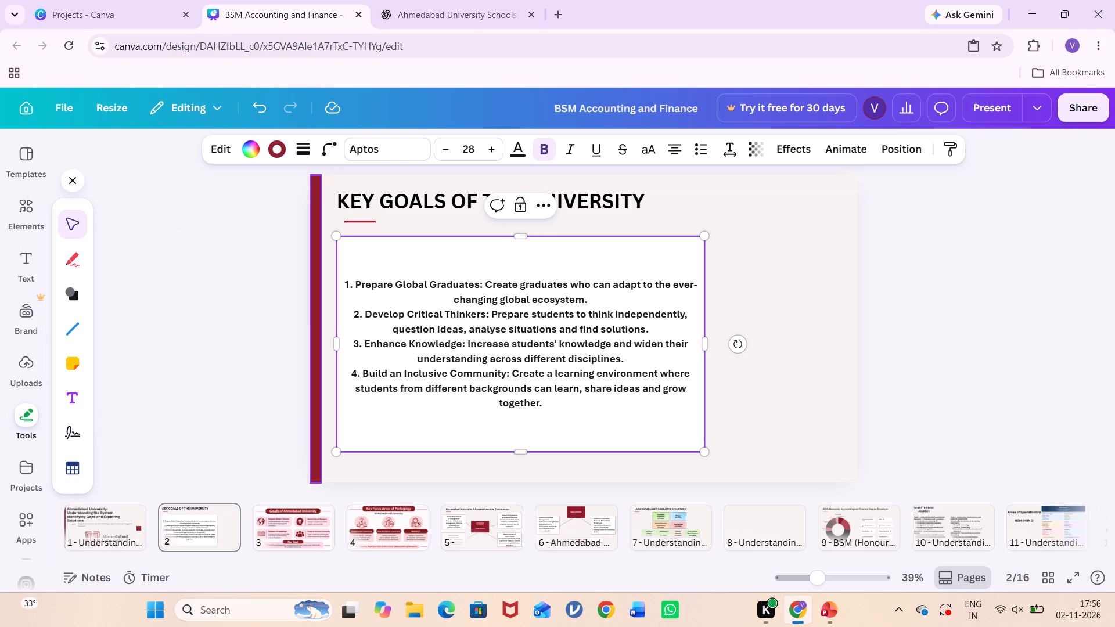
pyautogui.click(666, 284)
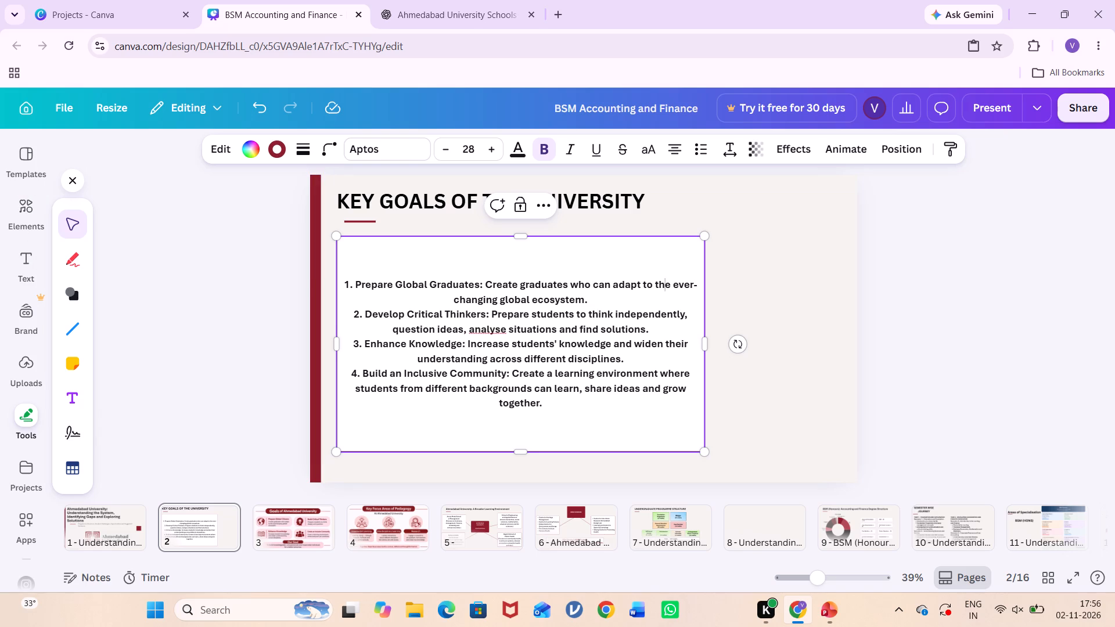
pyautogui.click(491, 329)
pyautogui.rightClick(491, 329)
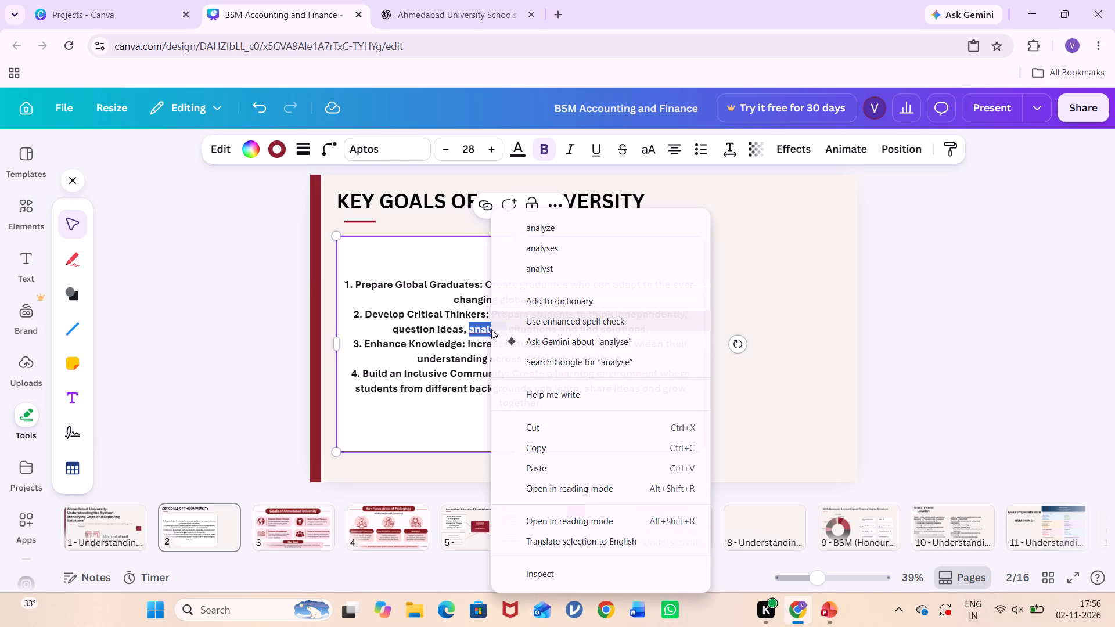
pyautogui.click(579, 228)
pyautogui.click(796, 373)
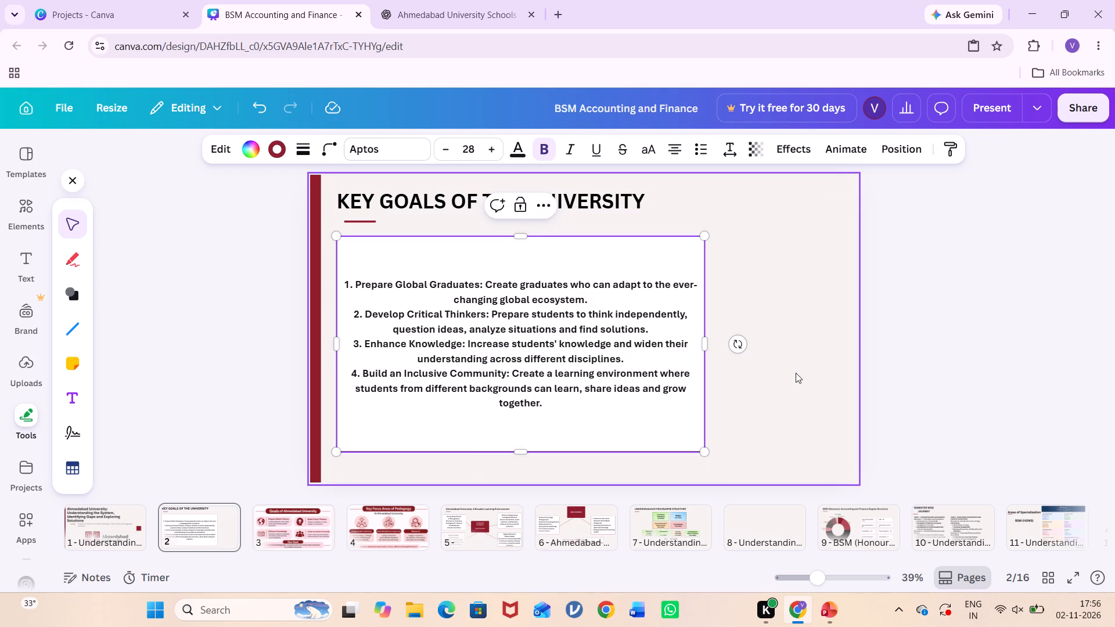
pyautogui.click(700, 281)
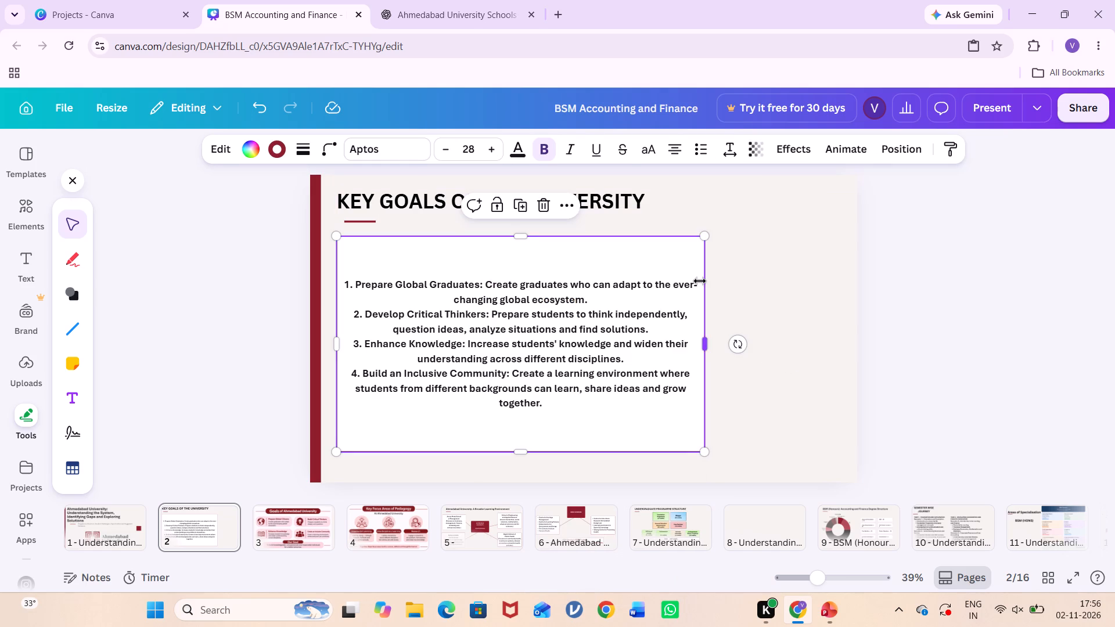
pyautogui.click(664, 261)
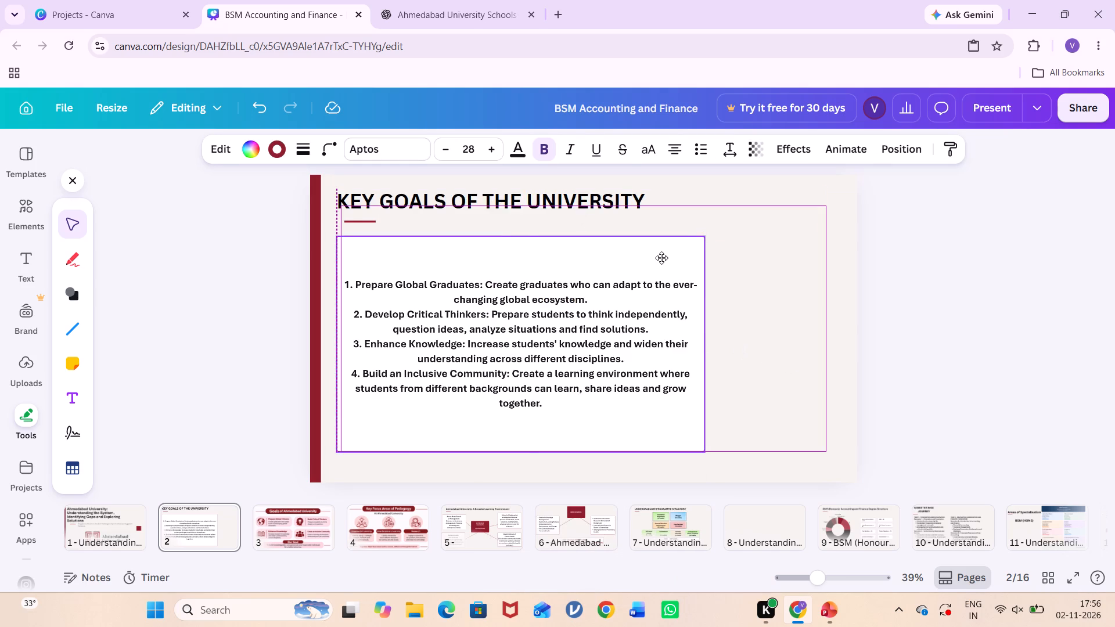
pyautogui.click(771, 272)
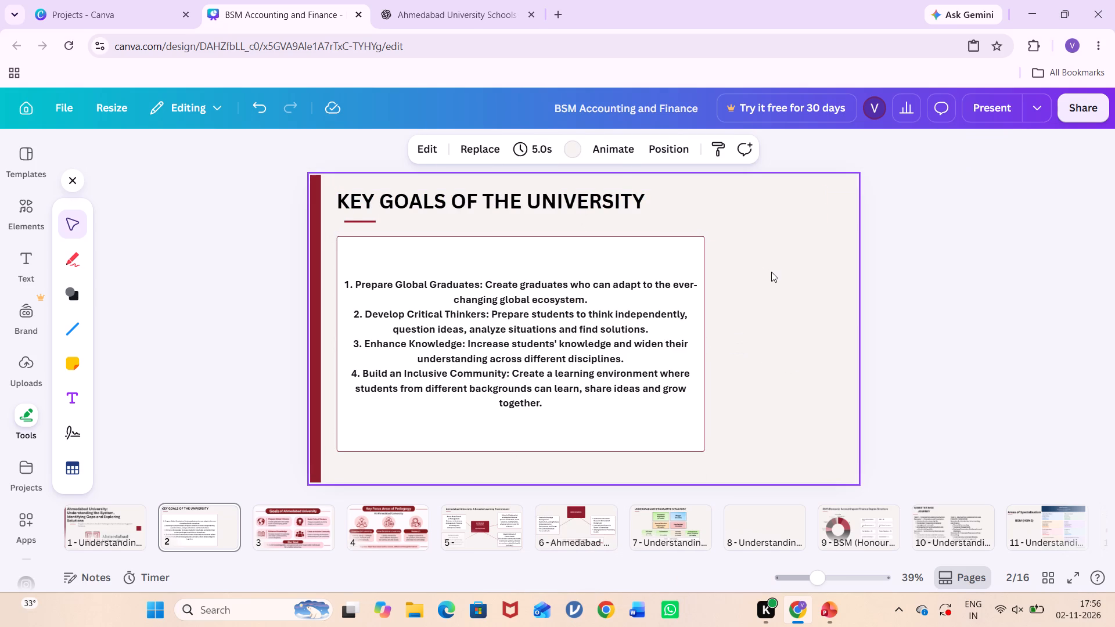
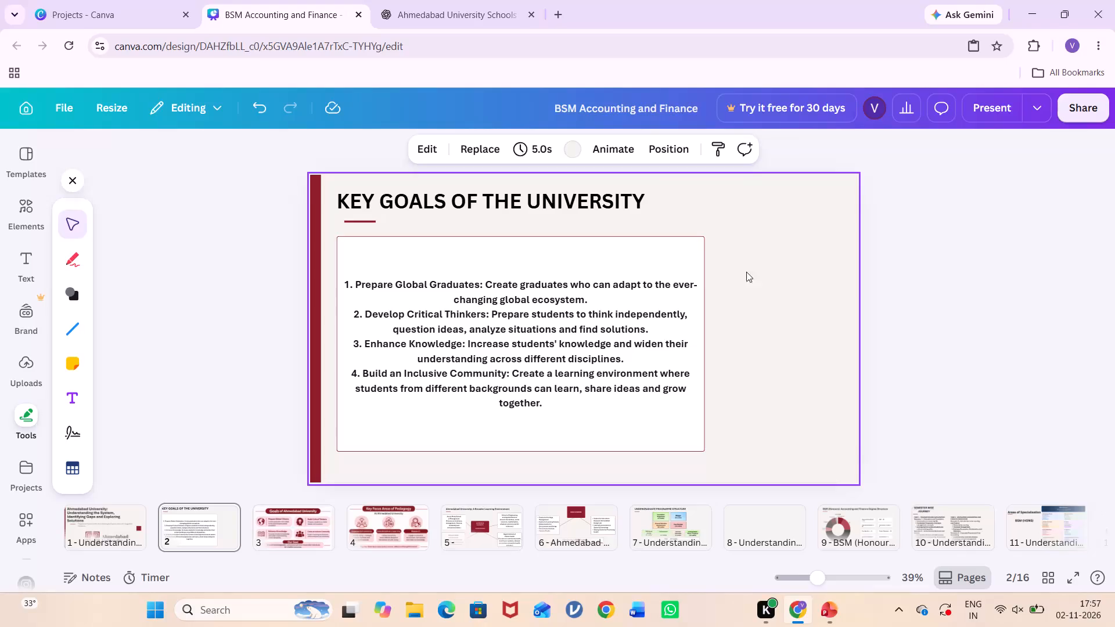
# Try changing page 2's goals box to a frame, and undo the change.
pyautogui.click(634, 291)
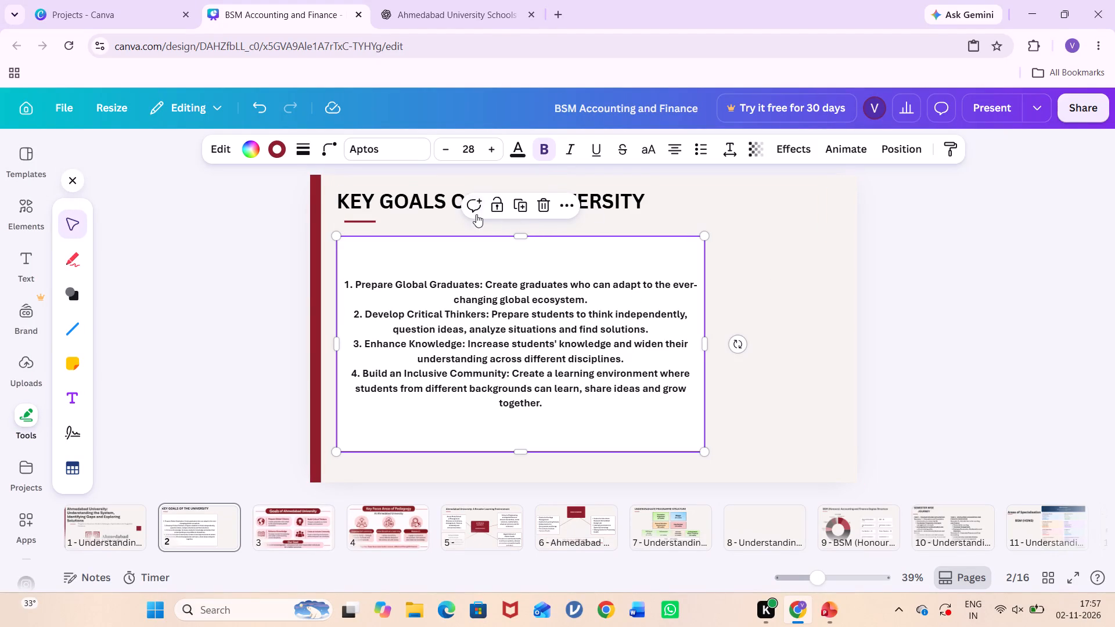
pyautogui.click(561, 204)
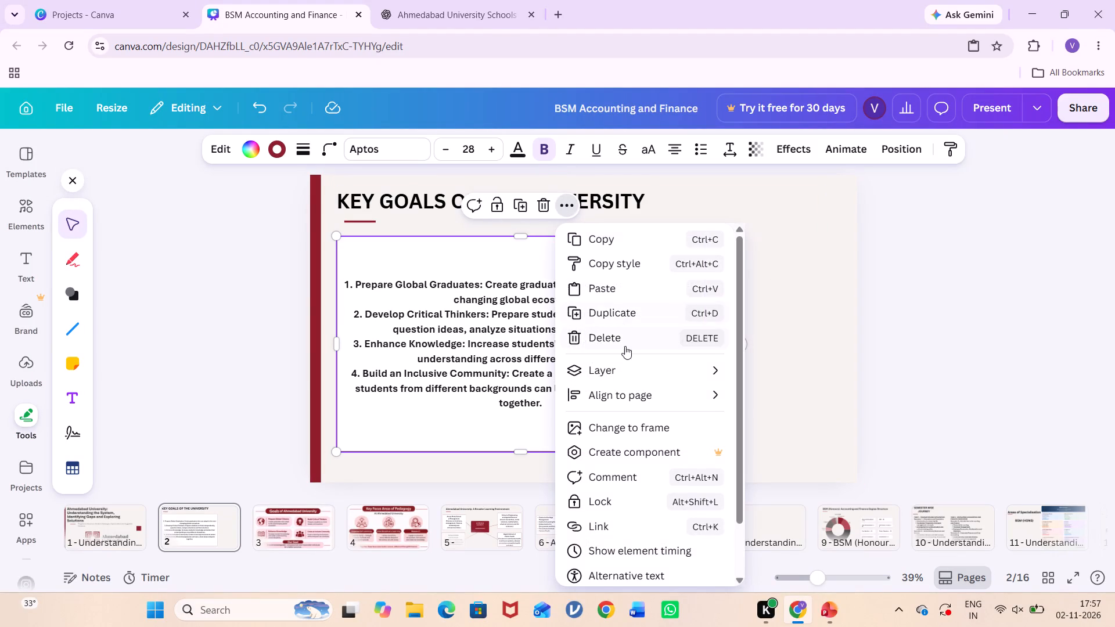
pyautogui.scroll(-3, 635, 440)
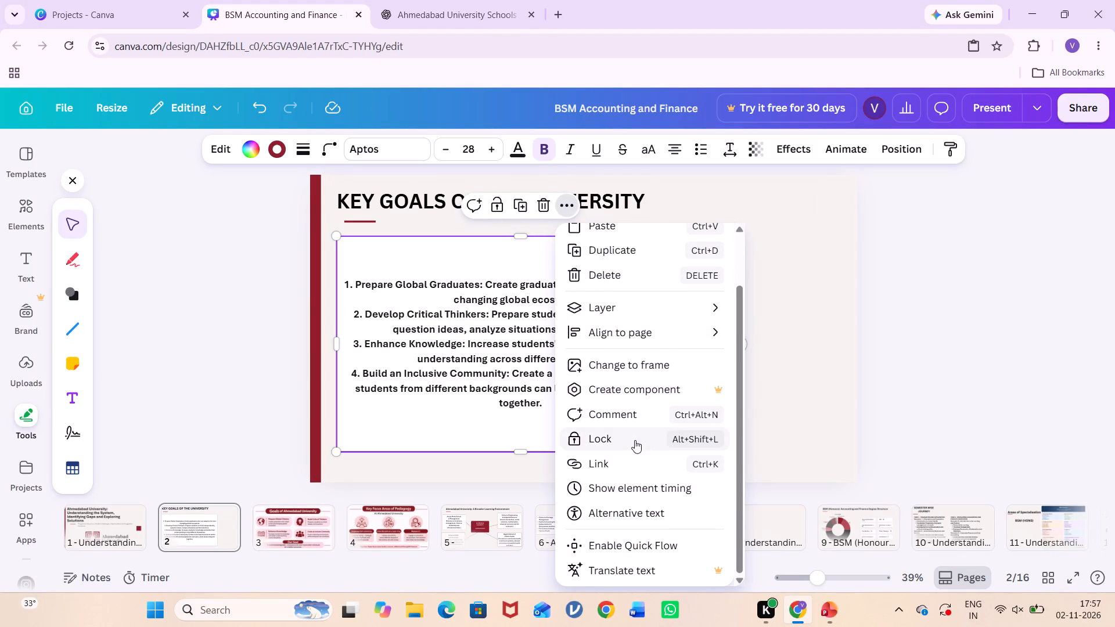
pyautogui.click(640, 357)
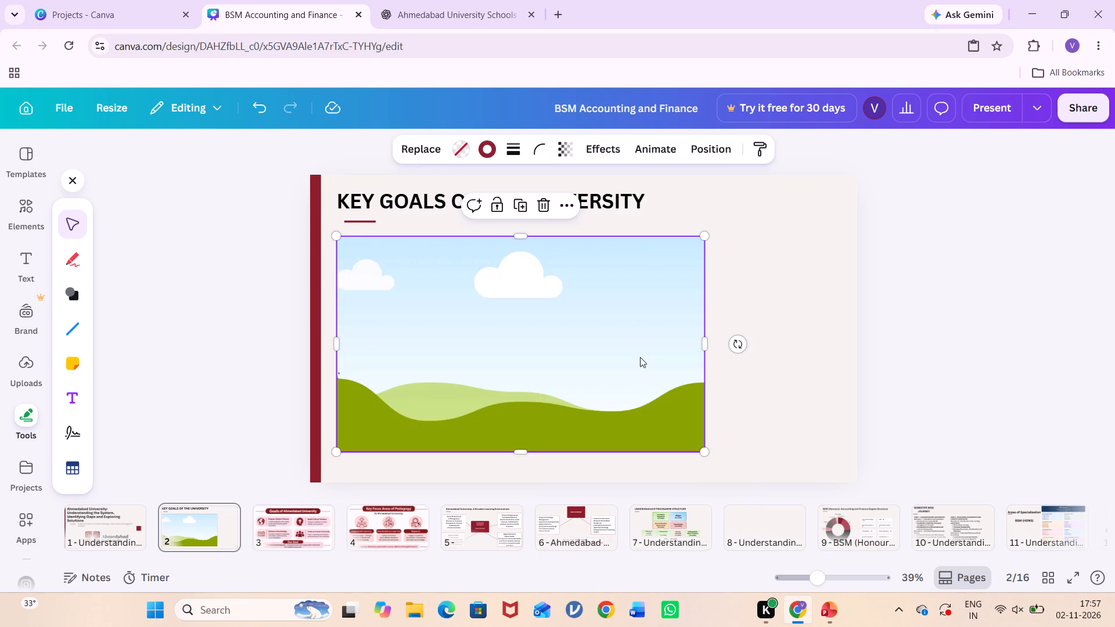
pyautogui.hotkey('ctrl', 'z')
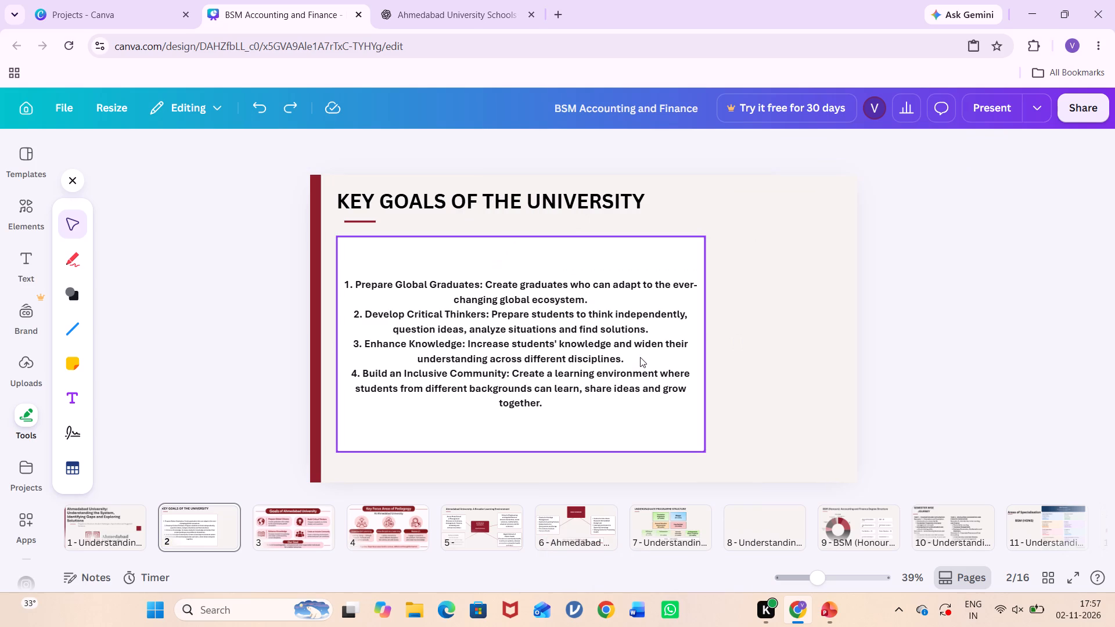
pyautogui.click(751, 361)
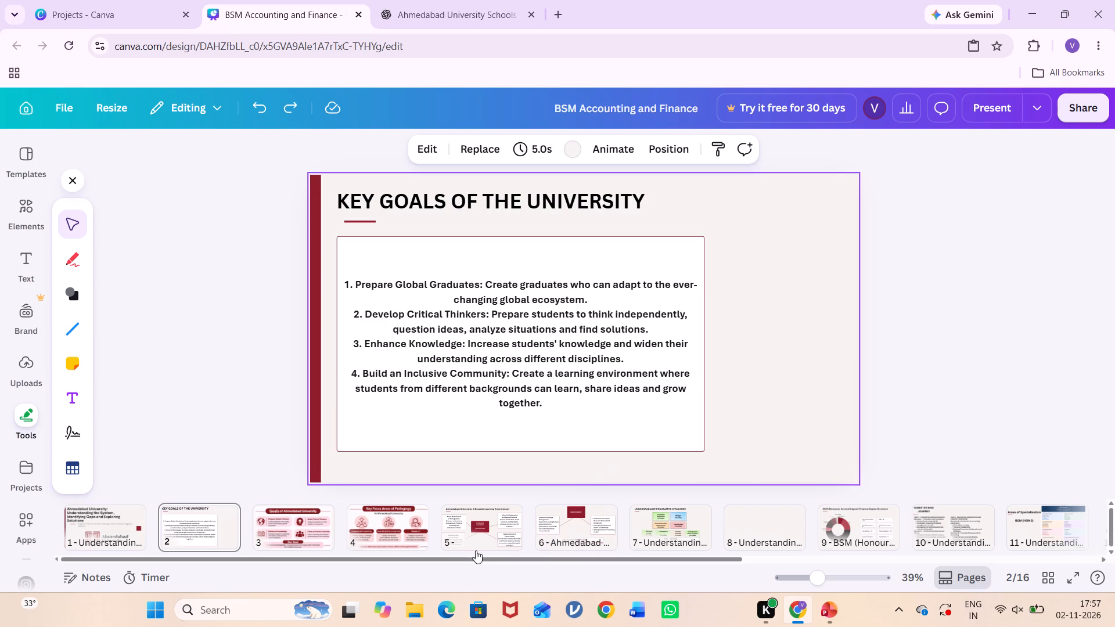
# Duplicate page 2, the Key Goals of the University page.
pyautogui.click(225, 523)
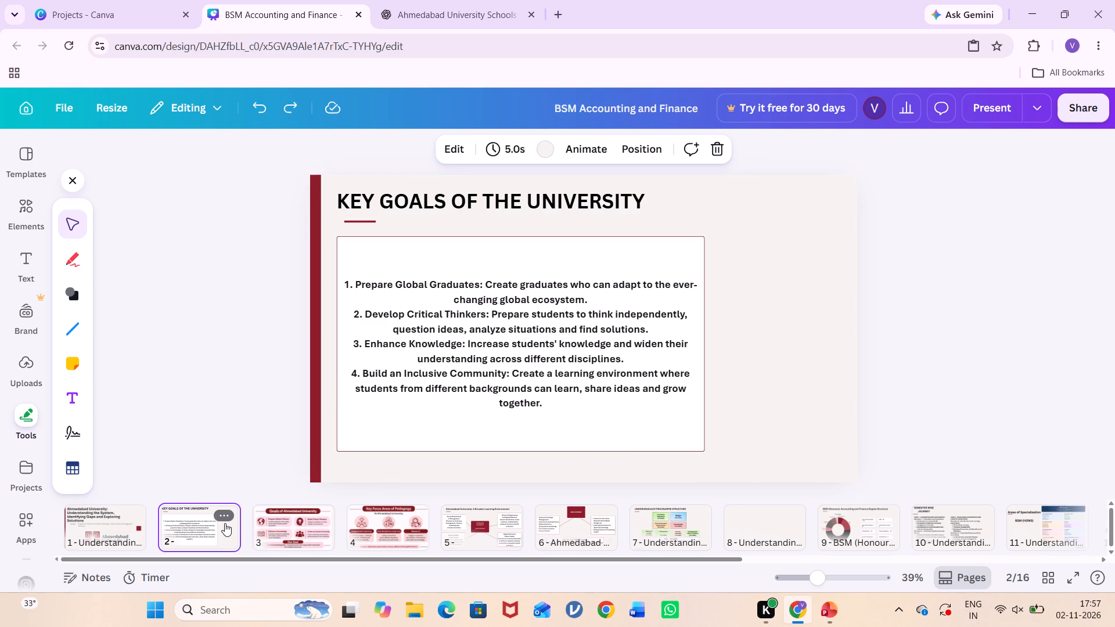
pyautogui.click(225, 513)
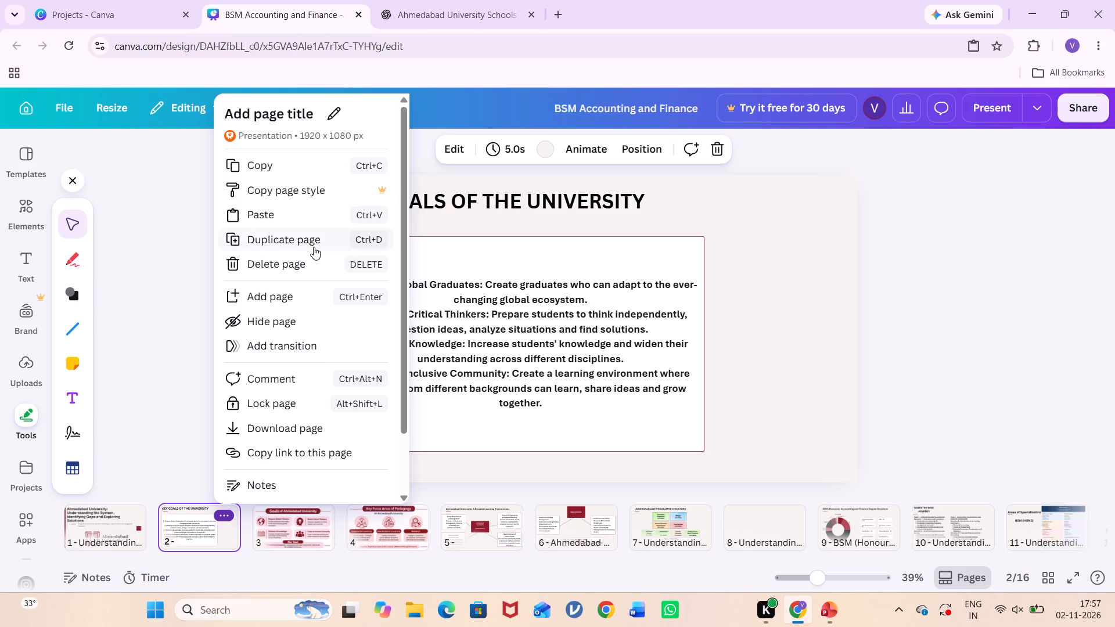
pyautogui.click(314, 244)
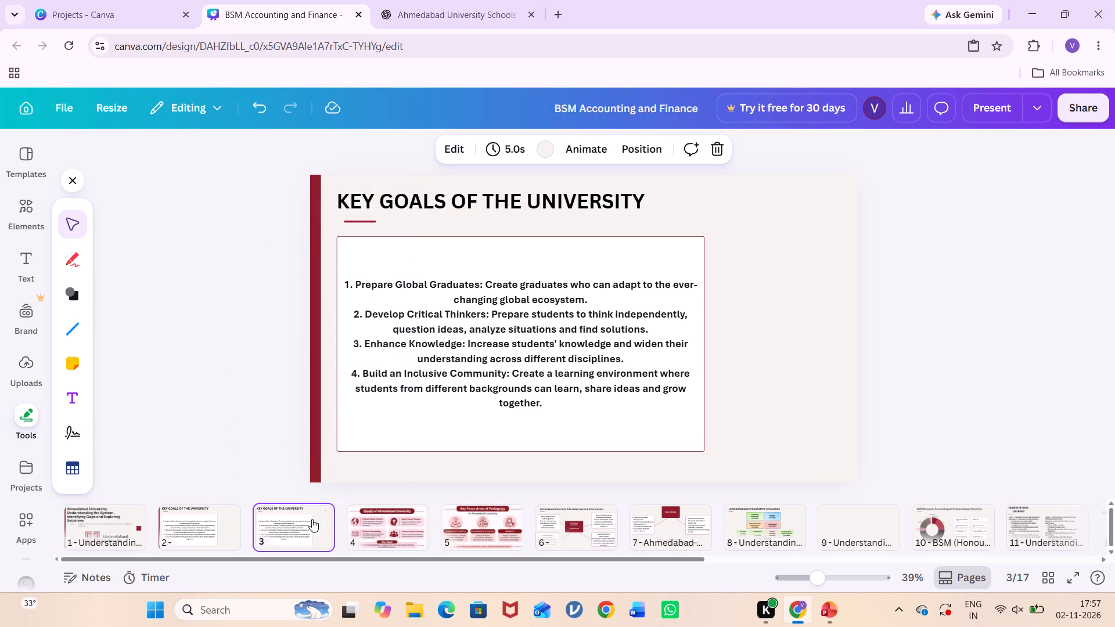
# Replace the title on the duplicated page 3 with "AREAS OF FOCUS OF PEDAGOGY".
pyautogui.click(312, 521)
pyautogui.click(577, 291)
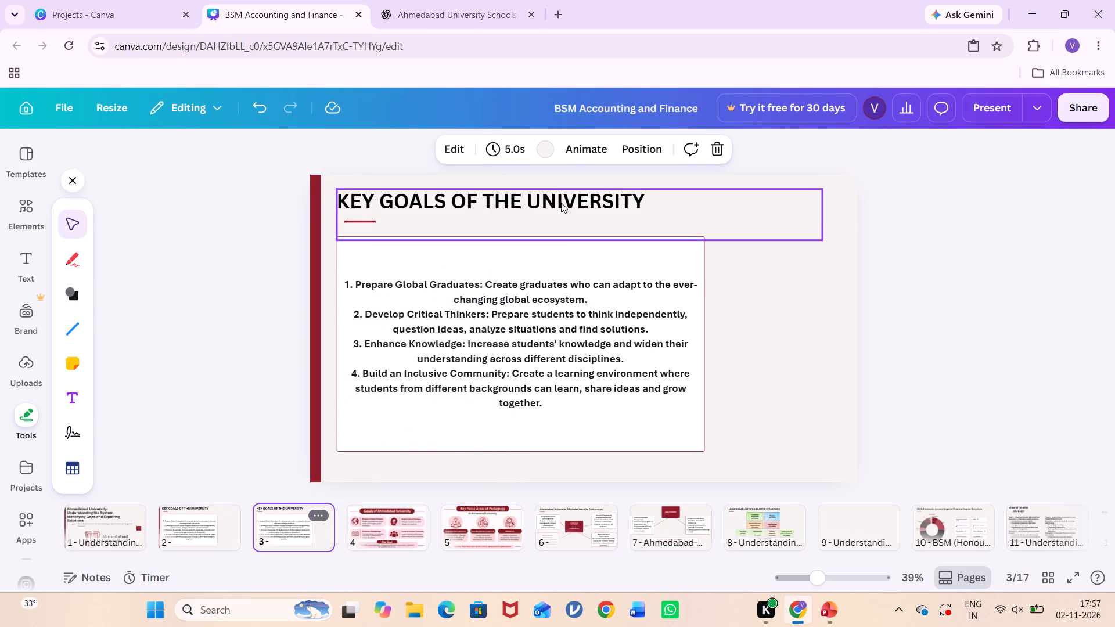
pyautogui.doubleClick(557, 194)
pyautogui.press('BackSpace')
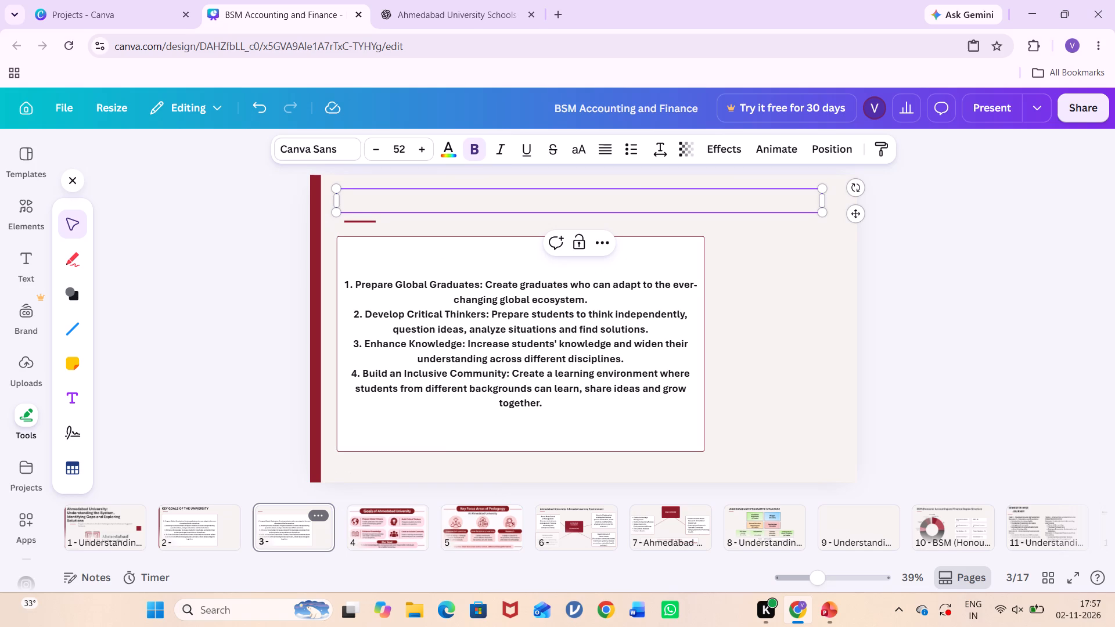
pyautogui.write('ARE')
pyautogui.write('AS OF')
pyautogui.press('space')
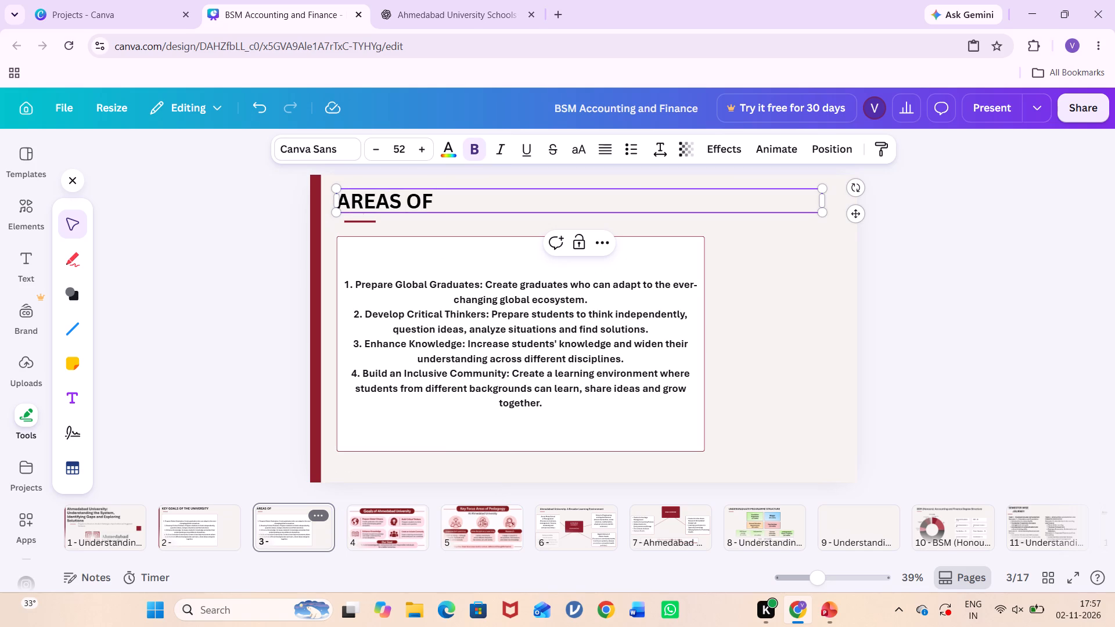
pyautogui.write('FOCUS OF PEDAGOGY')
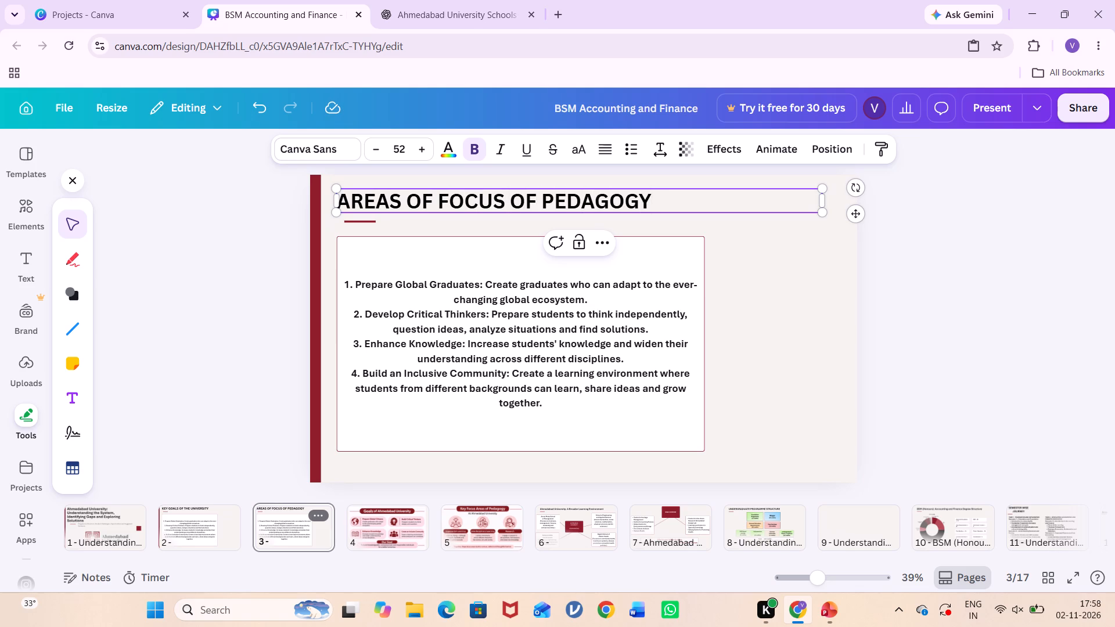
# Clear all four goals from the red-outlined box on page 3, keeping the empty box.
pyautogui.click(569, 290)
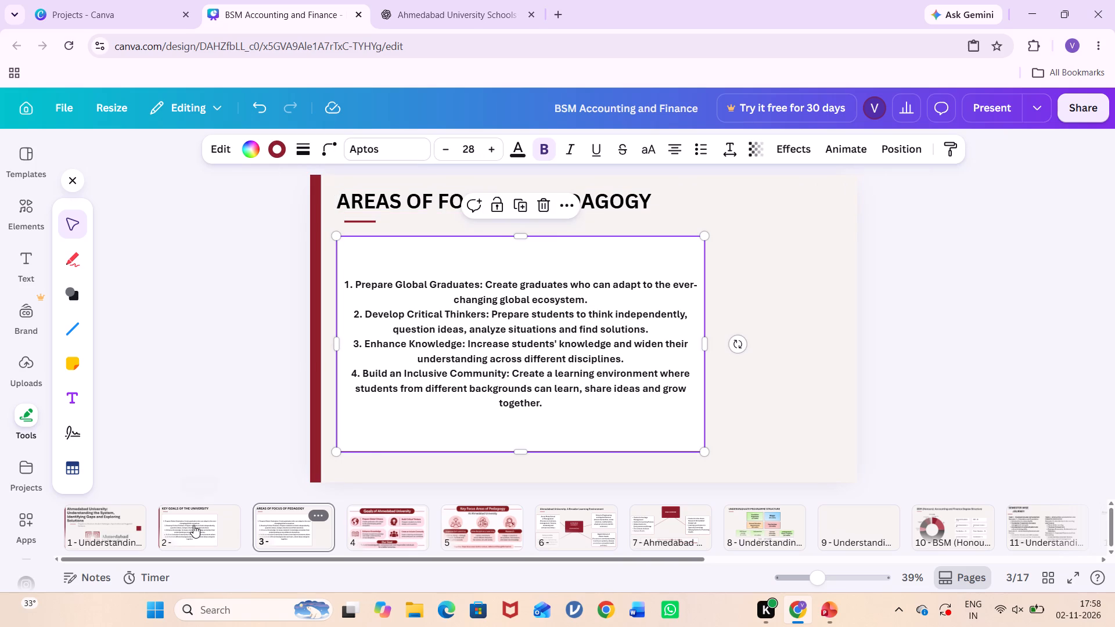
pyautogui.click(193, 525)
pyautogui.click(316, 527)
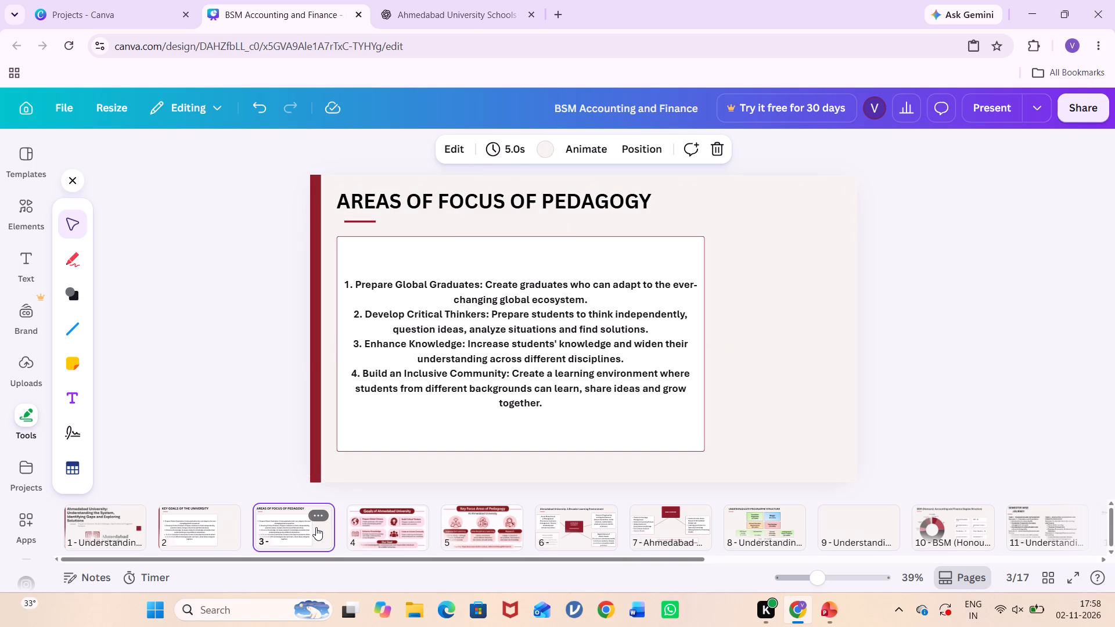
pyautogui.click(398, 538)
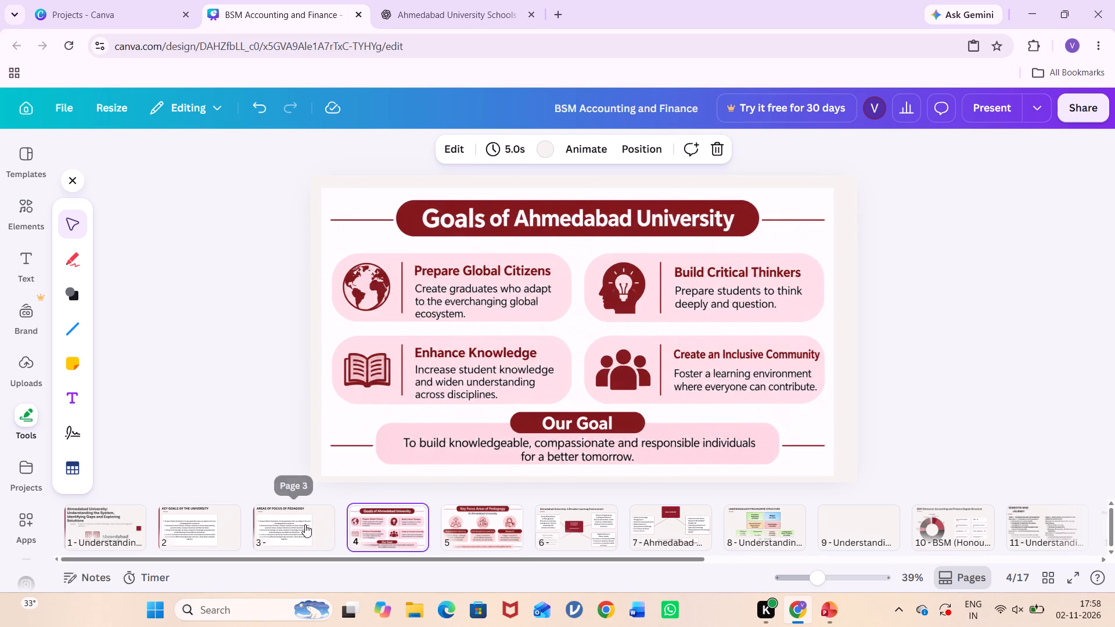
pyautogui.click(305, 524)
pyautogui.click(346, 280)
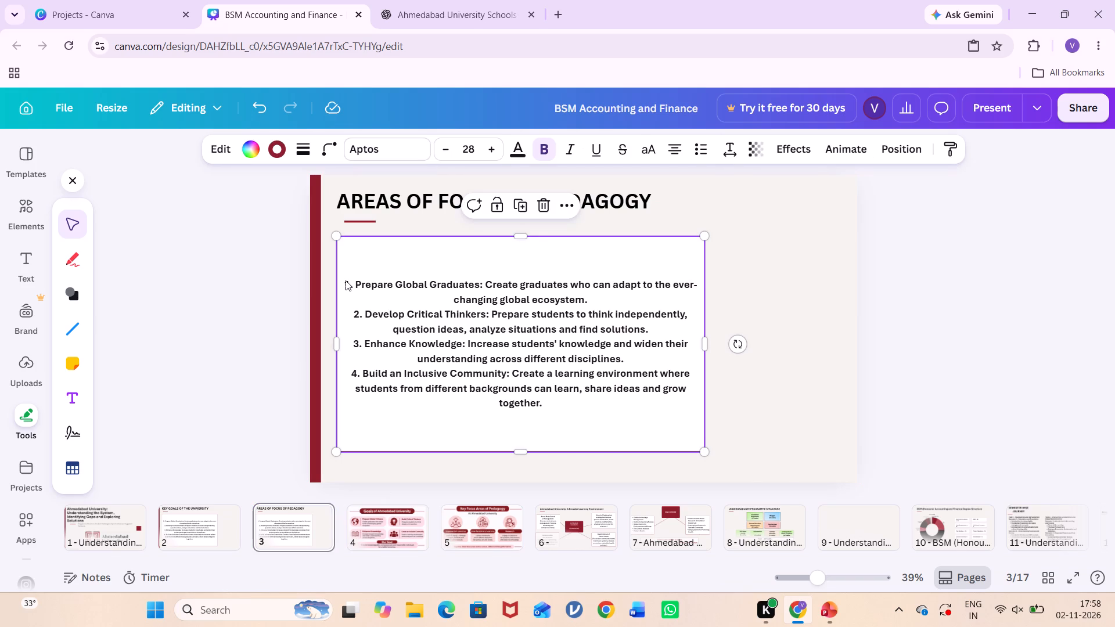
pyautogui.click(346, 280)
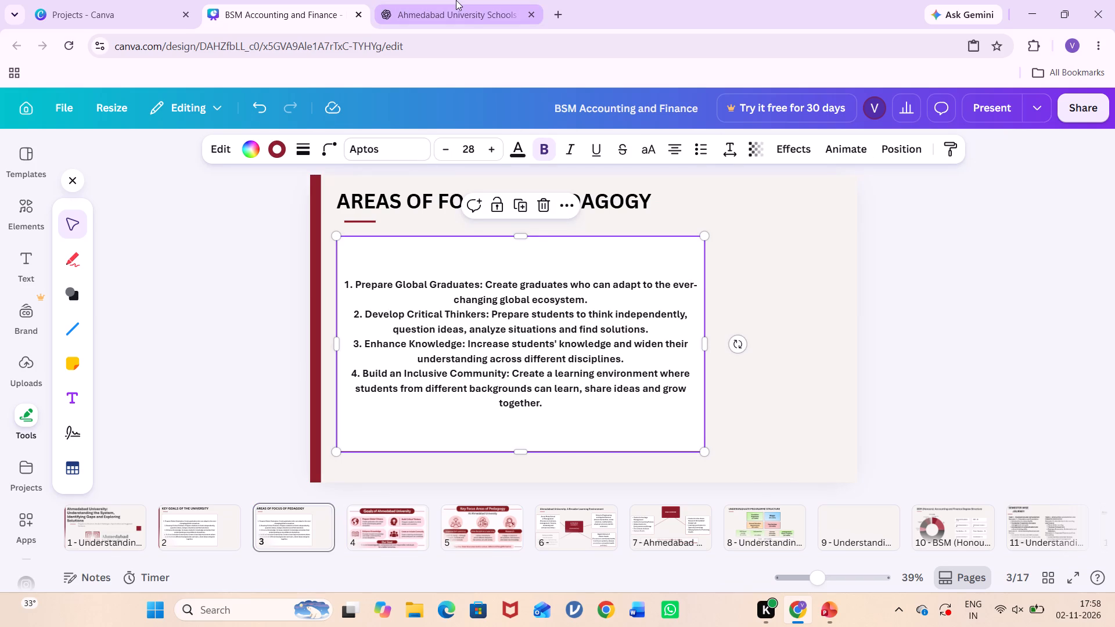
pyautogui.click(552, 286)
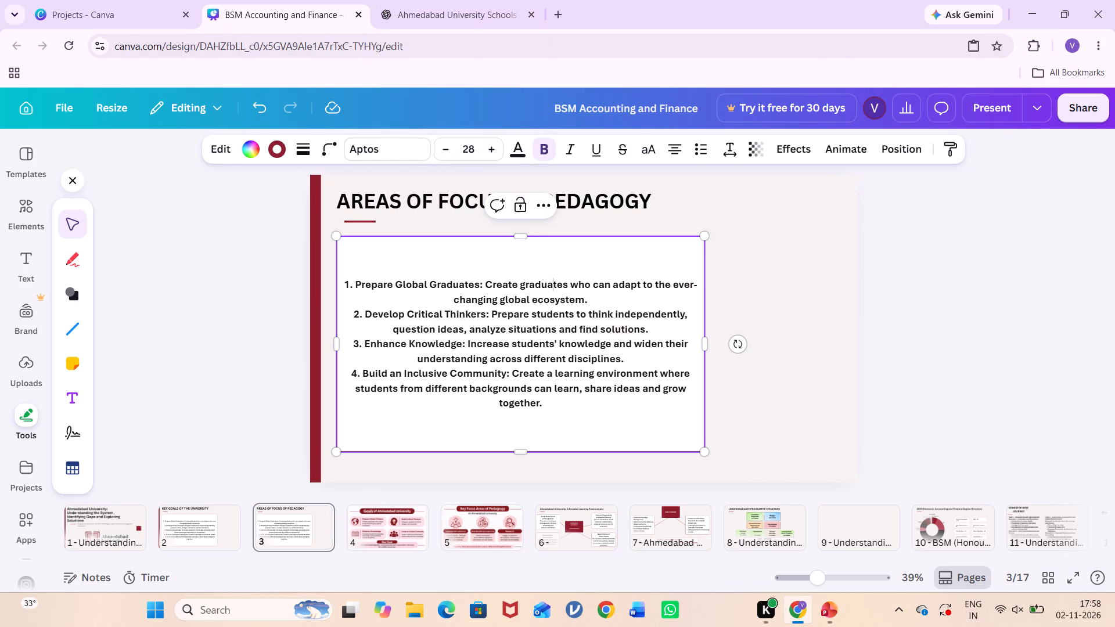
pyautogui.moveTo(344, 279); pyautogui.dragTo(584, 410)
pyautogui.press('BackSpace')
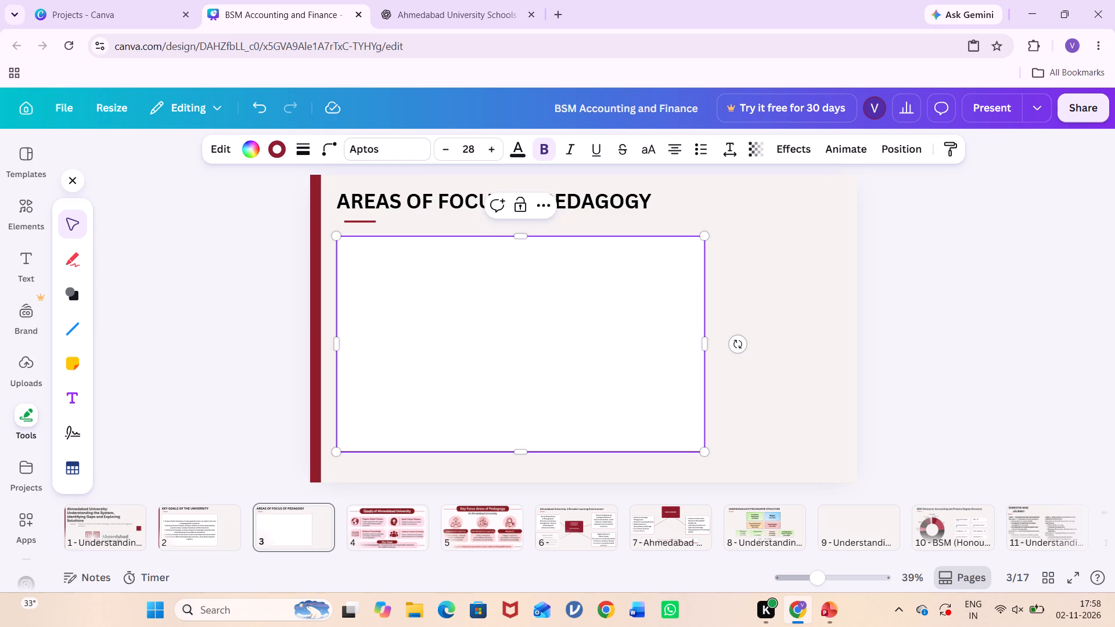
# Left-align all the text in the key goals box on page 2.
pyautogui.click(210, 527)
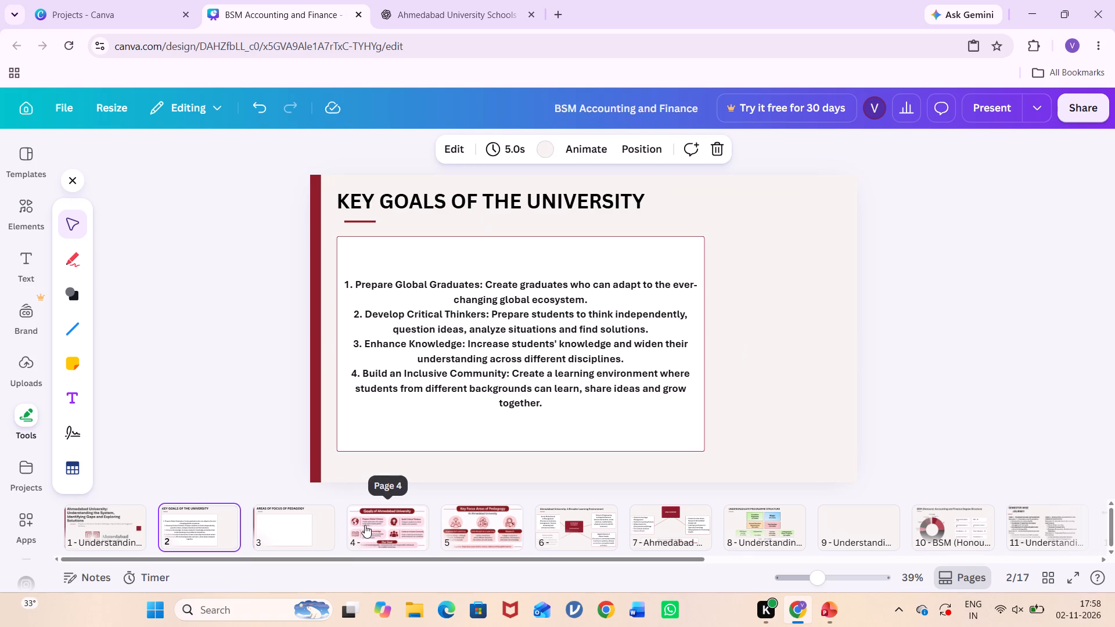
pyautogui.click(422, 373)
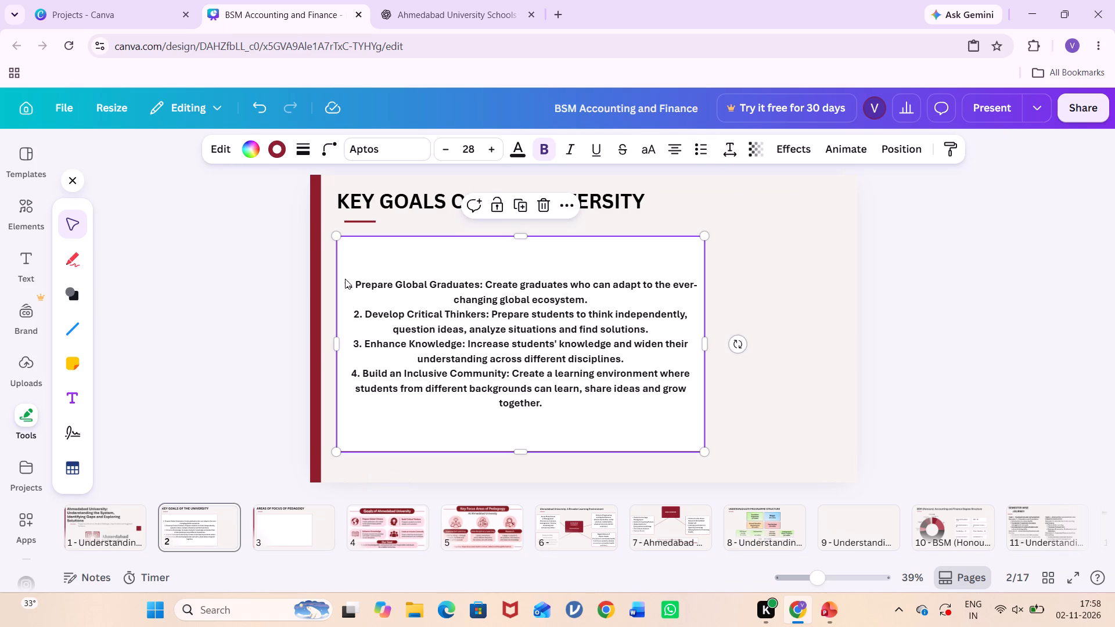
pyautogui.doubleClick(345, 279)
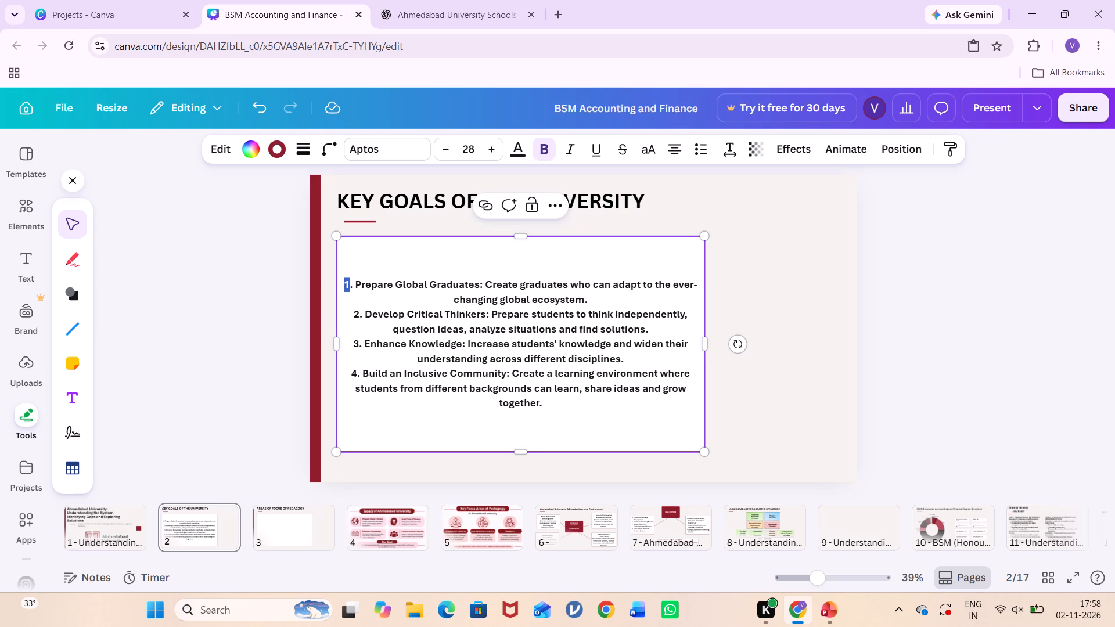
pyautogui.hotkey('ctrl', 'a')
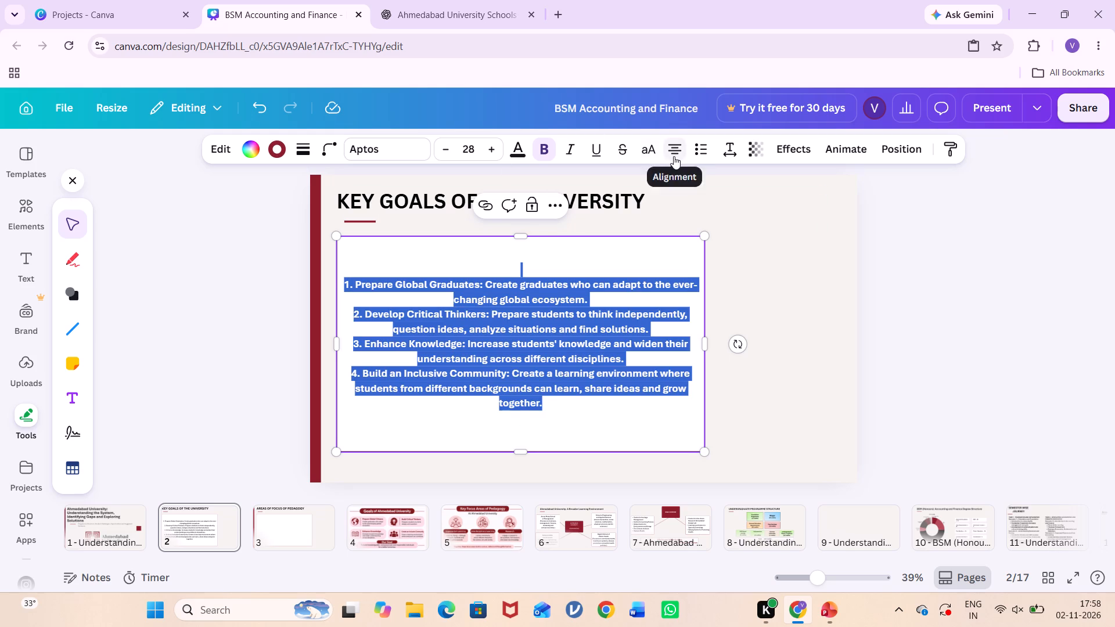
pyautogui.click(674, 156)
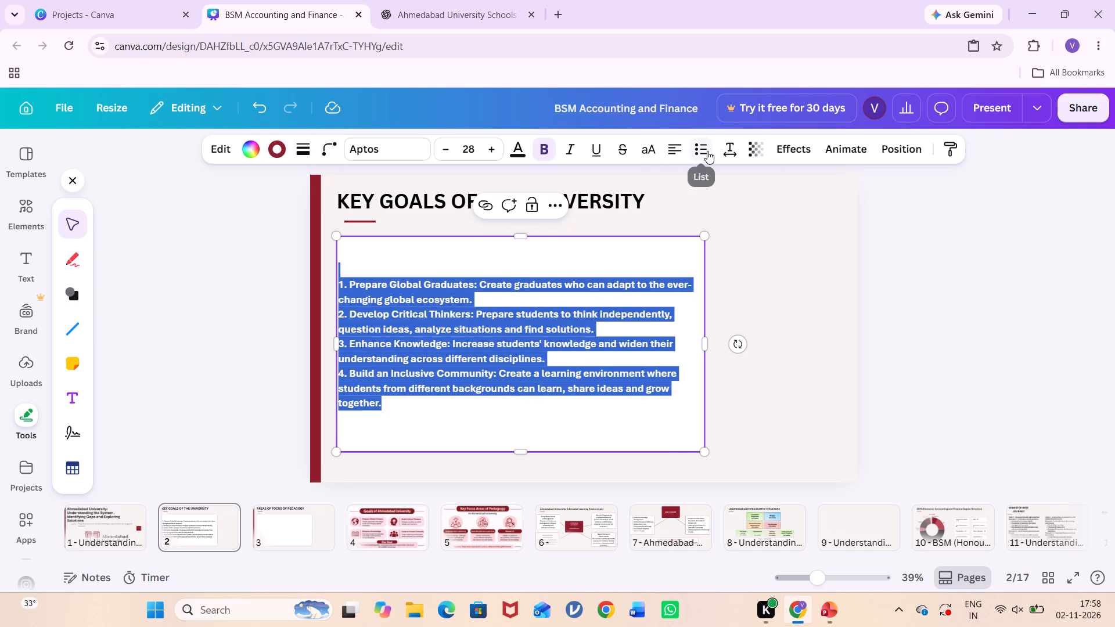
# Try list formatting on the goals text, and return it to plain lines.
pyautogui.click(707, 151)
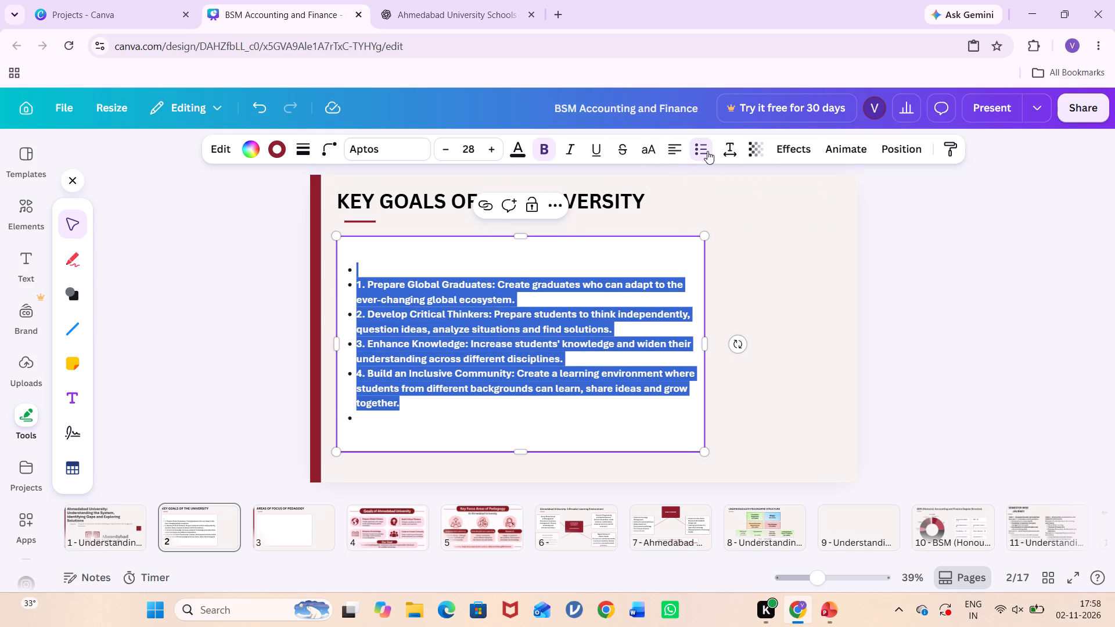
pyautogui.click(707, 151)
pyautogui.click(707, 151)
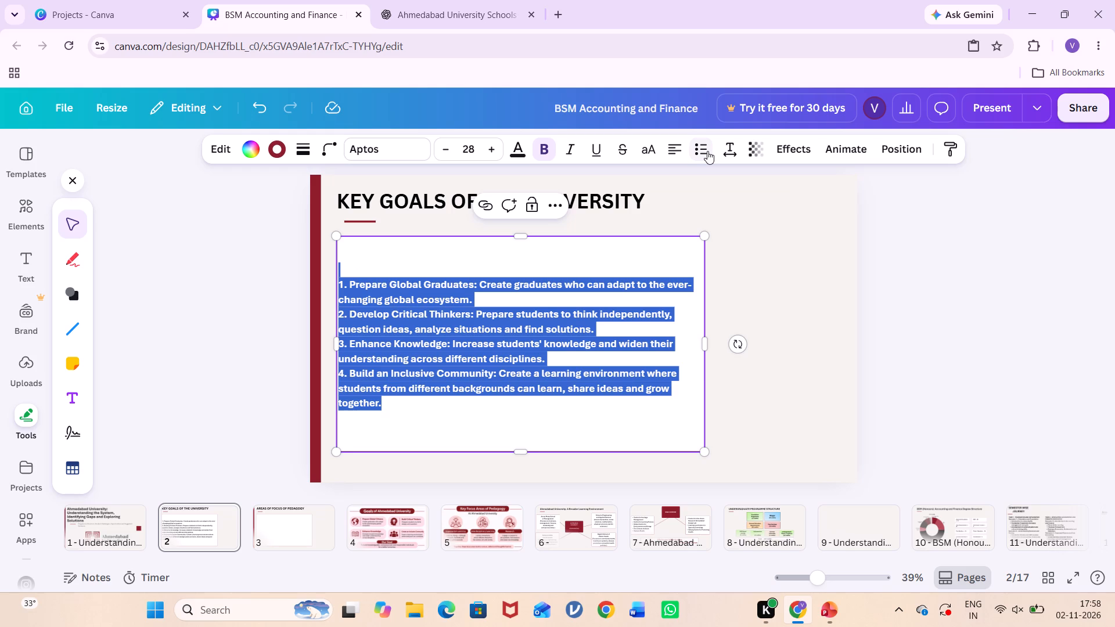
# Remove the blank line above the Prepare Global Graduates goal on page 2.
pyautogui.click(509, 378)
pyautogui.click(346, 286)
pyautogui.press('Left')
pyautogui.press('Left')
pyautogui.press('BackSpace')
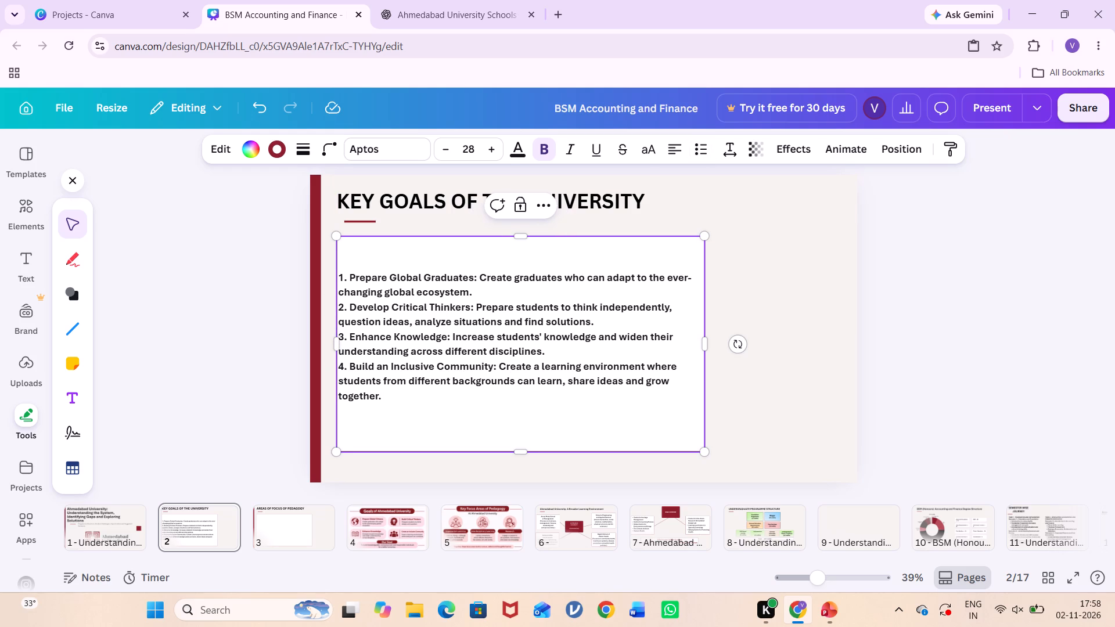
pyautogui.press('BackSpace')
pyautogui.press('BackSpace')
pyautogui.press('BackSpace')
pyautogui.press('BackSpace')
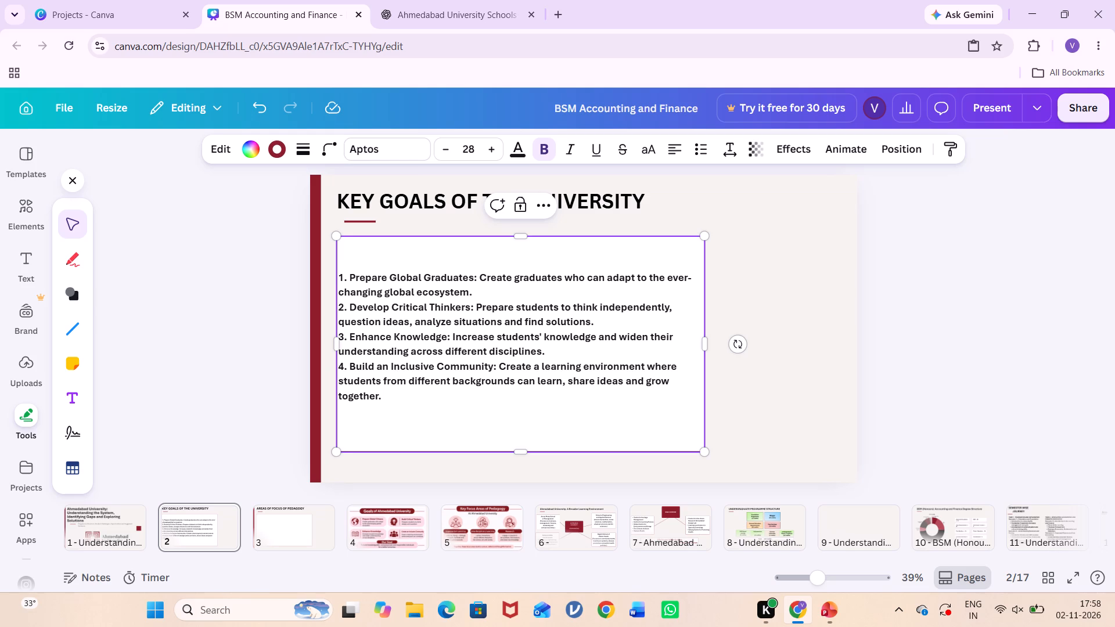
# Shorten page 2's goals box by lowering its upper edge to just above the first goal, keeping its width.
pyautogui.moveTo(524, 237); pyautogui.dragTo(524, 247)
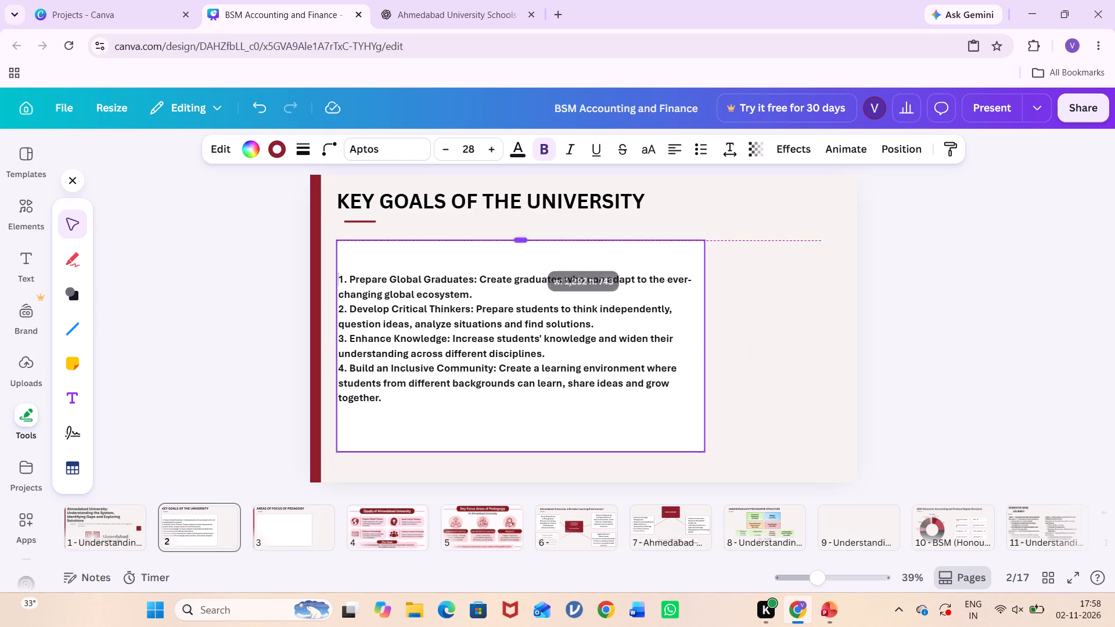
pyautogui.moveTo(524, 247); pyautogui.dragTo(519, 286)
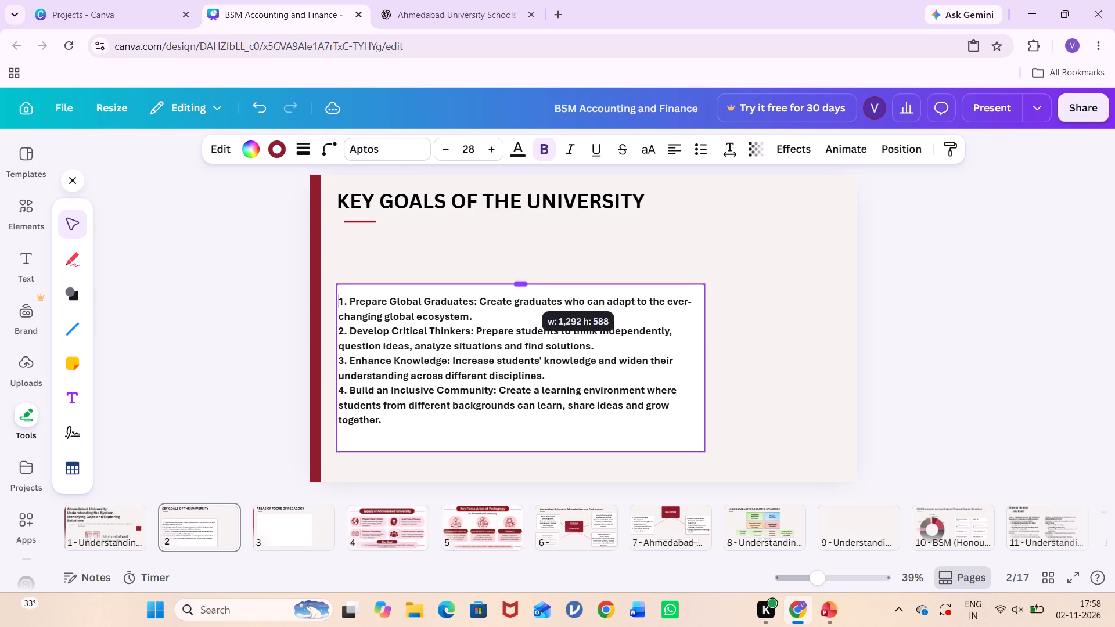
pyautogui.moveTo(519, 286); pyautogui.dragTo(517, 298)
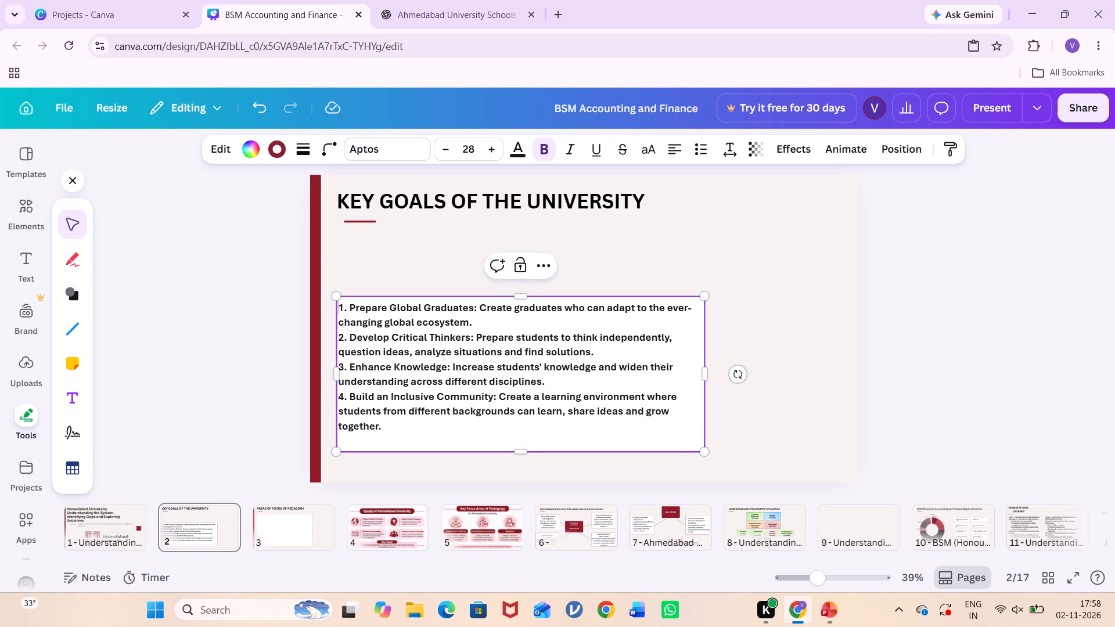
pyautogui.click(534, 347)
pyautogui.click(774, 439)
# Move page 2's goals box up closer to the title underline.
pyautogui.moveTo(669, 432); pyautogui.dragTo(664, 398)
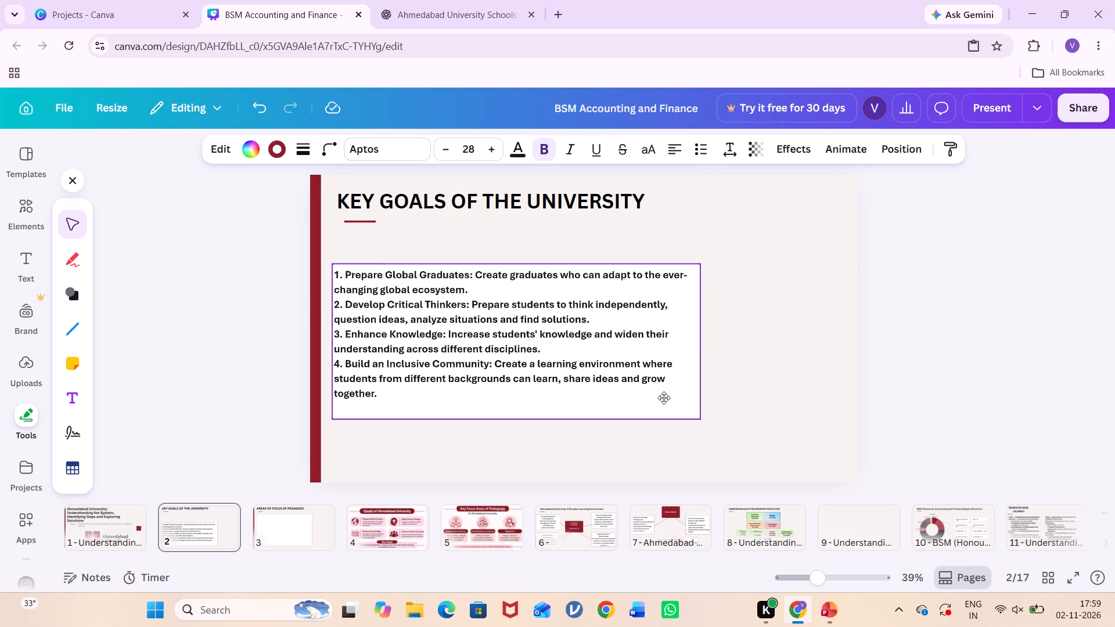
pyautogui.moveTo(664, 398); pyautogui.dragTo(662, 386)
pyautogui.click(760, 387)
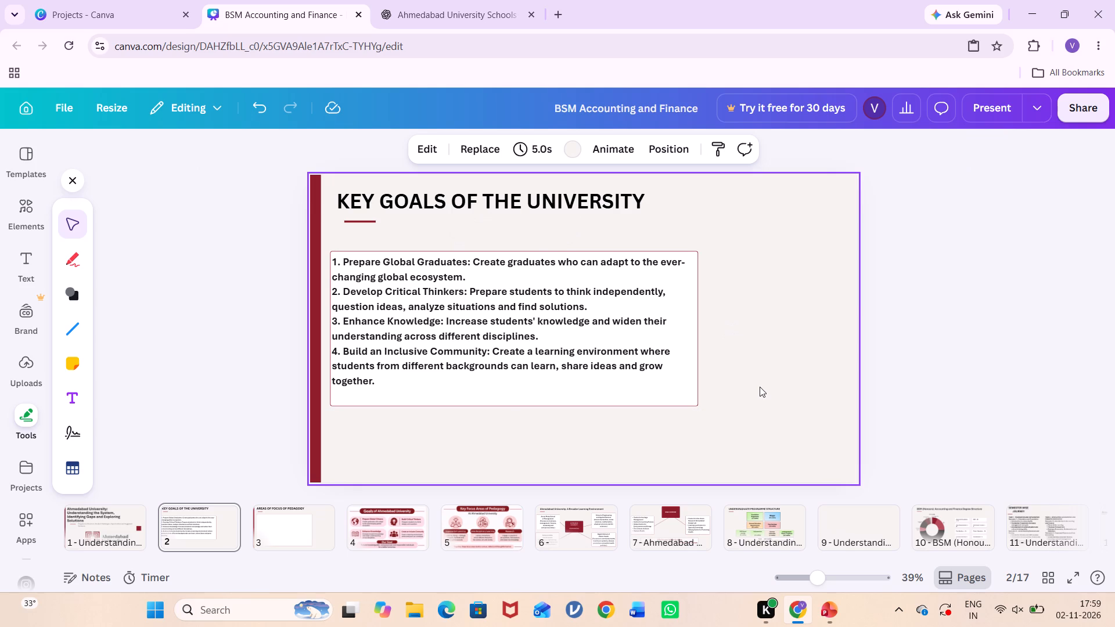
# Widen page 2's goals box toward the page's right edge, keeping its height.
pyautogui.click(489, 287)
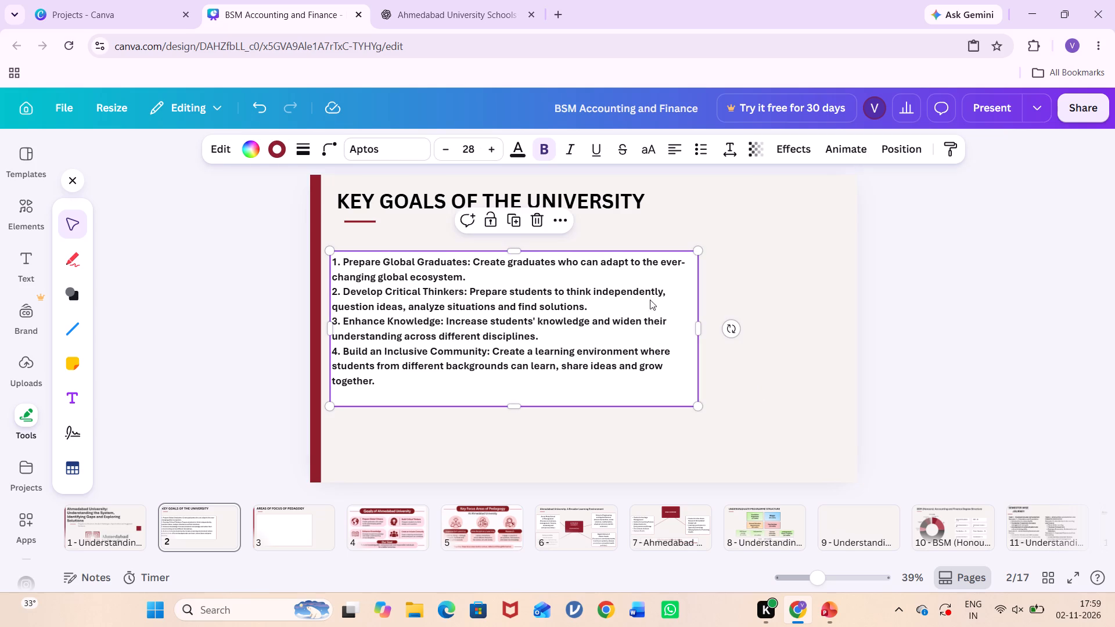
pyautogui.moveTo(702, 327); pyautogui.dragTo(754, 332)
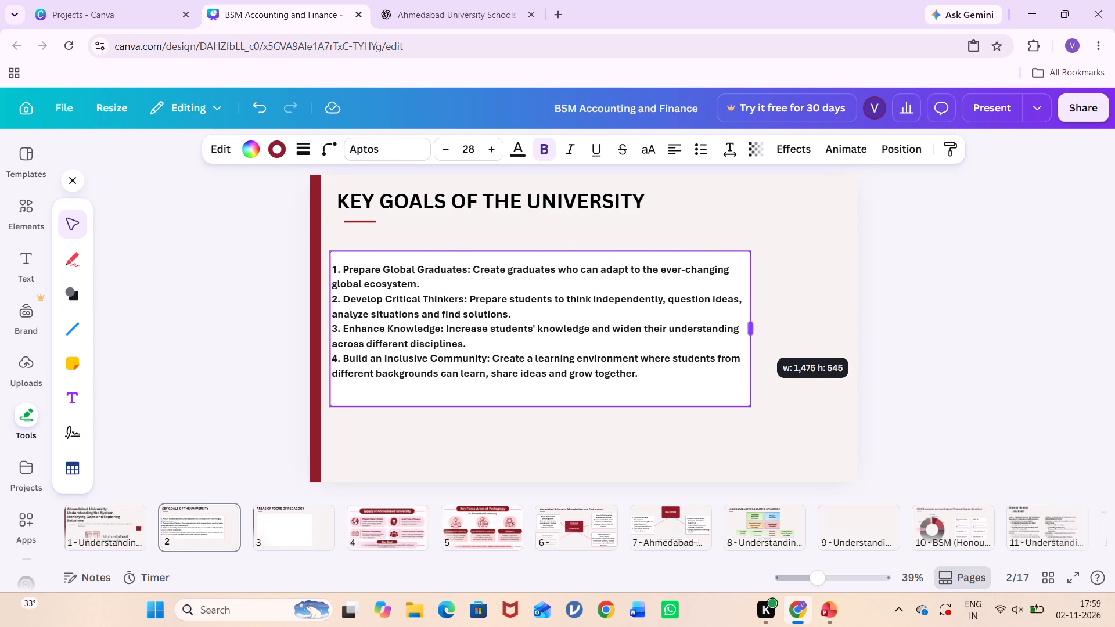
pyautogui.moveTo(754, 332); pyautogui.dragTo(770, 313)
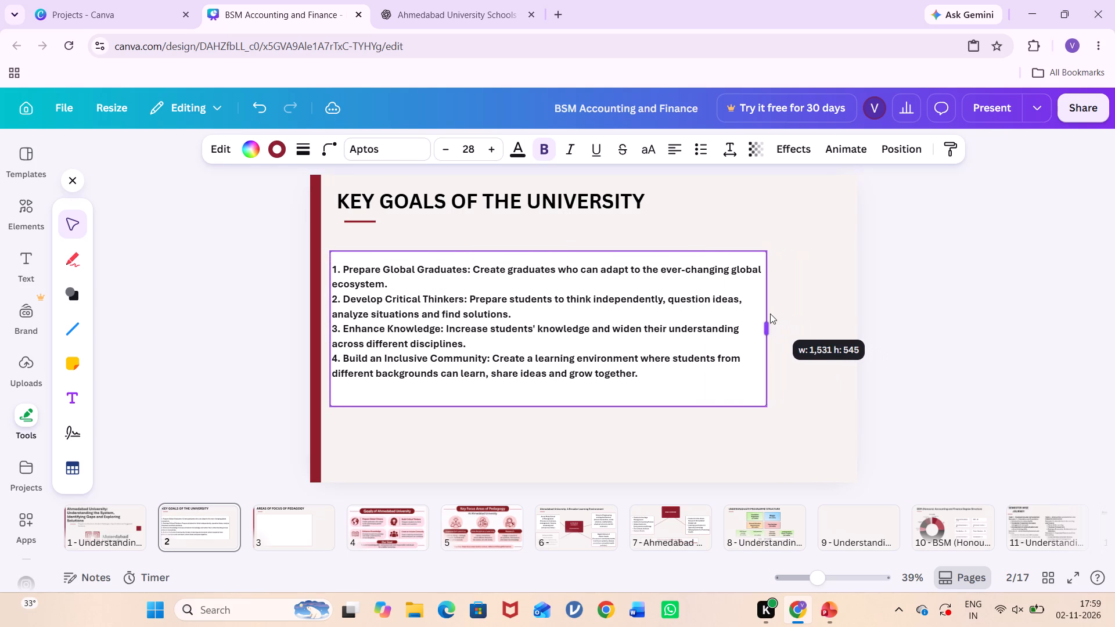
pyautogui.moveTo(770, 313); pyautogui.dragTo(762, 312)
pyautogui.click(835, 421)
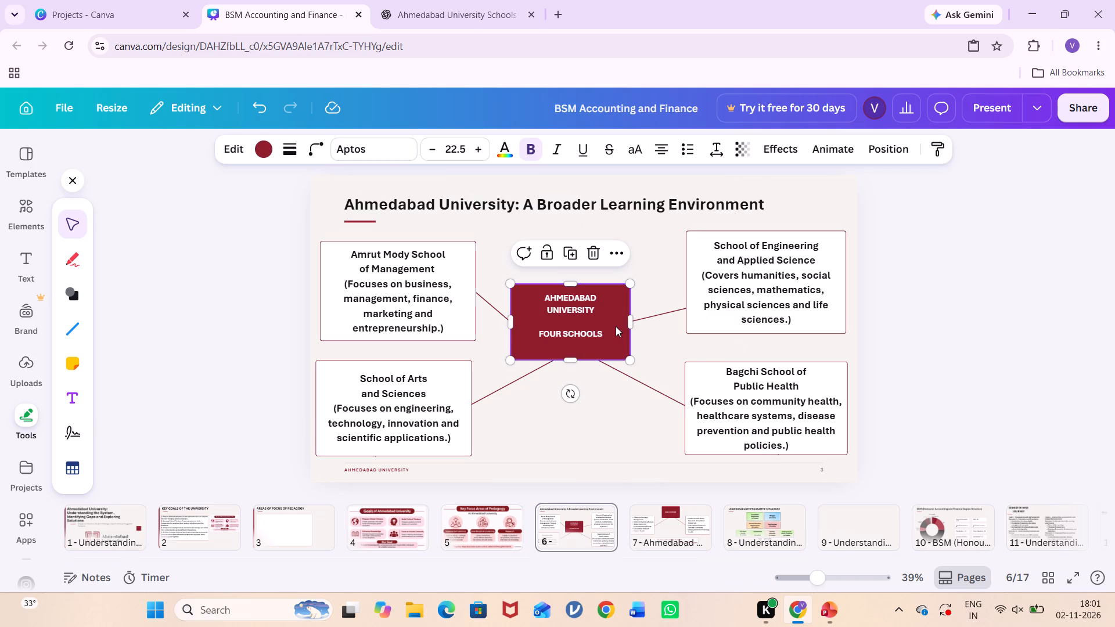
pyautogui.hotkey('ctrl', 'c')
# Replace the empty white box on page 3 with the copied red box, placed just below the heading.
pyautogui.click(320, 529)
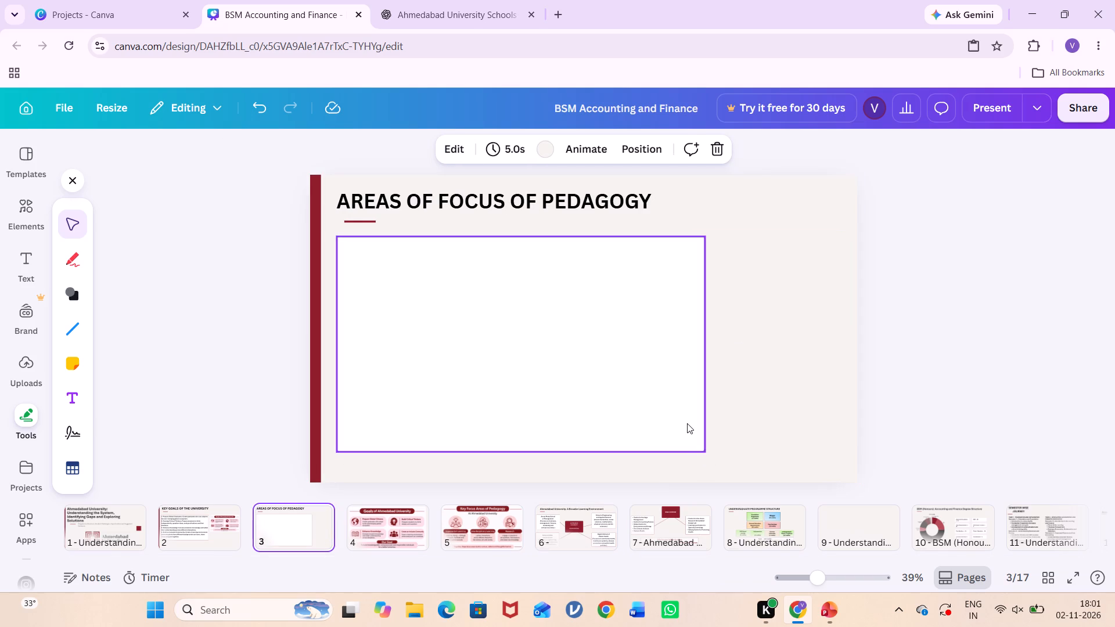
pyautogui.click(687, 423)
pyautogui.rightClick(633, 330)
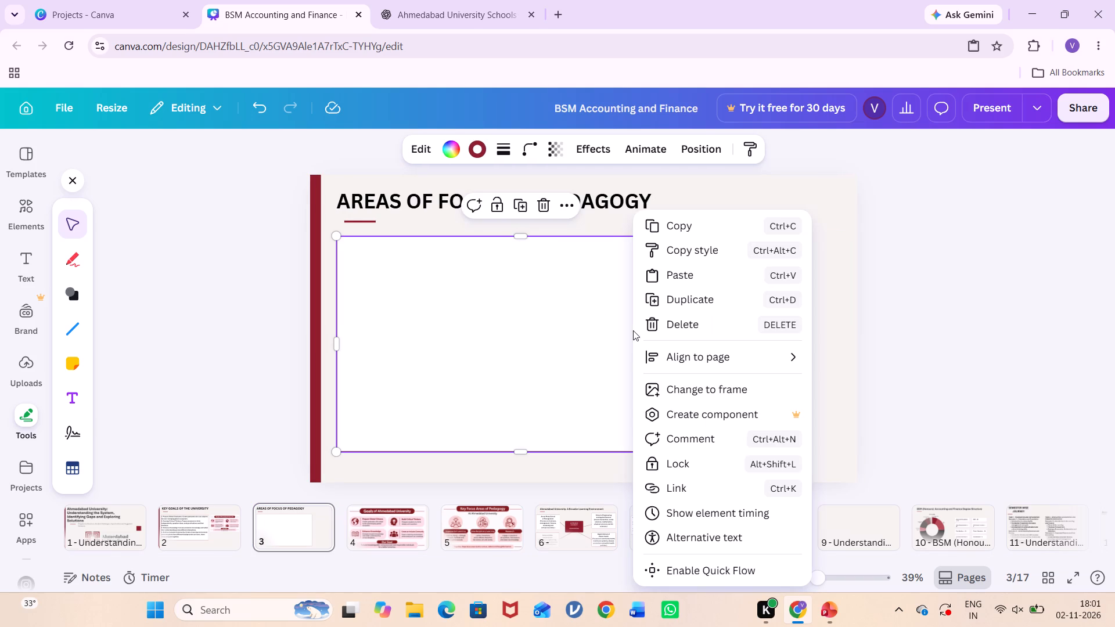
pyautogui.click(542, 203)
pyautogui.click(542, 203)
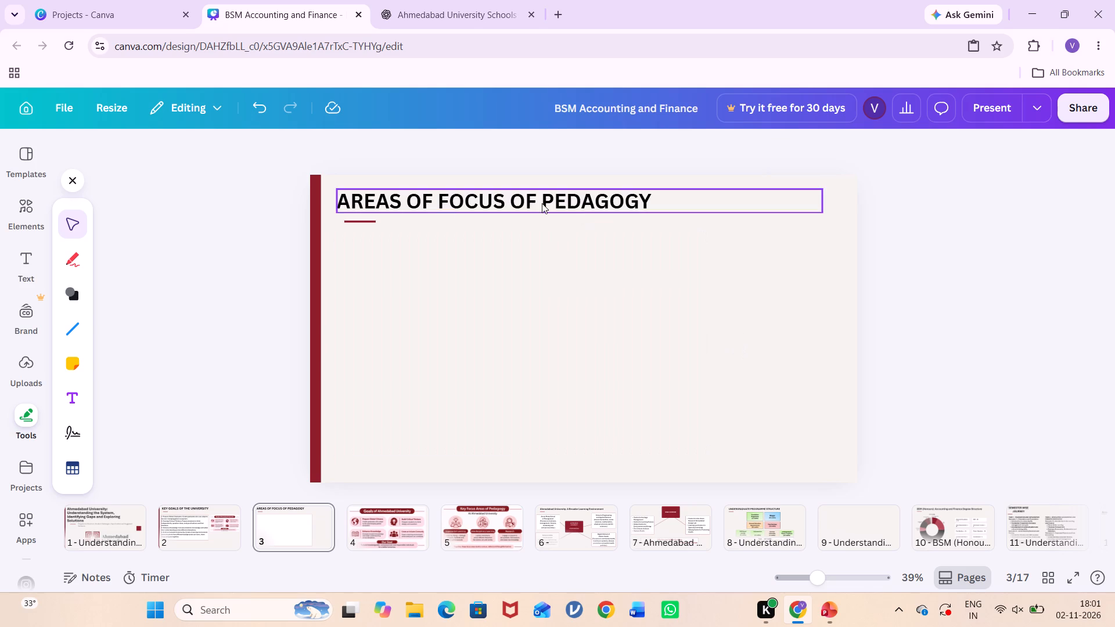
pyautogui.click(612, 289)
pyautogui.hotkey('ctrl', 'v')
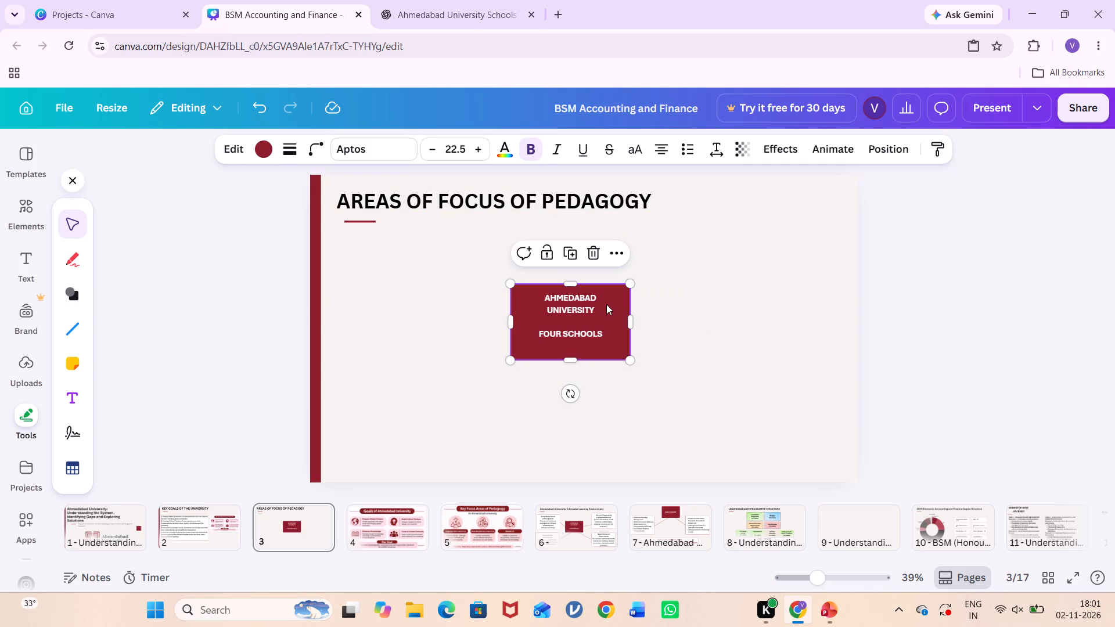
pyautogui.moveTo(617, 298); pyautogui.dragTo(648, 253)
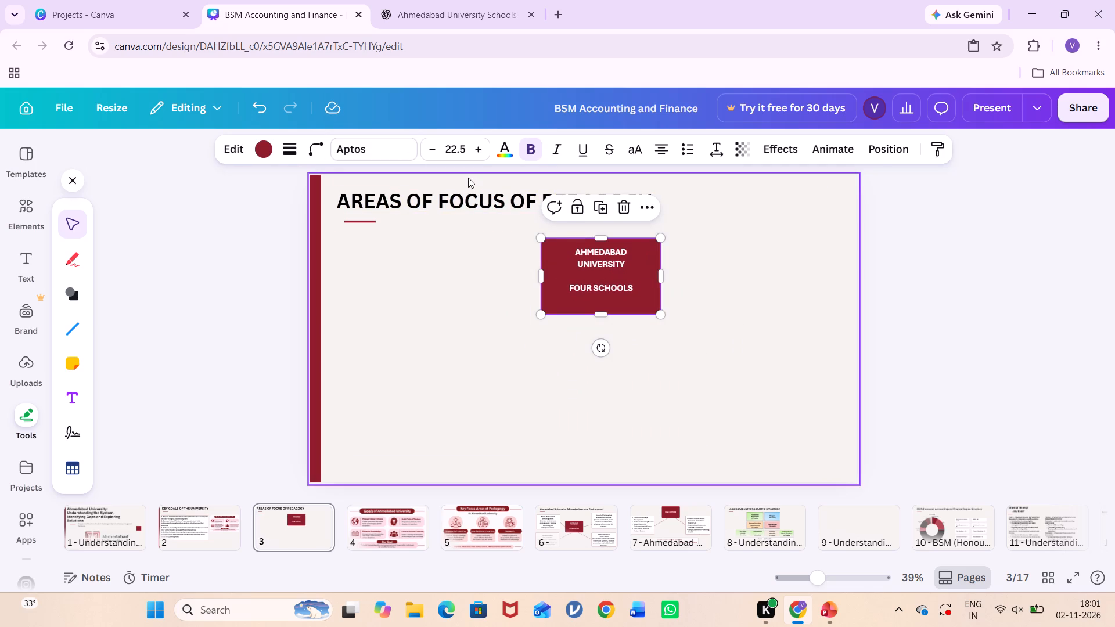
# Replace the red box's text with the page heading's text, "AREAS OF FOCUS OF PEDAGOGY".
pyautogui.click(479, 194)
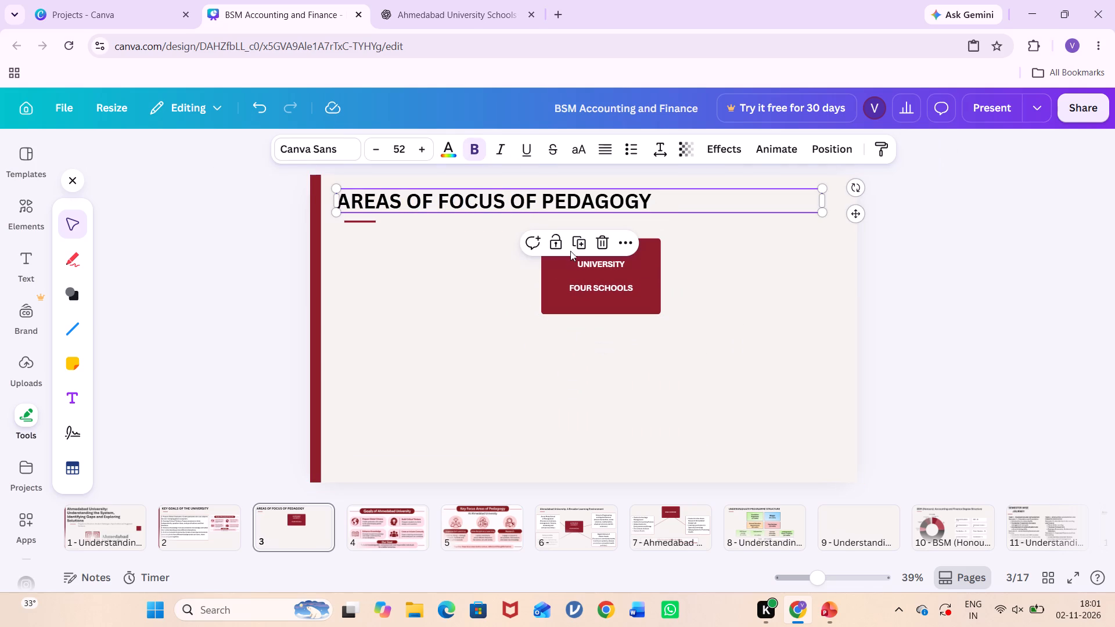
pyautogui.doubleClick(623, 197)
pyautogui.hotkey('ctrl', 'a')
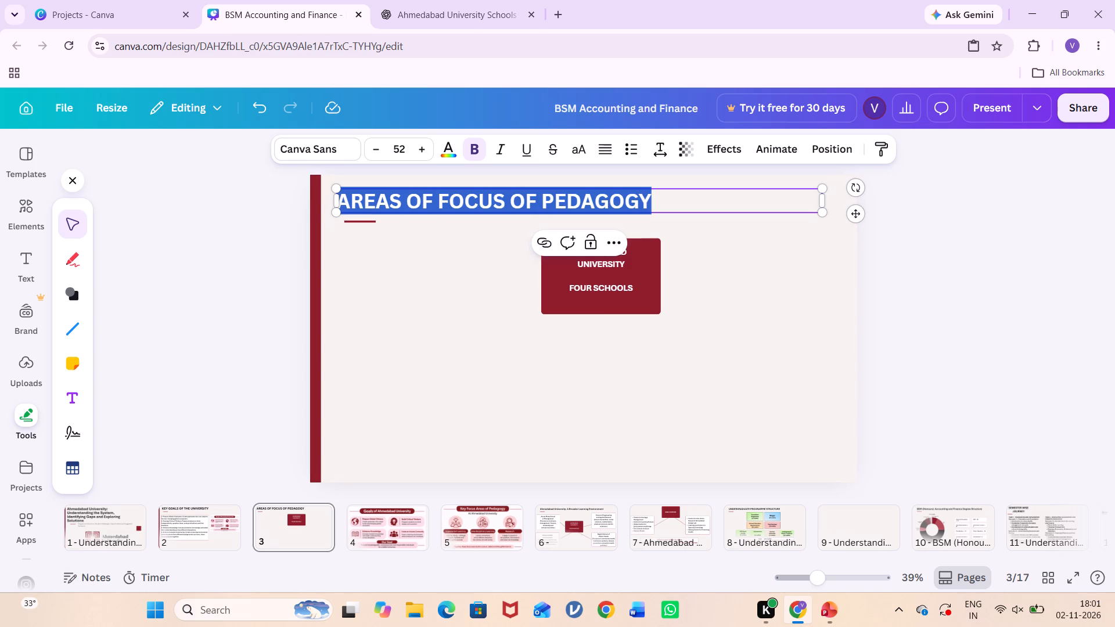
pyautogui.hotkey('ctrl', 'c')
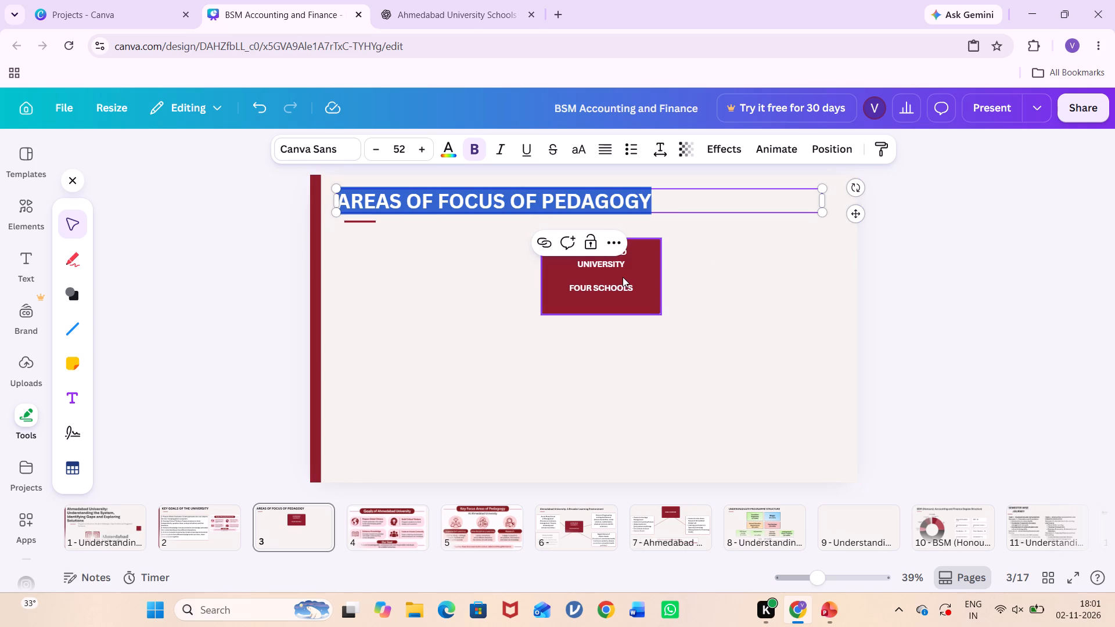
pyautogui.click(623, 277)
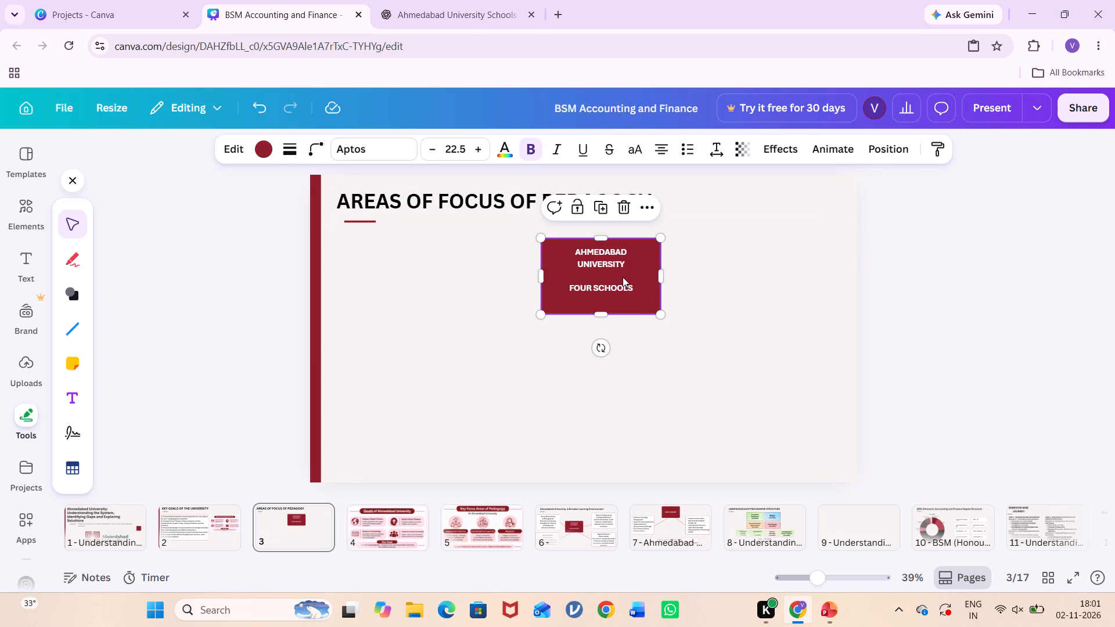
pyautogui.hotkey('ctrl', 'v')
pyautogui.hotkey('ctrl', 'z')
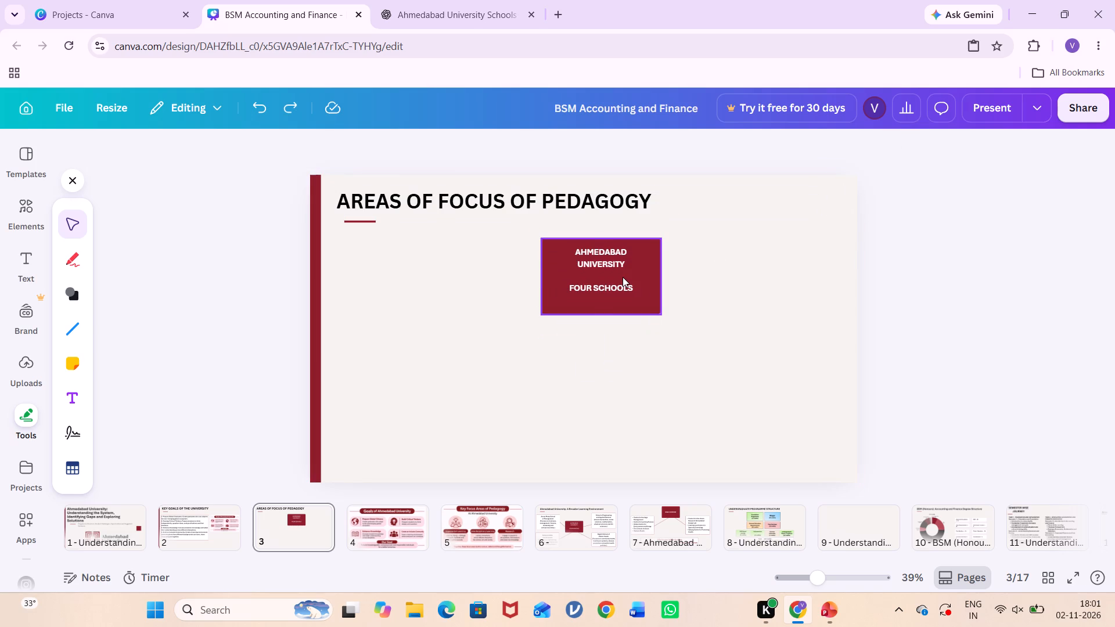
pyautogui.doubleClick(623, 277)
pyautogui.hotkey('ctrl', 'a')
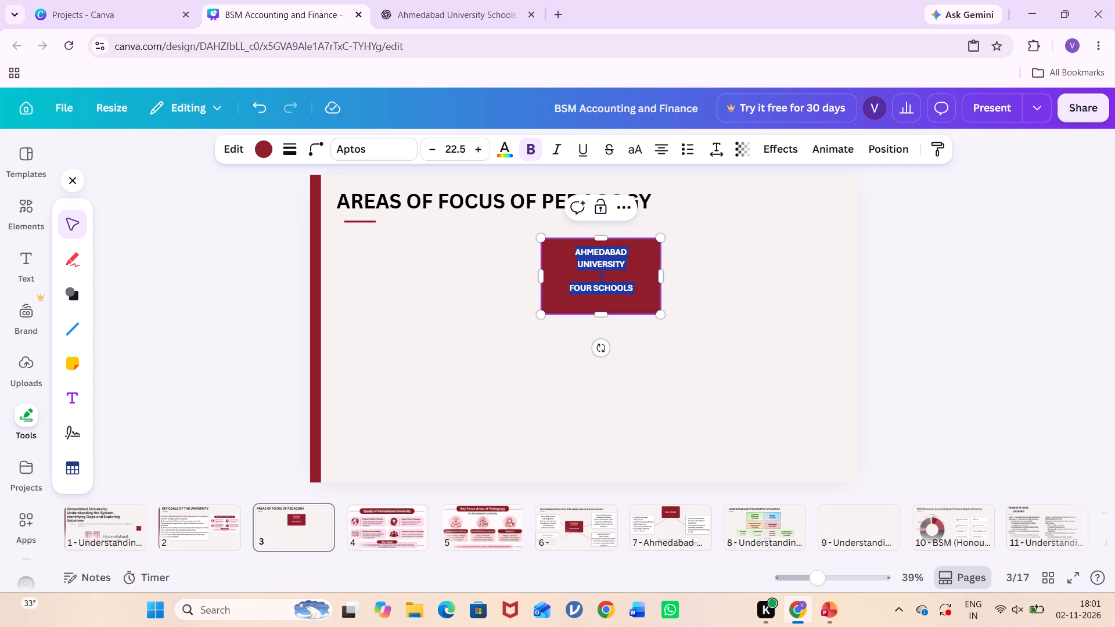
pyautogui.hotkey('ctrl', 'v')
# Set the font size of the red box's text to 48.
pyautogui.moveTo(641, 284); pyautogui.dragTo(557, 274)
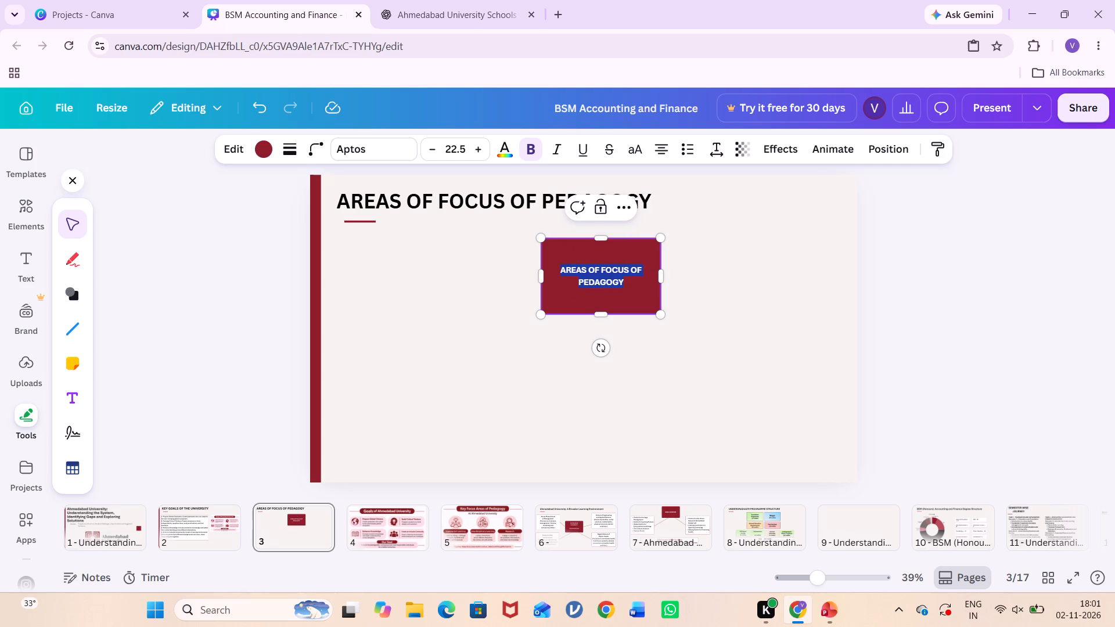
pyautogui.moveTo(557, 274); pyautogui.dragTo(556, 271)
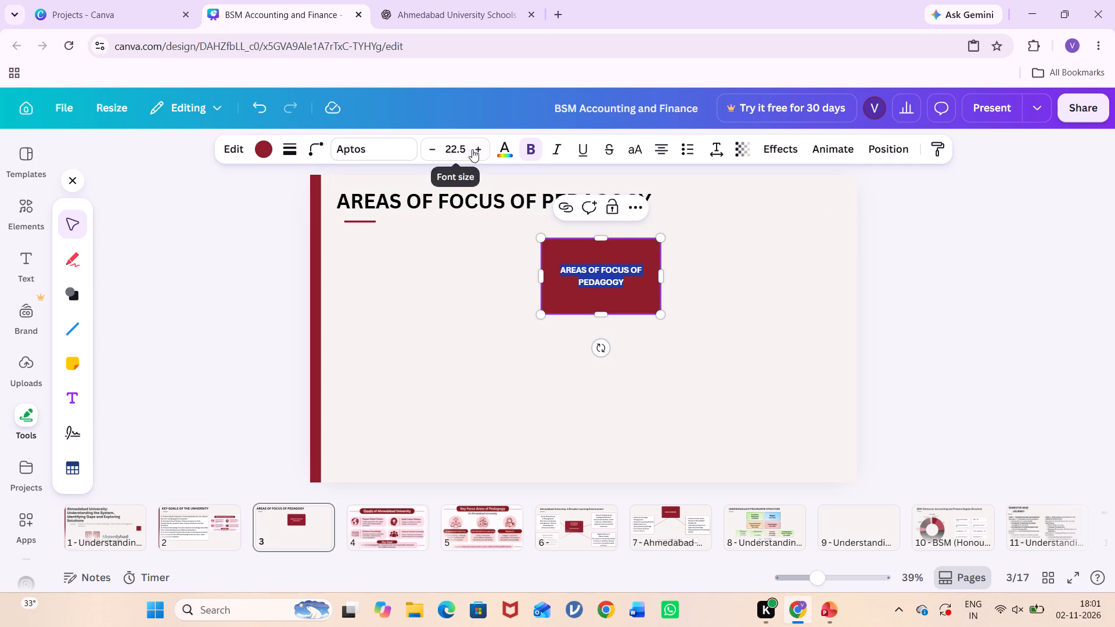
pyautogui.click(465, 147)
pyautogui.scroll(-2, 460, 358)
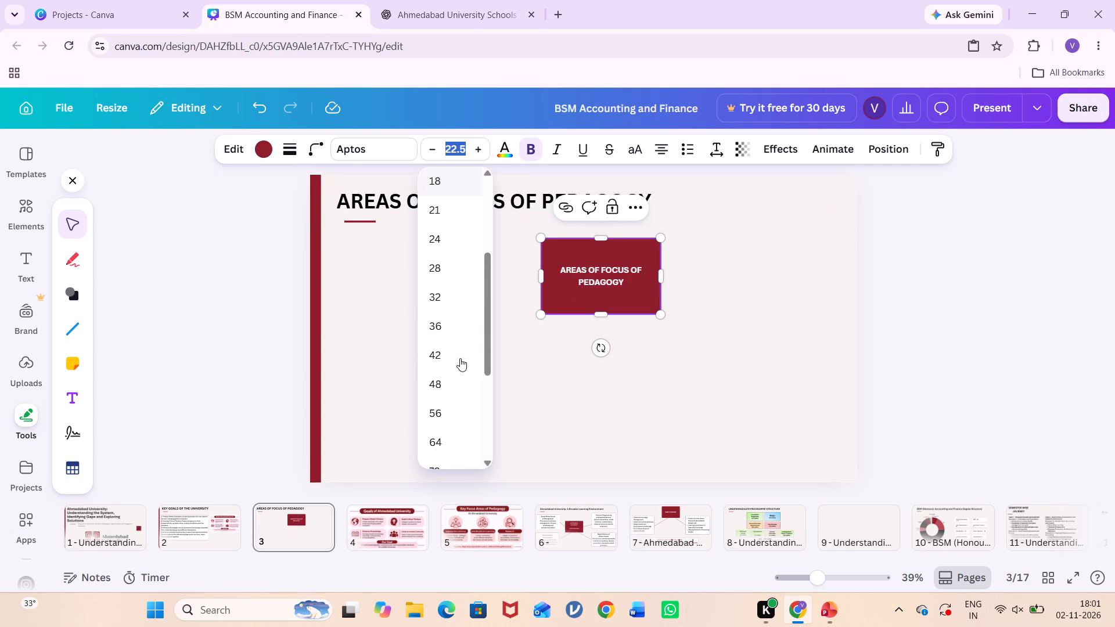
pyautogui.scroll(-1, 460, 358)
pyautogui.click(455, 389)
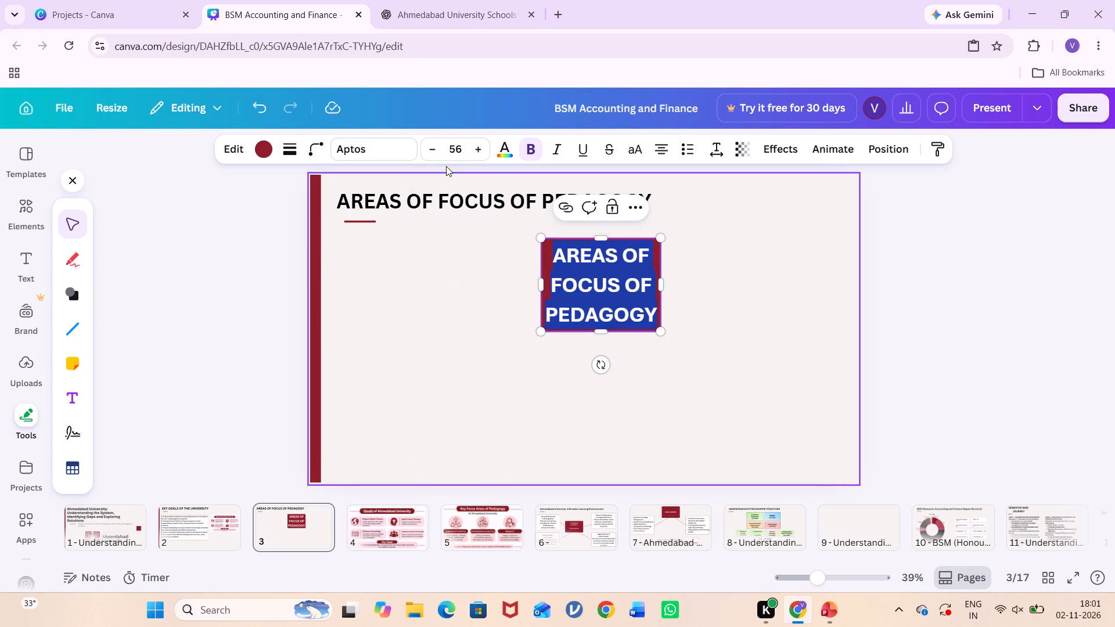
pyautogui.click(461, 149)
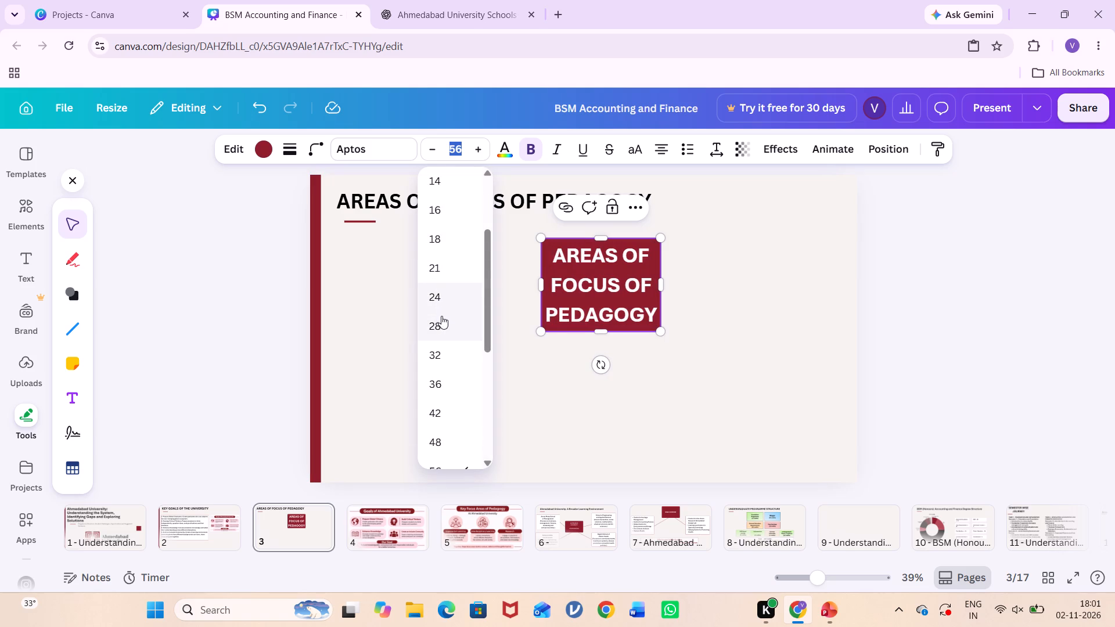
pyautogui.click(436, 436)
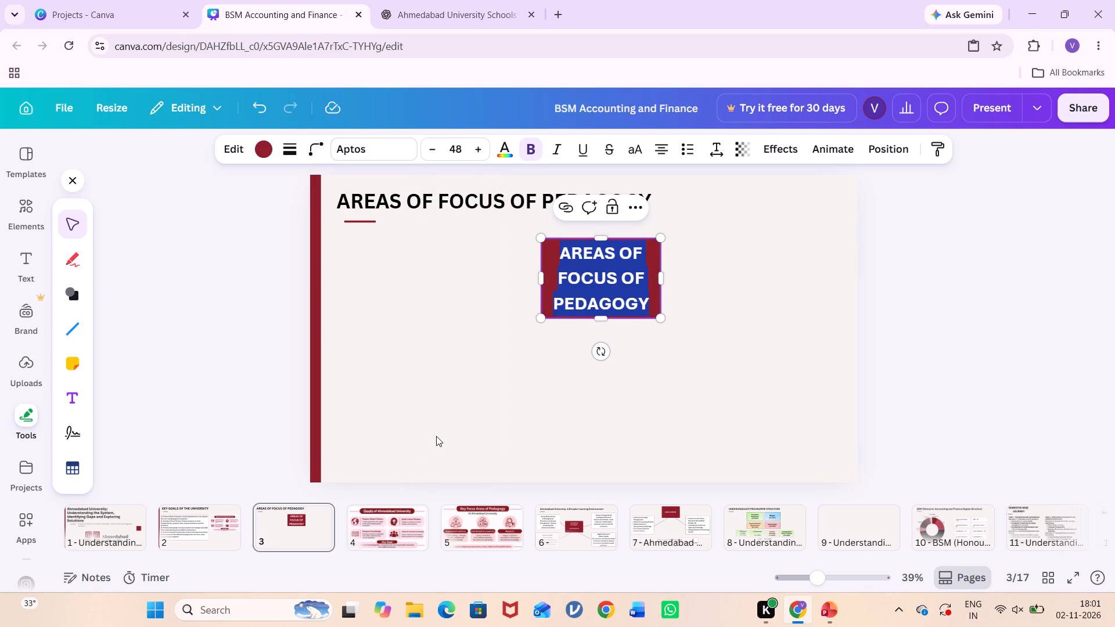
pyautogui.click(676, 328)
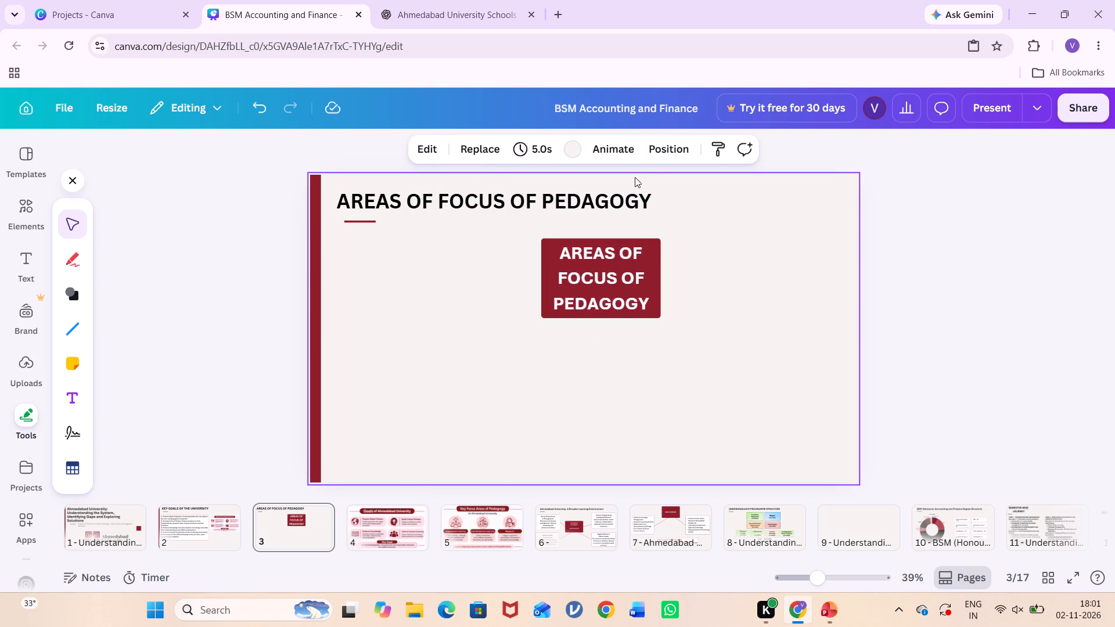
# Delete the original page 3 heading and move the red box up into its place near the page's top edge.
pyautogui.click(632, 192)
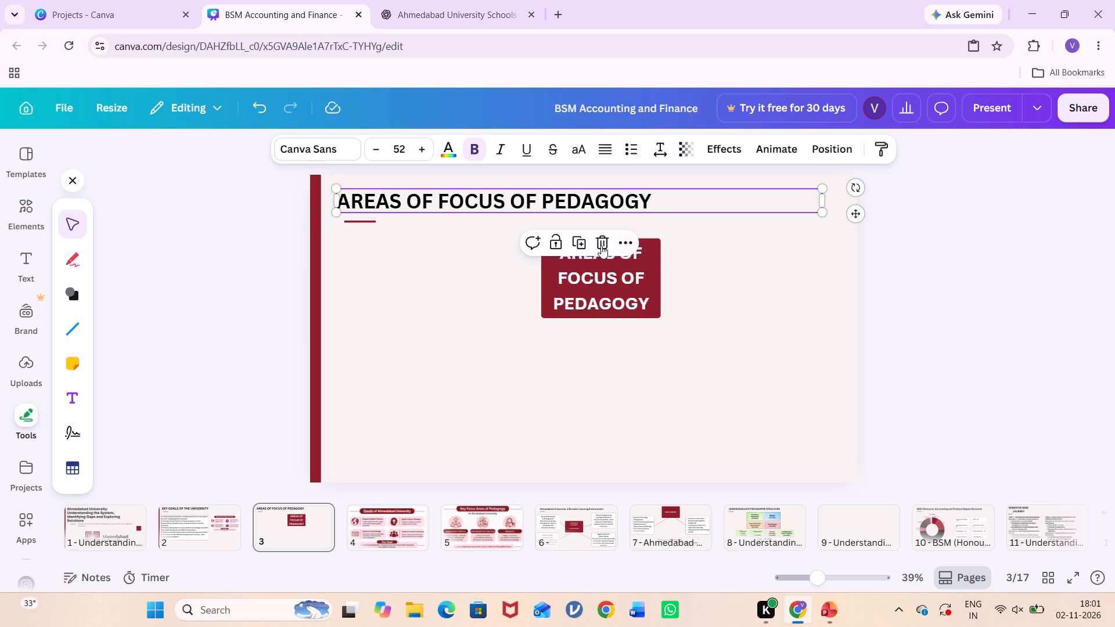
pyautogui.click(598, 243)
pyautogui.moveTo(616, 256); pyautogui.dragTo(618, 211)
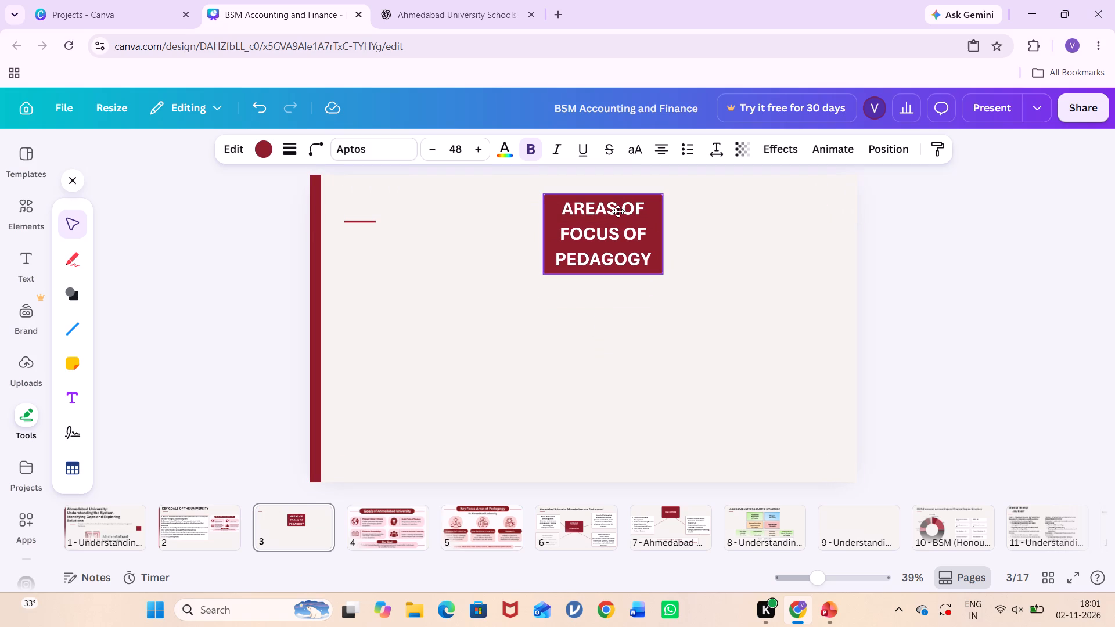
pyautogui.moveTo(618, 211); pyautogui.dragTo(618, 203)
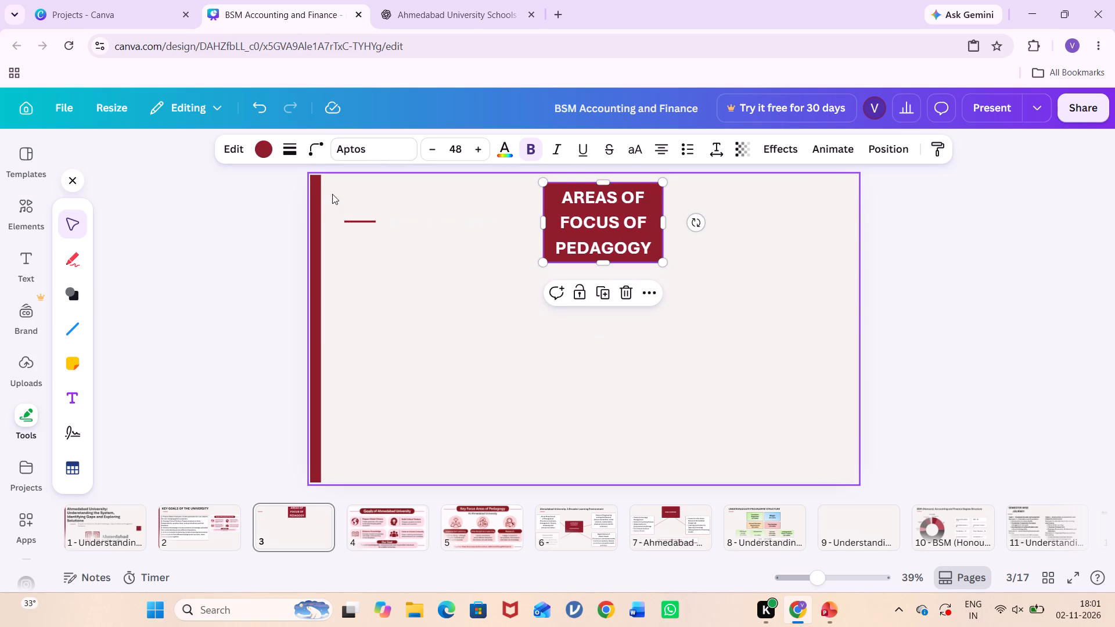
# Delete the short red accent line left over from the old heading on page 3.
pyautogui.click(359, 218)
pyautogui.click(360, 220)
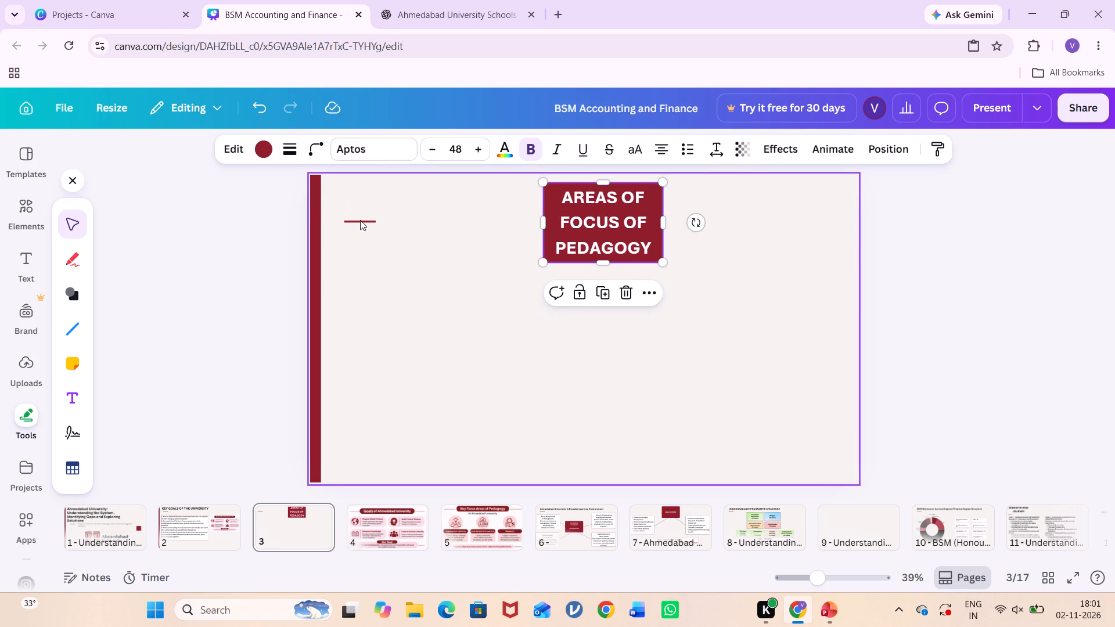
pyautogui.click(360, 220)
pyautogui.click(360, 220)
pyautogui.doubleClick(360, 220)
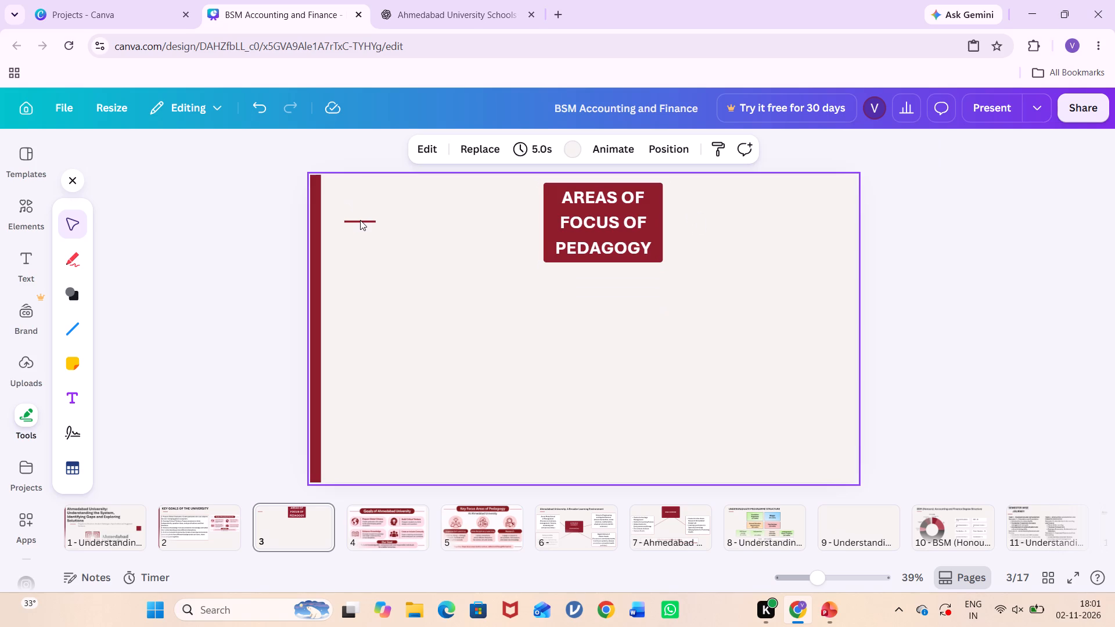
pyautogui.moveTo(409, 278); pyautogui.dragTo(359, 222)
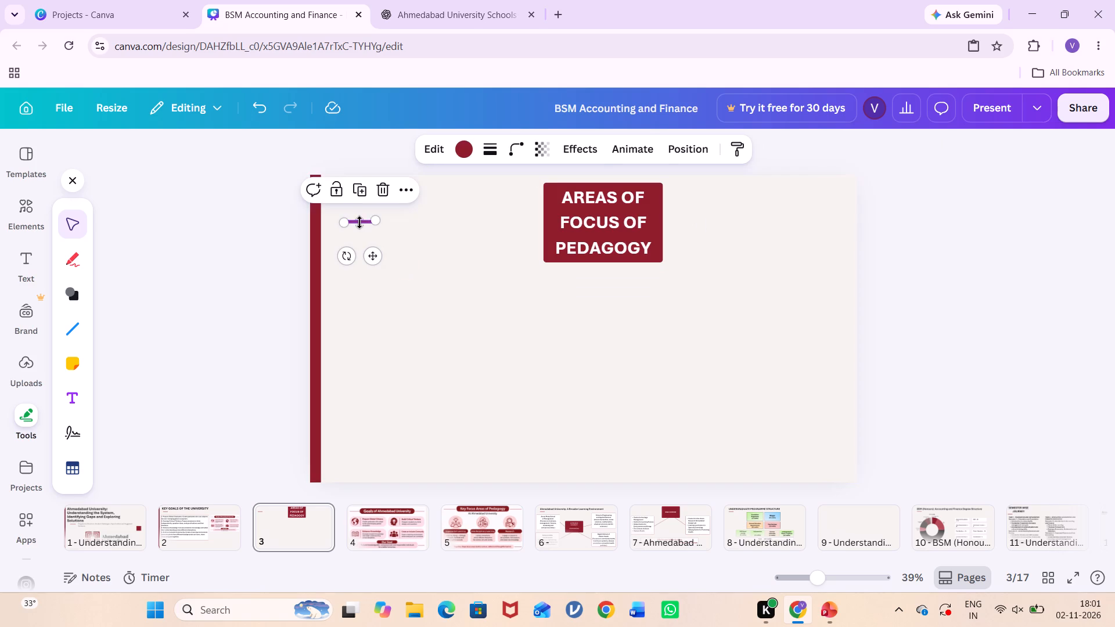
pyautogui.click(387, 186)
pyautogui.click(681, 309)
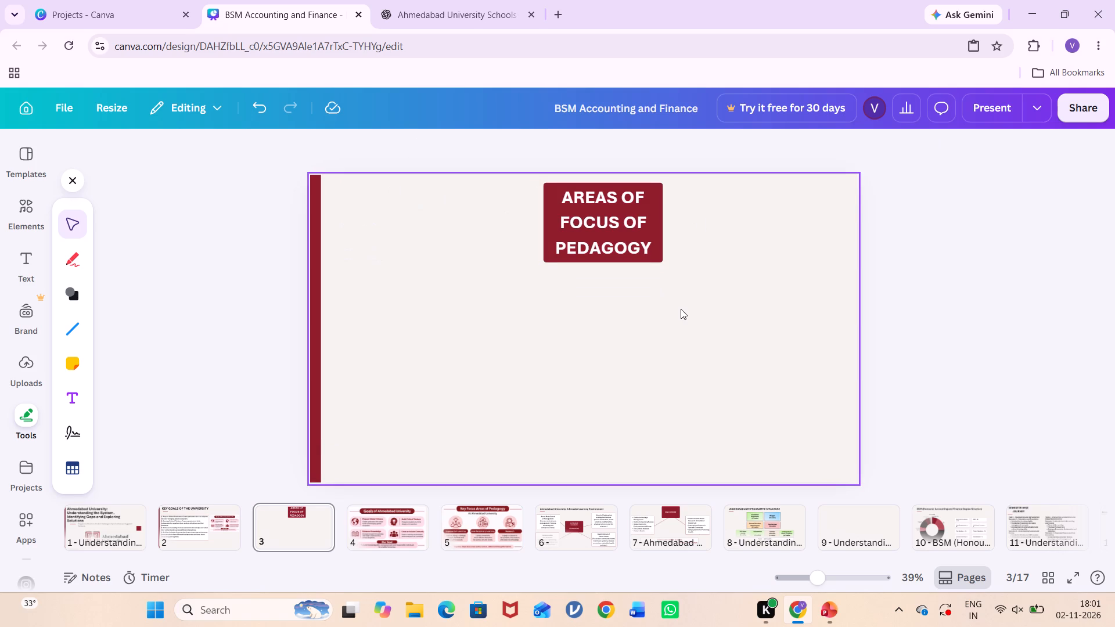
# Center the red title box horizontally at the top of page 3.
pyautogui.moveTo(632, 223); pyautogui.dragTo(617, 225)
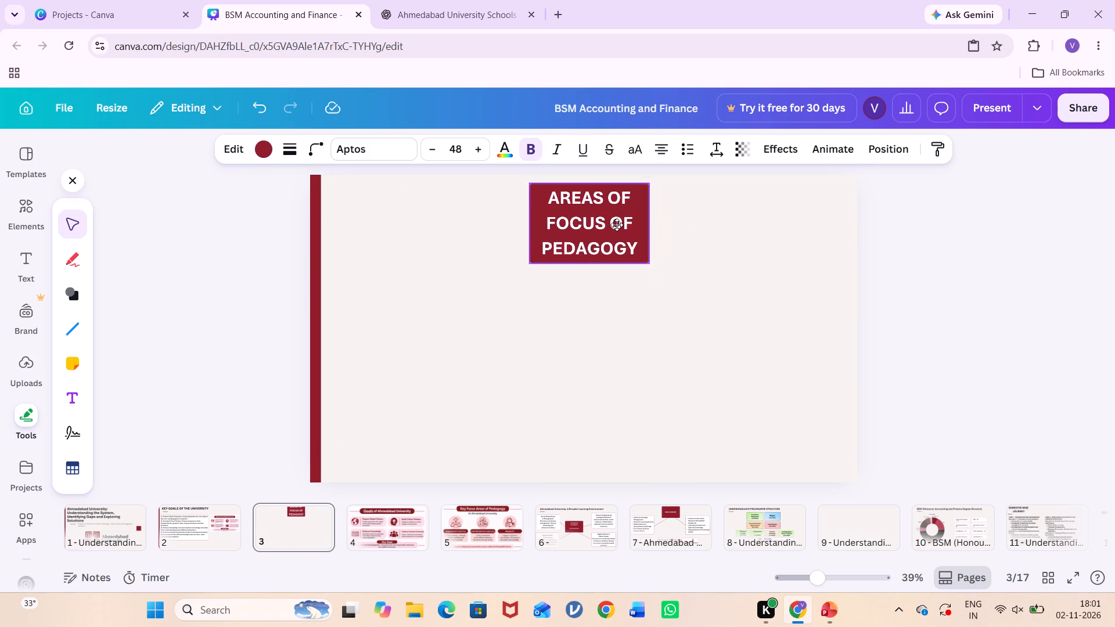
pyautogui.moveTo(617, 225); pyautogui.dragTo(613, 222)
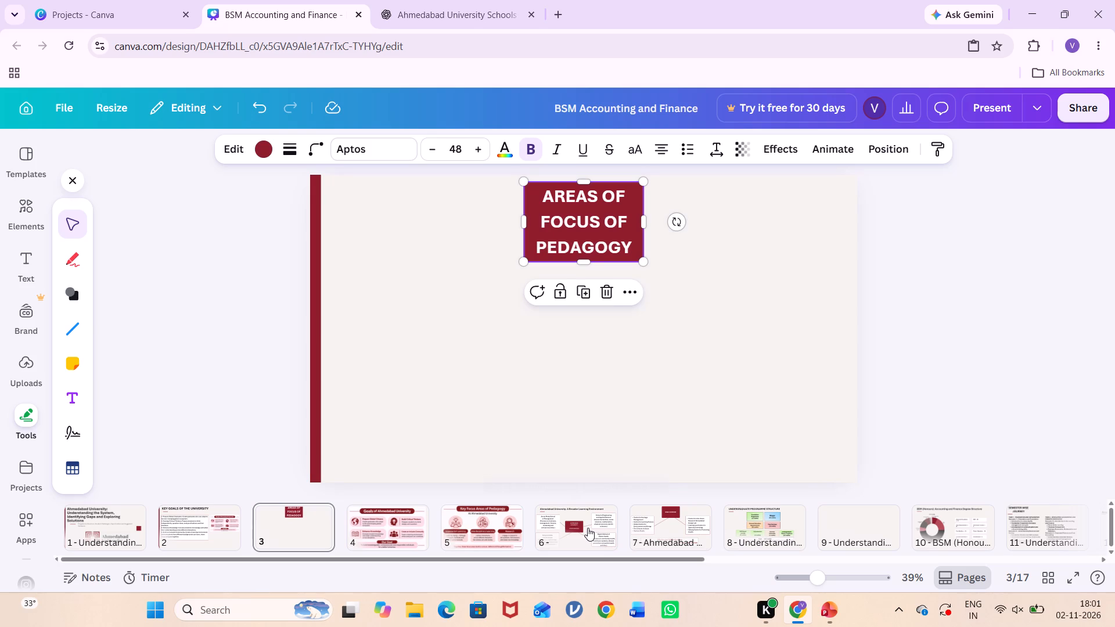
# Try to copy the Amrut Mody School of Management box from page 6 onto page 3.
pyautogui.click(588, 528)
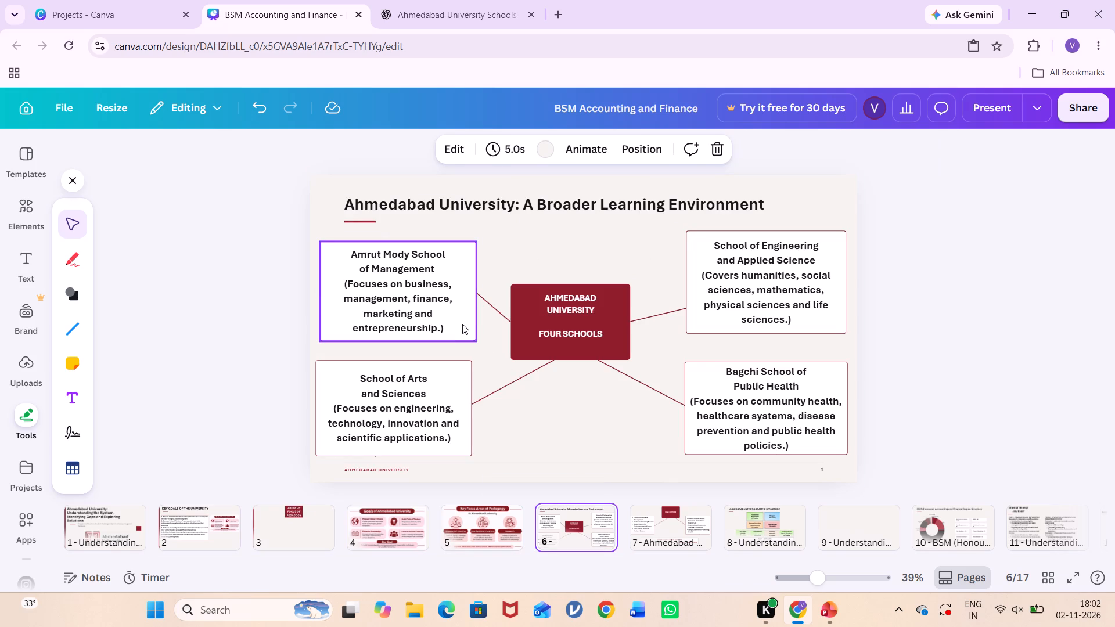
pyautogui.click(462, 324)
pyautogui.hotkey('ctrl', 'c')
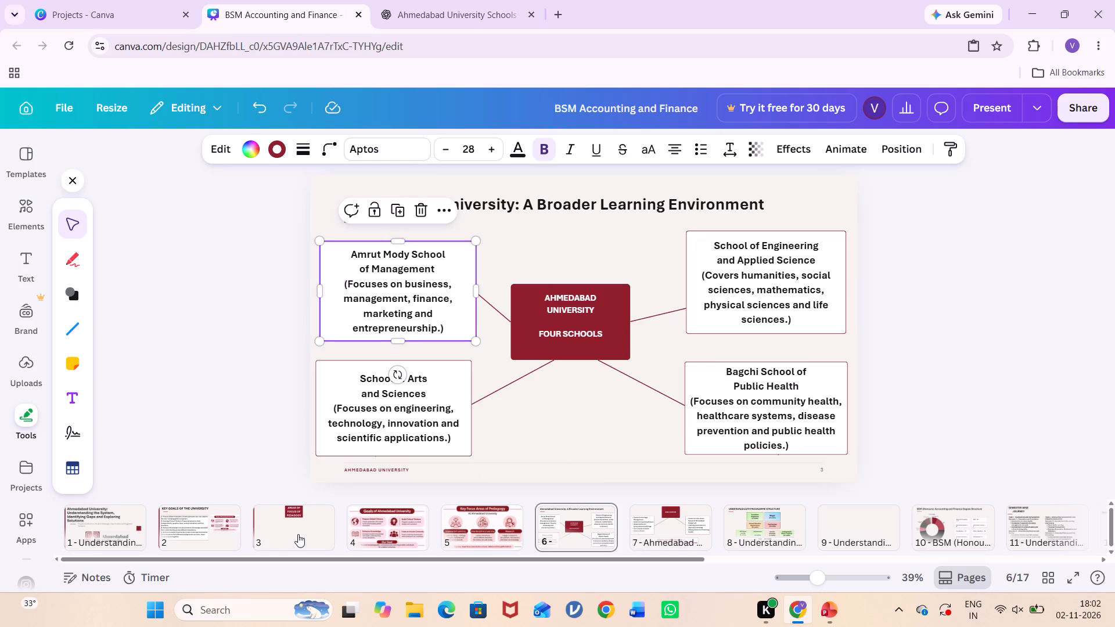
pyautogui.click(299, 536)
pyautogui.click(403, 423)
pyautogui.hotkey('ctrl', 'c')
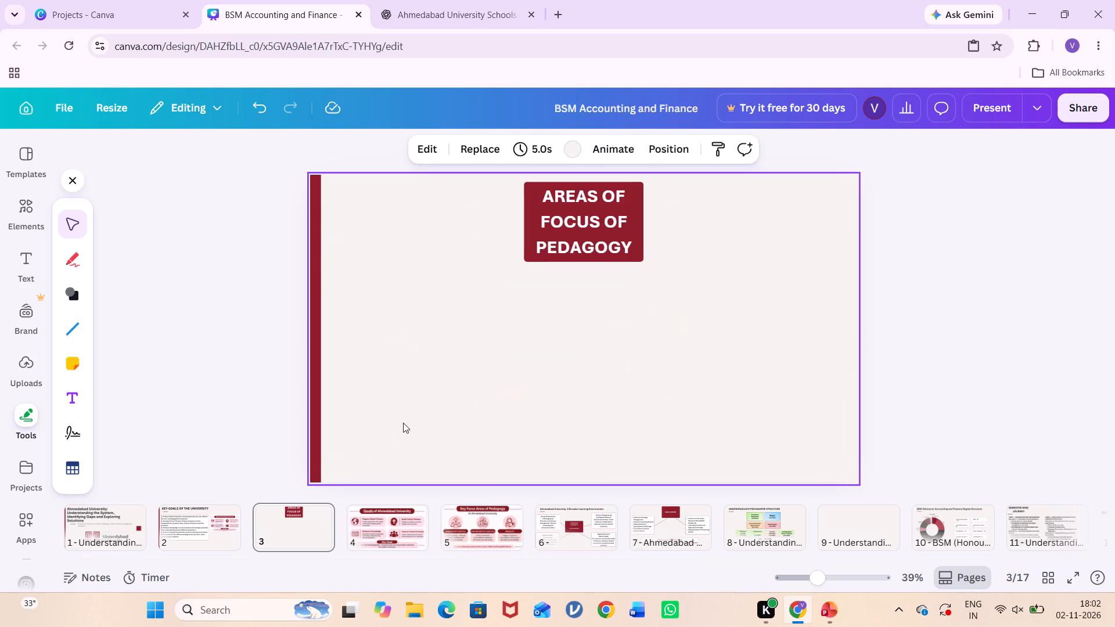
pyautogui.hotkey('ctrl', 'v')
# Copy the Amrut Mody School of Management box from page 6 and paste it onto page 3.
pyautogui.click(574, 536)
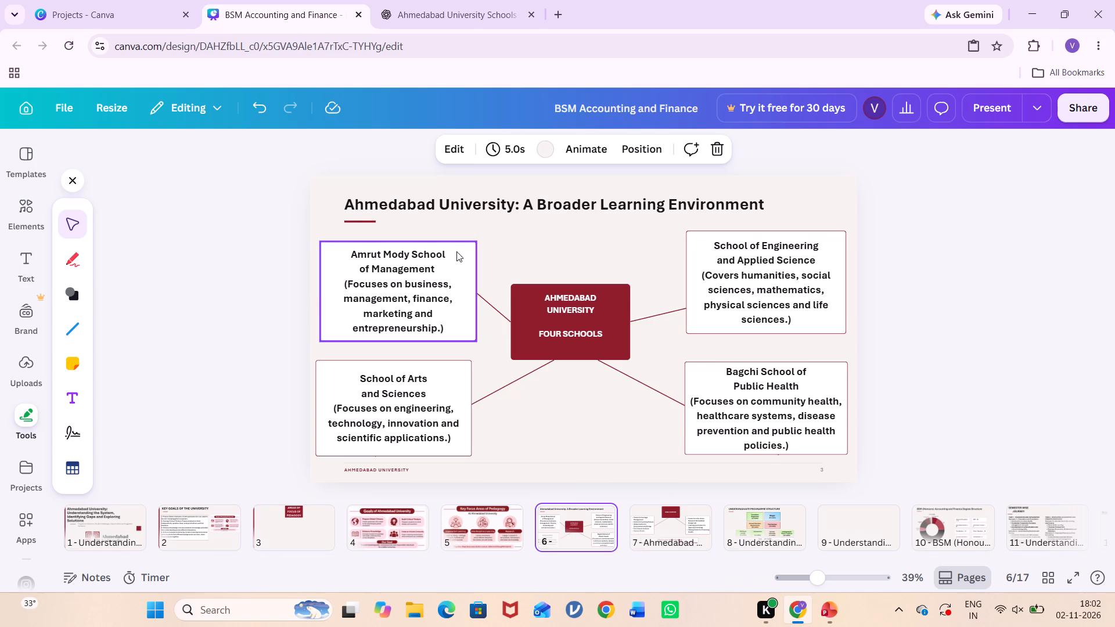
pyautogui.click(456, 251)
pyautogui.hotkey('ctrl', 'c')
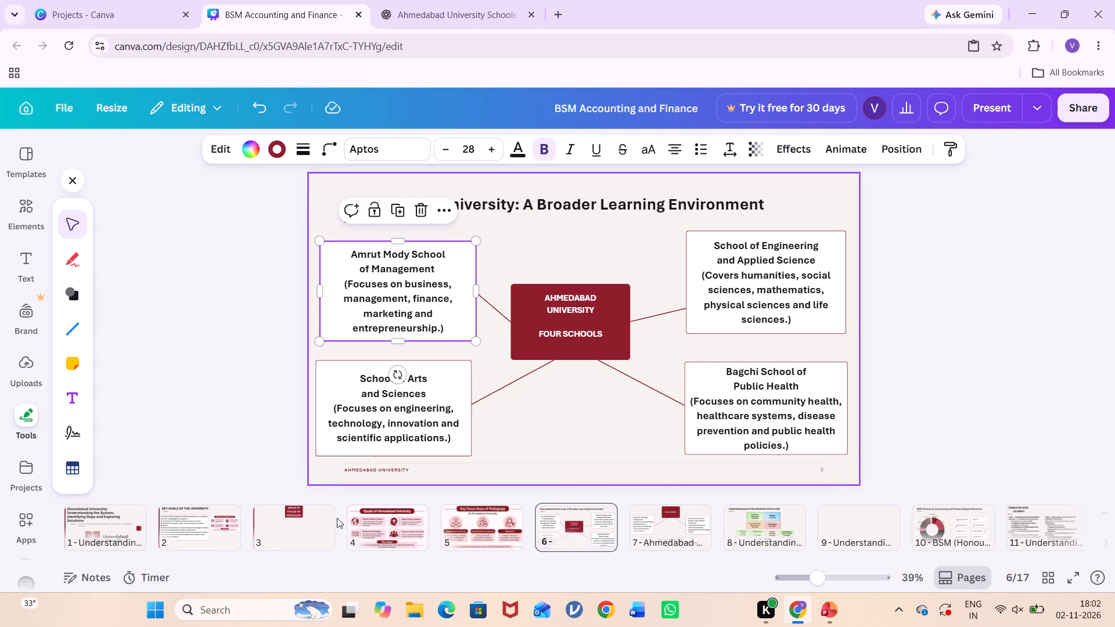
pyautogui.click(313, 528)
pyautogui.click(423, 363)
pyautogui.hotkey('ctrl', 'v')
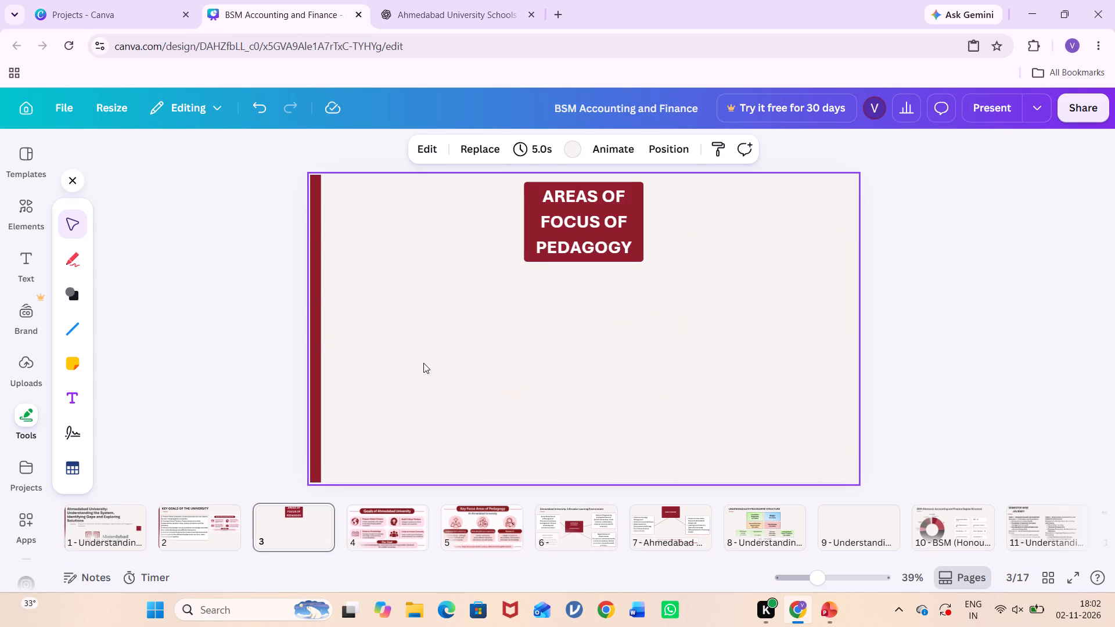
# Copy the School of Arts and Sciences box from page 6 and paste it onto page 3.
pyautogui.click(577, 532)
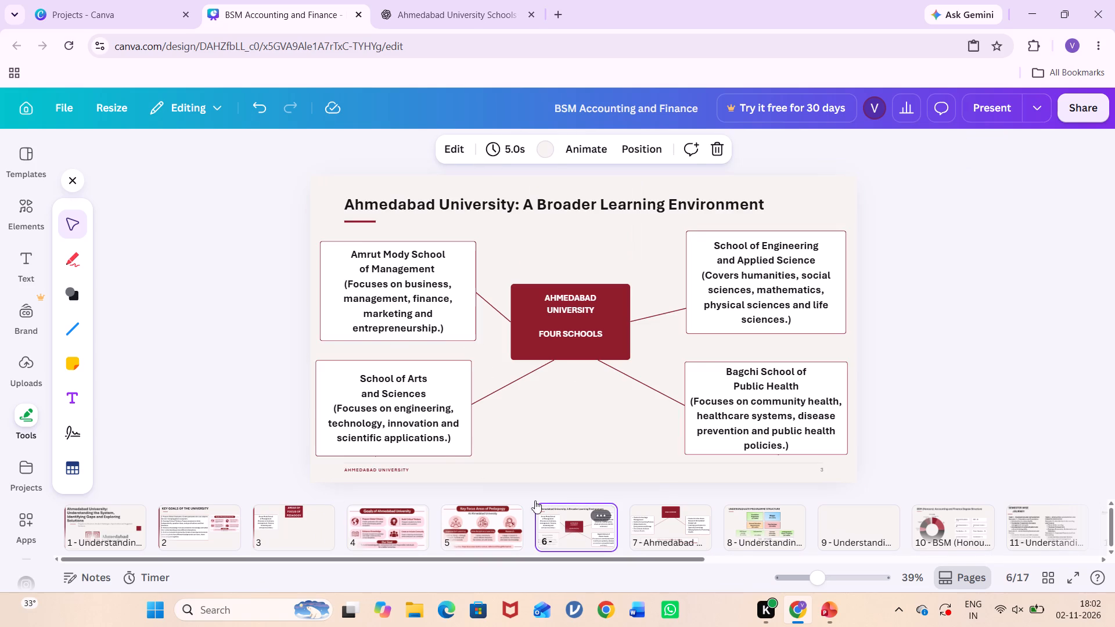
pyautogui.click(451, 446)
pyautogui.hotkey('ctrl', 'c')
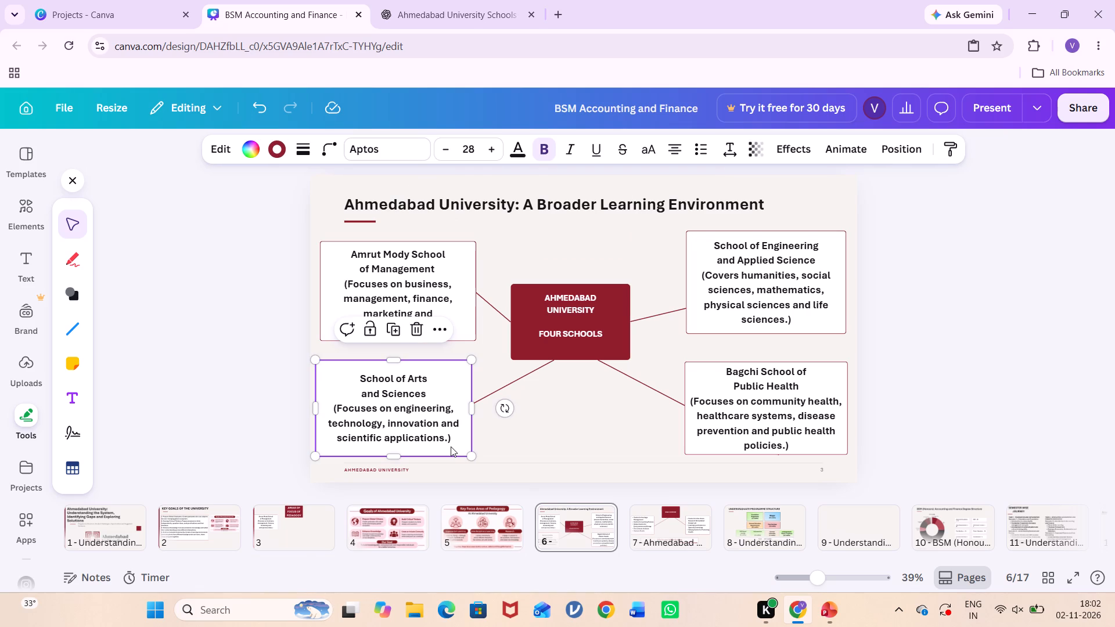
pyautogui.click(294, 550)
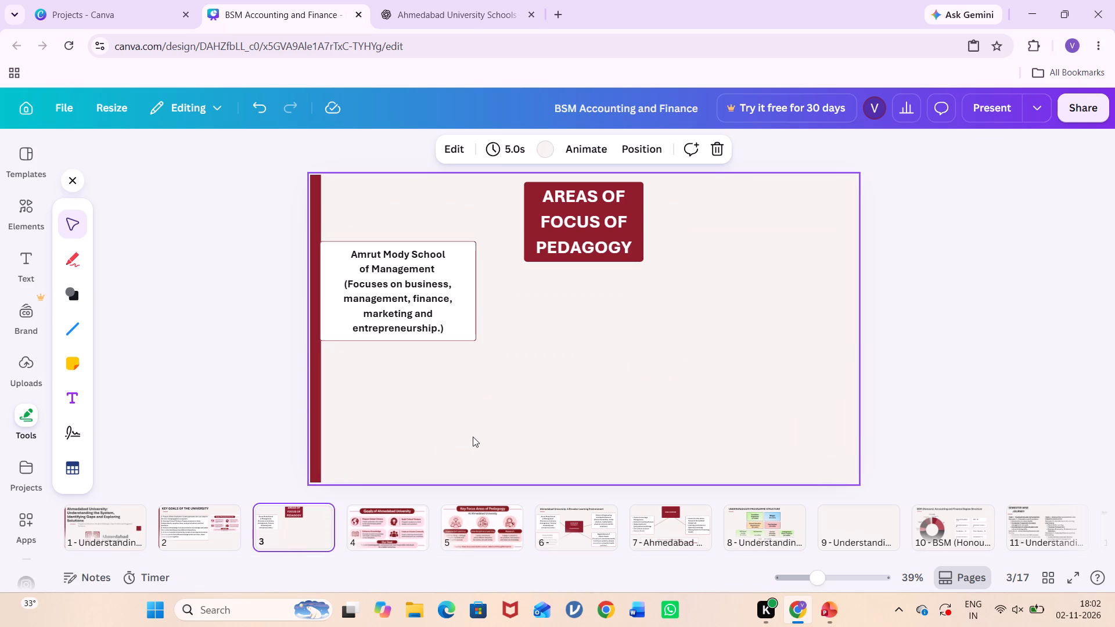
pyautogui.click(473, 437)
pyautogui.hotkey('ctrl', 'v')
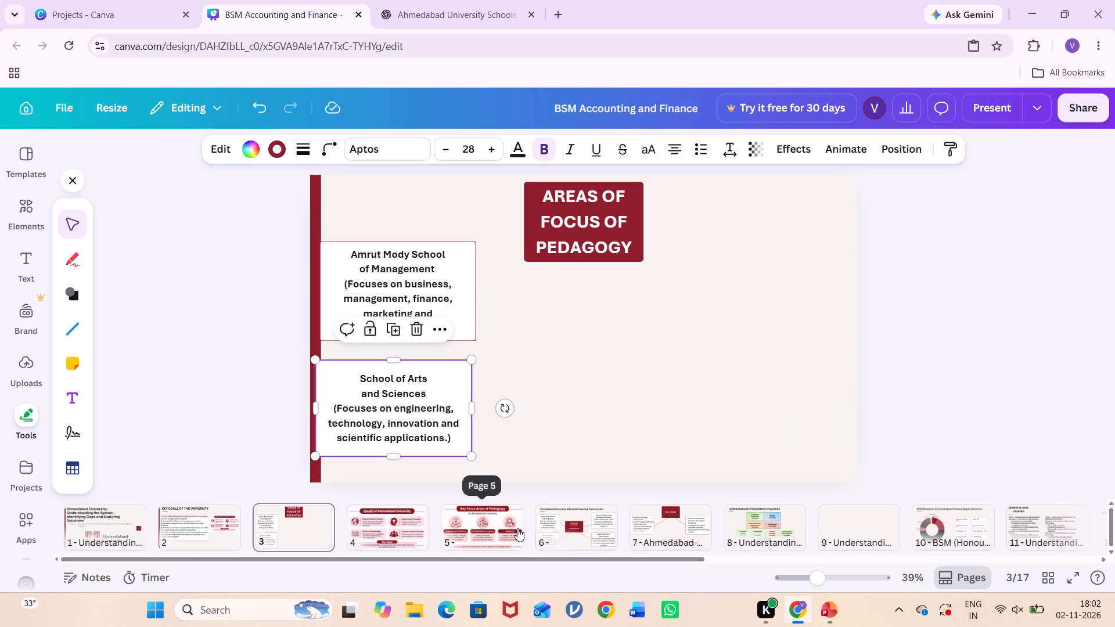
# Copy the School of Engineering and Applied Science box from page 6 and paste it onto page 3.
pyautogui.click(558, 527)
pyautogui.click(777, 321)
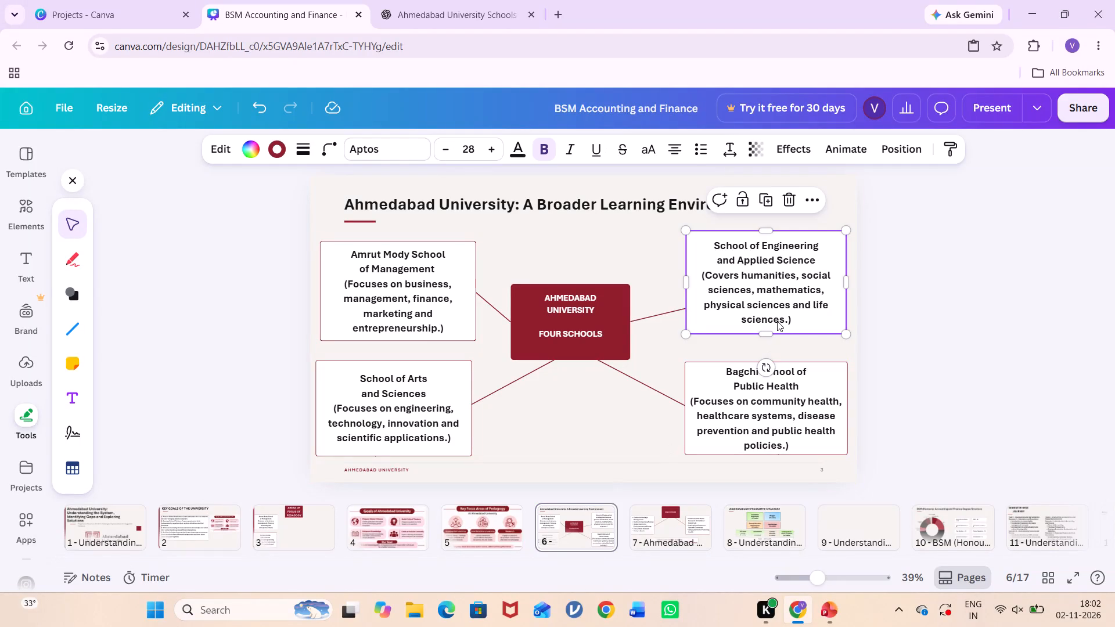
pyautogui.hotkey('ctrl', 'c')
pyautogui.click(332, 536)
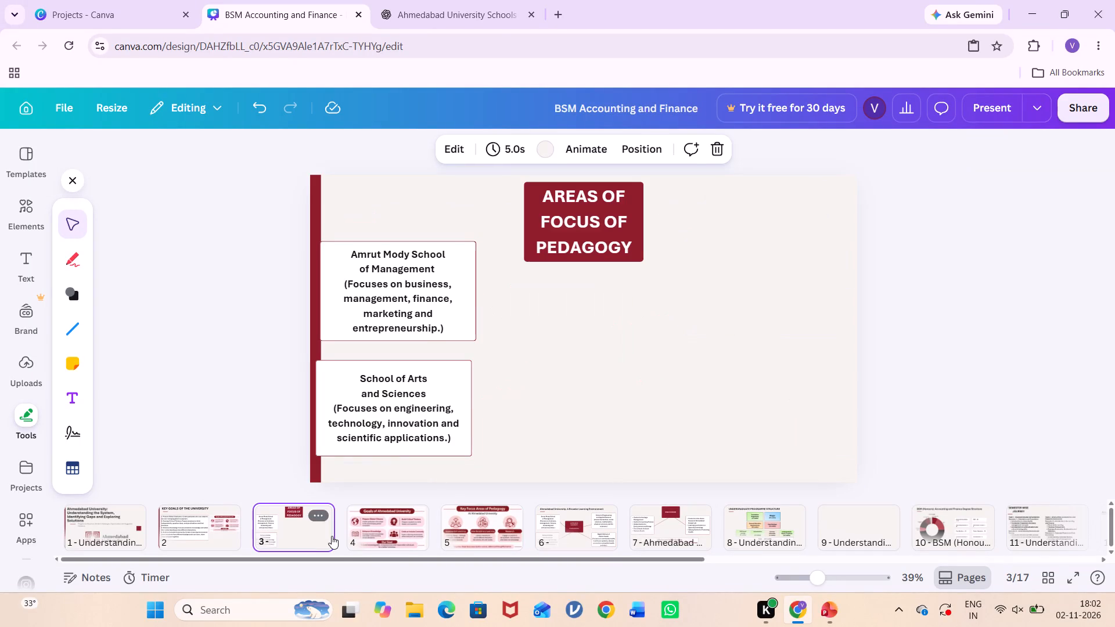
pyautogui.click(533, 378)
pyautogui.hotkey('ctrl', 'v')
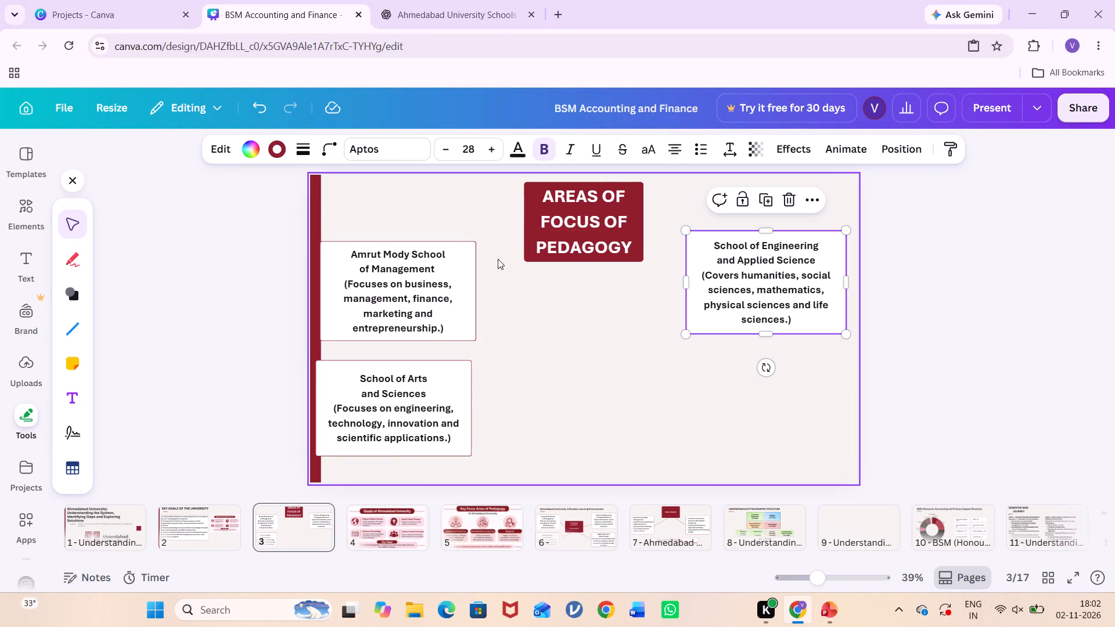
pyautogui.moveTo(451, 392); pyautogui.dragTo(661, 391)
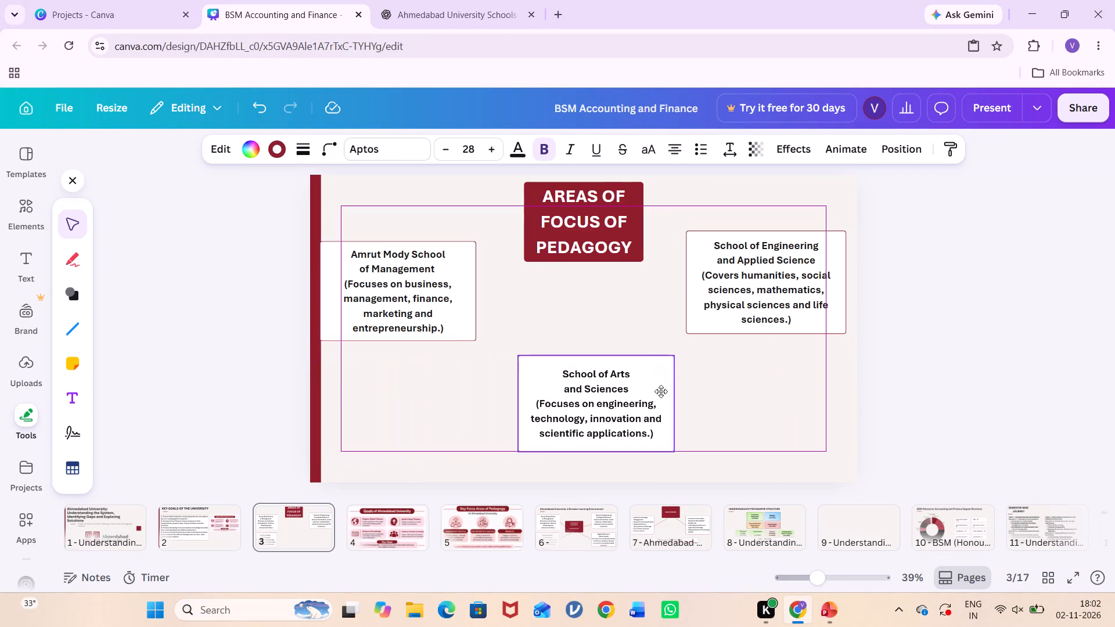
pyautogui.moveTo(661, 391); pyautogui.dragTo(650, 391)
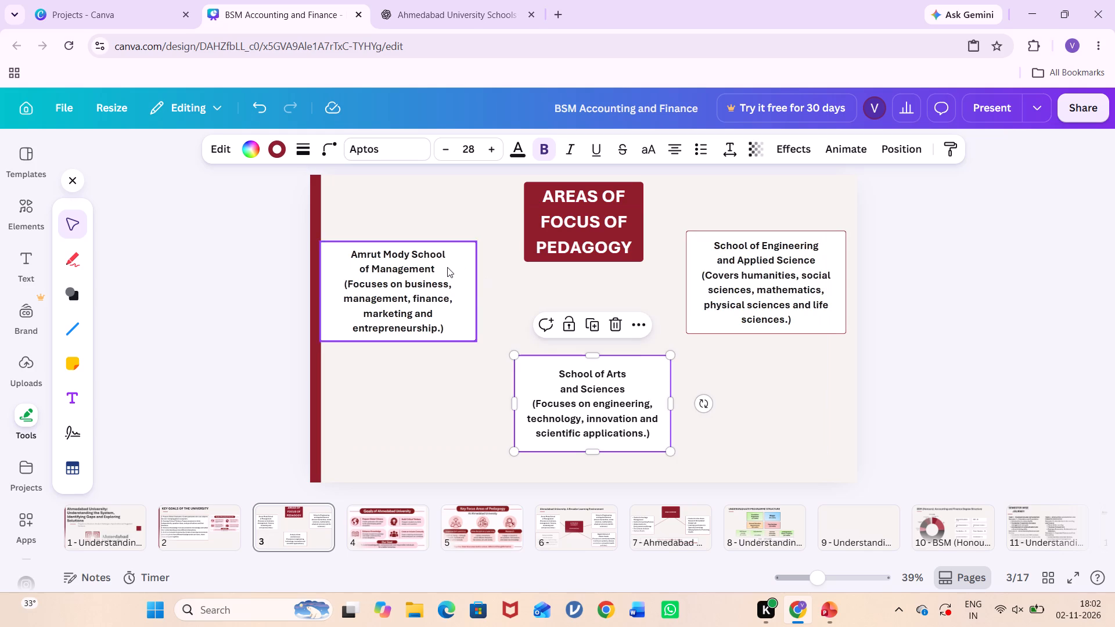
pyautogui.moveTo(448, 267); pyautogui.dragTo(459, 271)
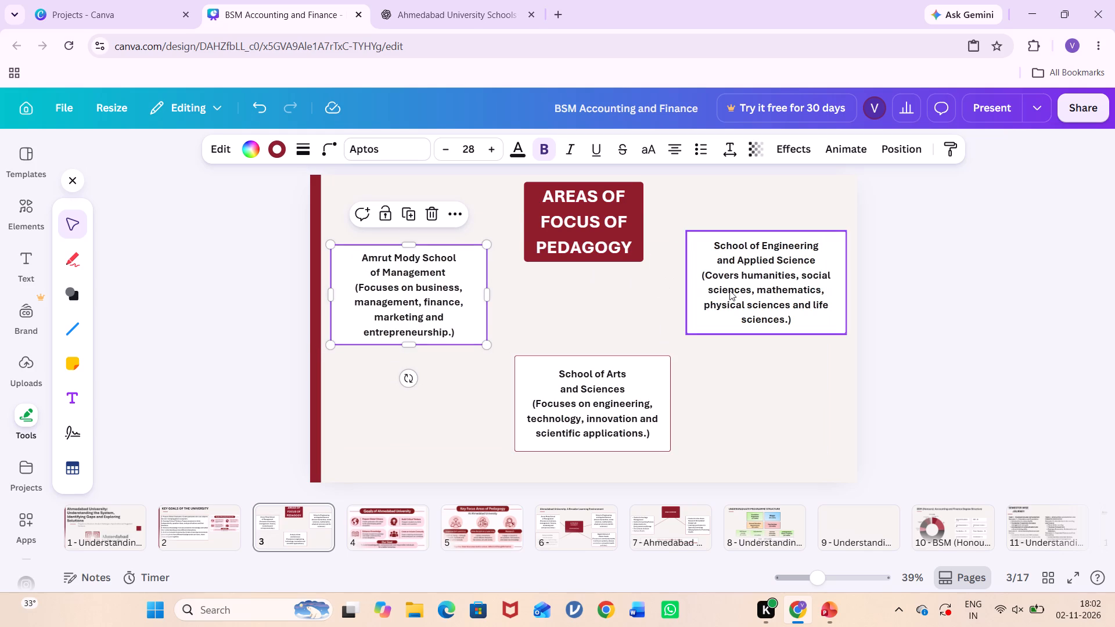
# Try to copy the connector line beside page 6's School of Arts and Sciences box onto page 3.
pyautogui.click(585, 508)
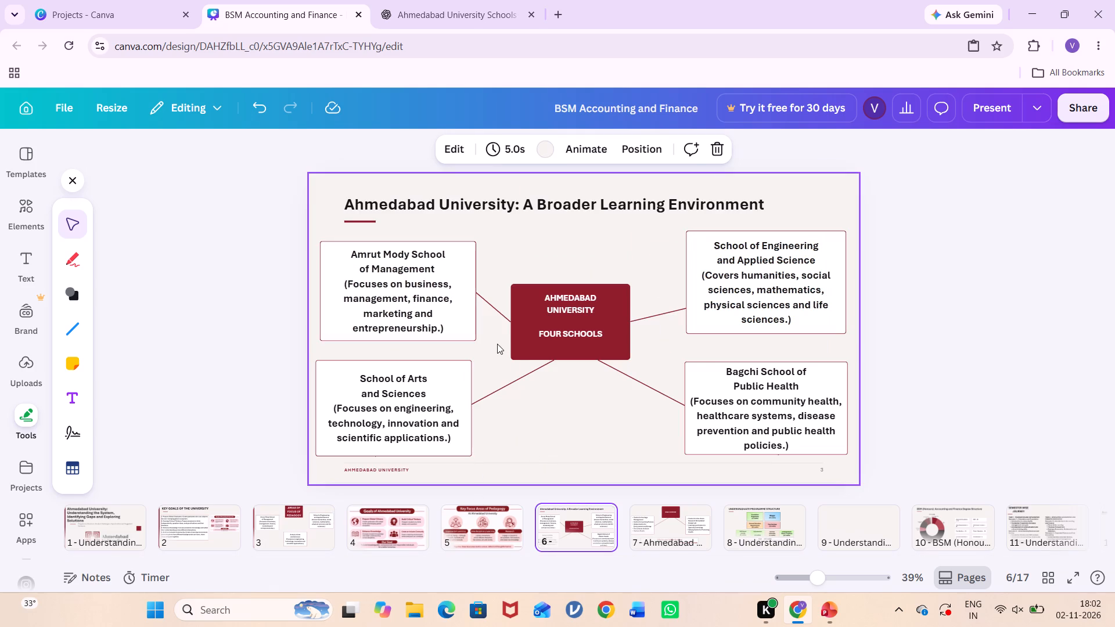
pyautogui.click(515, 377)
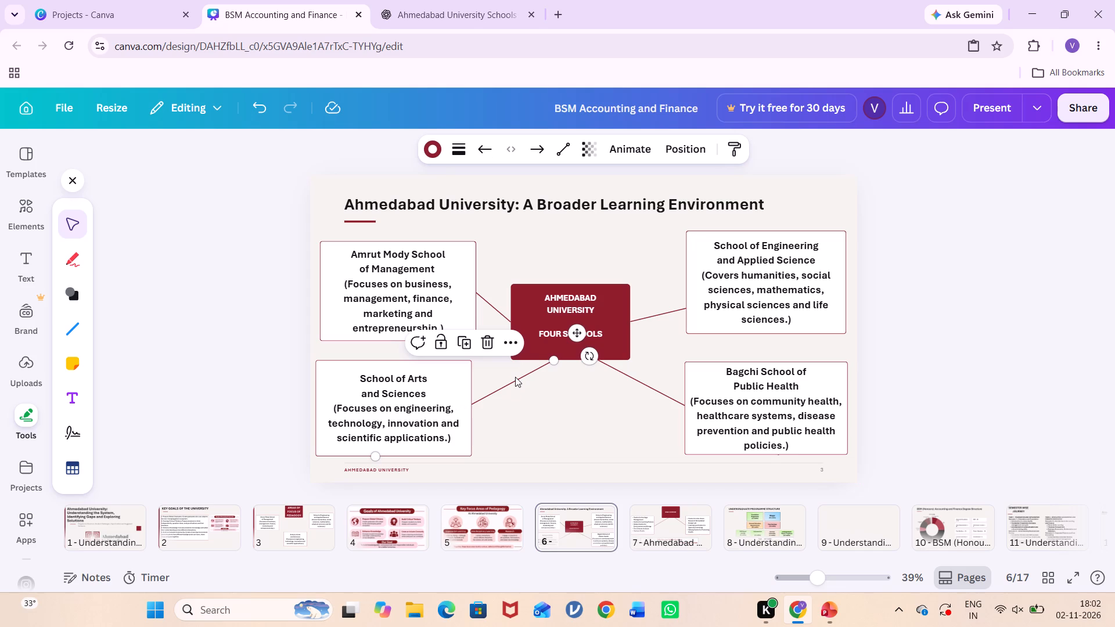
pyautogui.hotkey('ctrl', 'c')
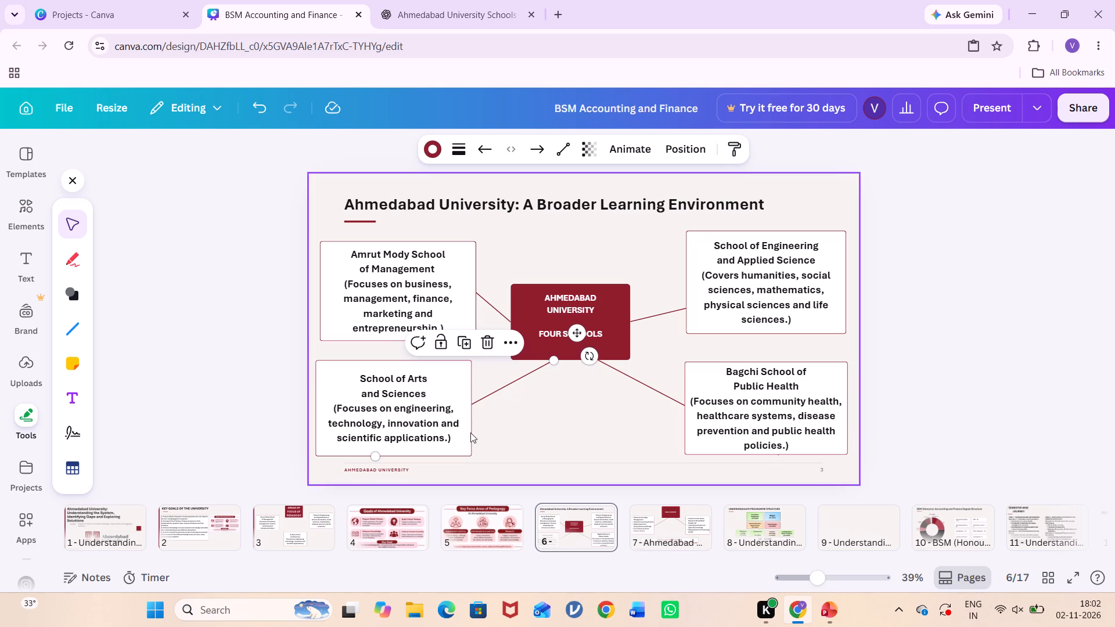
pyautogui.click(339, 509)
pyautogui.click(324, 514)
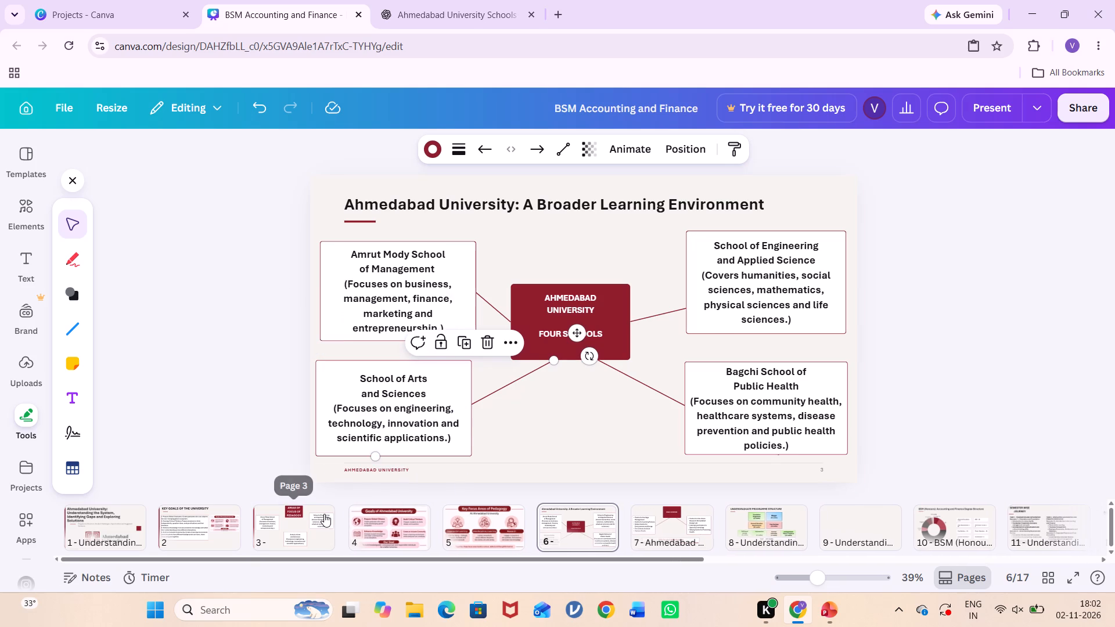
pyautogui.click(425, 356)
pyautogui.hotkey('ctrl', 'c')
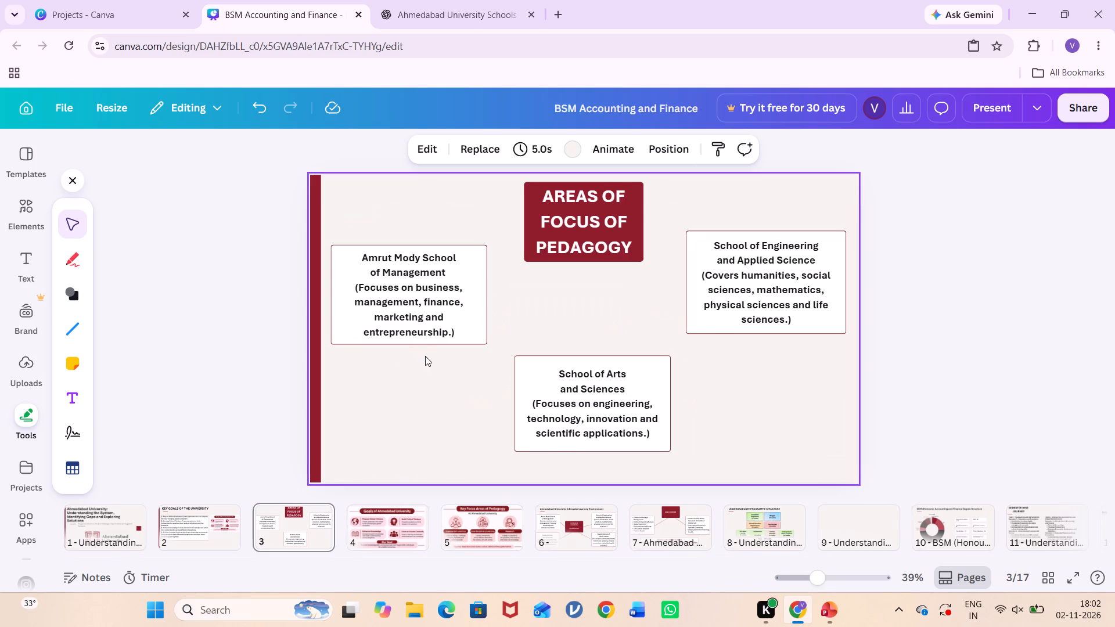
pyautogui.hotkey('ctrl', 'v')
# Copy the School of Arts and Sciences connector line from page 6 and paste it onto page 3.
pyautogui.click(578, 536)
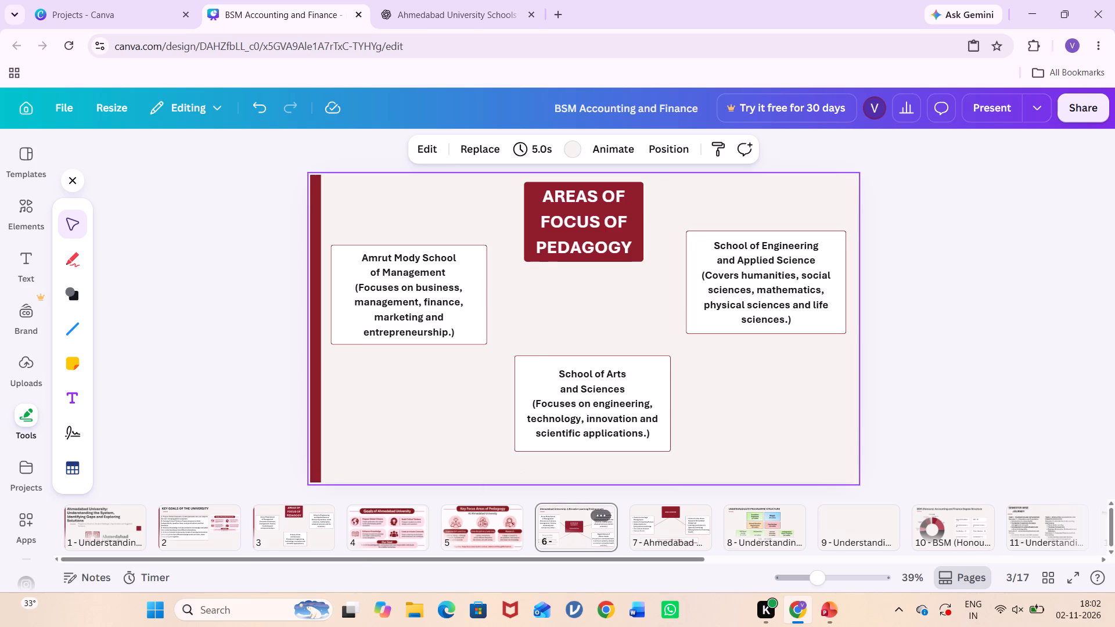
pyautogui.click(494, 389)
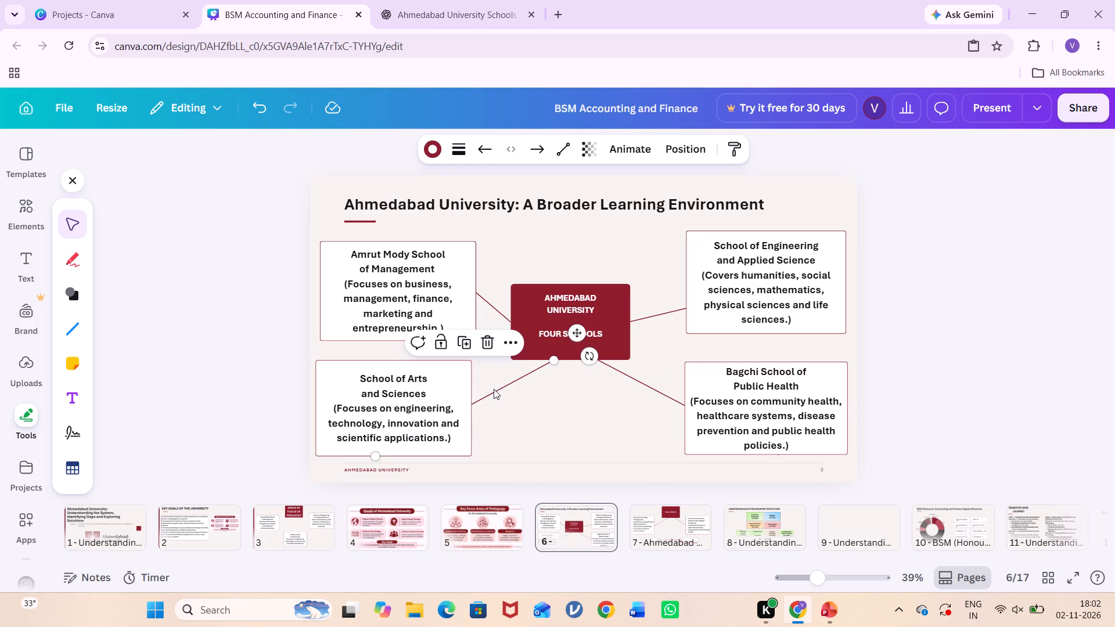
pyautogui.hotkey('ctrl', 'c')
pyautogui.click(305, 544)
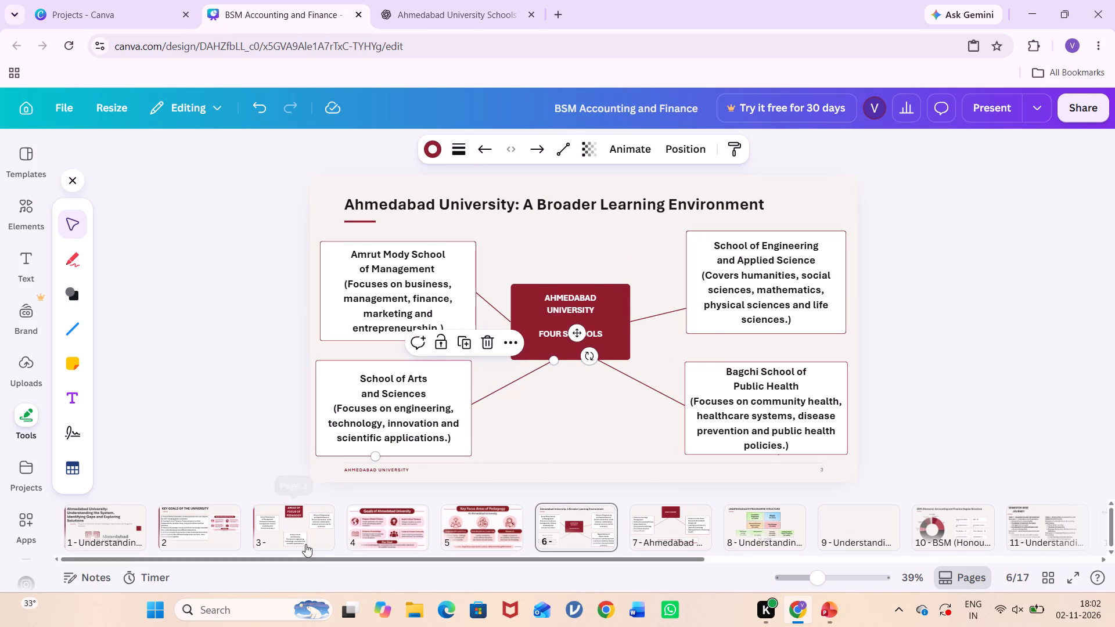
pyautogui.hotkey('ctrl', 'v')
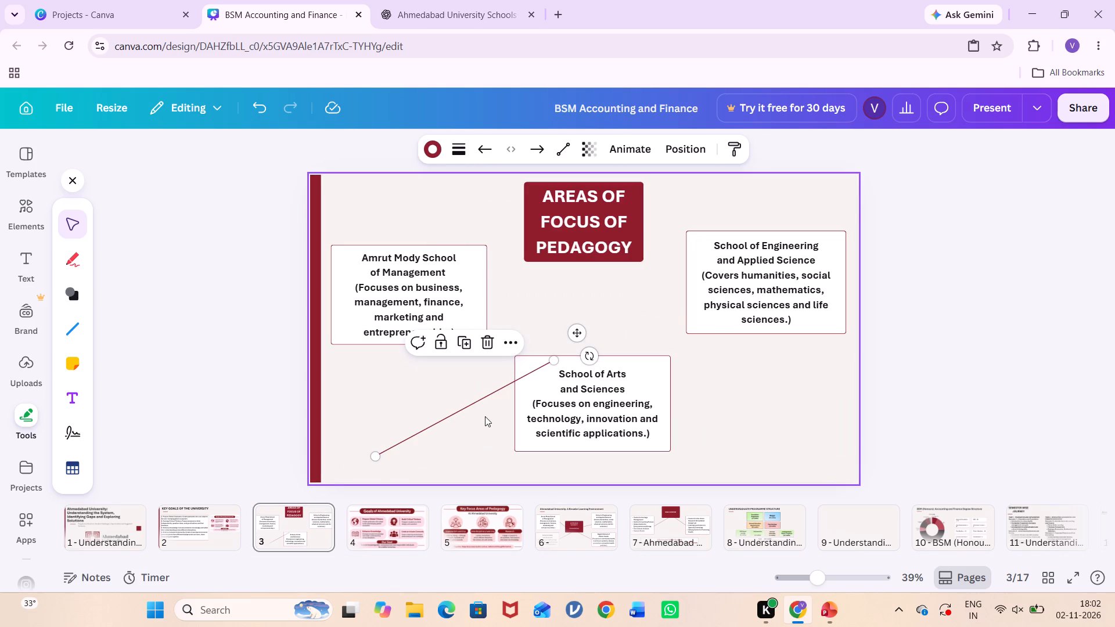
pyautogui.moveTo(477, 399); pyautogui.dragTo(467, 260)
pyautogui.moveTo(363, 318); pyautogui.dragTo(484, 272)
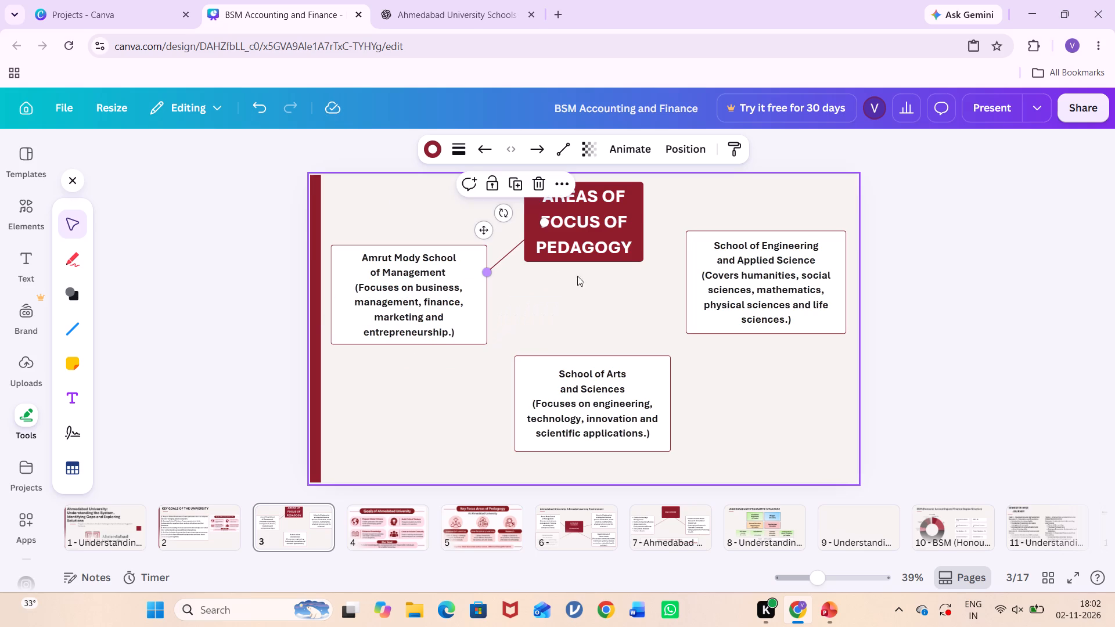
pyautogui.click(631, 293)
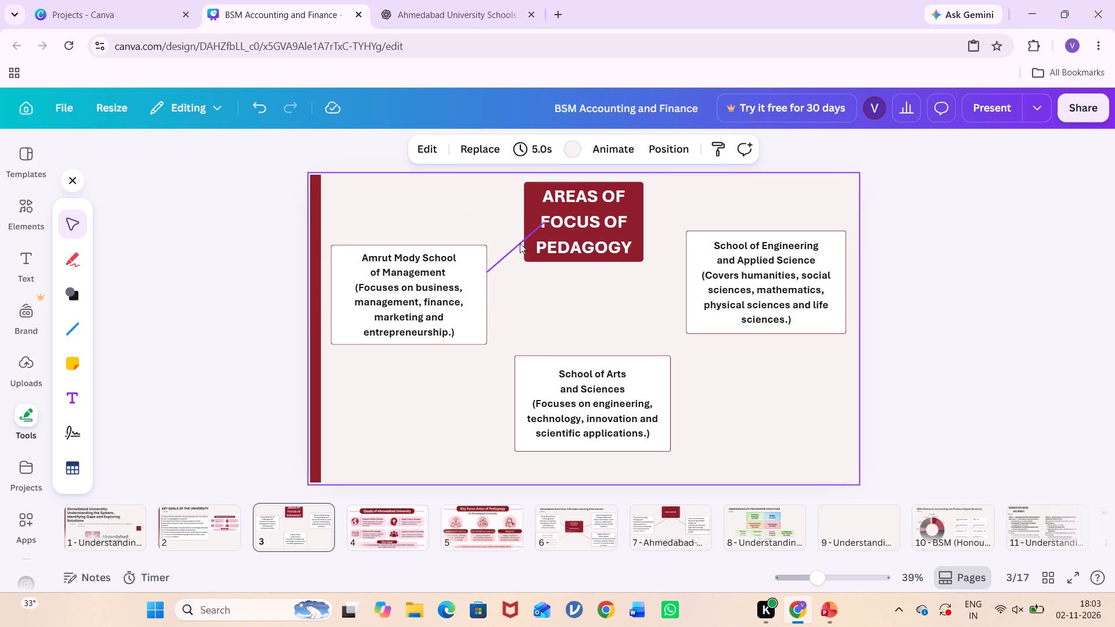
pyautogui.click(513, 243)
pyautogui.moveTo(549, 219); pyautogui.dragTo(533, 228)
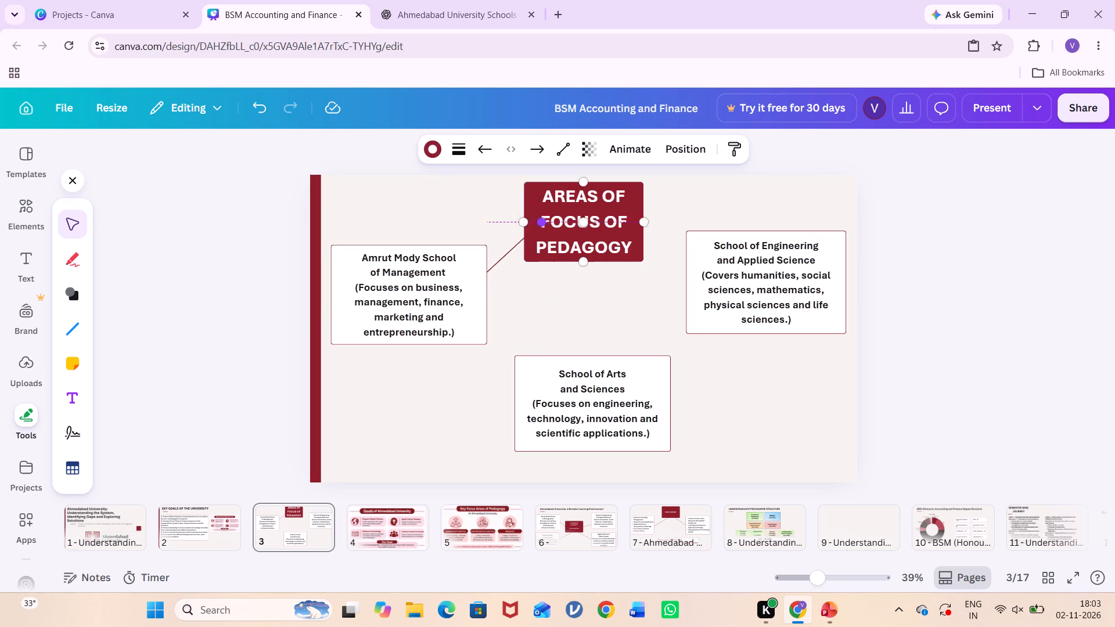
pyautogui.moveTo(533, 228); pyautogui.dragTo(527, 232)
# Paste another connector line on page 3 and fit it between the title box and the School of Engineering and Applied Science box.
pyautogui.click(664, 236)
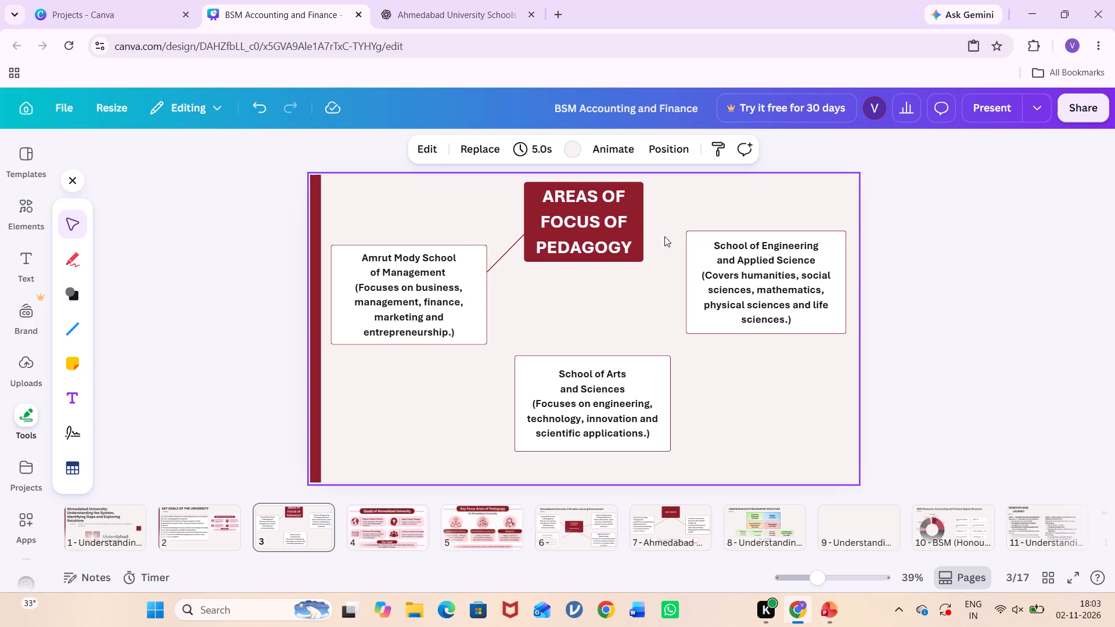
pyautogui.hotkey('ctrl', 'v')
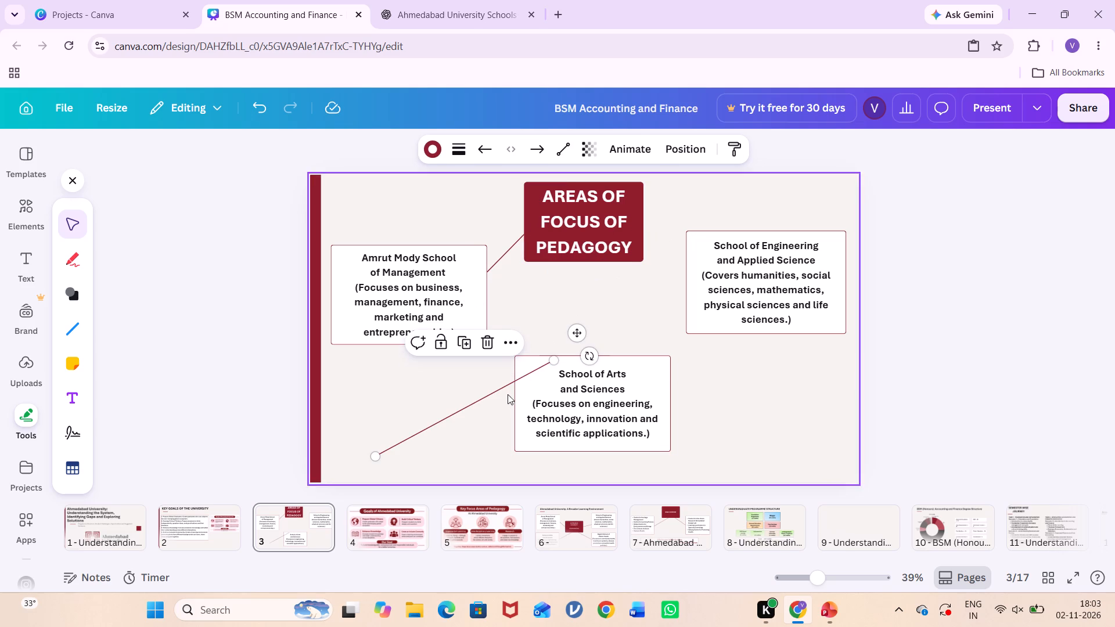
pyautogui.click(585, 354)
pyautogui.moveTo(585, 354); pyautogui.dragTo(459, 308)
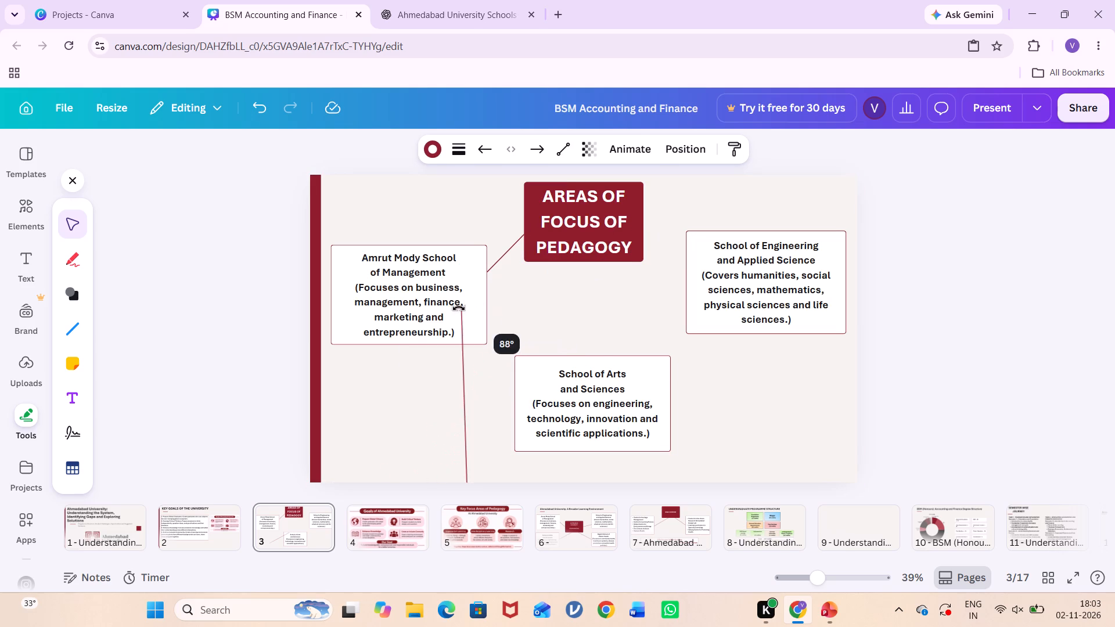
pyautogui.moveTo(459, 308); pyautogui.dragTo(393, 334)
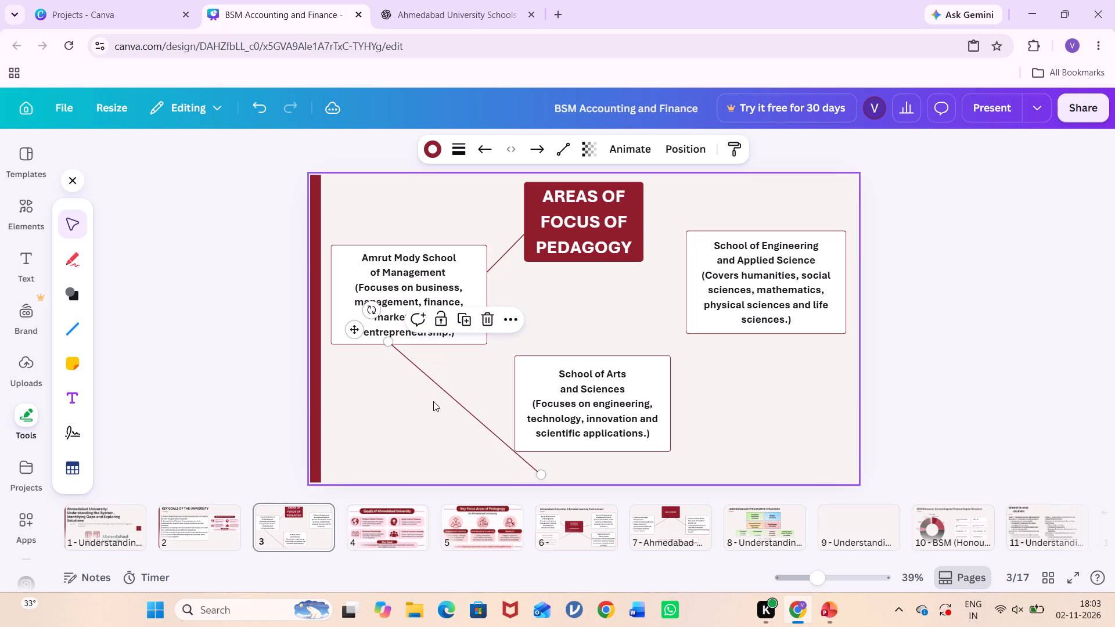
pyautogui.moveTo(448, 392); pyautogui.dragTo(660, 236)
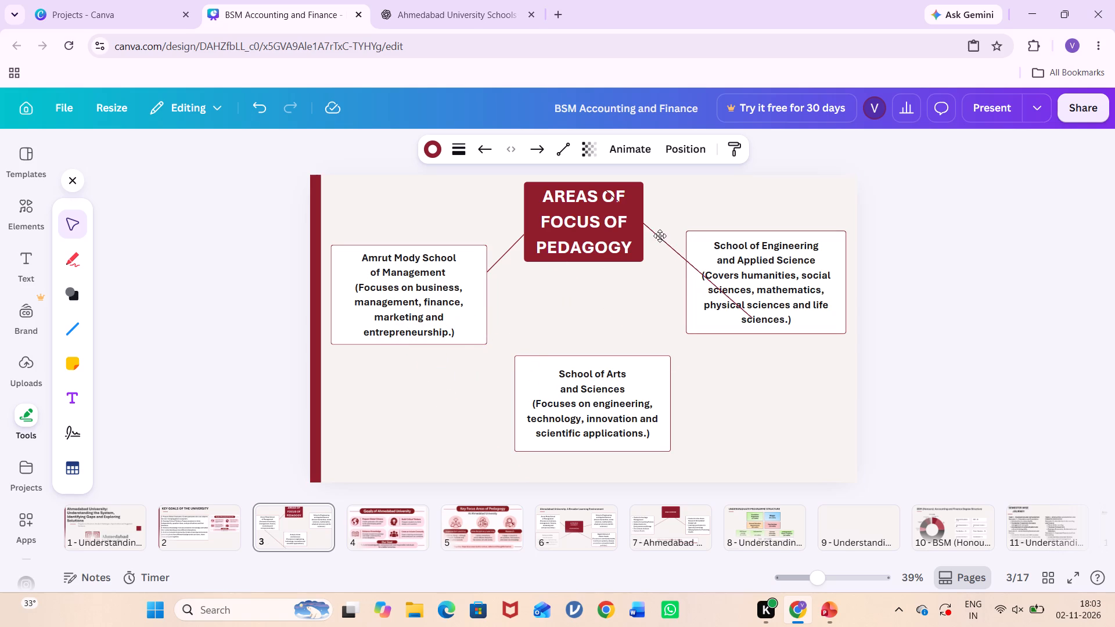
pyautogui.moveTo(660, 236); pyautogui.dragTo(663, 243)
pyautogui.moveTo(759, 329); pyautogui.dragTo(712, 298)
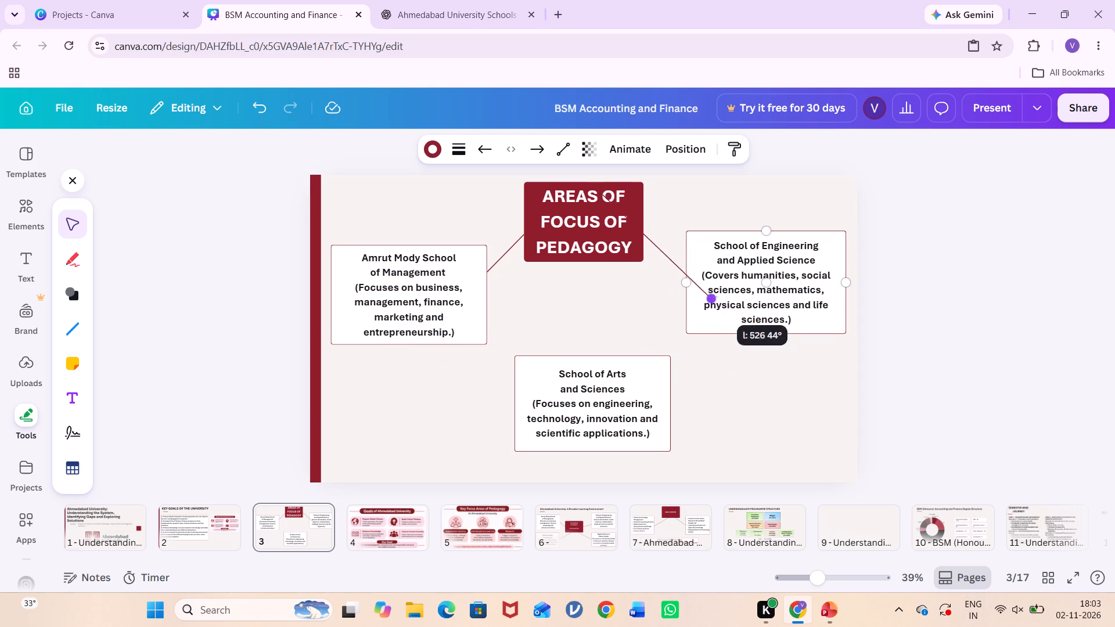
pyautogui.moveTo(712, 298); pyautogui.dragTo(686, 274)
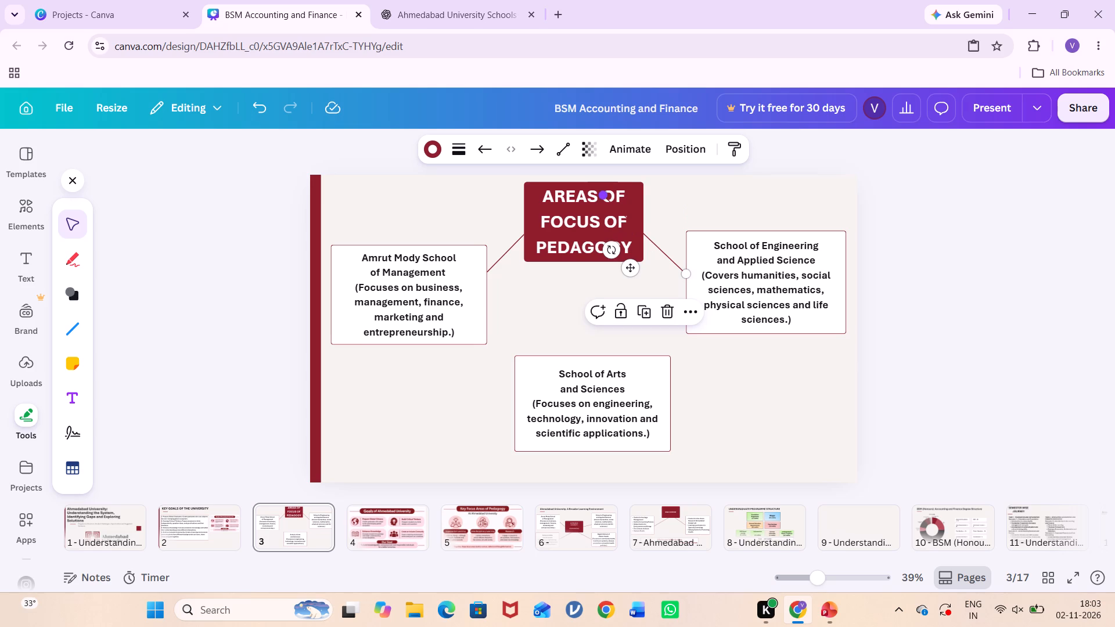
pyautogui.moveTo(602, 195); pyautogui.dragTo(646, 232)
# Paste a third connector line and run it vertically from the title box's bottom edge to the School of Arts and Sciences box.
pyautogui.click(592, 330)
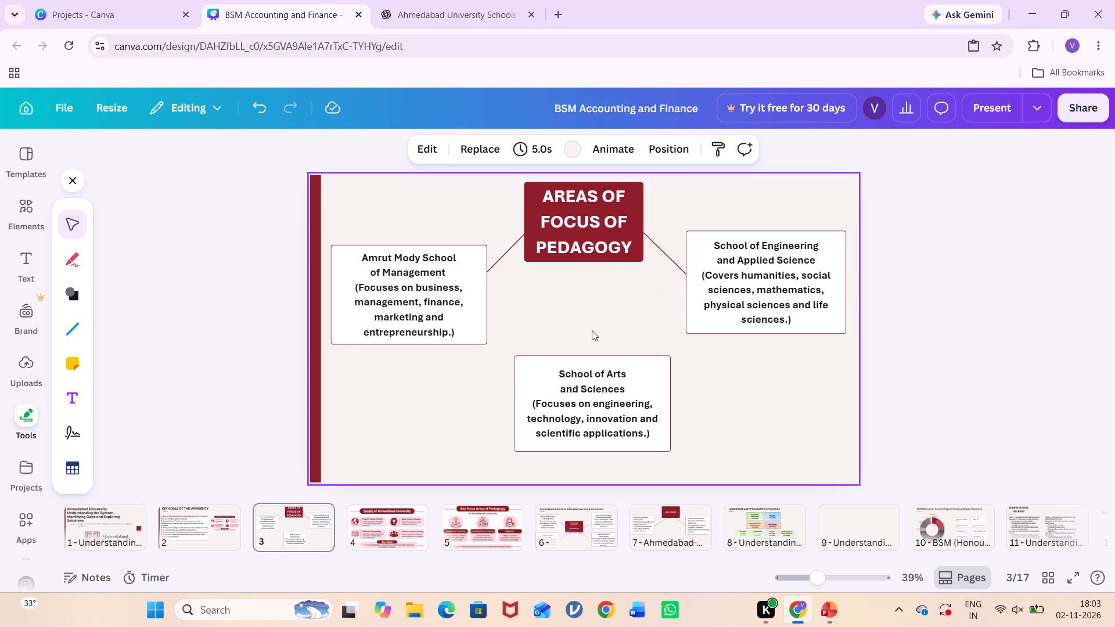
pyautogui.hotkey('ctrl', 'v')
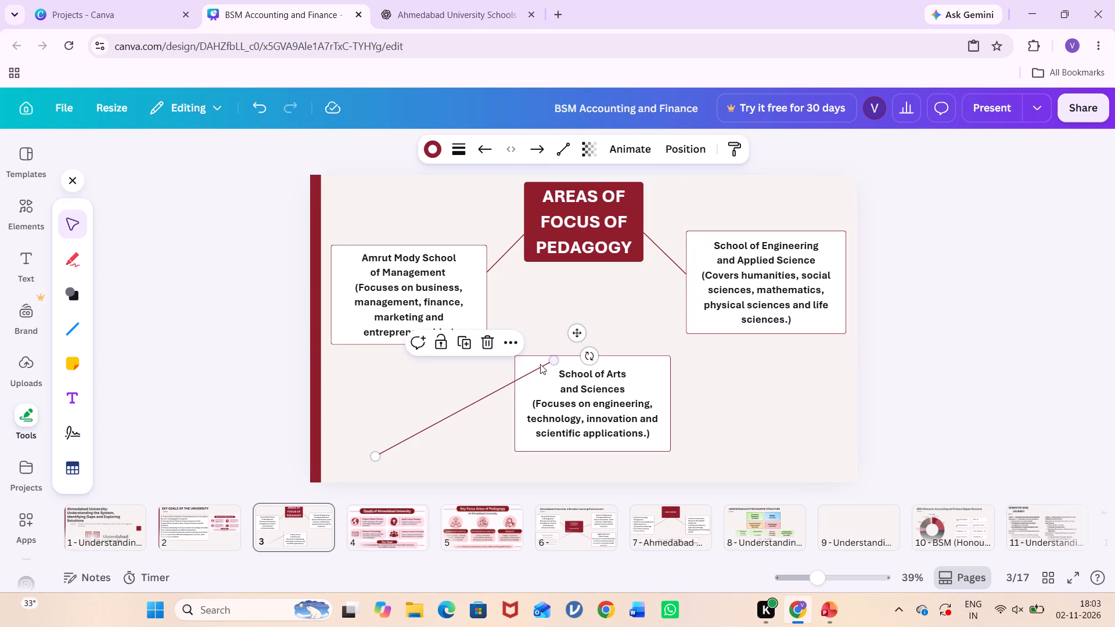
pyautogui.moveTo(591, 356); pyautogui.dragTo(557, 314)
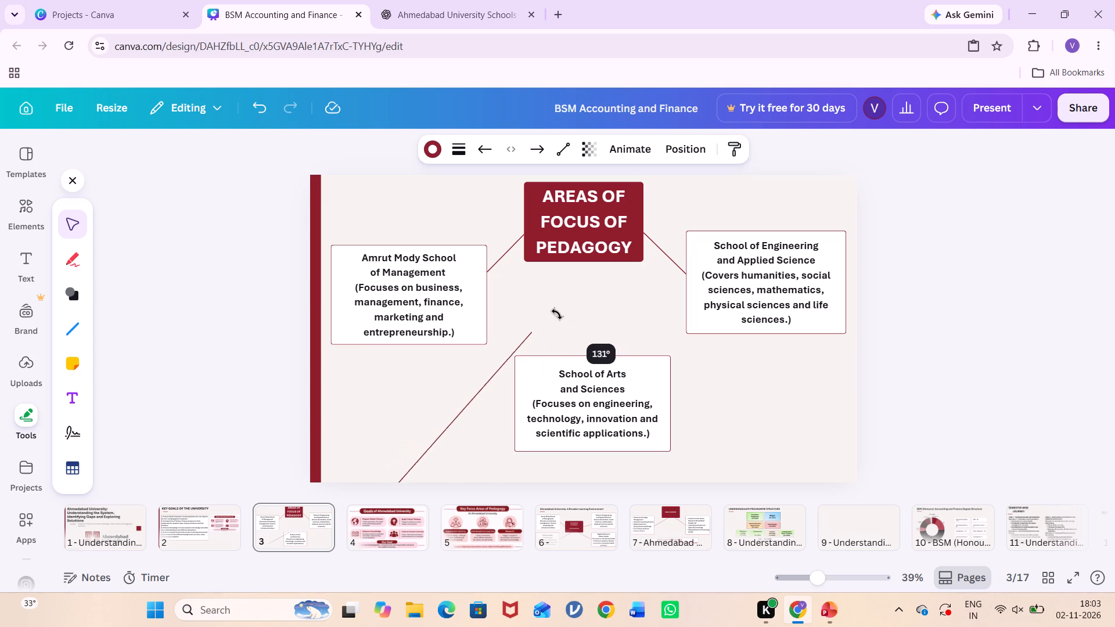
pyautogui.moveTo(557, 314); pyautogui.dragTo(480, 269)
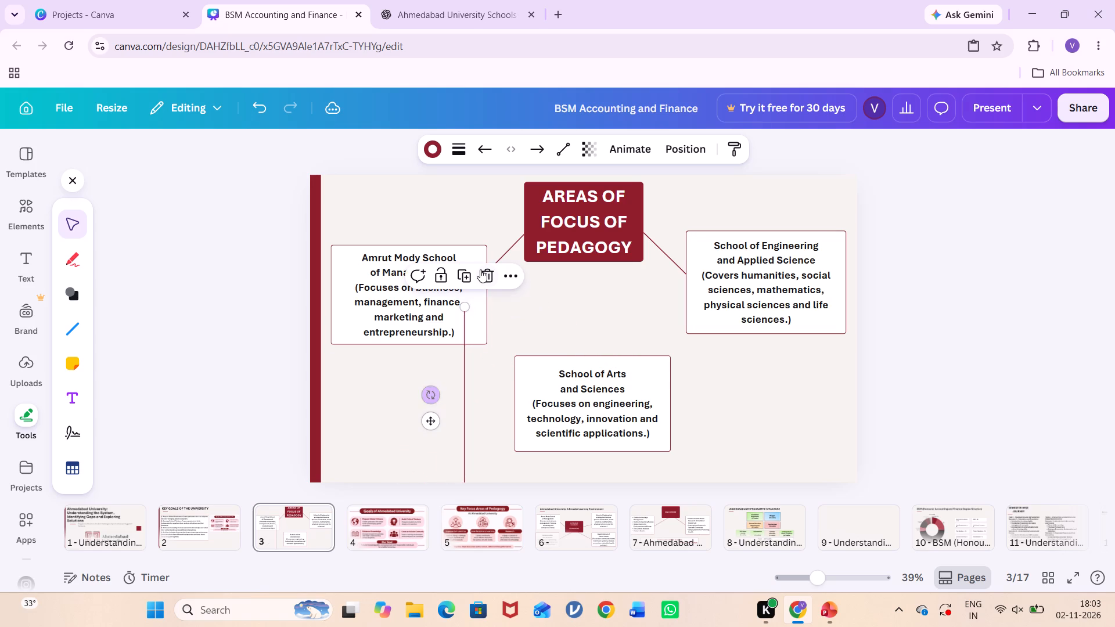
pyautogui.moveTo(466, 315); pyautogui.dragTo(556, 291)
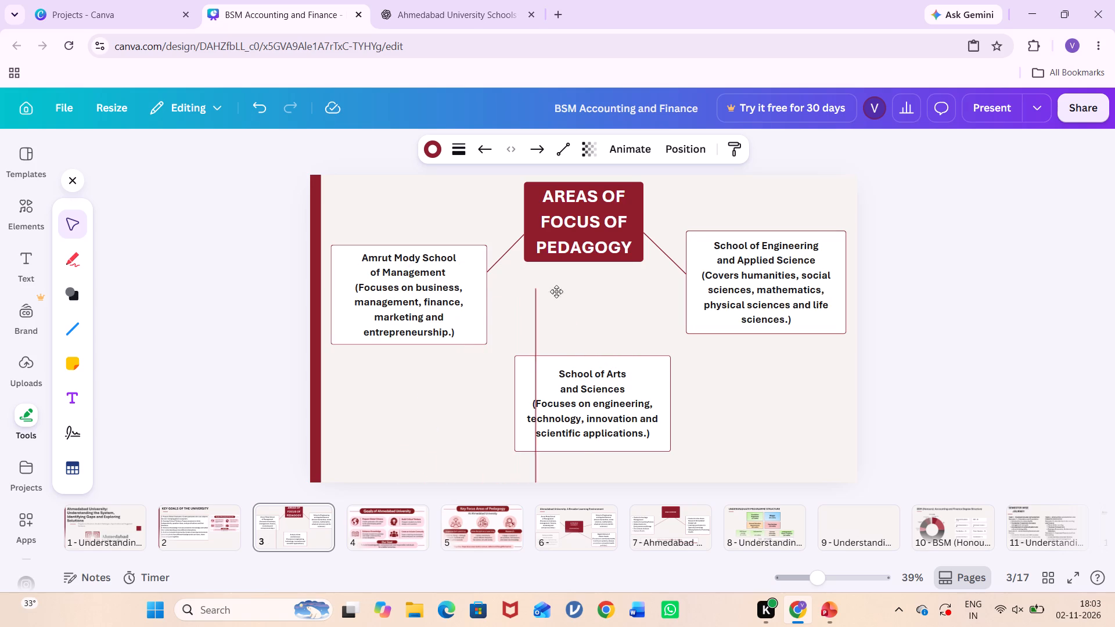
pyautogui.moveTo(556, 291); pyautogui.dragTo(587, 282)
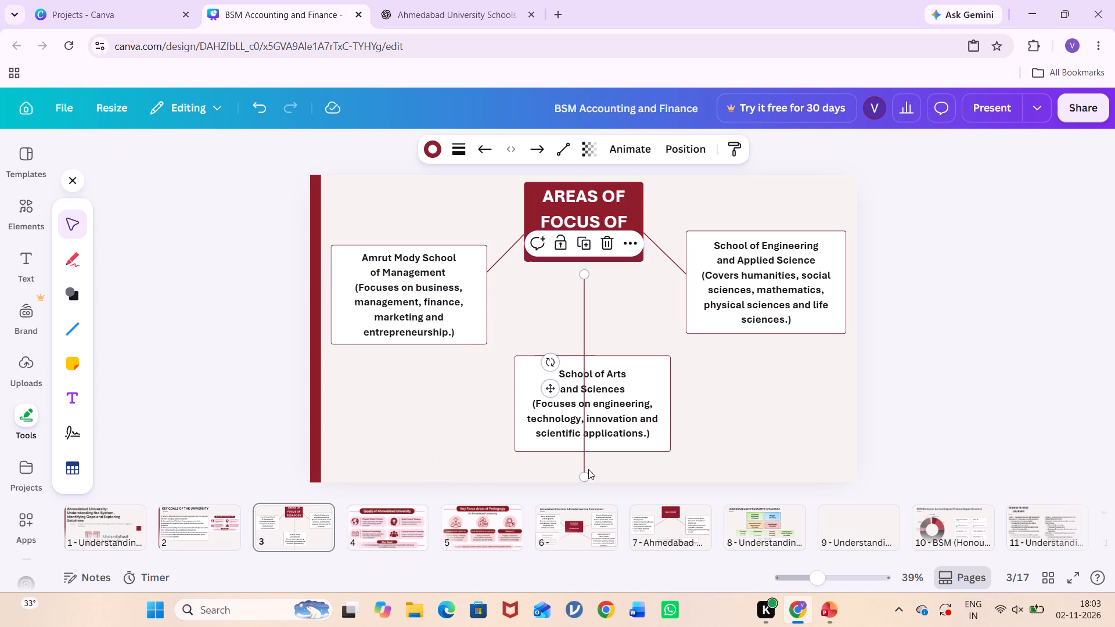
pyautogui.moveTo(585, 474); pyautogui.dragTo(583, 355)
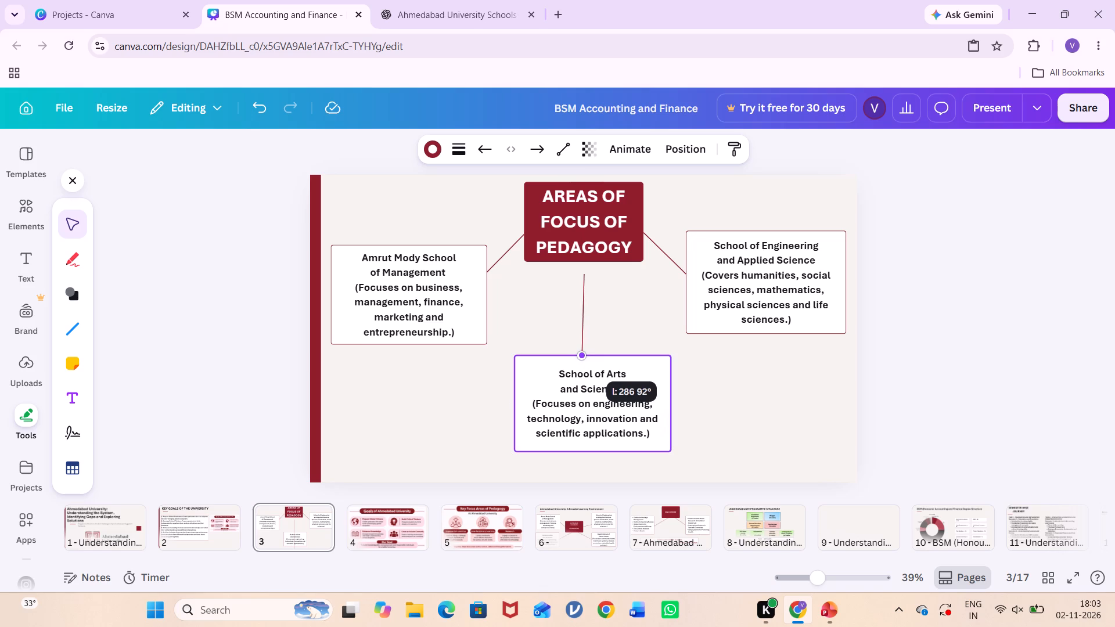
pyautogui.moveTo(583, 355); pyautogui.dragTo(588, 354)
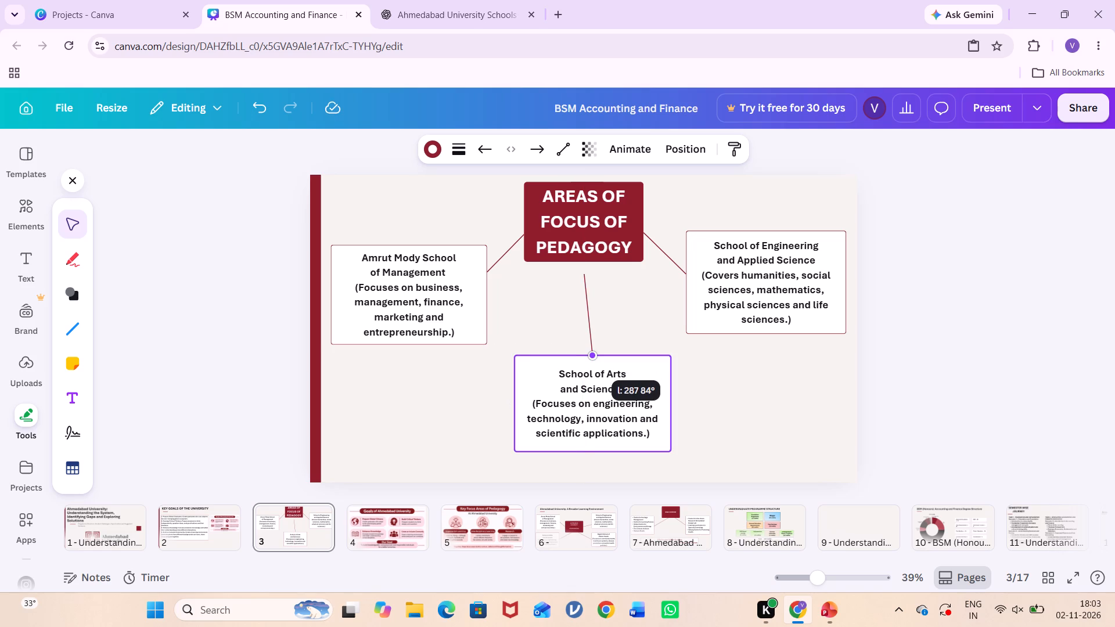
pyautogui.moveTo(588, 354); pyautogui.dragTo(584, 355)
pyautogui.moveTo(583, 278); pyautogui.dragTo(581, 268)
pyautogui.click(799, 416)
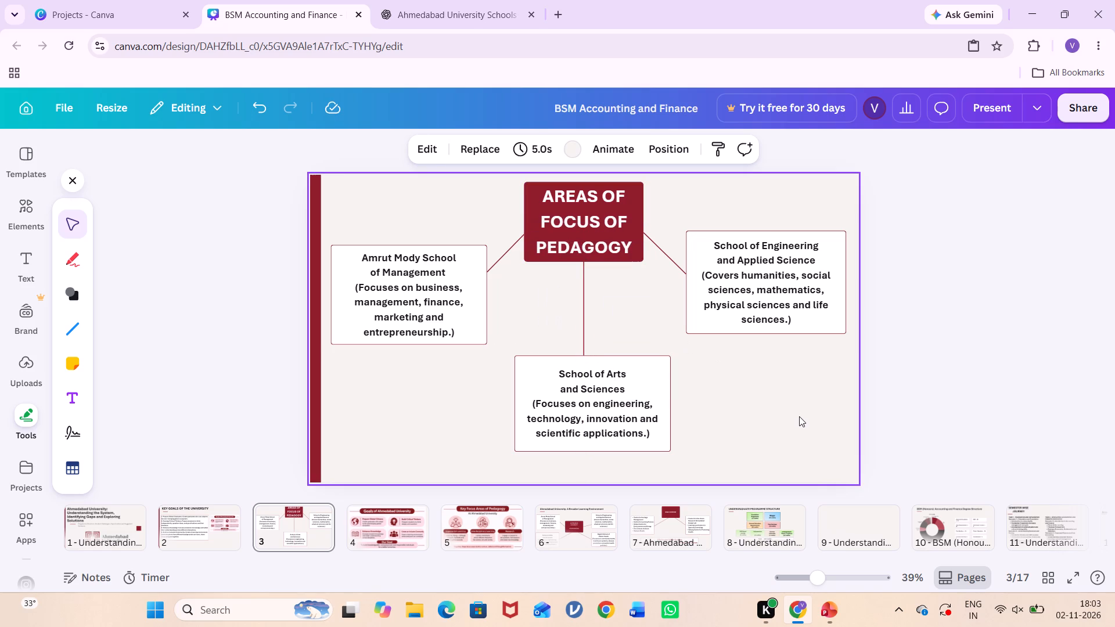
# Move the School of Engineering and Amrut Mody boxes slightly up and outward, keeping them clear of the side bar and page edge.
pyautogui.moveTo(757, 292); pyautogui.dragTo(768, 273)
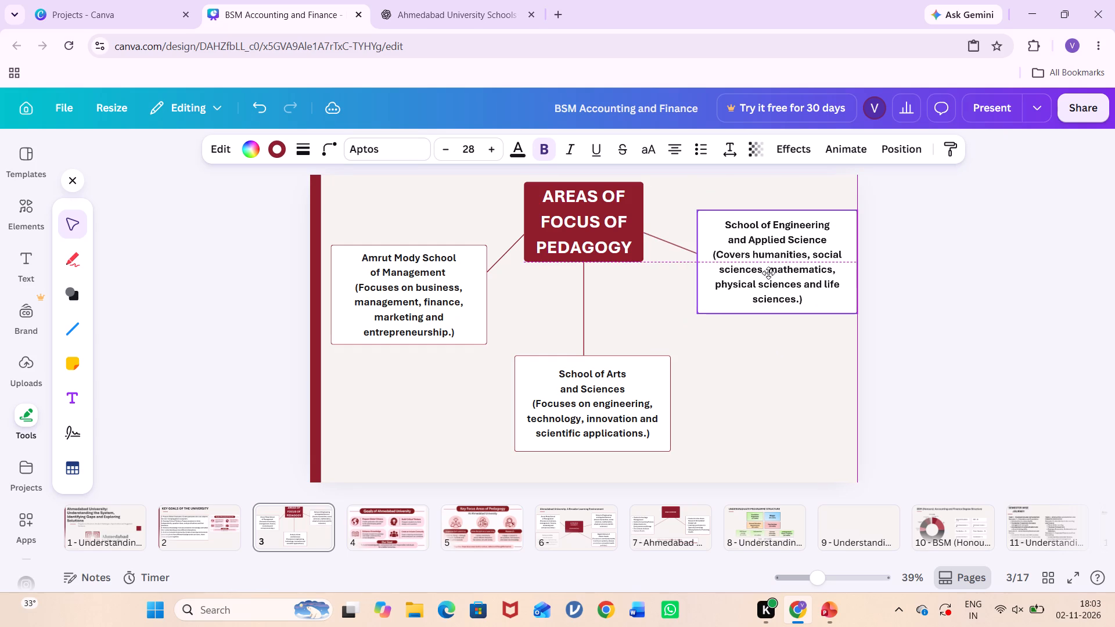
pyautogui.moveTo(768, 273); pyautogui.dragTo(764, 277)
pyautogui.moveTo(470, 290); pyautogui.dragTo(465, 273)
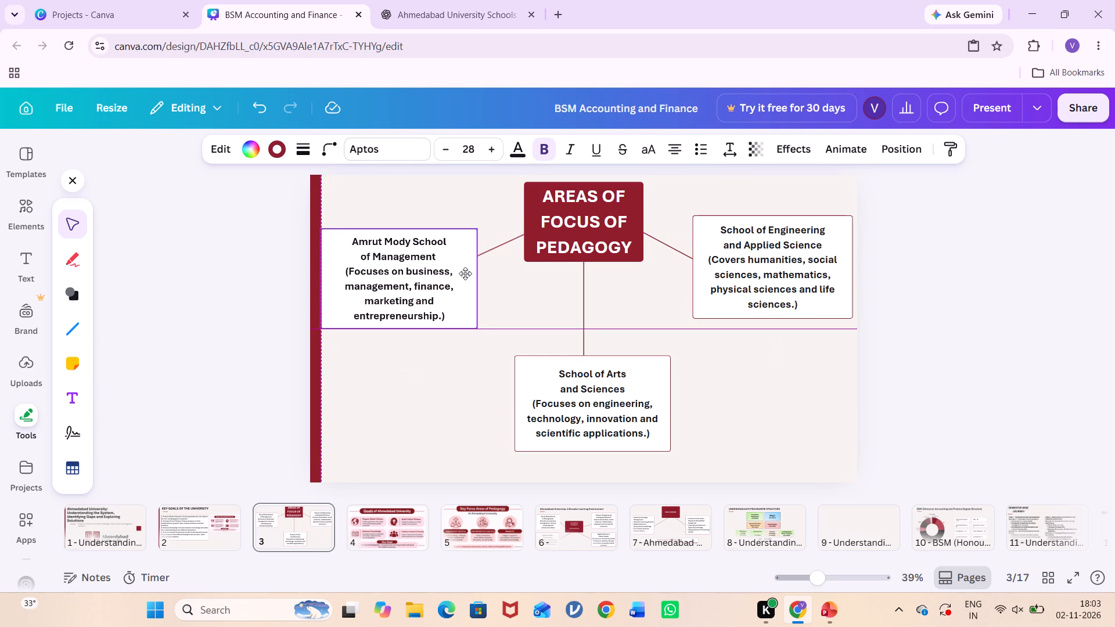
pyautogui.moveTo(465, 273); pyautogui.dragTo(466, 272)
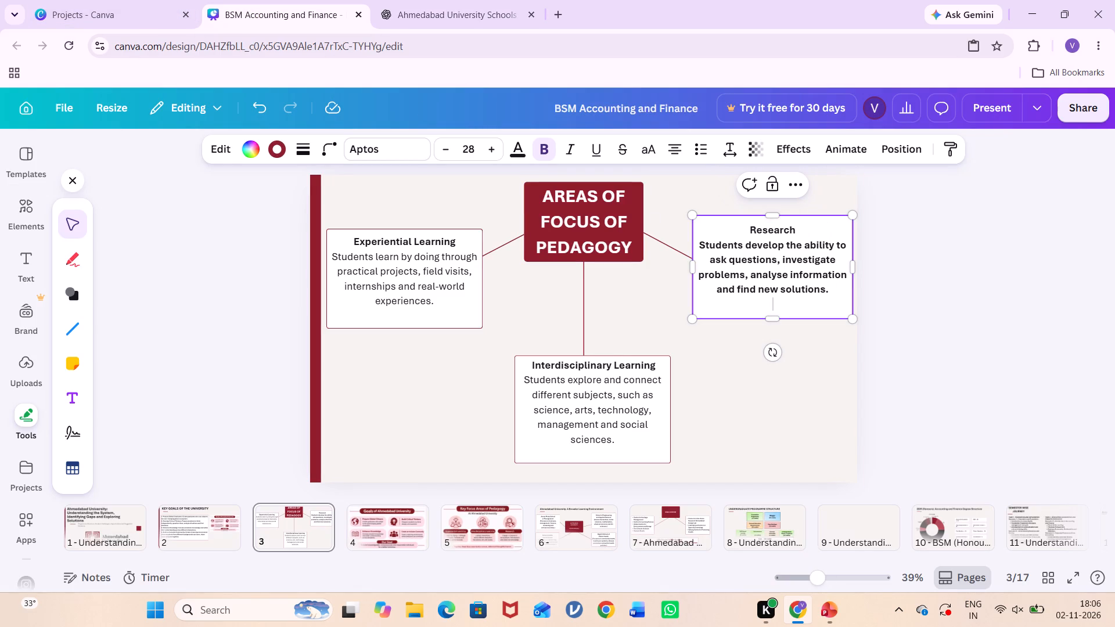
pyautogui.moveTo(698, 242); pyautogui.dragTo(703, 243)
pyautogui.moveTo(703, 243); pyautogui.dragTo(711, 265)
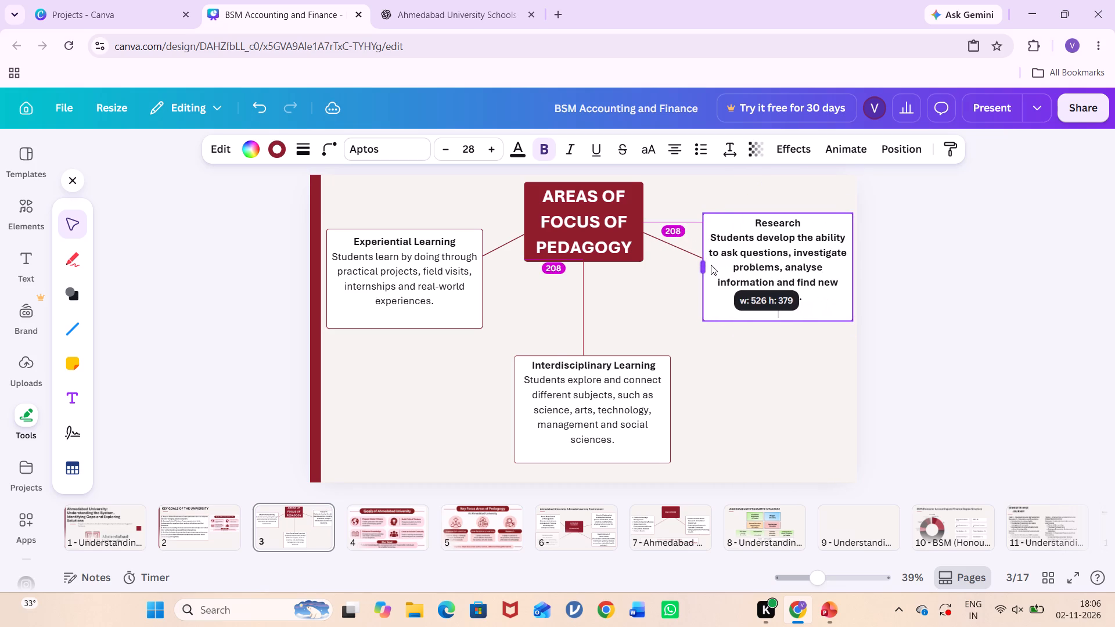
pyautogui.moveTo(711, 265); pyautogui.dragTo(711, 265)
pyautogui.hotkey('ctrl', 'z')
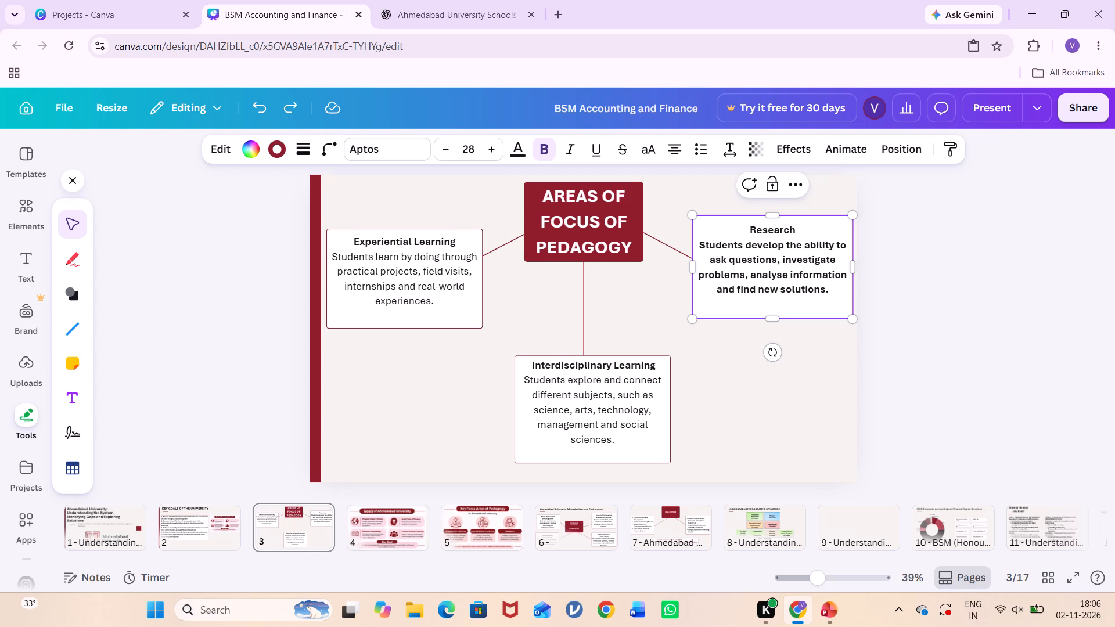
# Remove bold from the description below page 3's Research heading, leaving the heading bold.
pyautogui.moveTo(702, 244); pyautogui.dragTo(836, 294)
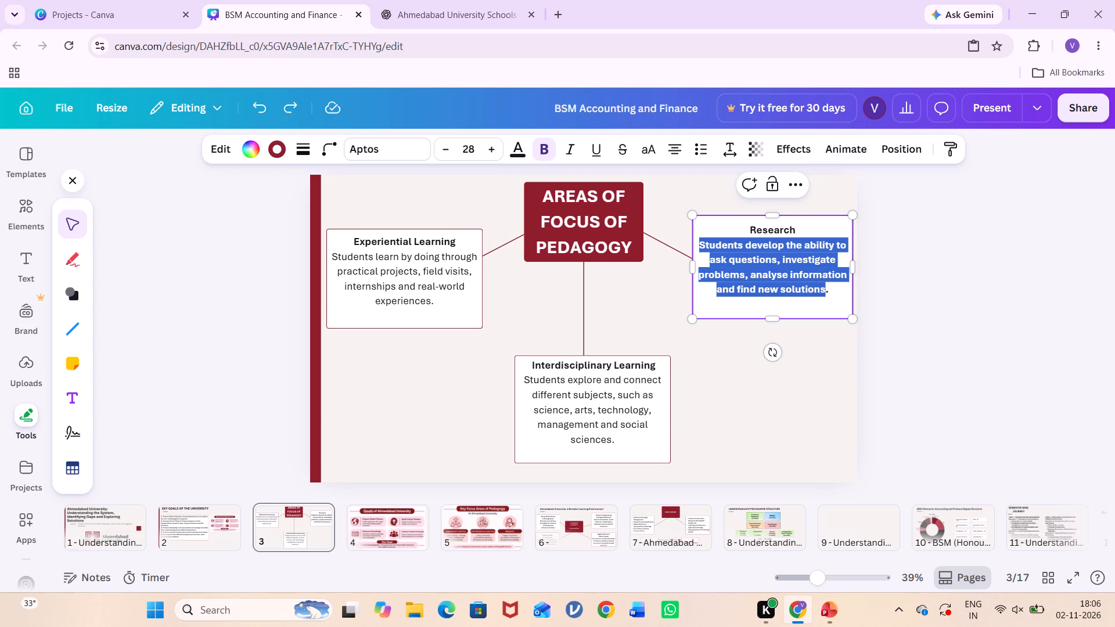
pyautogui.moveTo(836, 294); pyautogui.dragTo(837, 294)
pyautogui.click(548, 149)
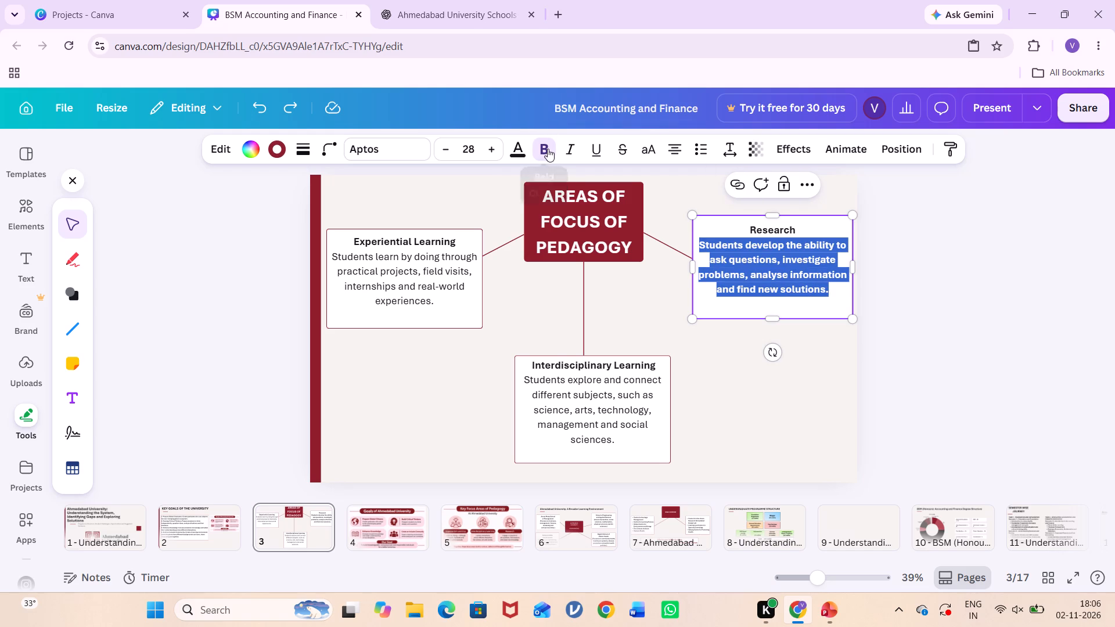
pyautogui.click(739, 406)
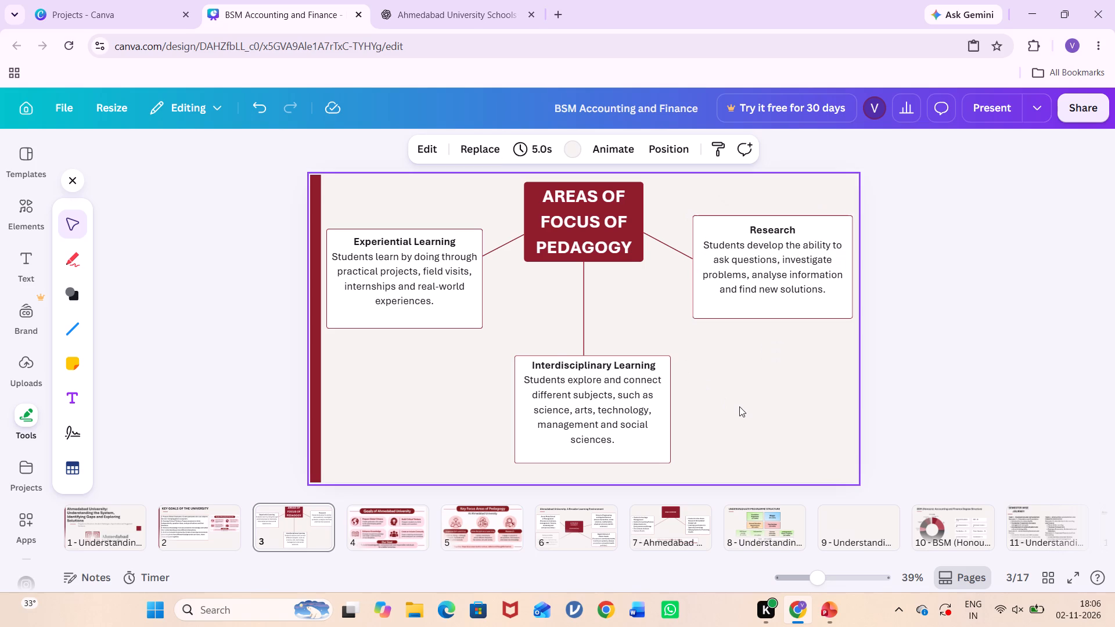
# Delete the Goals of Ahmedabad University image from page 4.
pyautogui.click(378, 541)
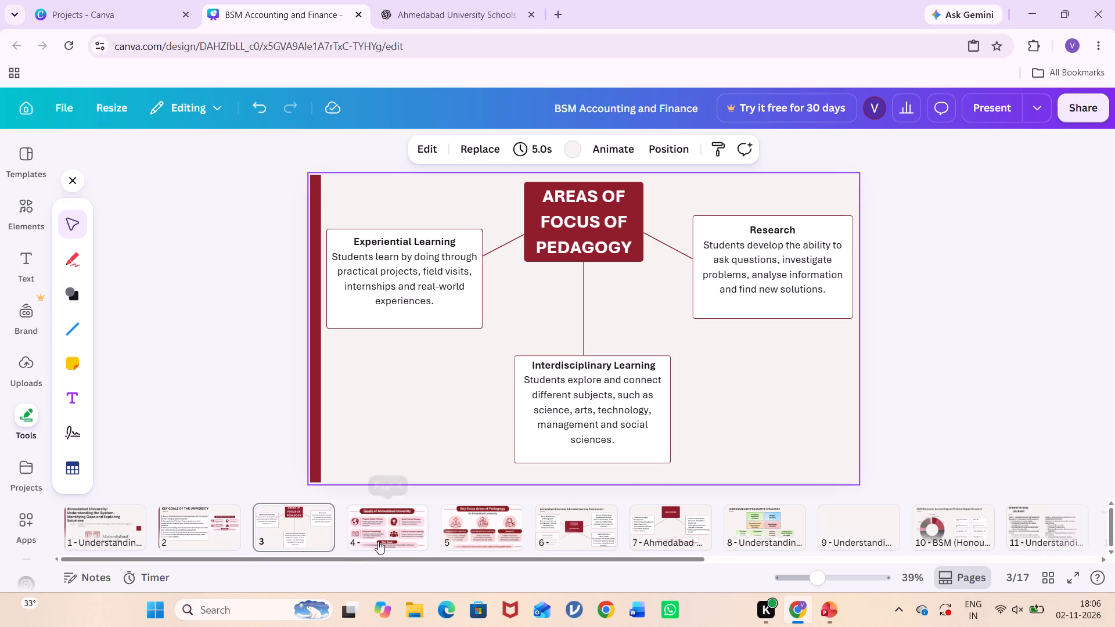
pyautogui.click(584, 326)
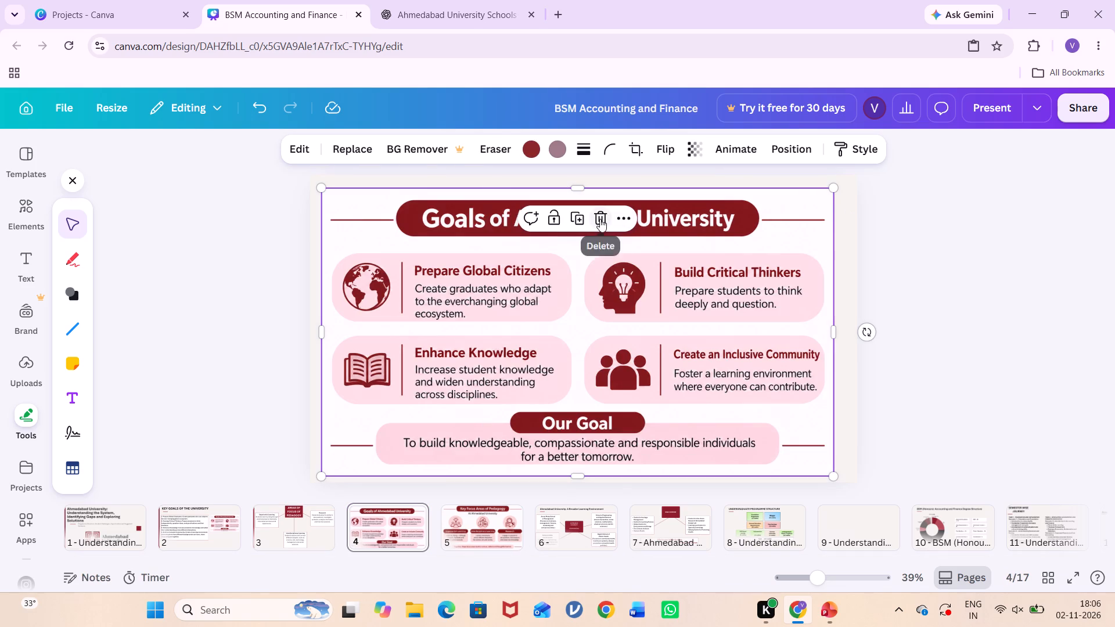
pyautogui.click(600, 219)
# Delete the Key Focus Areas of Pedagogy image from page 5.
pyautogui.click(498, 529)
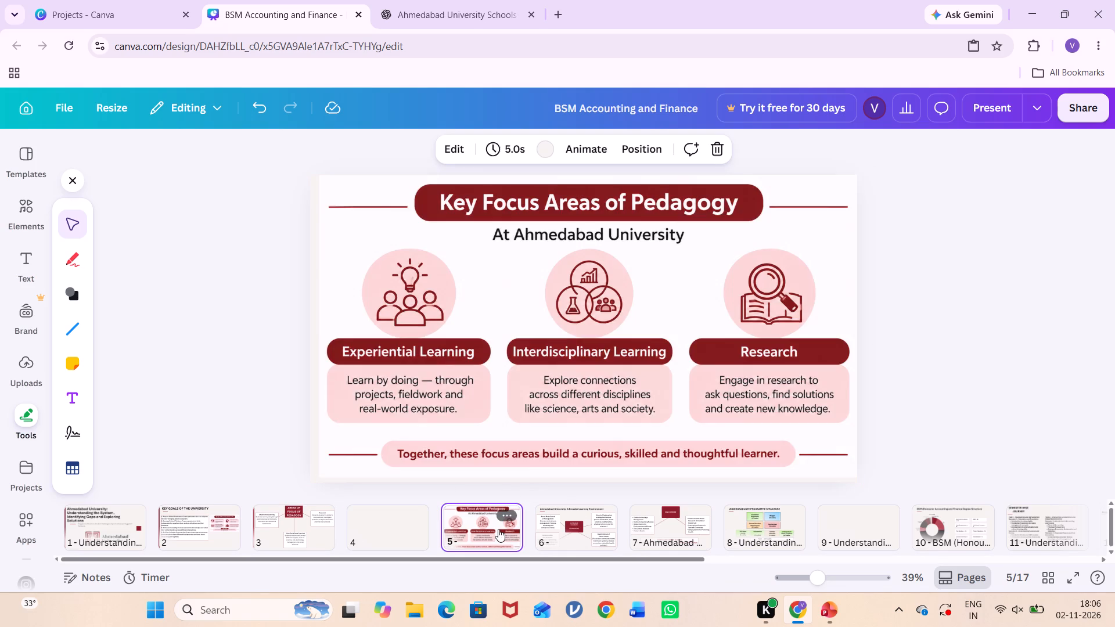
pyautogui.click(614, 300)
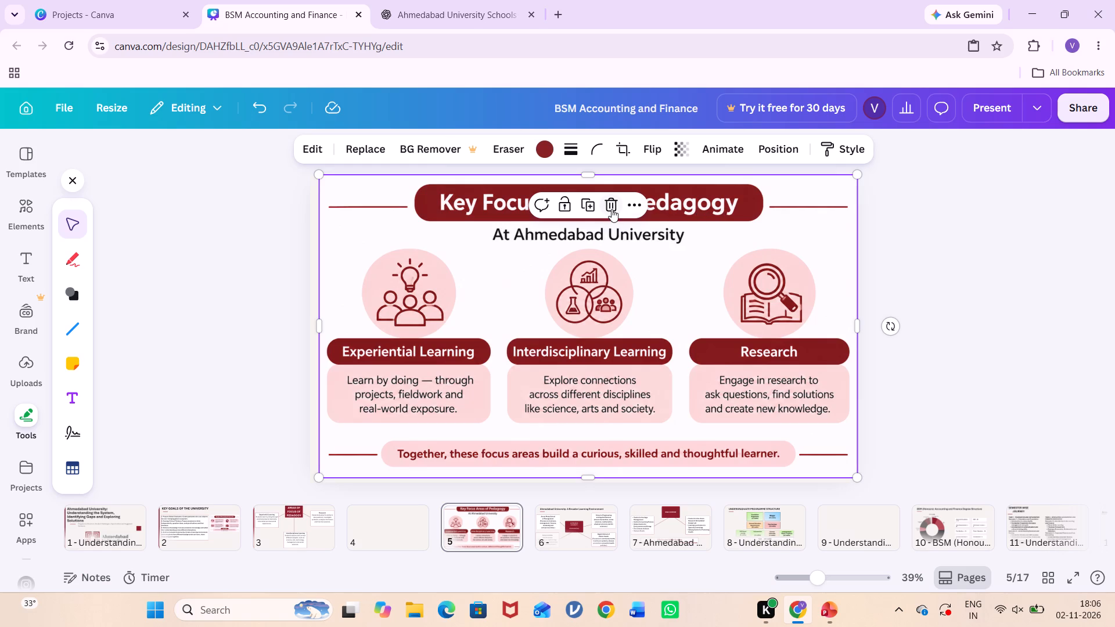
pyautogui.click(612, 209)
# Copy the dark red vertical bar from page 3 onto the blank page 4.
pyautogui.click(368, 538)
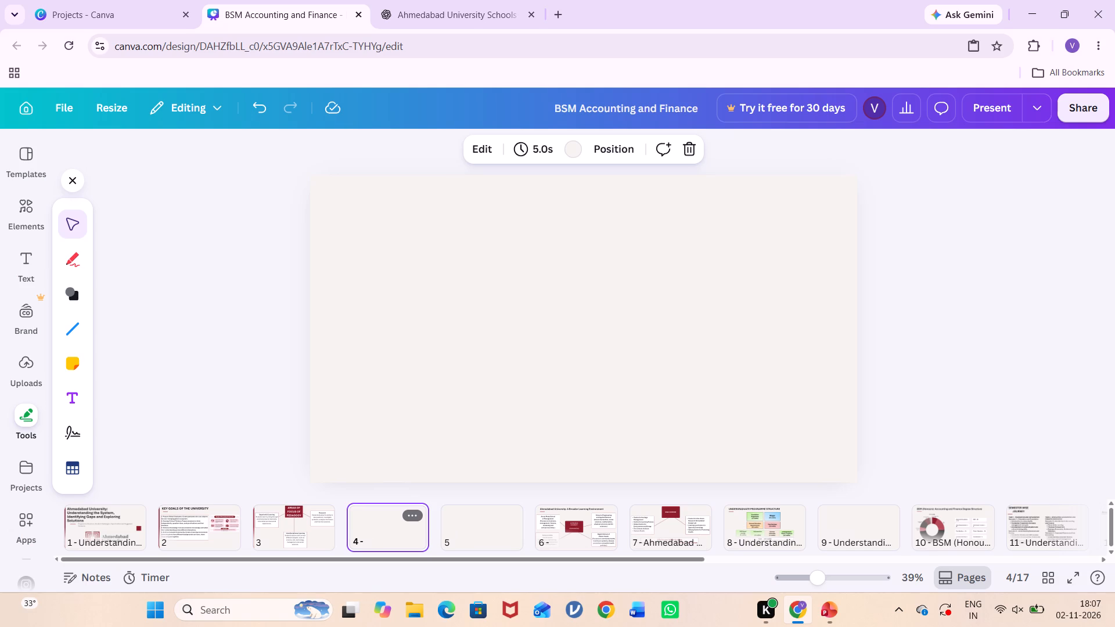
pyautogui.click(284, 537)
pyautogui.click(319, 423)
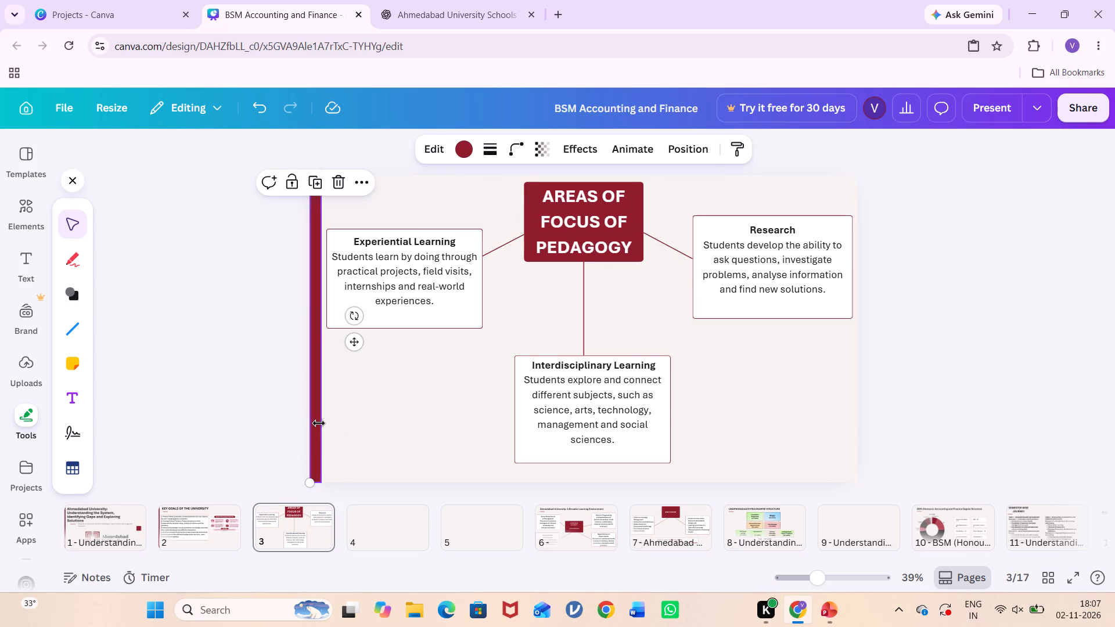
pyautogui.hotkey('ctrl', 'c')
pyautogui.click(384, 542)
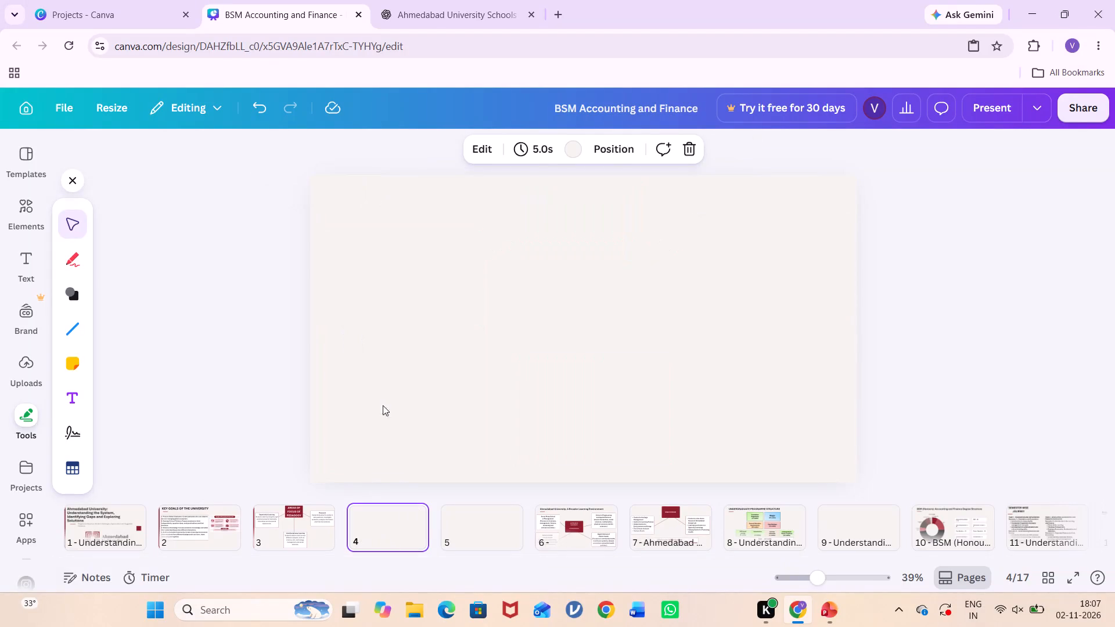
pyautogui.click(380, 396)
pyautogui.hotkey('ctrl', 'v')
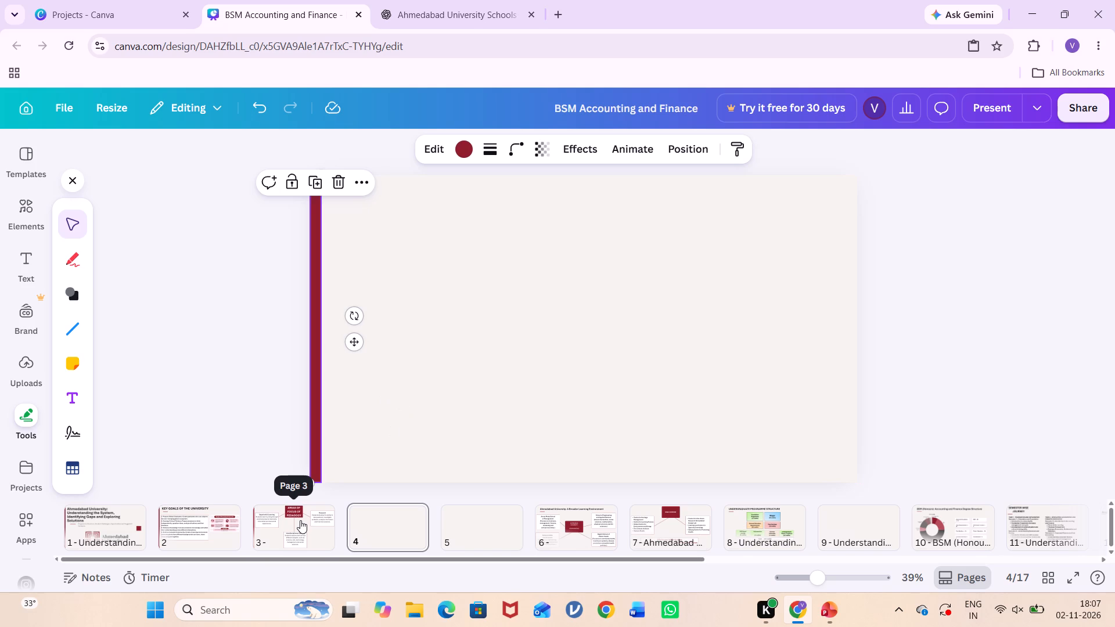
# Reorder the Broader Learning Environment and Nine Centers slides ahead of the two emptied pages, as pages 4 and 5.
pyautogui.click(574, 539)
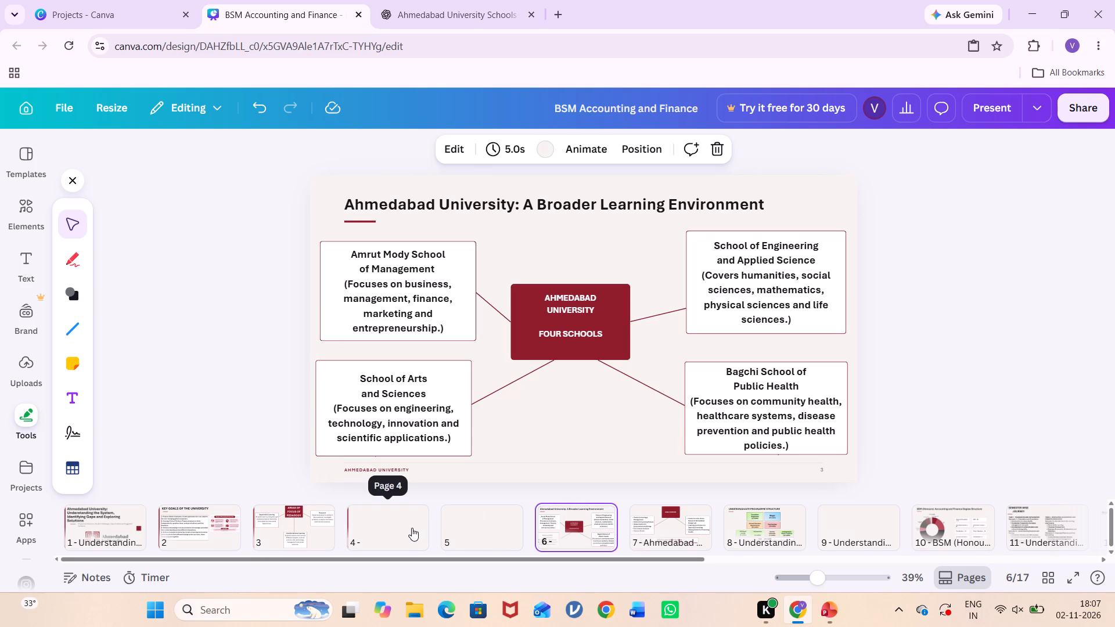
pyautogui.moveTo(564, 529); pyautogui.dragTo(383, 530)
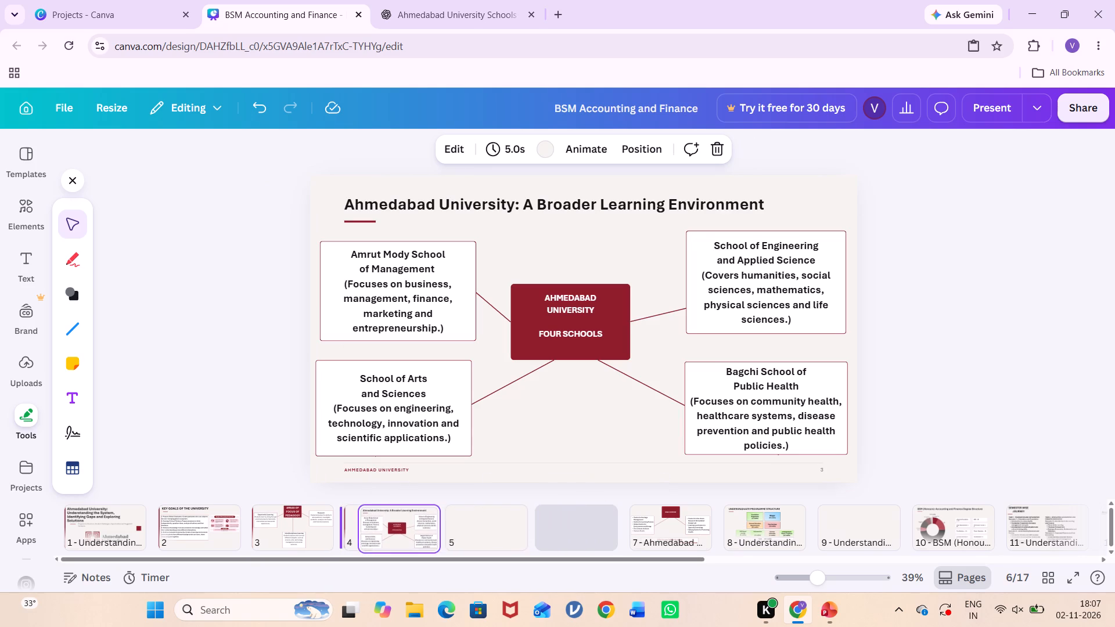
pyautogui.moveTo(383, 530); pyautogui.dragTo(365, 530)
pyautogui.moveTo(685, 523); pyautogui.dragTo(487, 522)
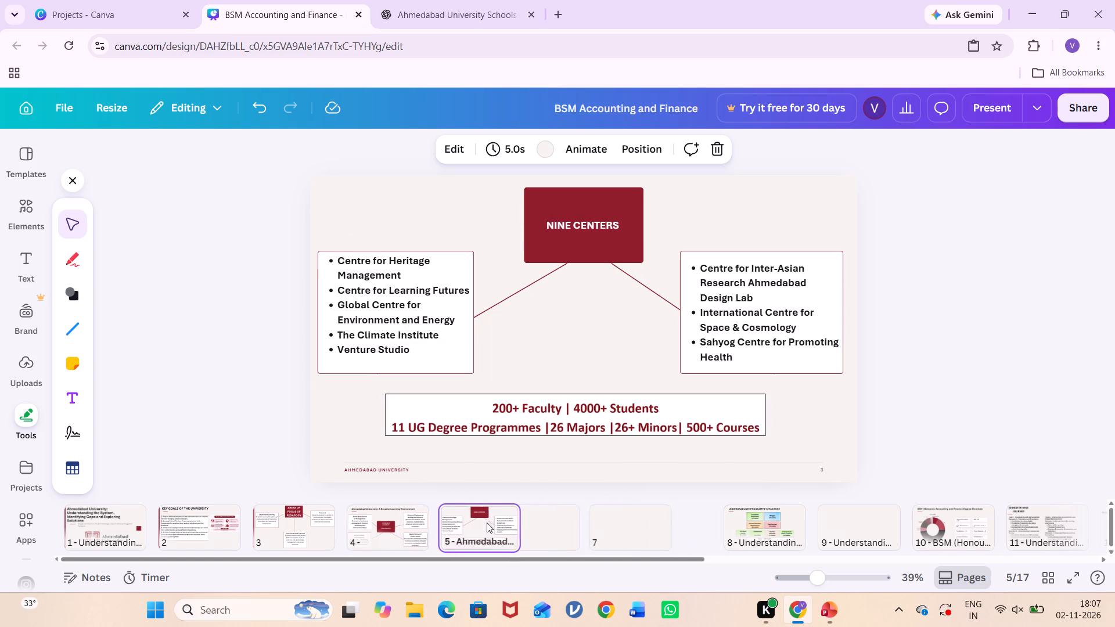
# Delete the Goals of Ahmedabad University image beside the text box on page 2.
pyautogui.click(177, 534)
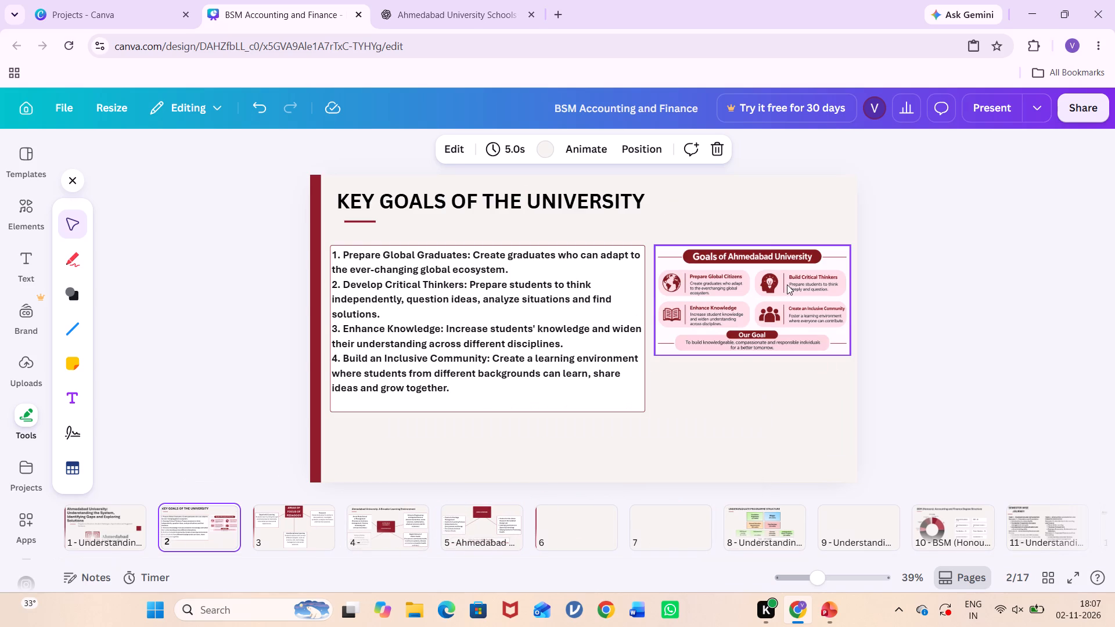
pyautogui.click(787, 284)
pyautogui.click(778, 218)
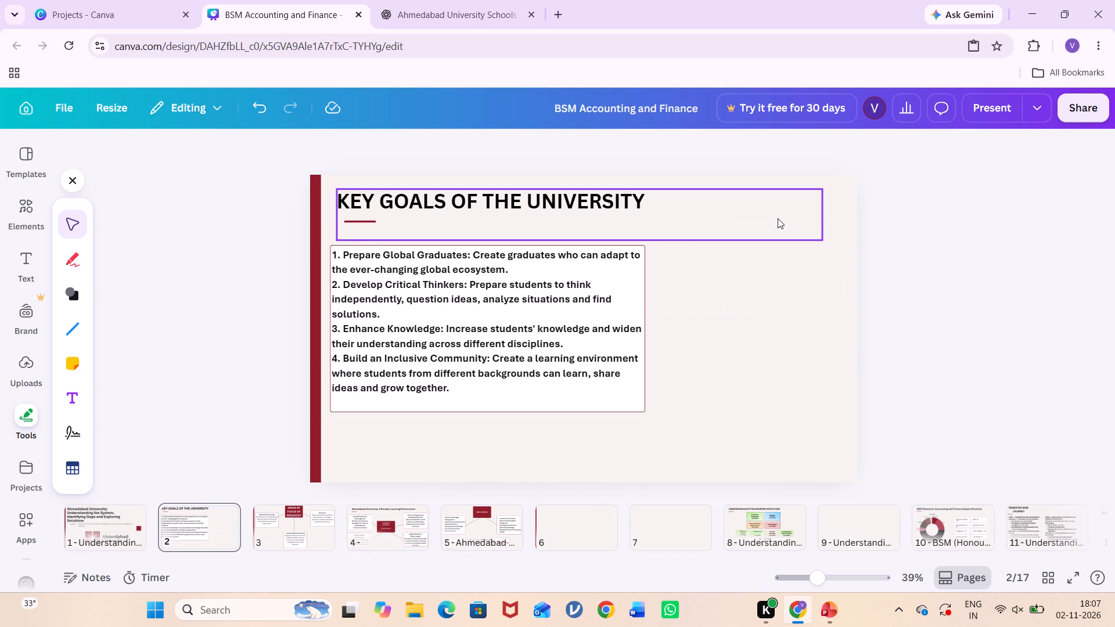
pyautogui.click(790, 333)
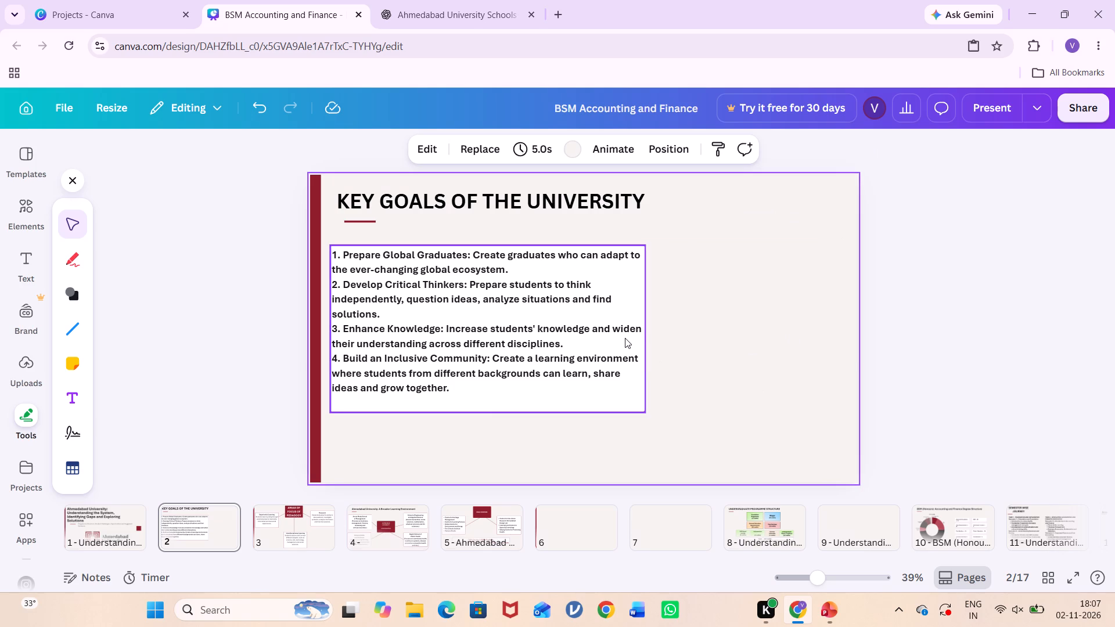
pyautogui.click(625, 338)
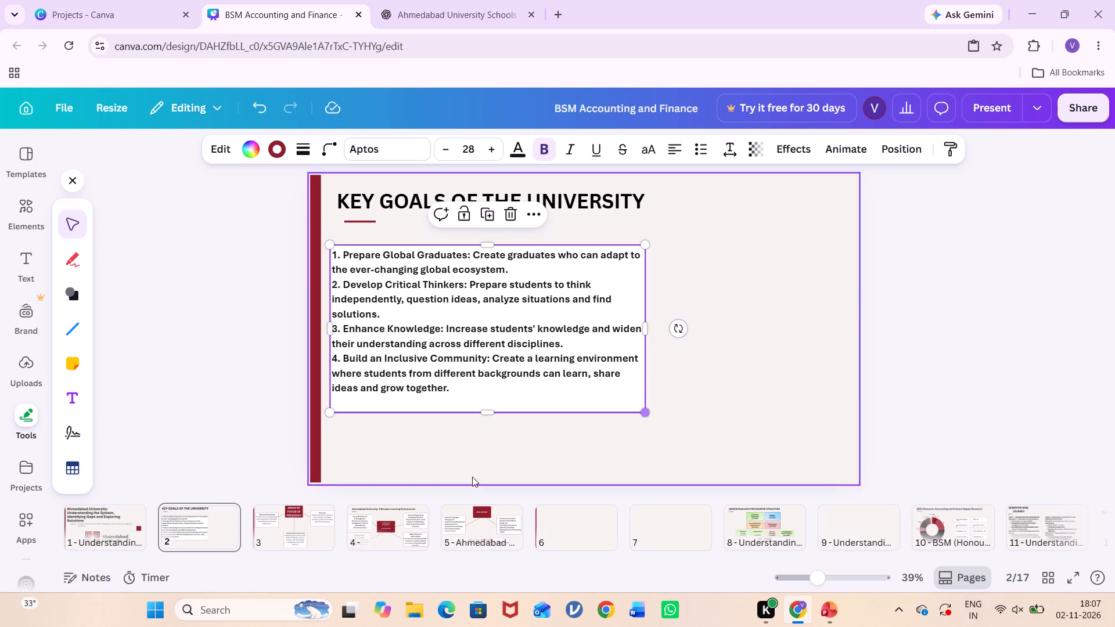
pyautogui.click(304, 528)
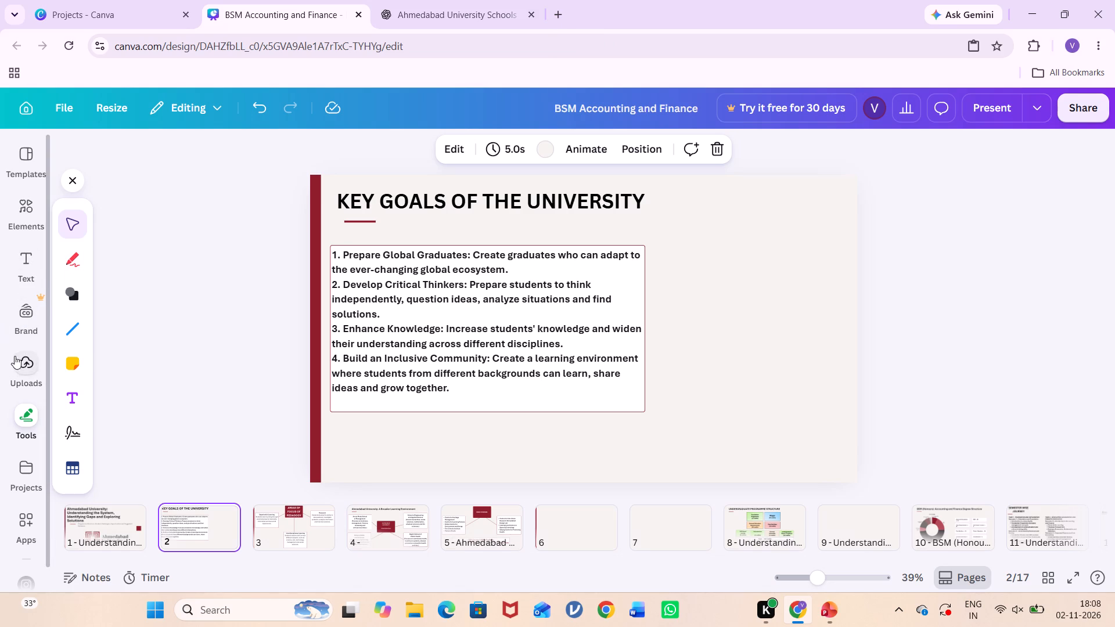
# Search the uploaded files for GOALS while on page 2.
pyautogui.click(19, 372)
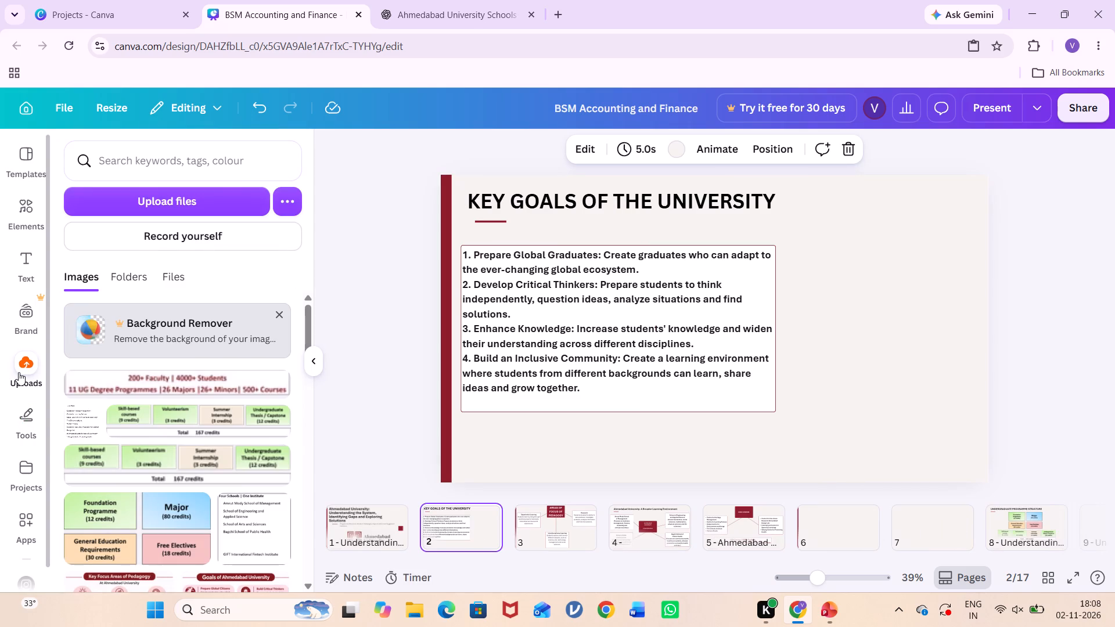
pyautogui.click(209, 153)
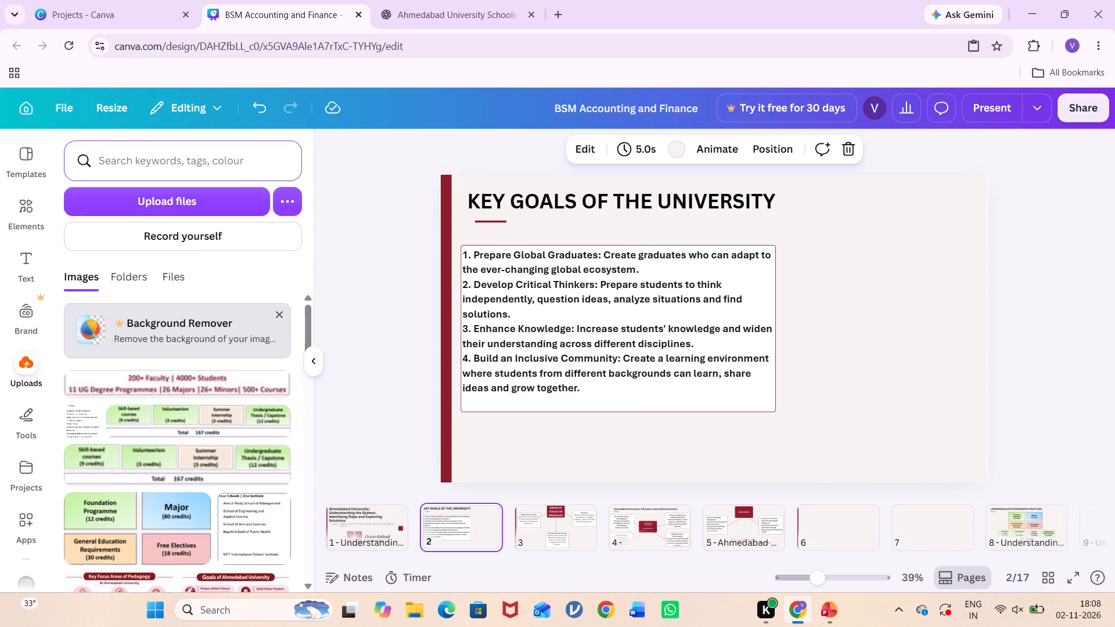
pyautogui.write('GOALS')
pyautogui.press('Return')
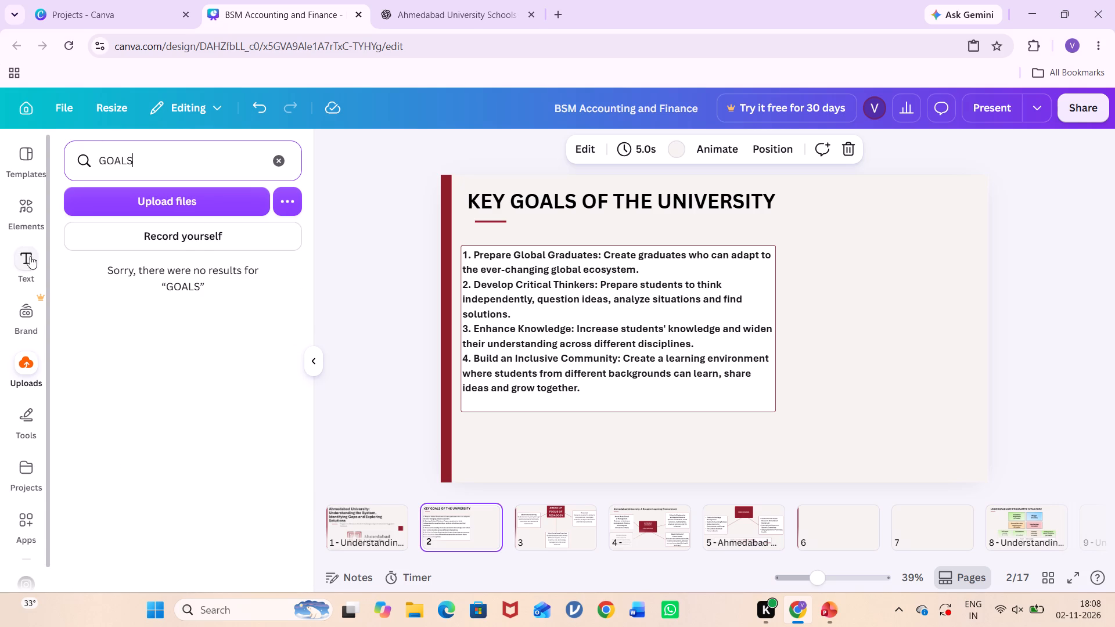
# Browse the presentation templates and the shape elements for a visual to accompany the goals on page 2.
pyautogui.click(28, 423)
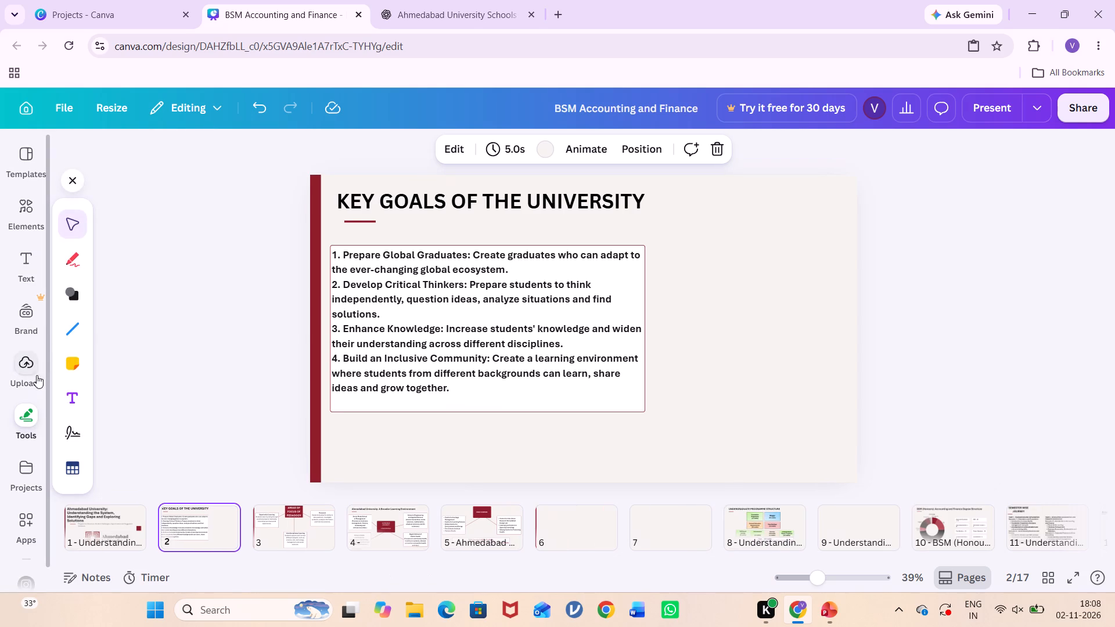
pyautogui.click(24, 206)
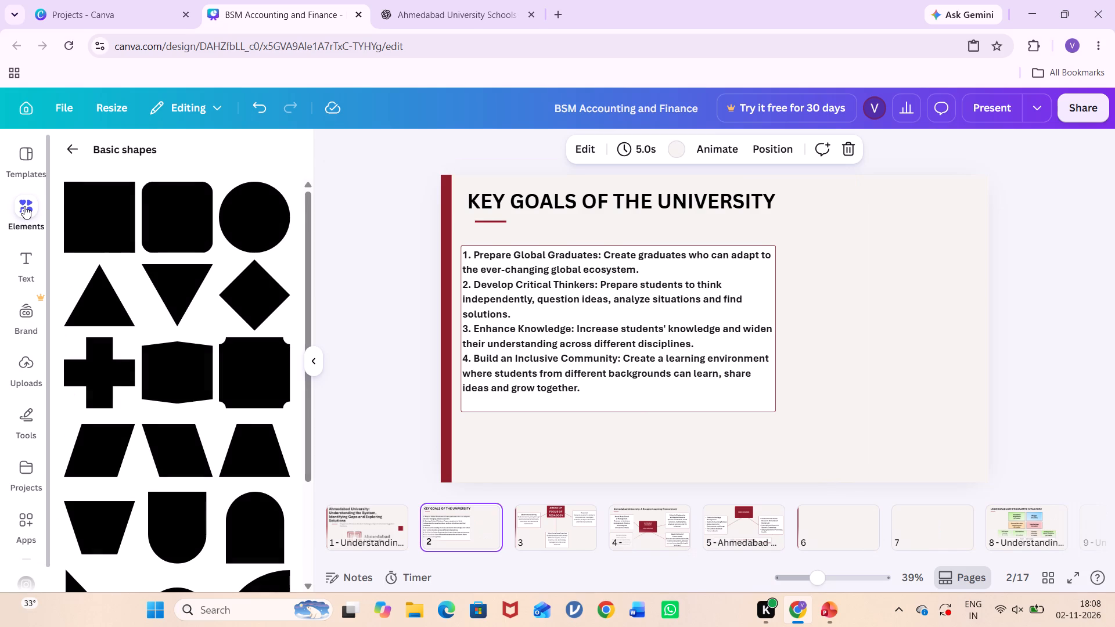
pyautogui.click(70, 143)
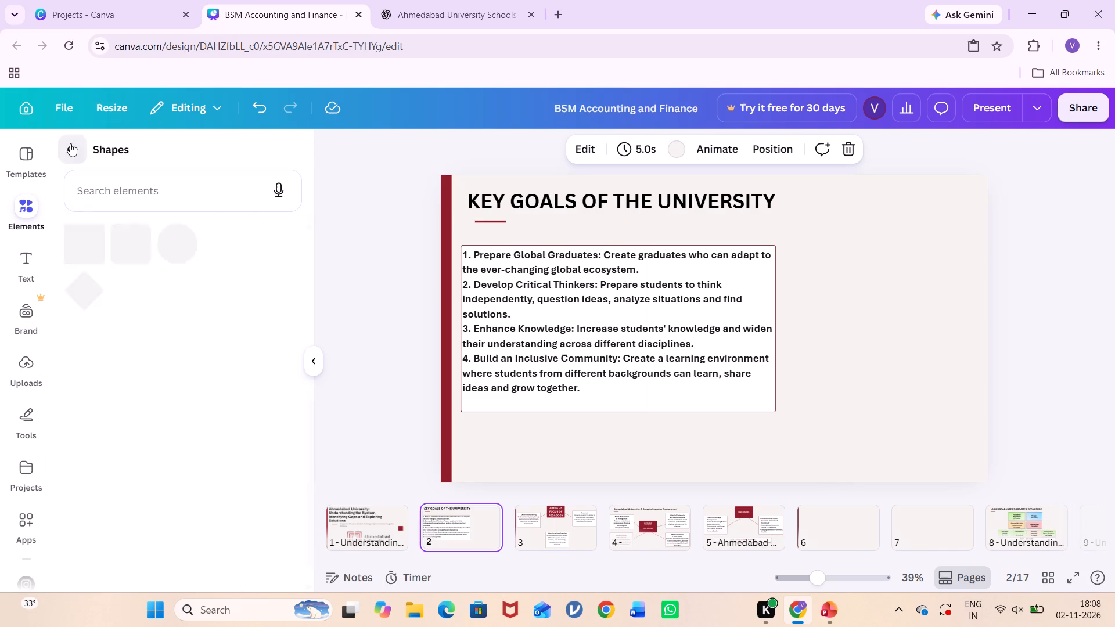
pyautogui.click(168, 187)
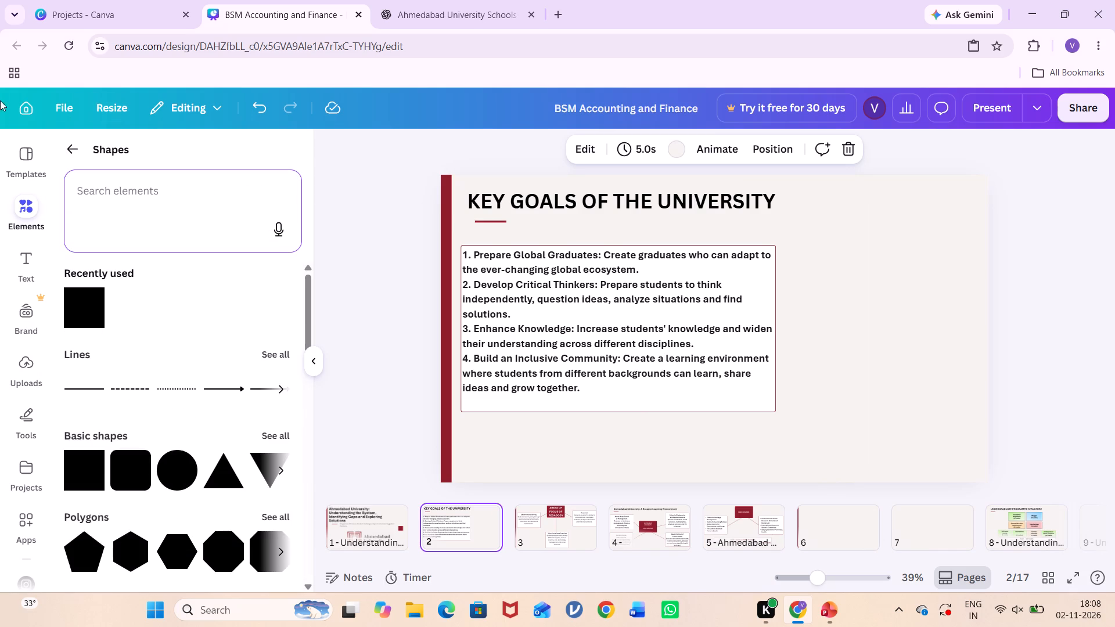
pyautogui.click(35, 171)
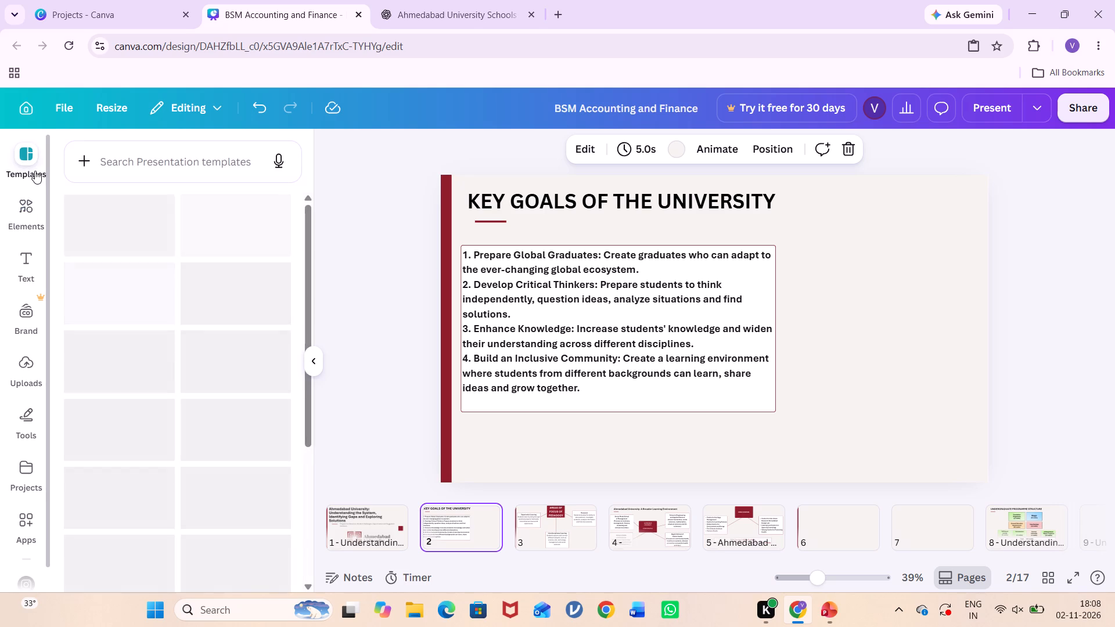
pyautogui.scroll(-2, 208, 366)
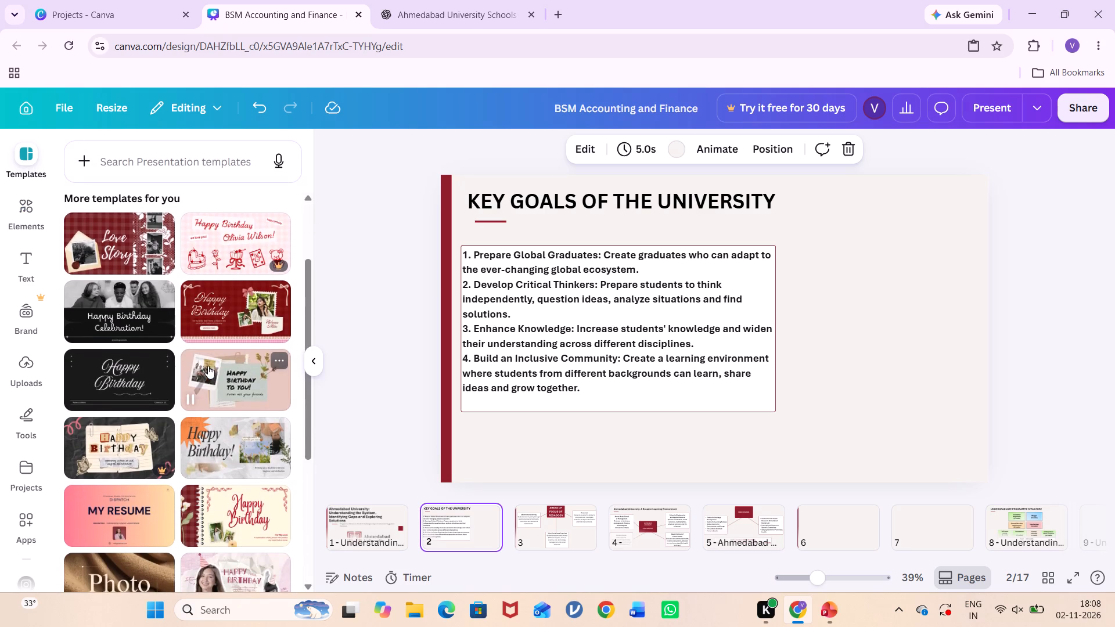
pyautogui.scroll(-2, 208, 366)
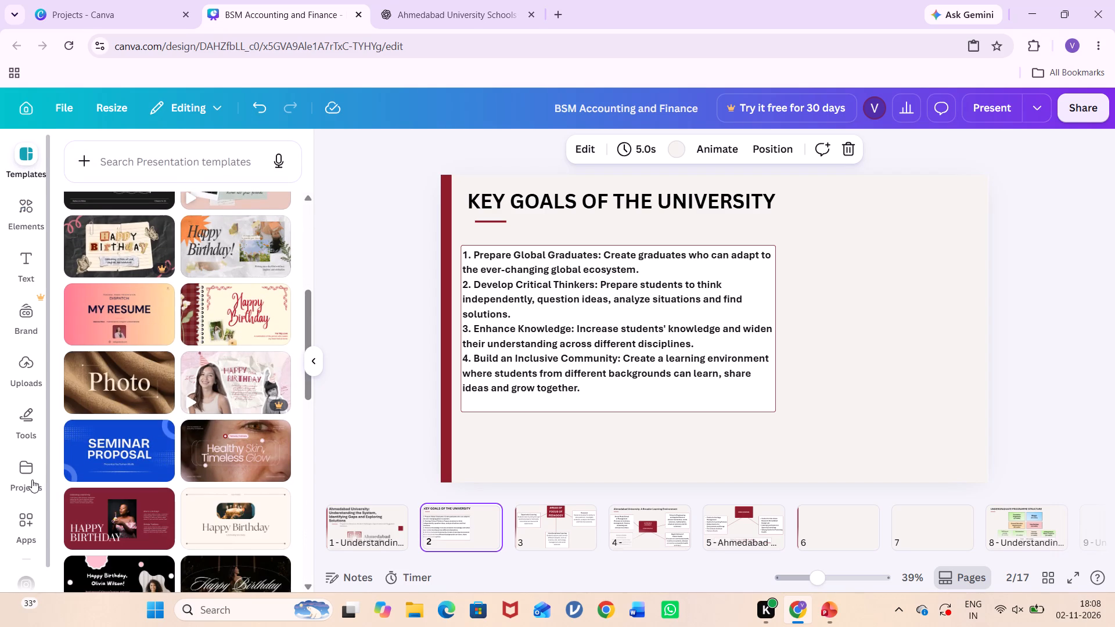
pyautogui.scroll(-1, 32, 480)
pyautogui.click(27, 397)
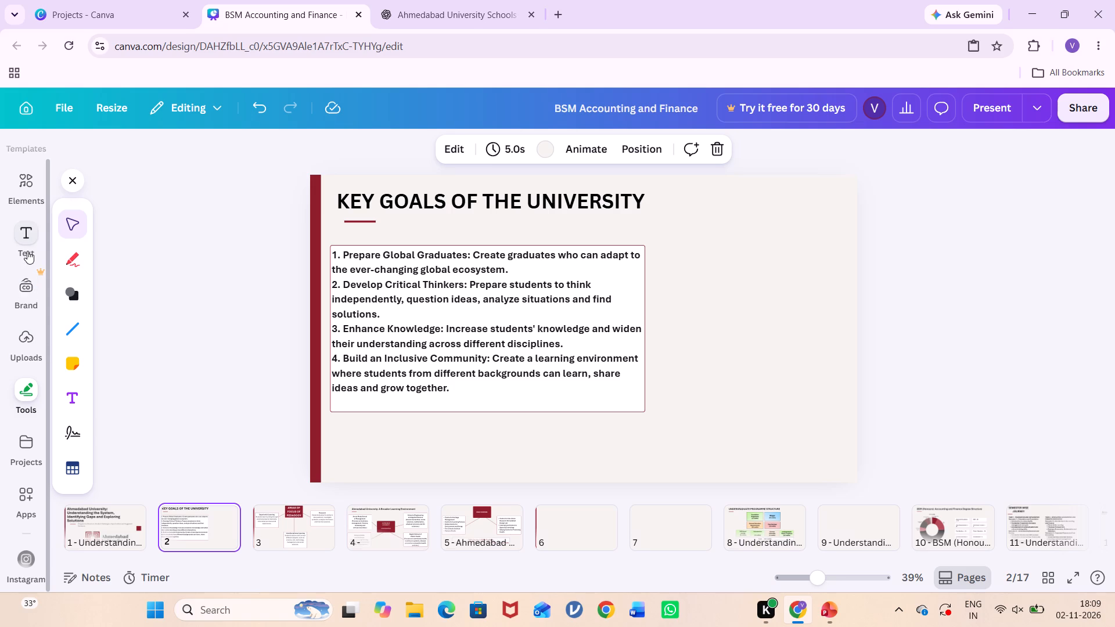
pyautogui.scroll(2, 27, 191)
pyautogui.click(27, 199)
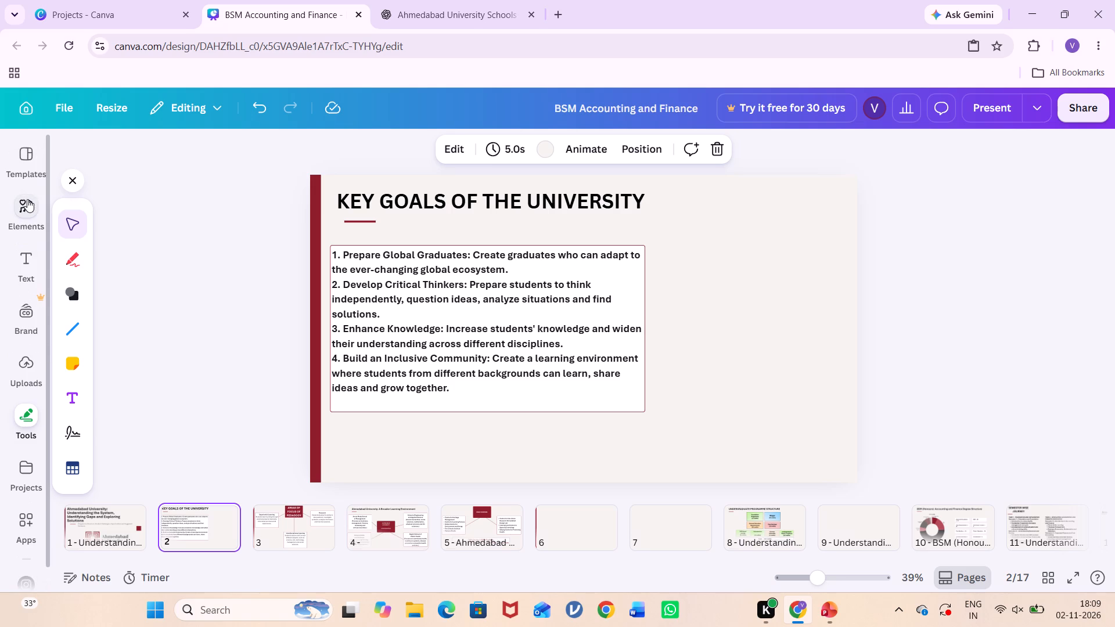
pyautogui.scroll(-4, 206, 314)
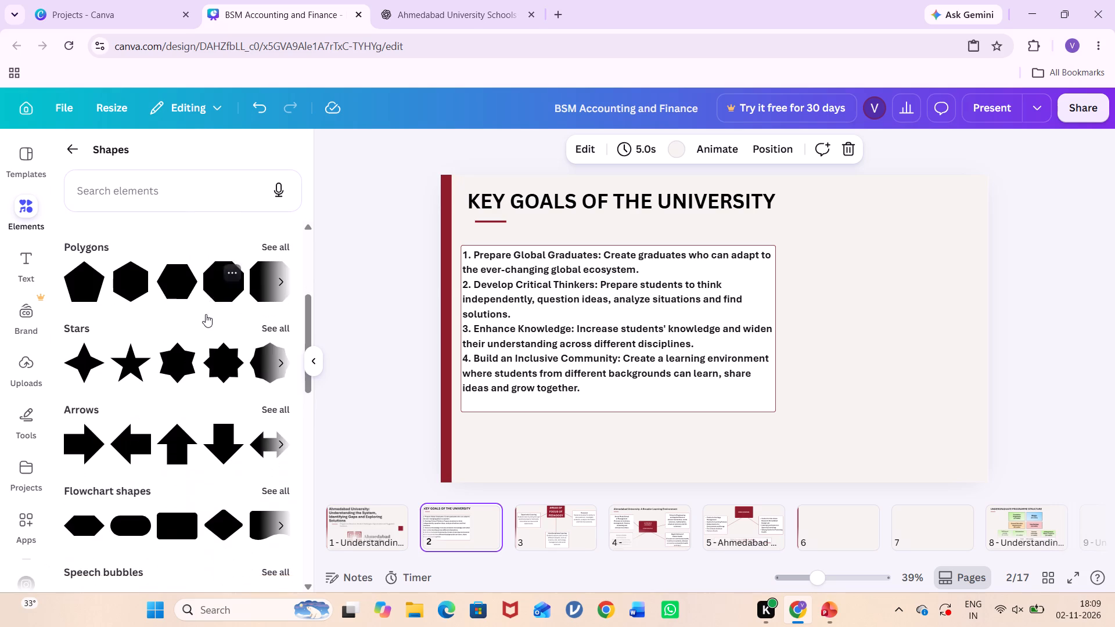
pyautogui.scroll(-1, 206, 314)
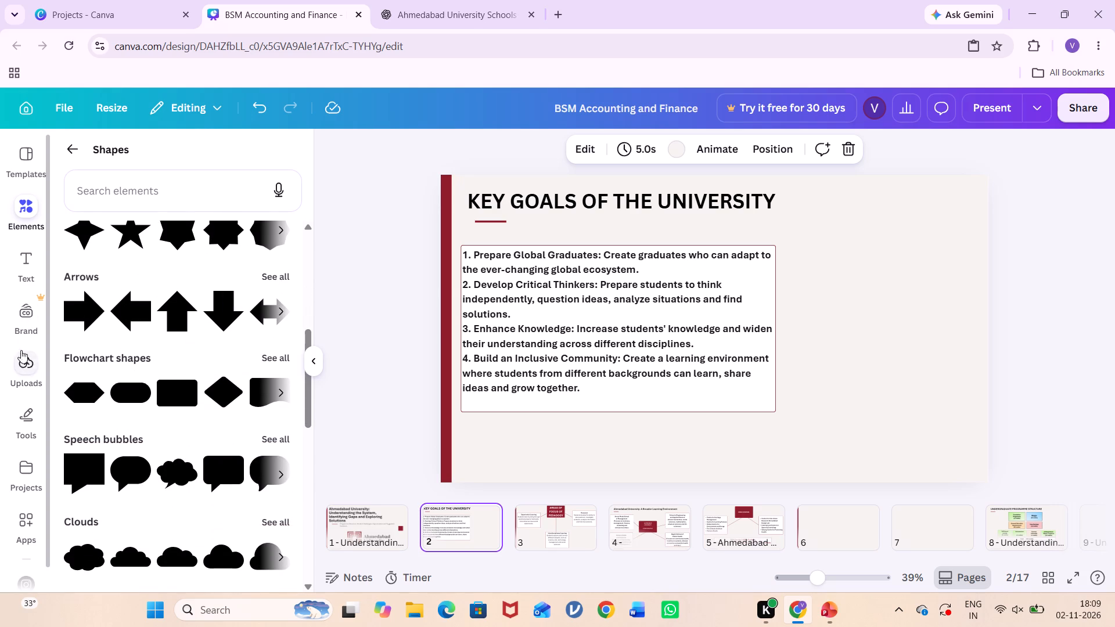
# Clear the GOALS search from the uploads and look over the uploaded images.
pyautogui.click(29, 363)
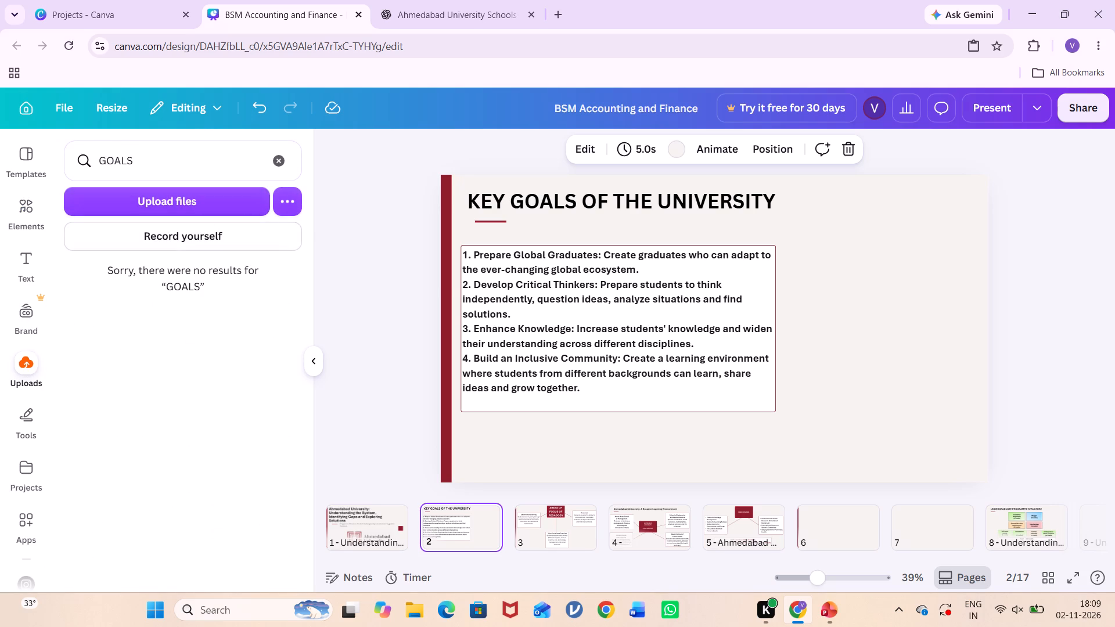
pyautogui.click(284, 160)
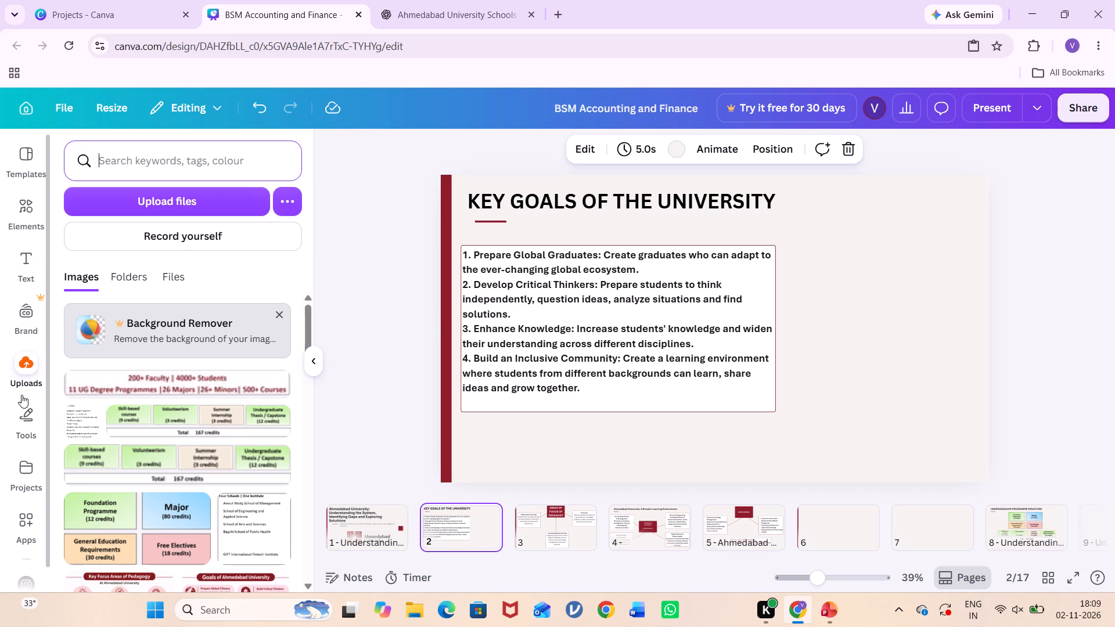
pyautogui.click(28, 409)
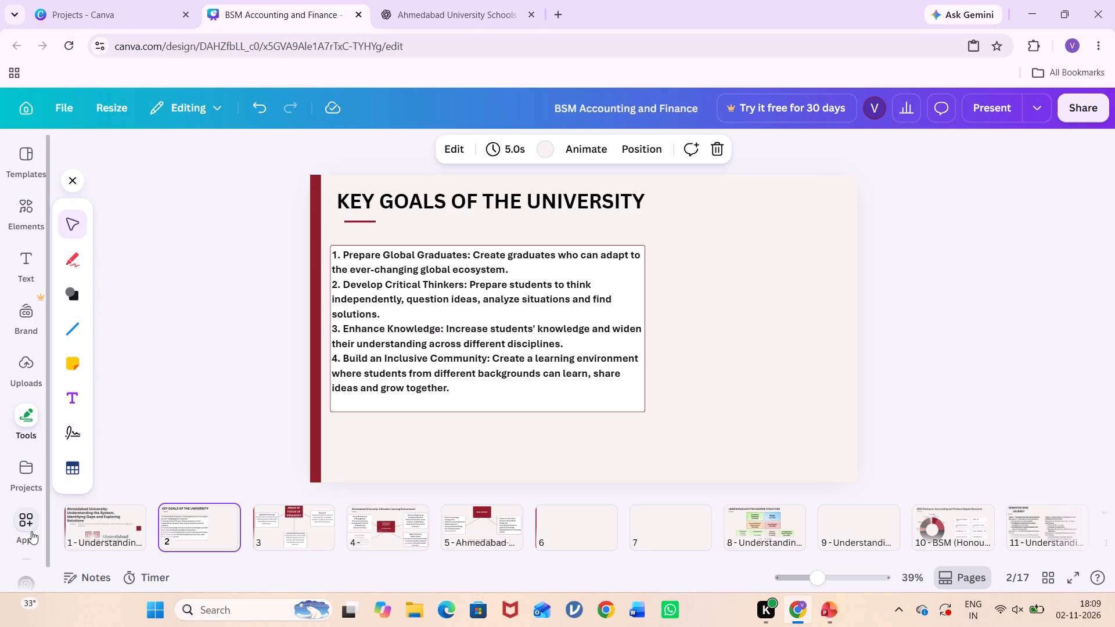
pyautogui.scroll(-3, 31, 531)
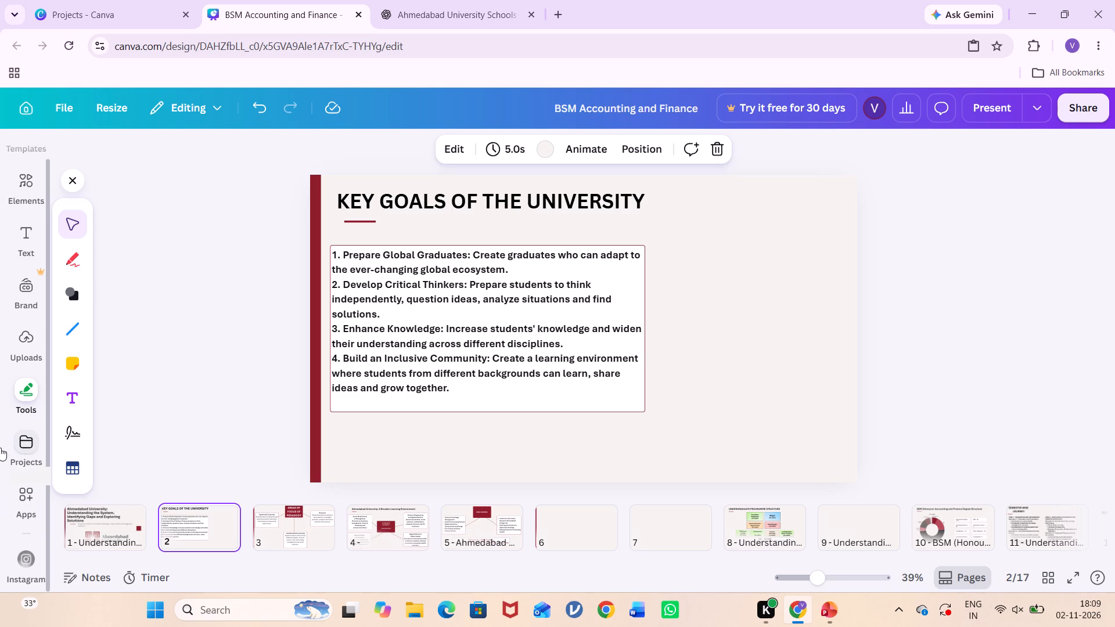
pyautogui.click(19, 343)
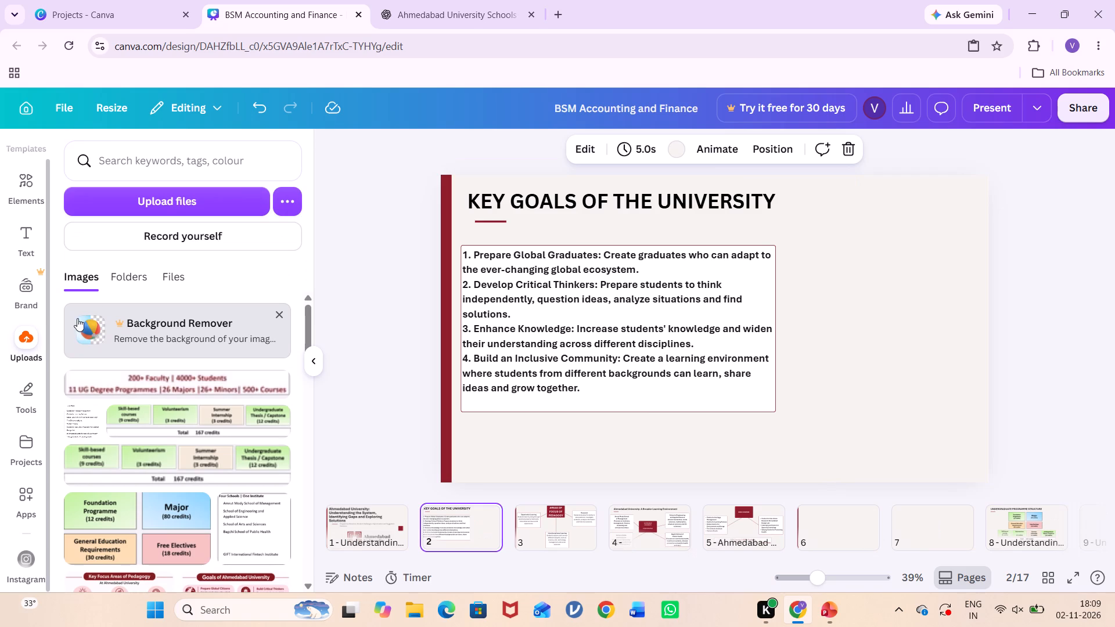
pyautogui.click(94, 280)
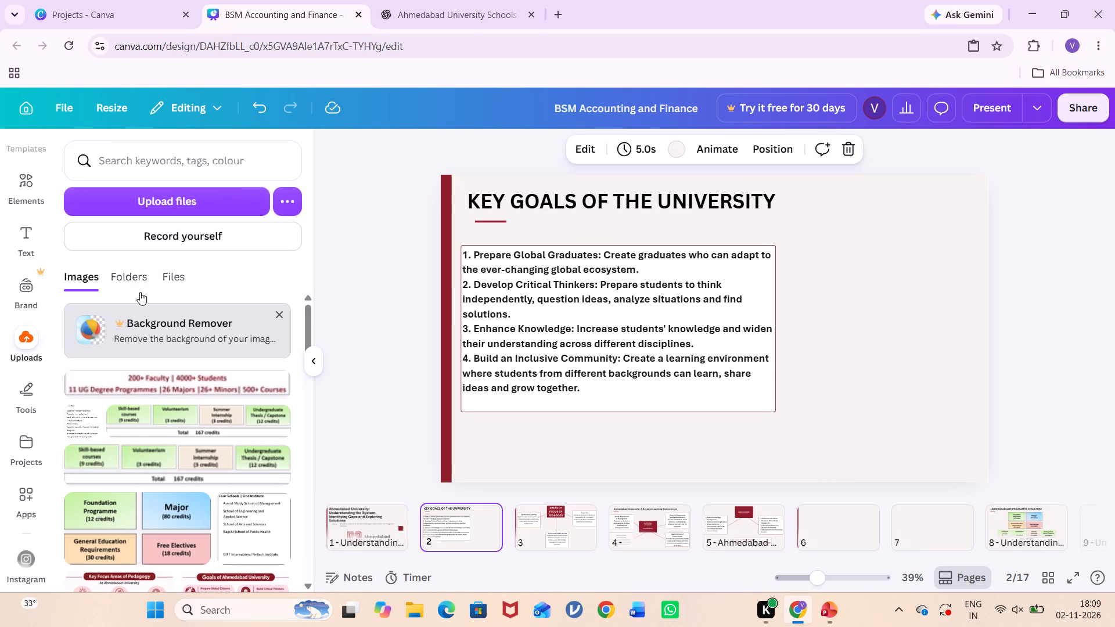
pyautogui.click(277, 308)
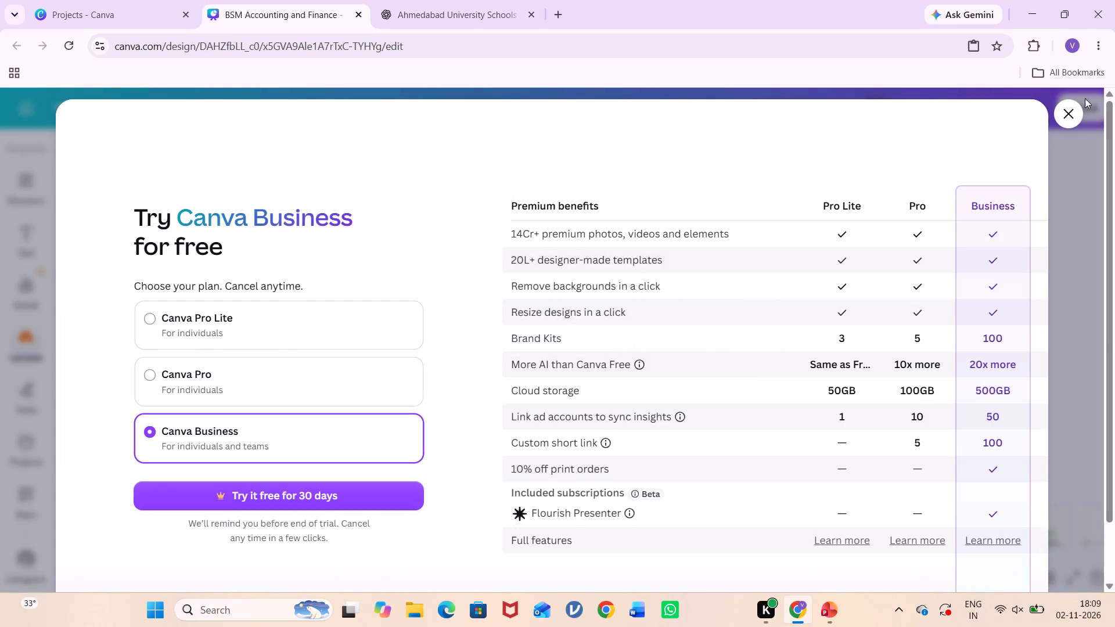
pyautogui.click(1069, 110)
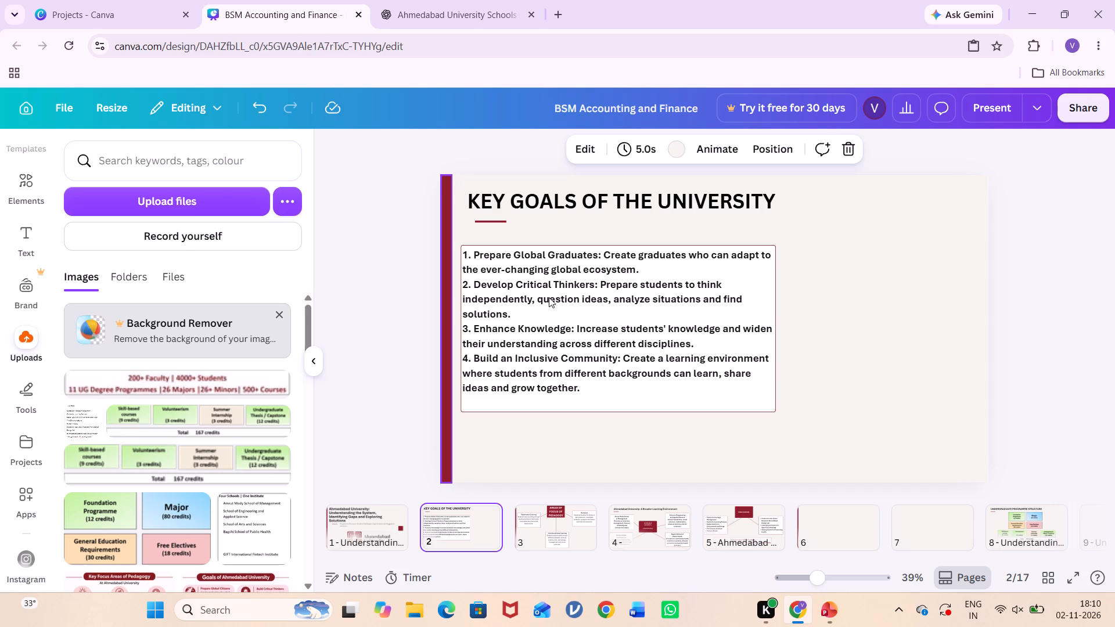
pyautogui.click(844, 318)
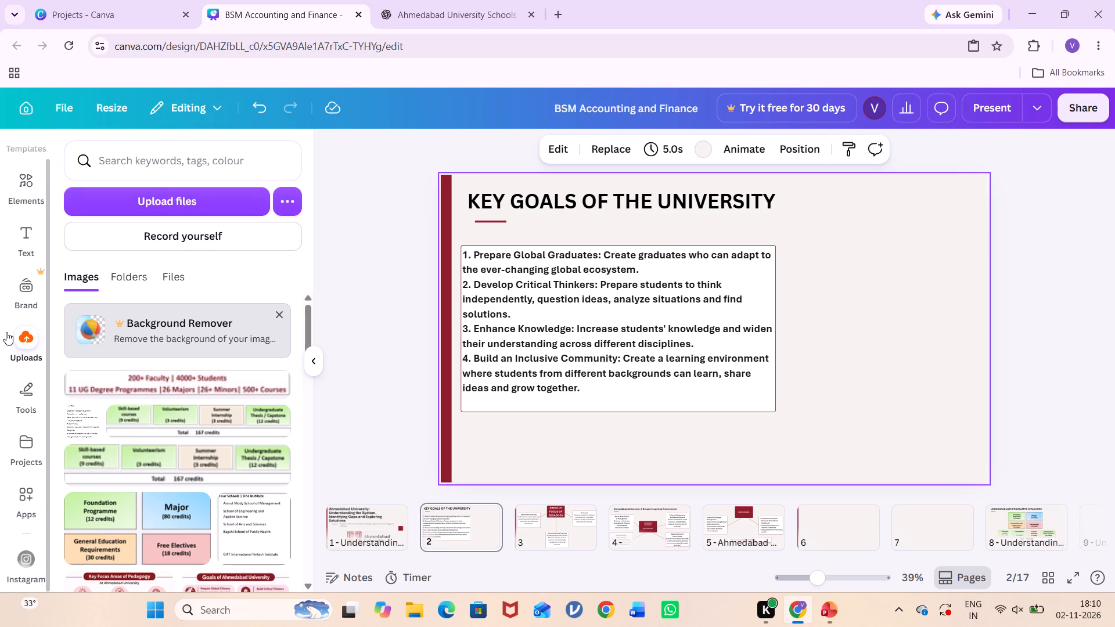
pyautogui.click(34, 516)
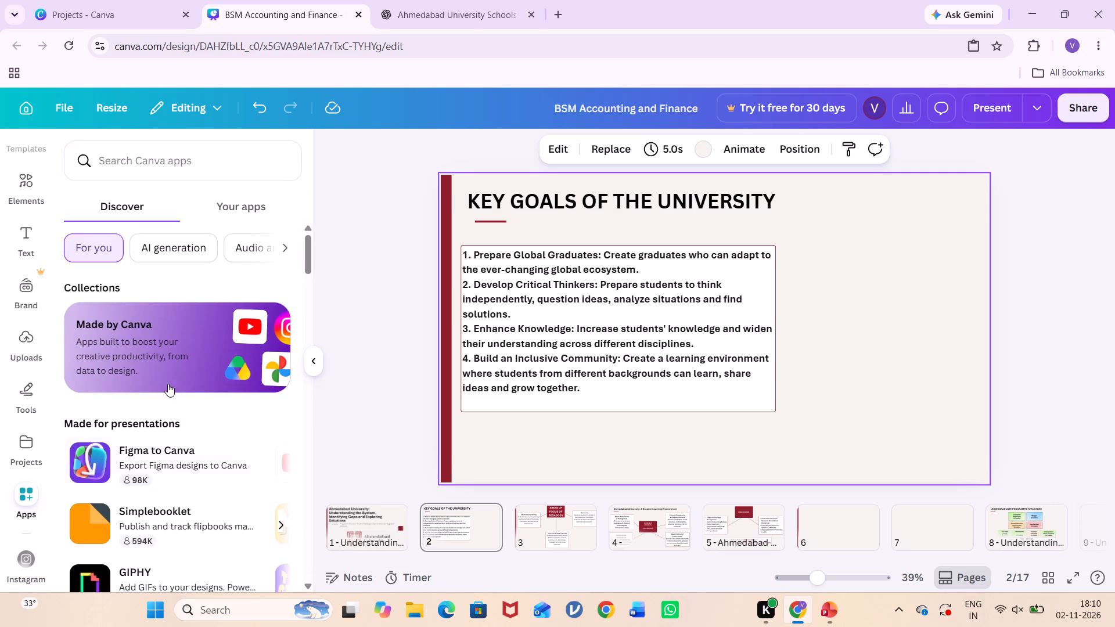
pyautogui.scroll(-2, 179, 393)
pyautogui.hscroll(-1, 179, 393)
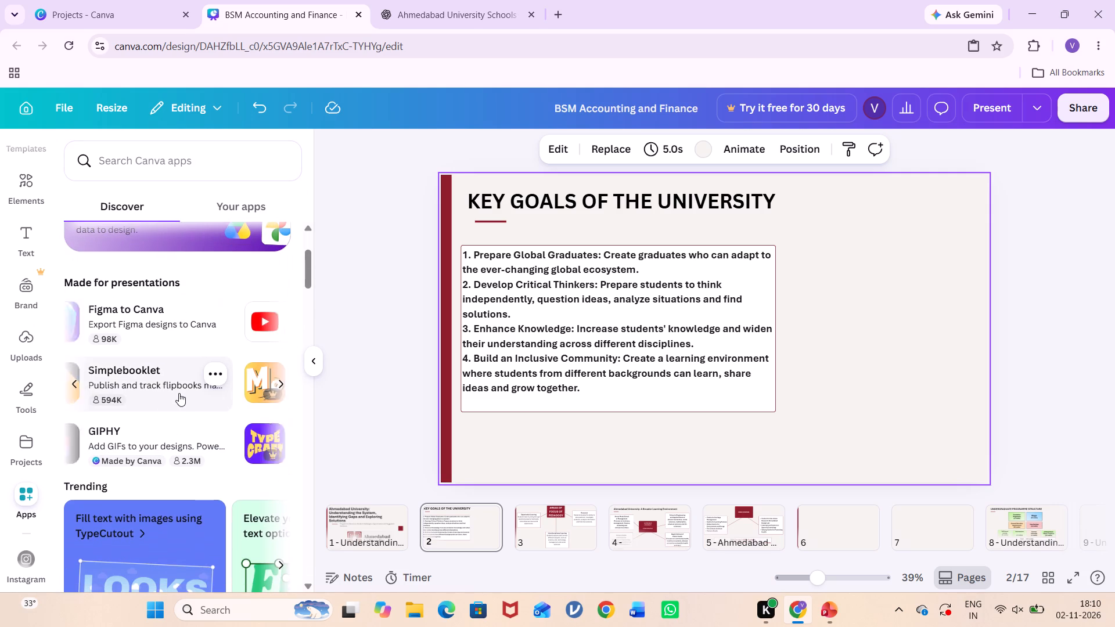
pyautogui.hscroll(-3, 179, 393)
pyautogui.click(379, 304)
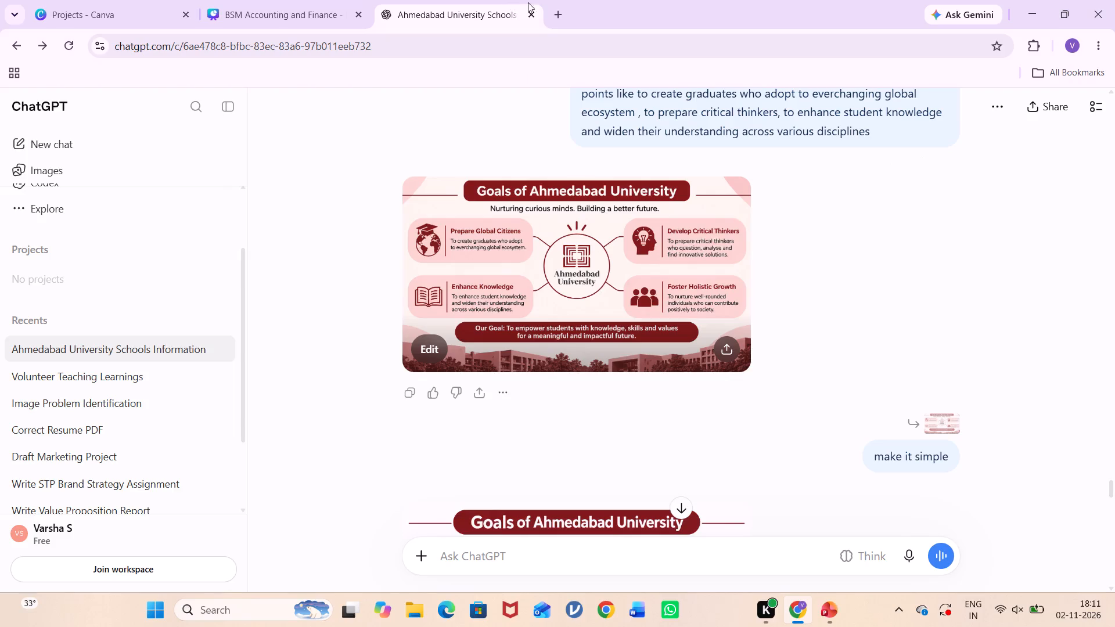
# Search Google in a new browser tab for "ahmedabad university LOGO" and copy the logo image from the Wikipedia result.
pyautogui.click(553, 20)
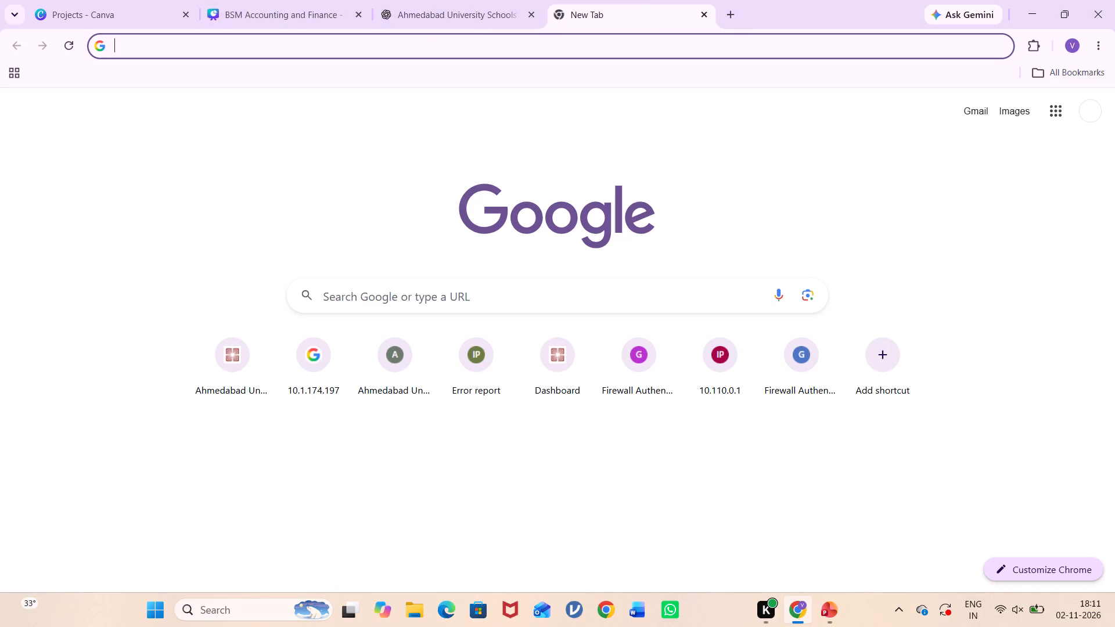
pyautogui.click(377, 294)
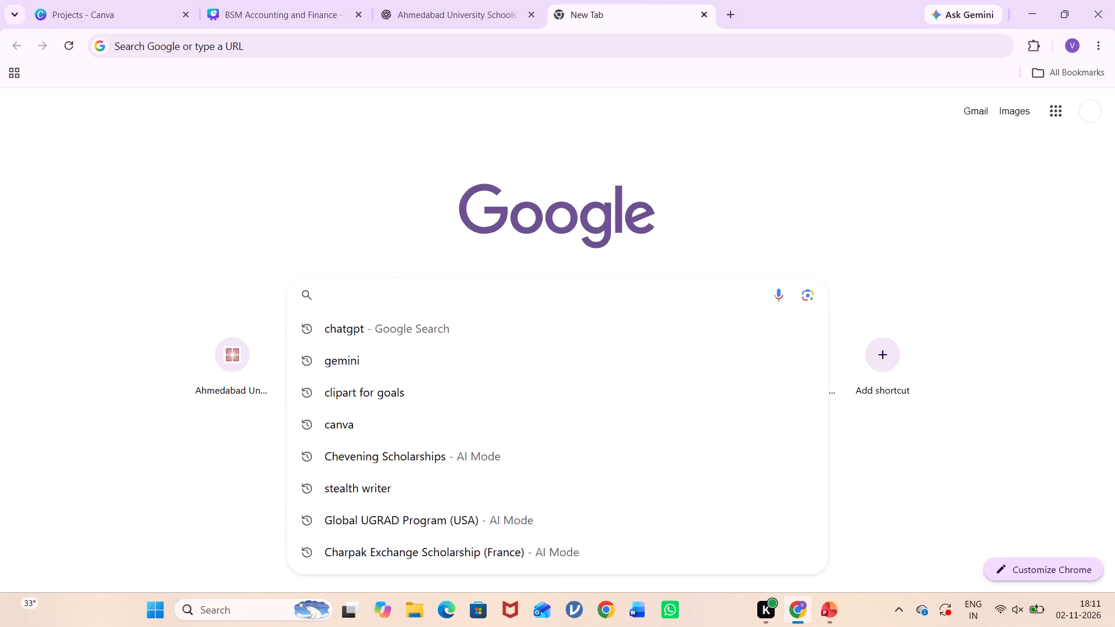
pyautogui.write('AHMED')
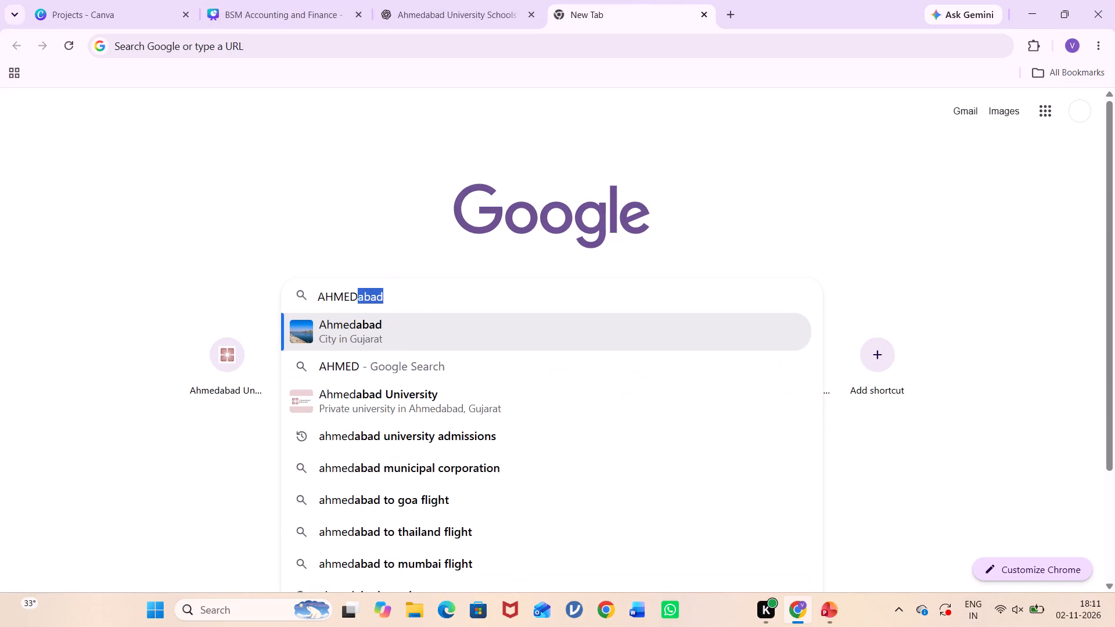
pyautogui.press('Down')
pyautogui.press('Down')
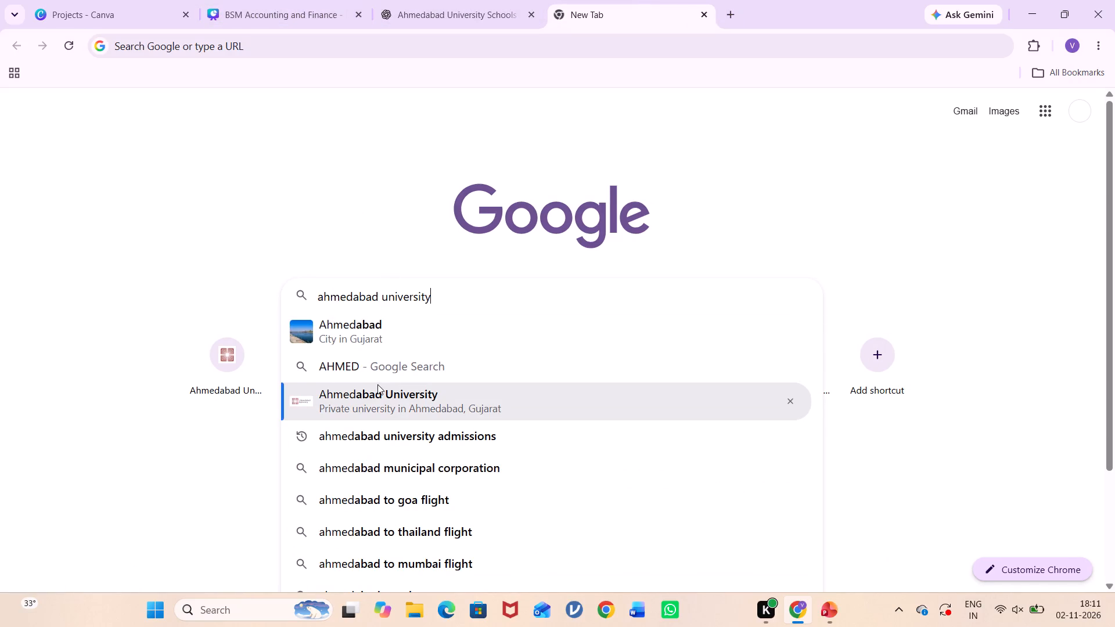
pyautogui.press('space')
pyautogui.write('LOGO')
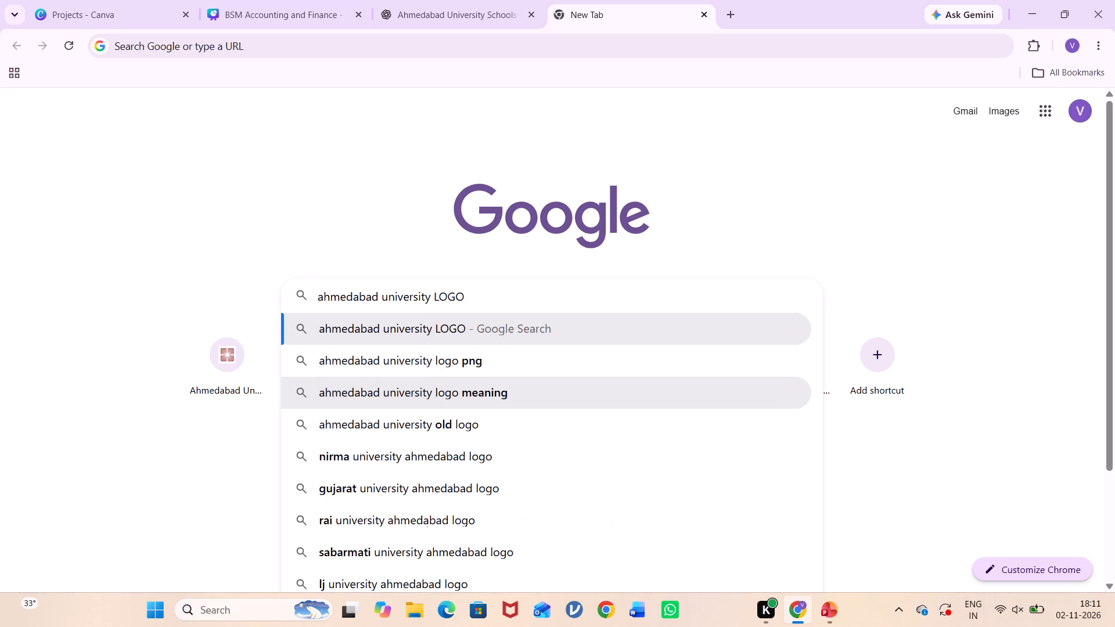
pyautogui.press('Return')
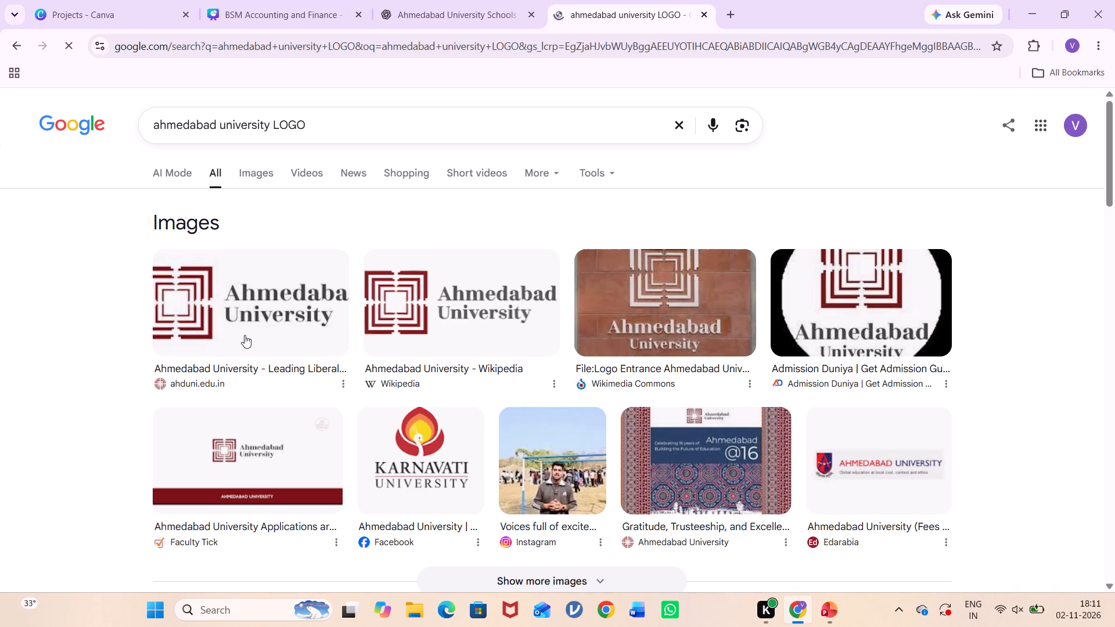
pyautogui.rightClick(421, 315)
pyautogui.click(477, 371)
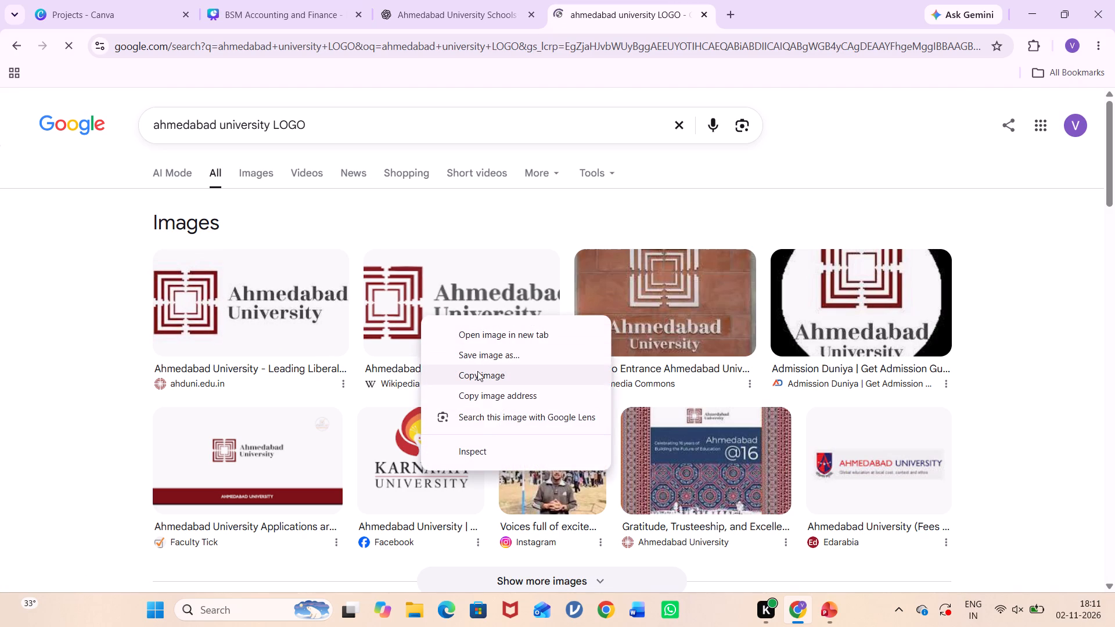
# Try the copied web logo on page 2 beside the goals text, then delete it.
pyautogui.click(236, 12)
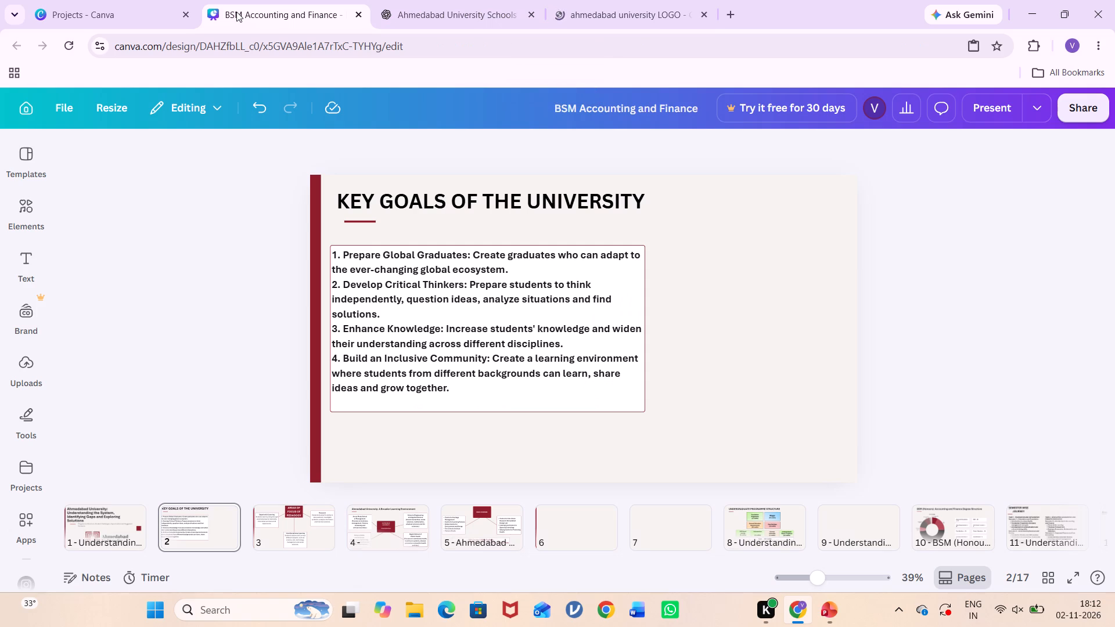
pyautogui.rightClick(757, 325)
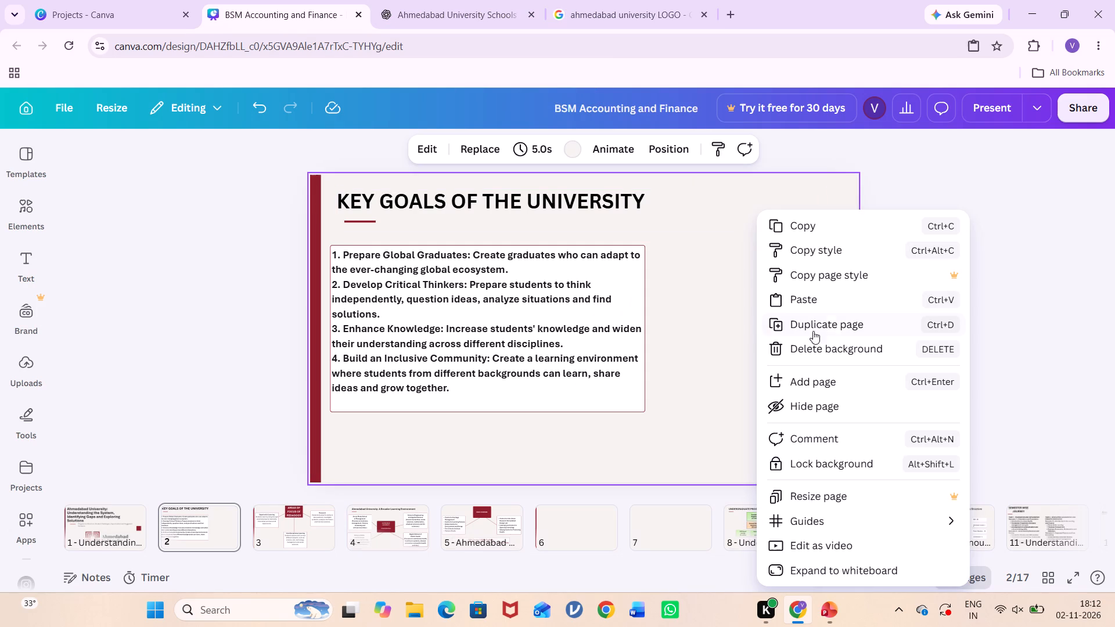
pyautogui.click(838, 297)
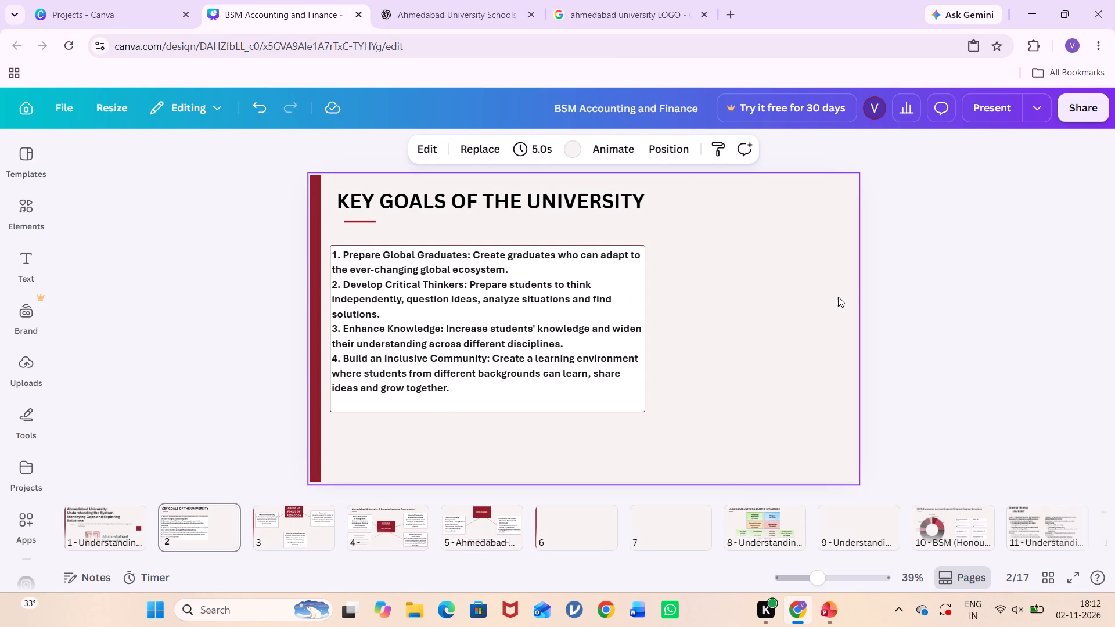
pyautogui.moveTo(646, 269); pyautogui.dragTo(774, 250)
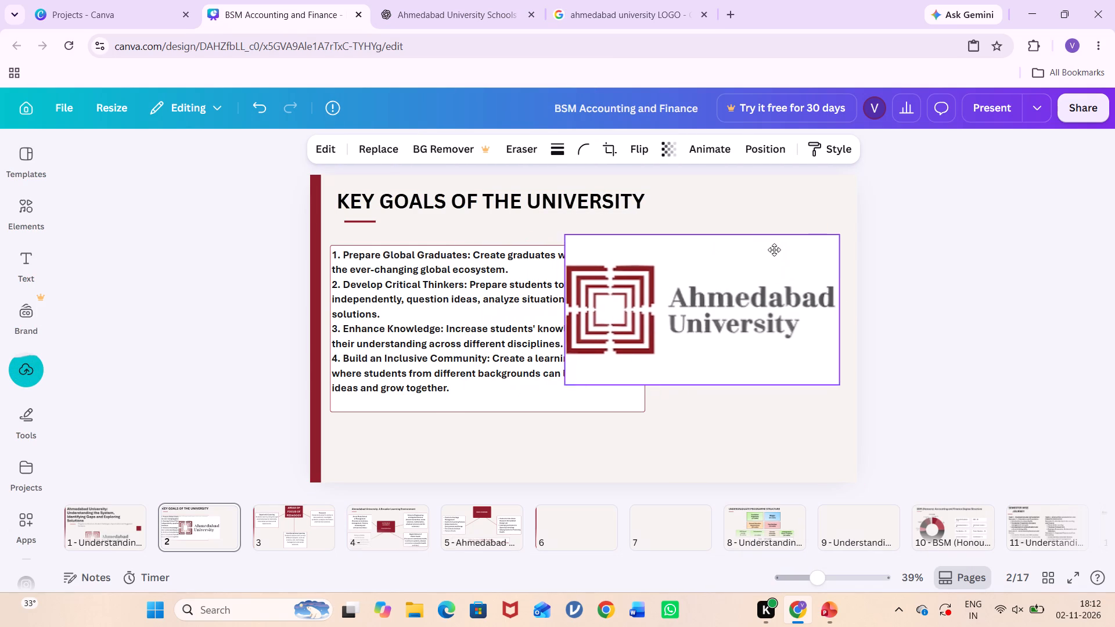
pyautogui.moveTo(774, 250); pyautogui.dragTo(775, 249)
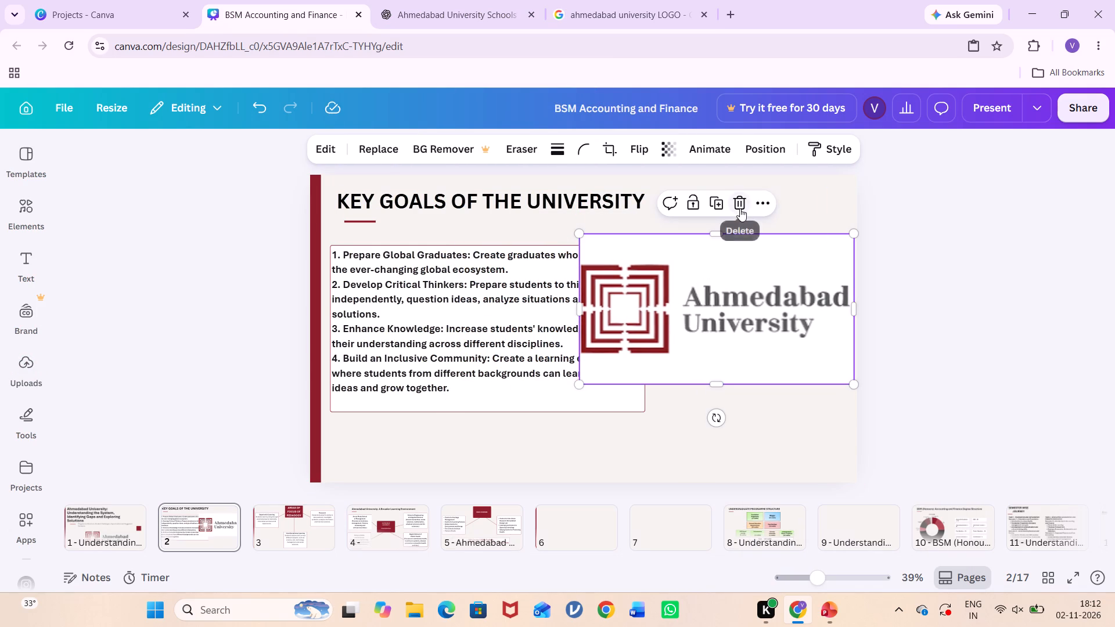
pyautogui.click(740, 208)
# Copy the Ahmedabad University logo from page 1 and paste it onto page 2, Key Goals of the University.
pyautogui.click(87, 522)
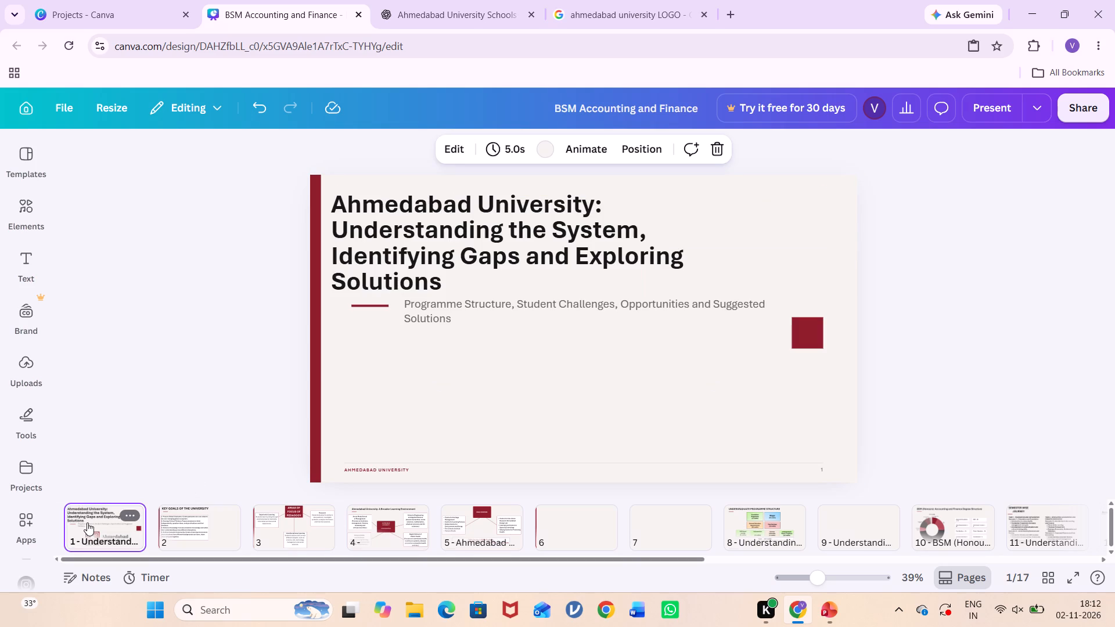
pyautogui.rightClick(576, 445)
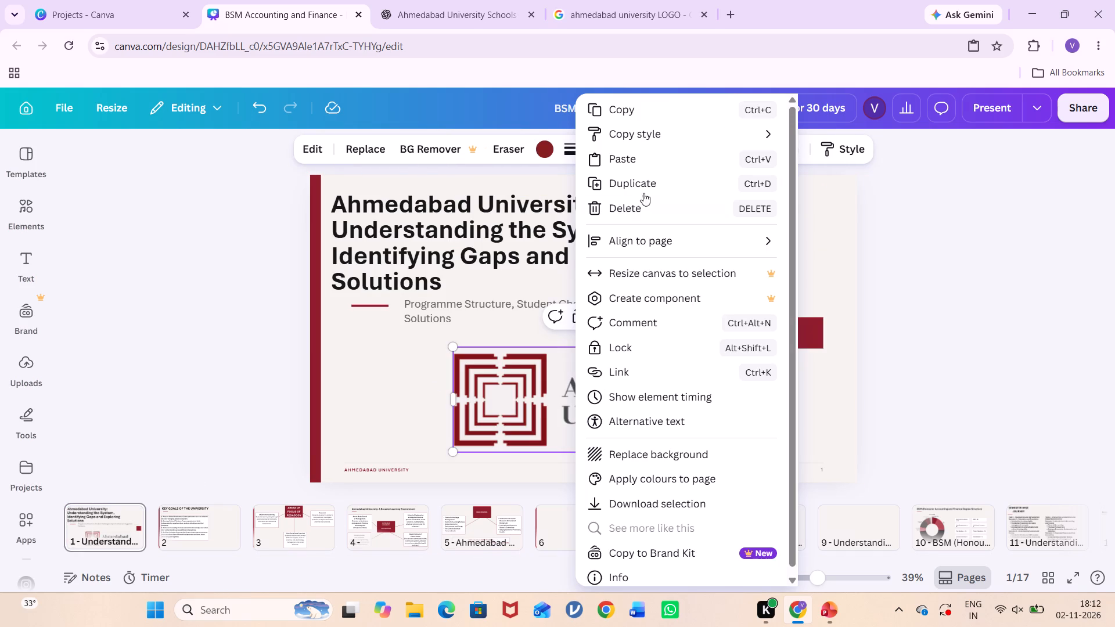
pyautogui.click(643, 104)
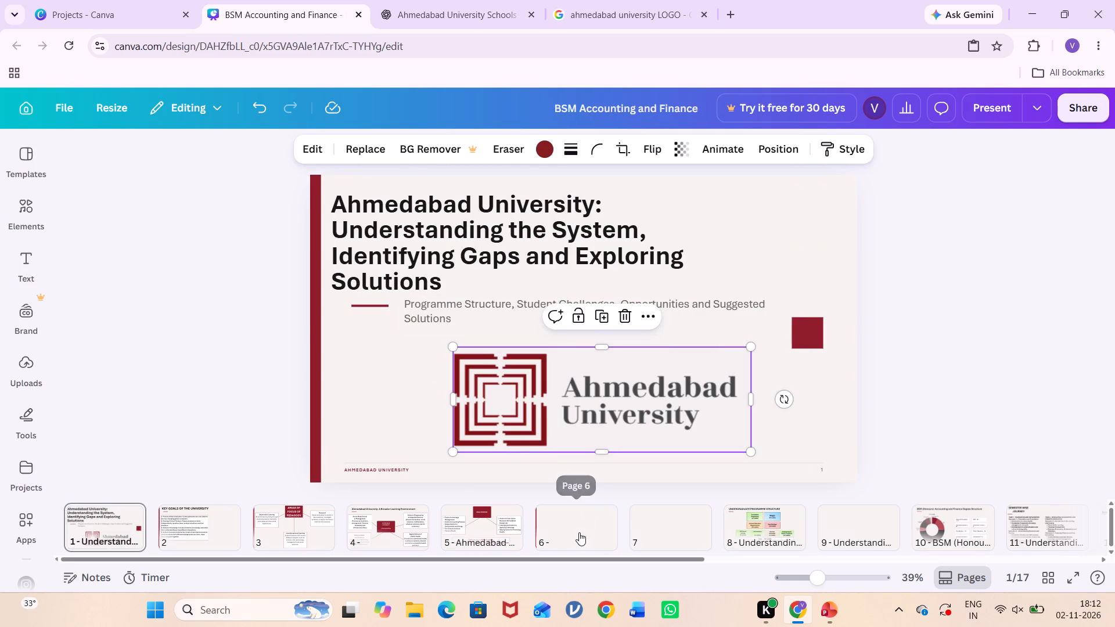
pyautogui.click(577, 535)
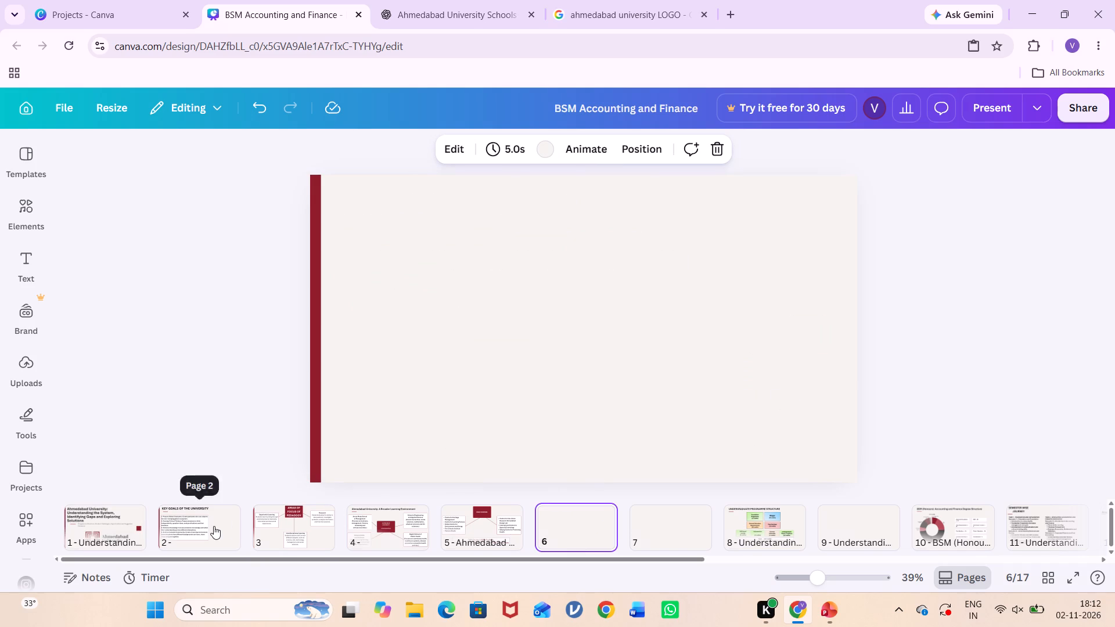
pyautogui.click(214, 526)
pyautogui.rightClick(823, 339)
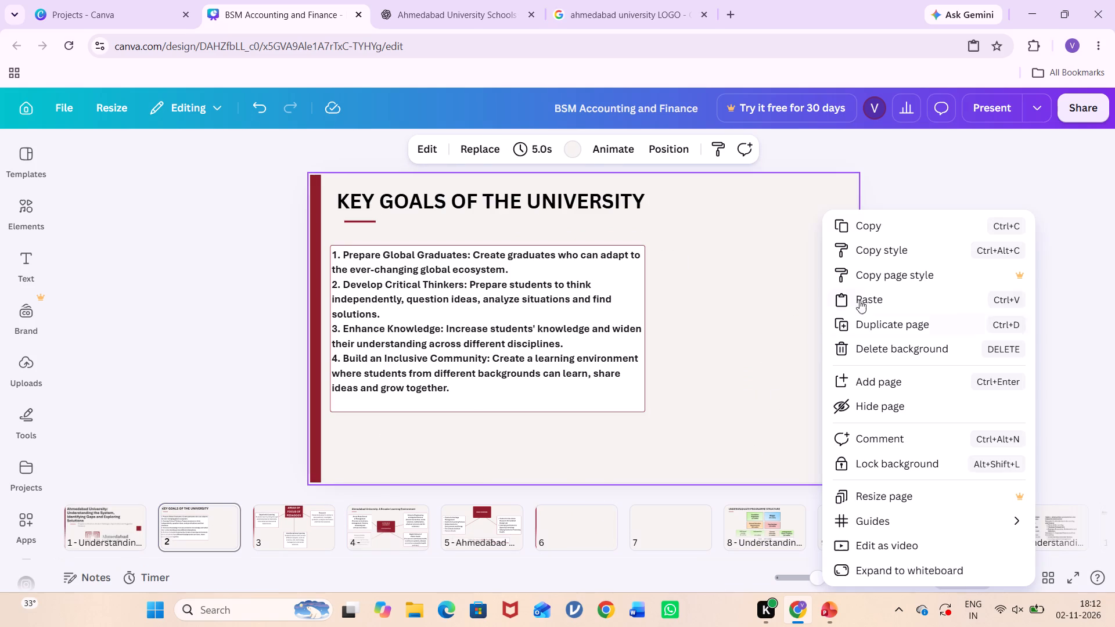
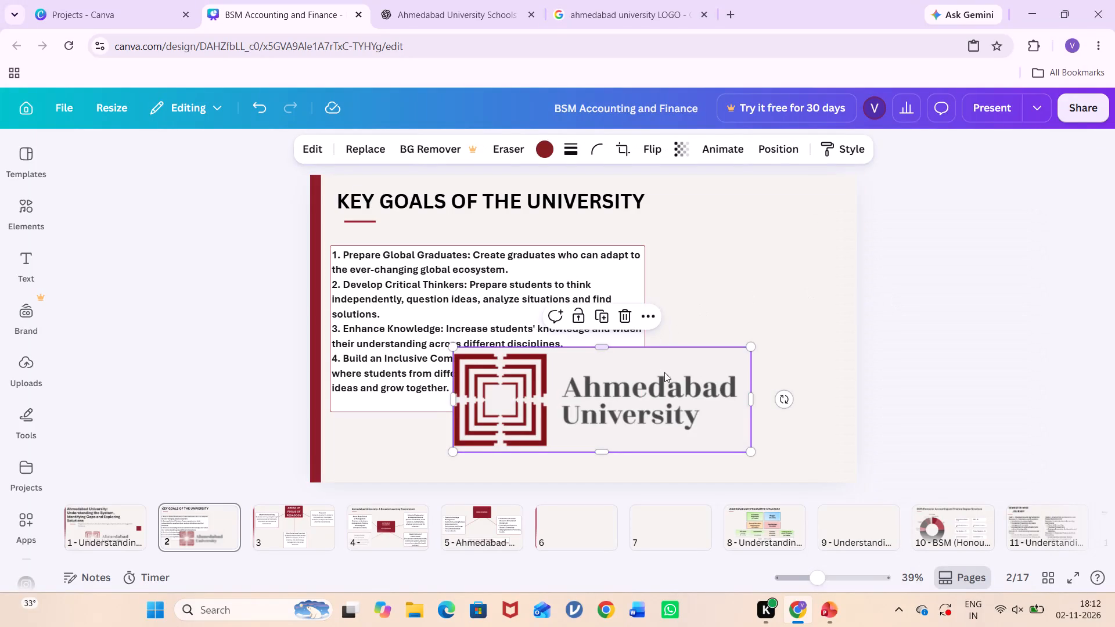
# Shrink the Ahmedabad University logo on the Key Goals slide and place it beside the goals text box, against the slide's right edge.
pyautogui.moveTo(667, 382); pyautogui.dragTo(769, 291)
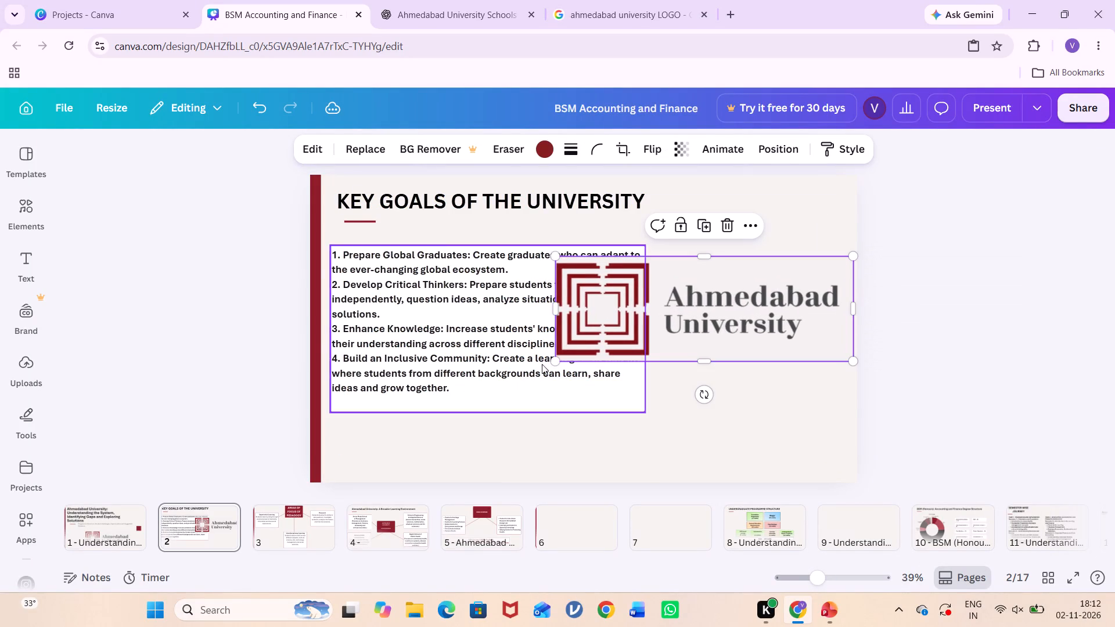
pyautogui.moveTo(557, 361); pyautogui.dragTo(664, 344)
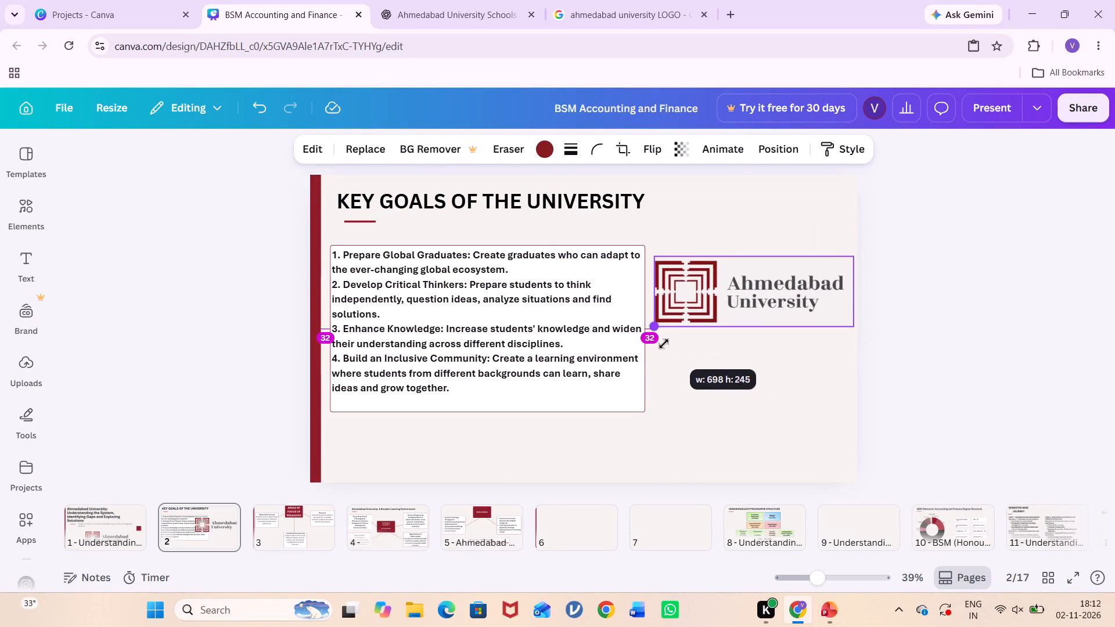
pyautogui.moveTo(664, 344); pyautogui.dragTo(657, 346)
pyautogui.click(715, 408)
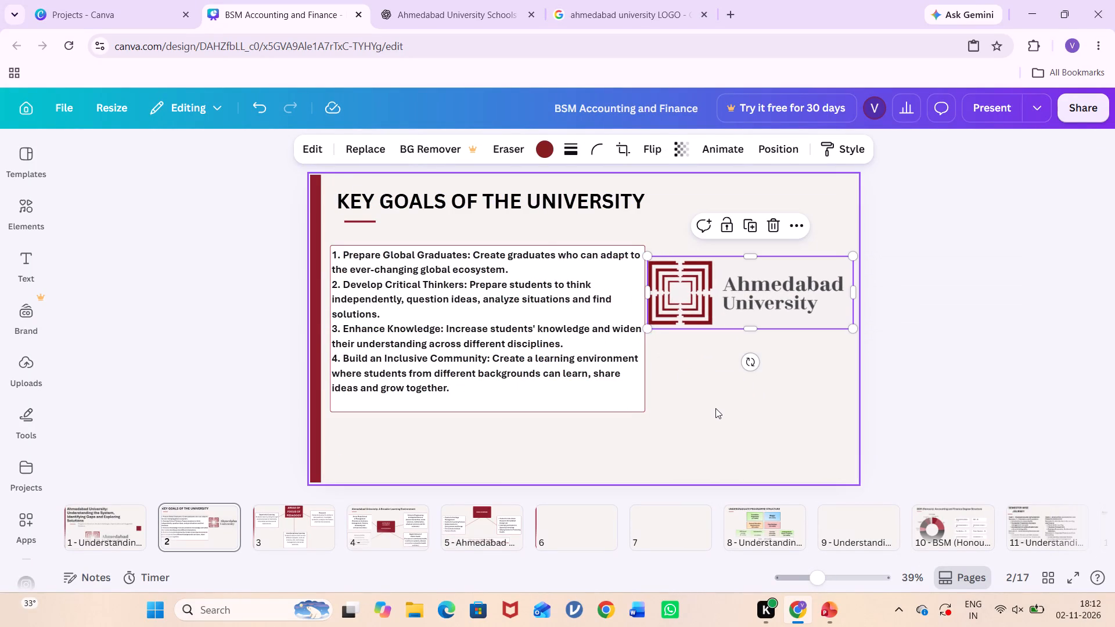
pyautogui.click(731, 283)
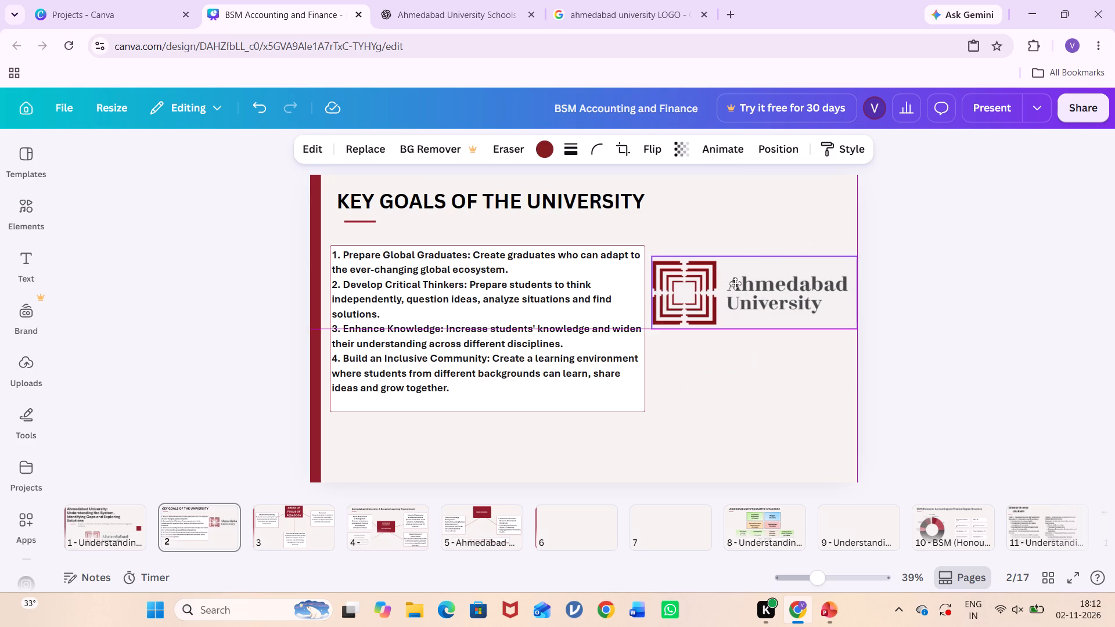
pyautogui.click(733, 350)
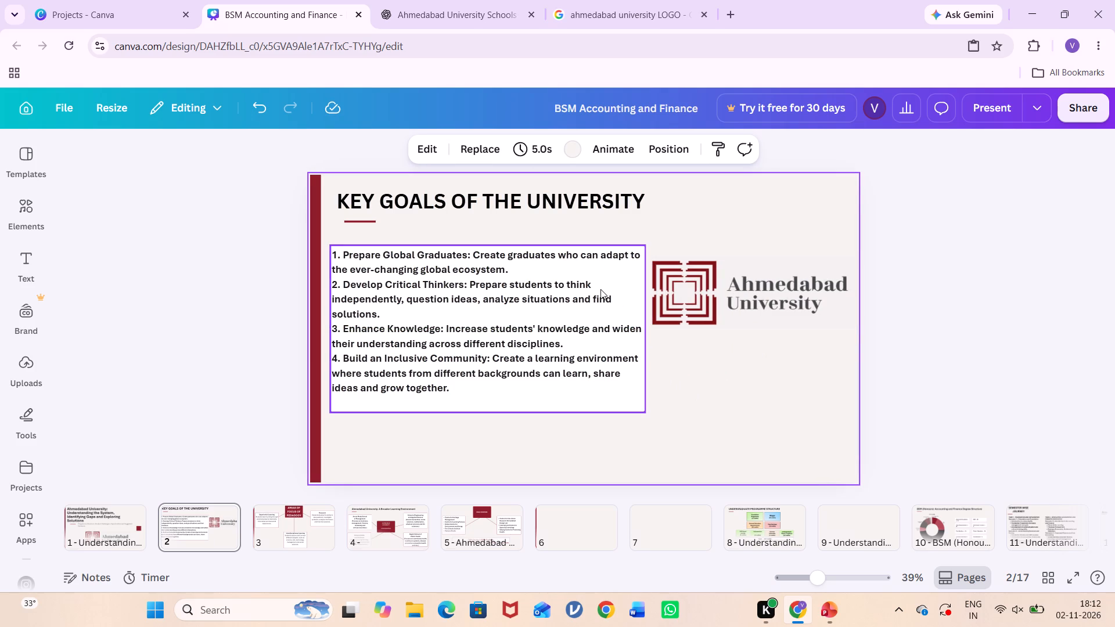
pyautogui.click(927, 316)
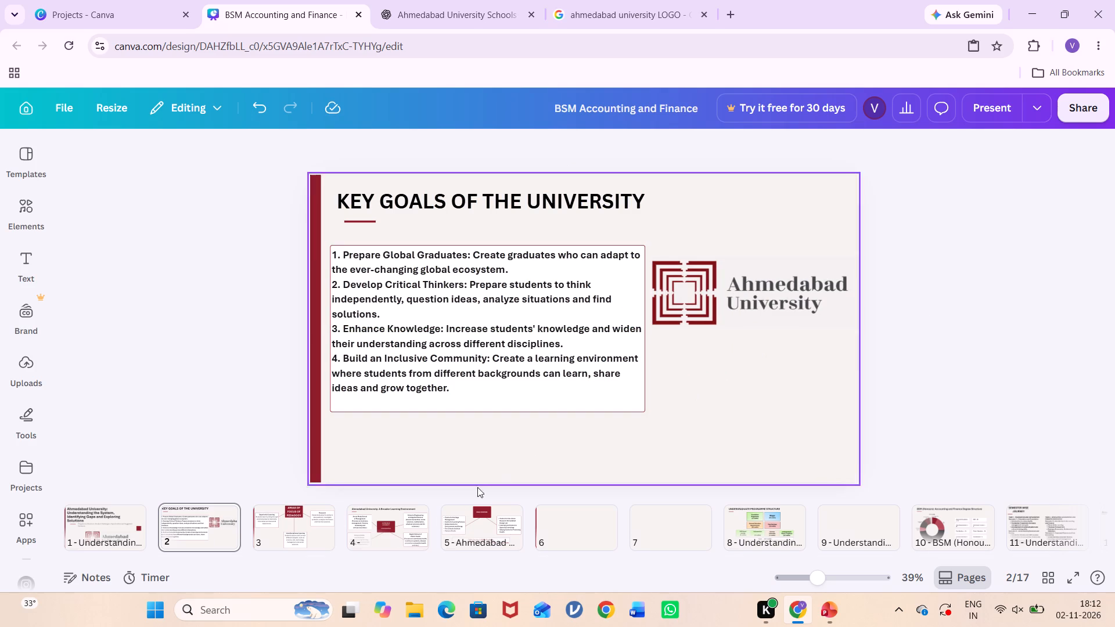
# Review slides 3 to 6, covering the pedagogy, four schools and nine centers content, and return to slide 5.
pyautogui.click(310, 528)
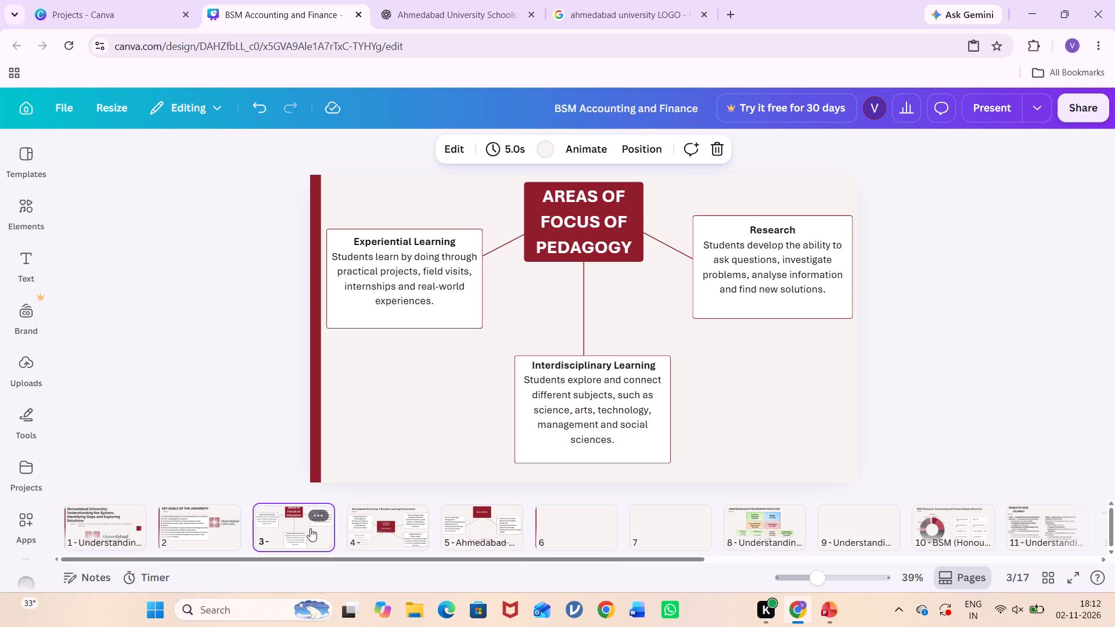
pyautogui.click(386, 532)
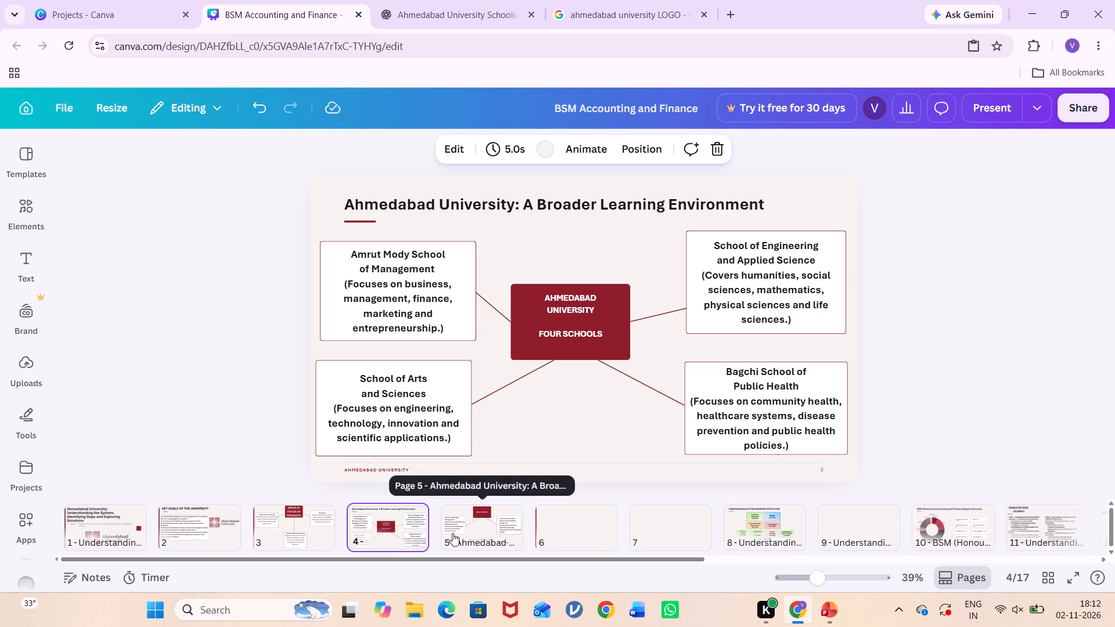
pyautogui.click(452, 533)
pyautogui.click(557, 525)
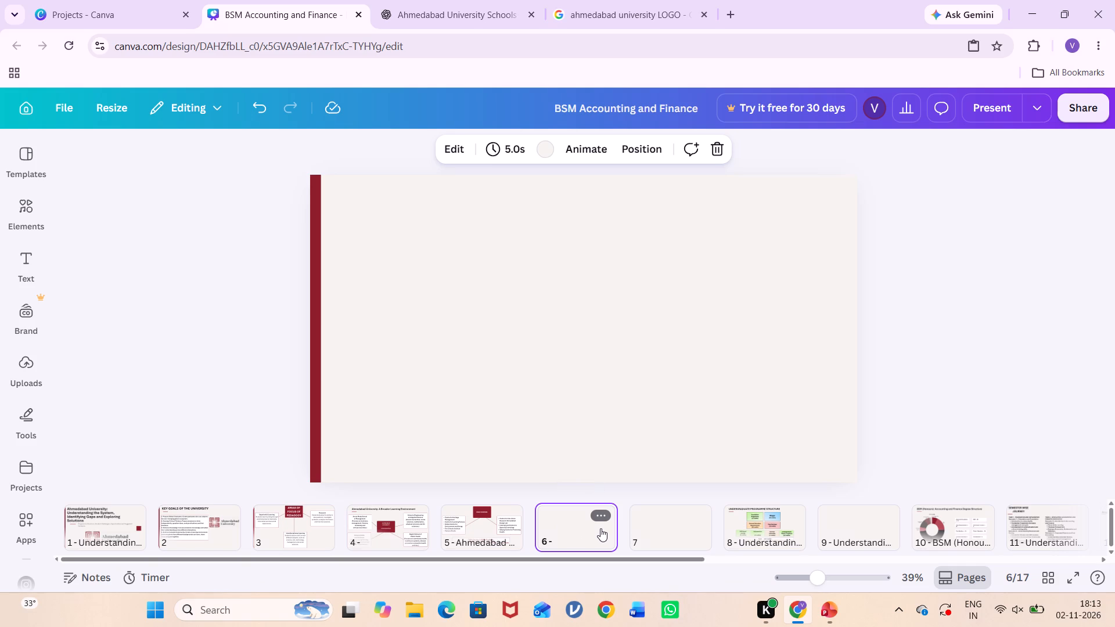
pyautogui.click(503, 520)
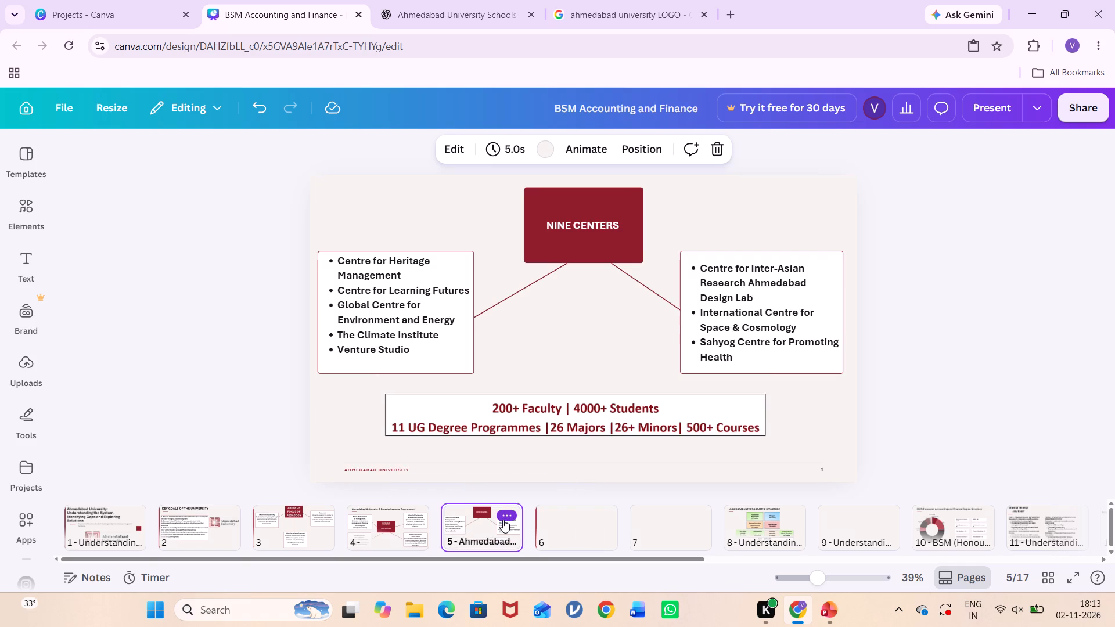
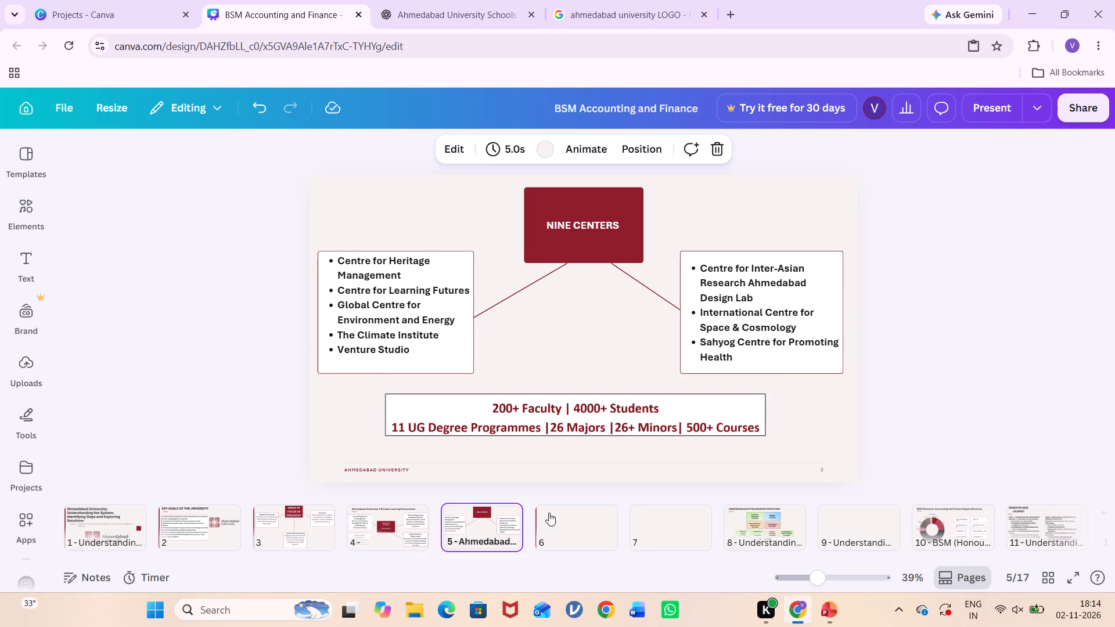
# Open slide 6 of the presentation.
pyautogui.click(579, 550)
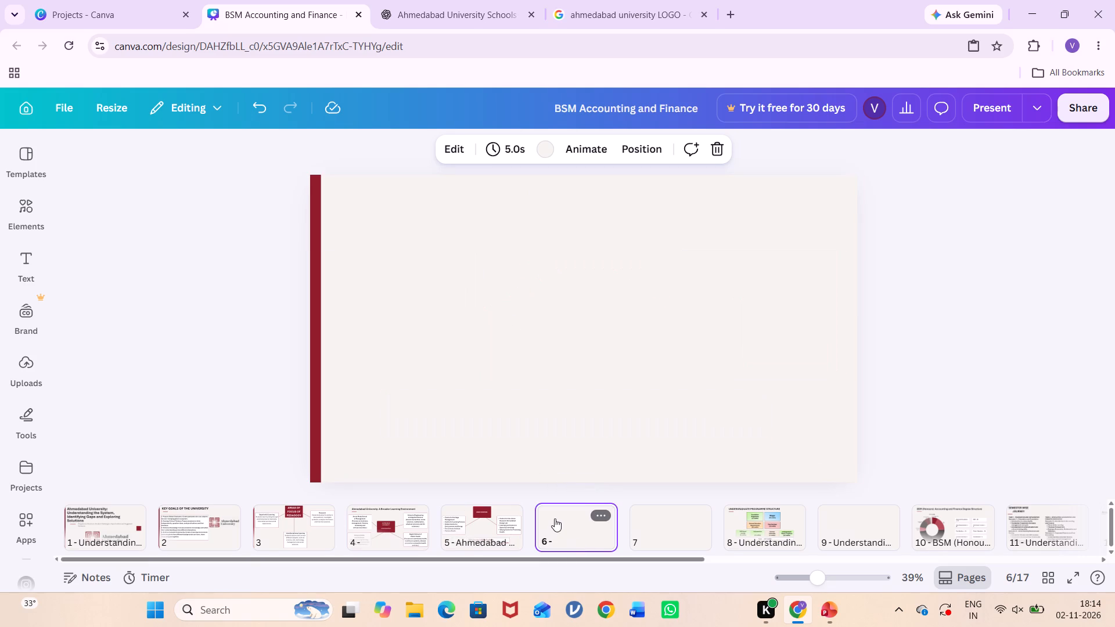
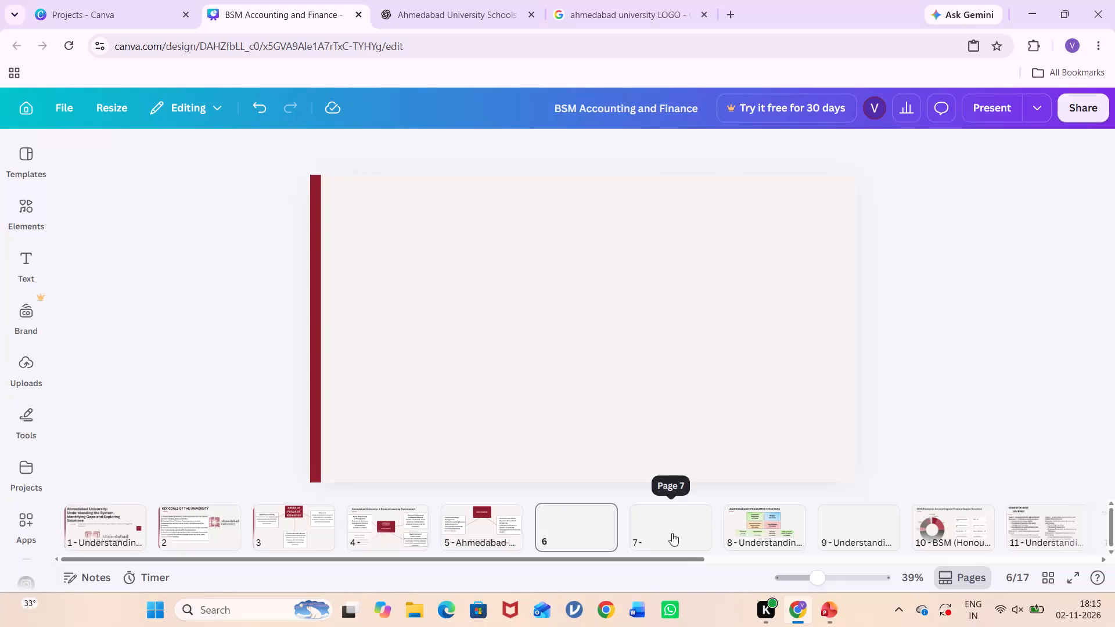
# Move the "Student Journey and Support System" slide from page 13 to page 6, directly after the Nine Centers slide.
pyautogui.click(512, 532)
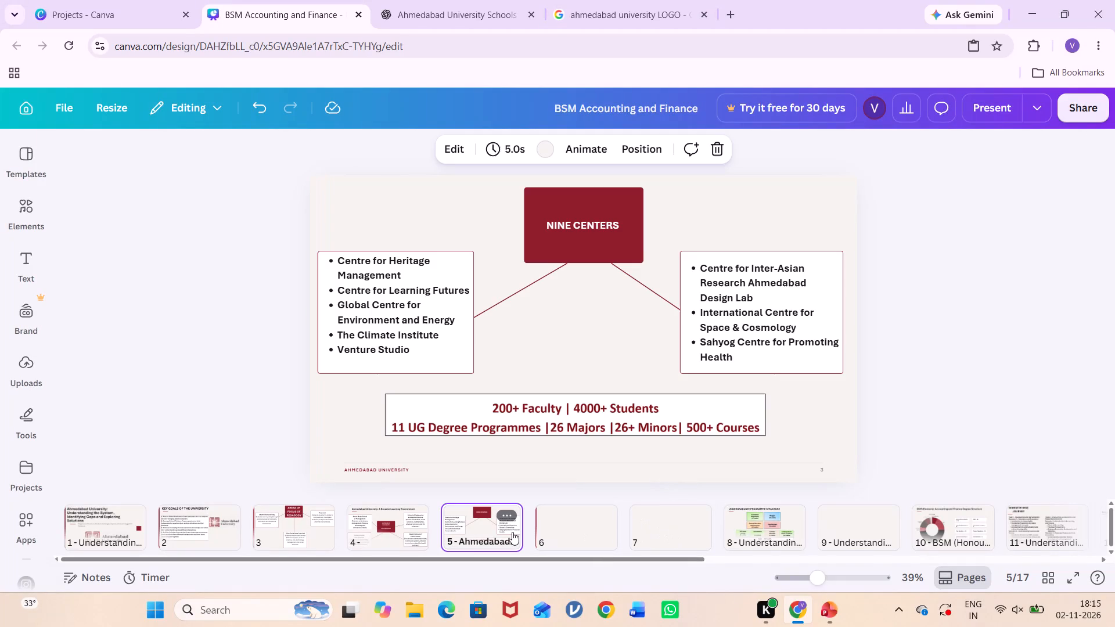
pyautogui.click(627, 537)
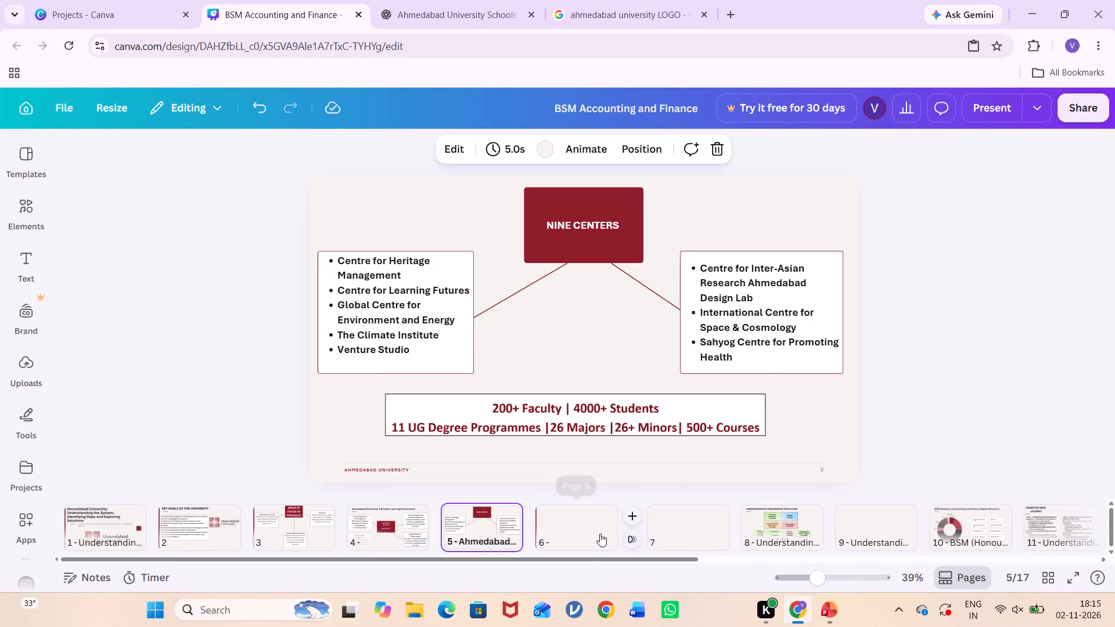
pyautogui.click(600, 533)
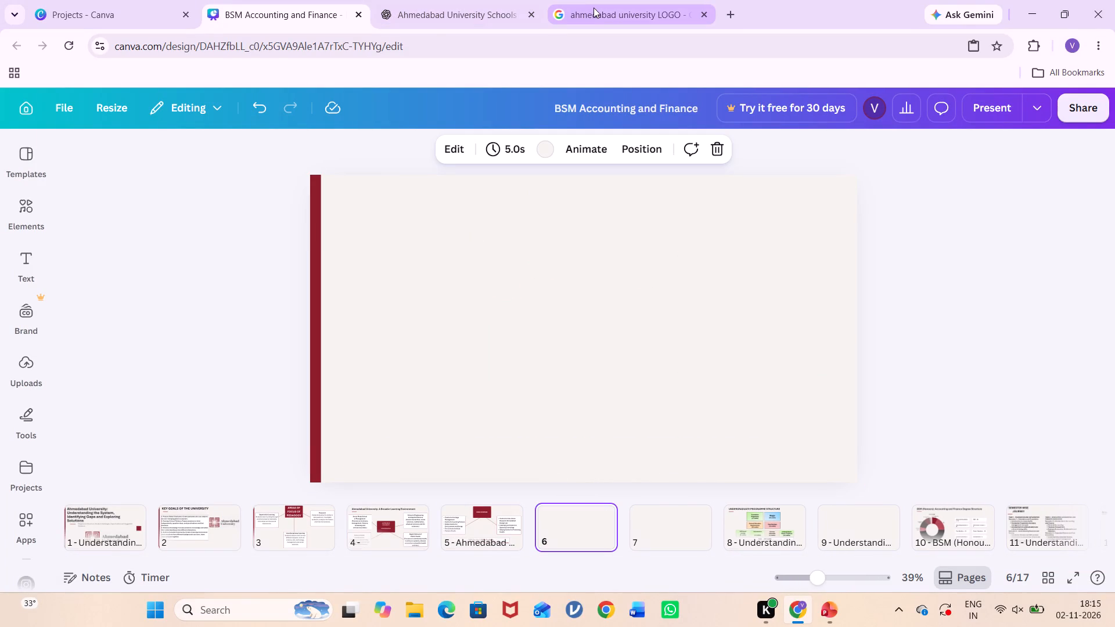
pyautogui.hscroll(-1, 837, 539)
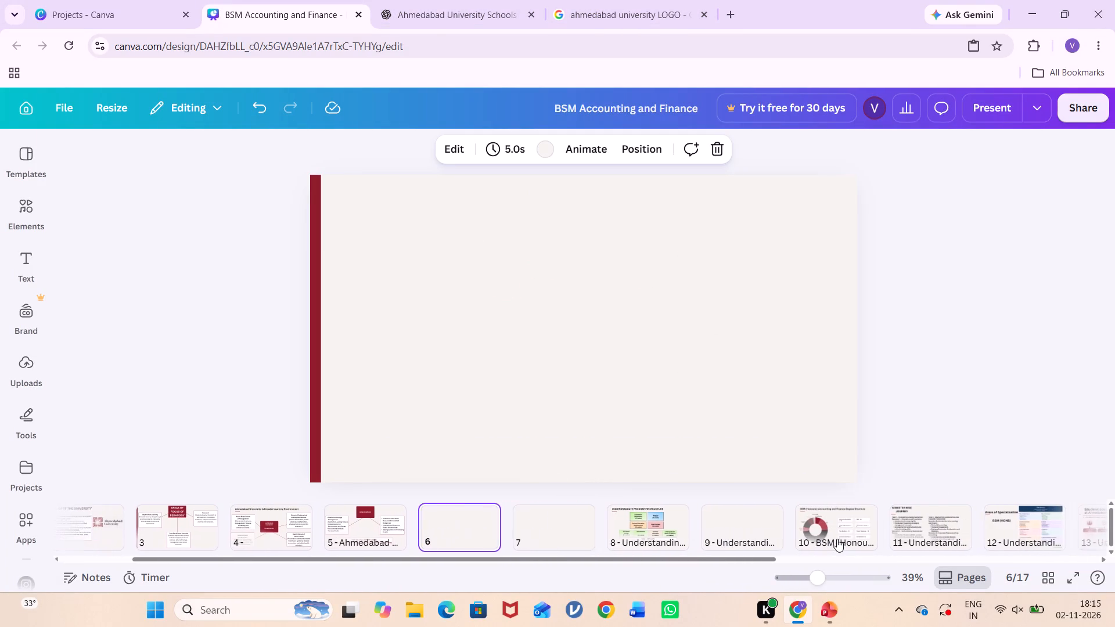
pyautogui.hscroll(-4, 837, 539)
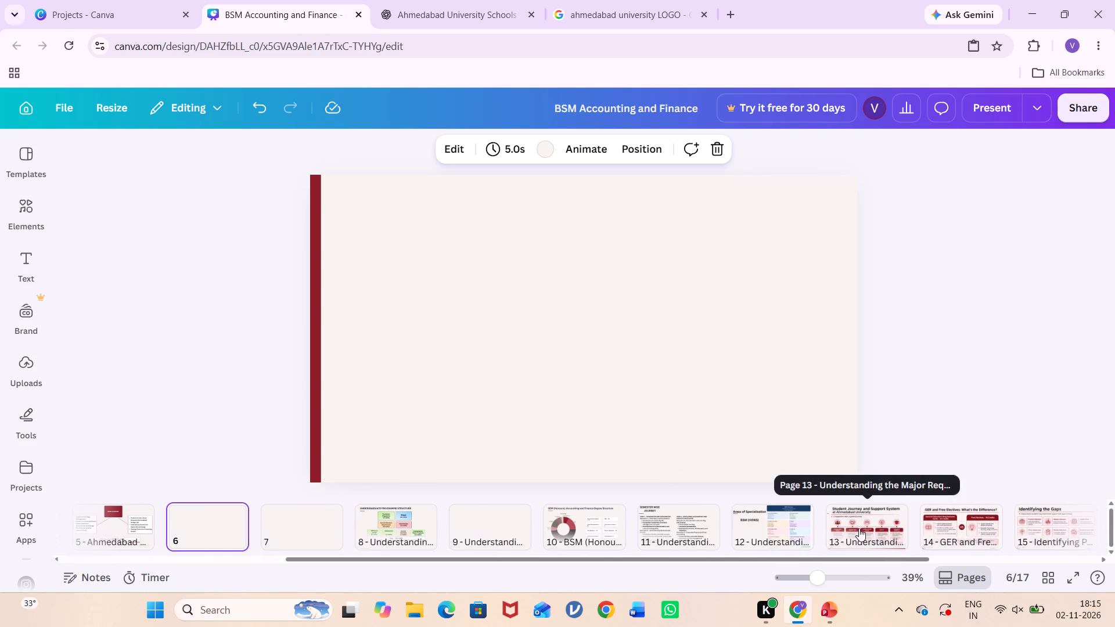
pyautogui.click(865, 528)
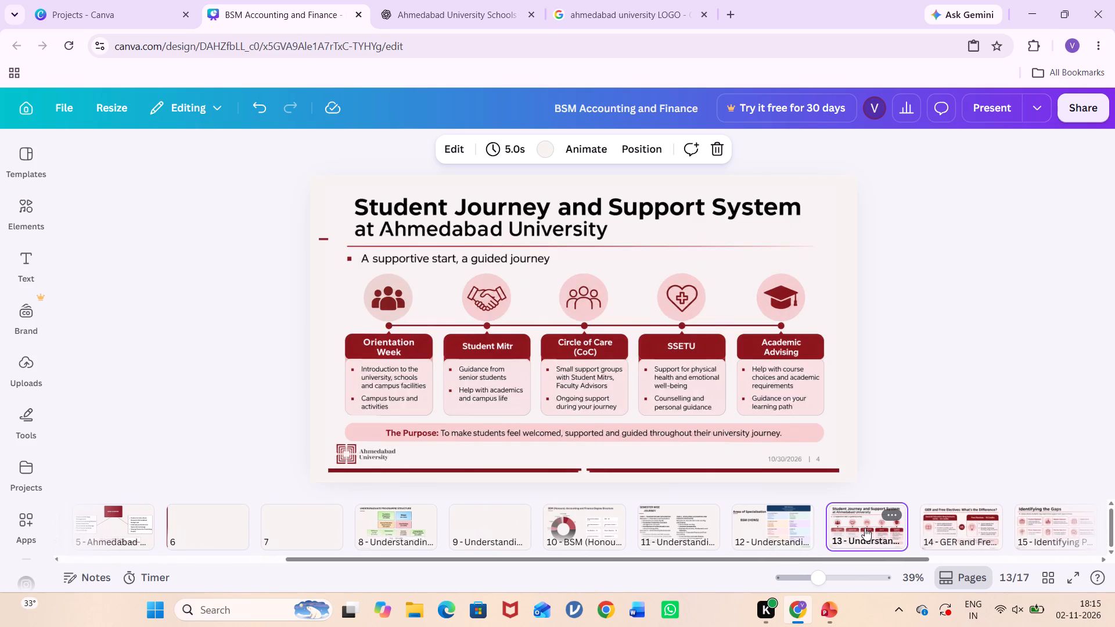
pyautogui.moveTo(865, 528); pyautogui.dragTo(750, 513)
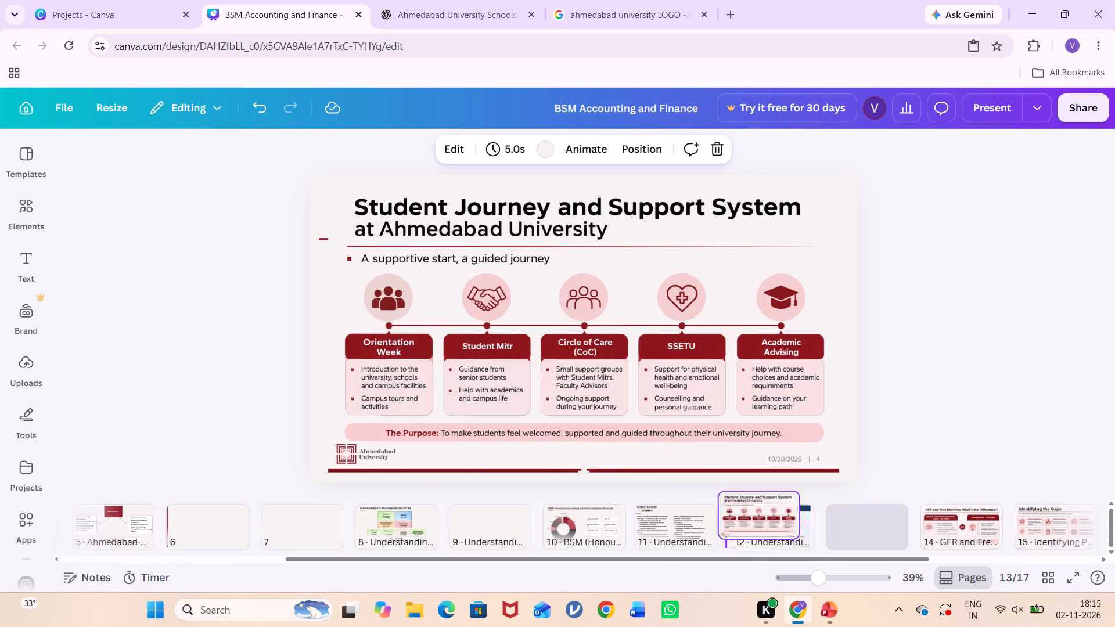
pyautogui.moveTo(750, 513); pyautogui.dragTo(242, 517)
pyautogui.hscroll(-1, 434, 514)
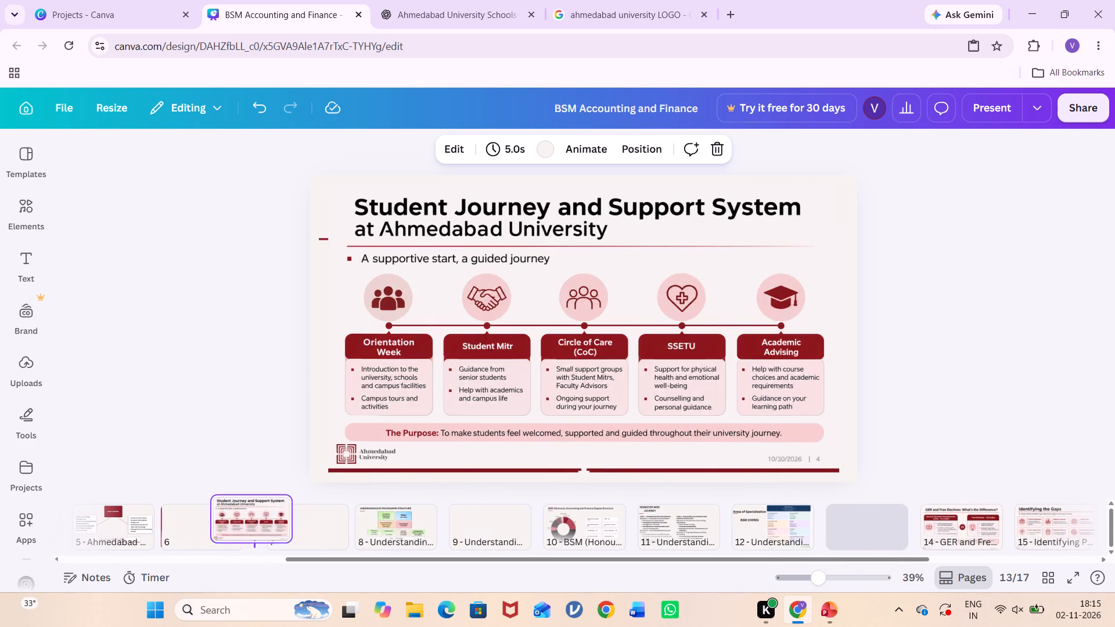
pyautogui.moveTo(242, 517); pyautogui.dragTo(217, 543)
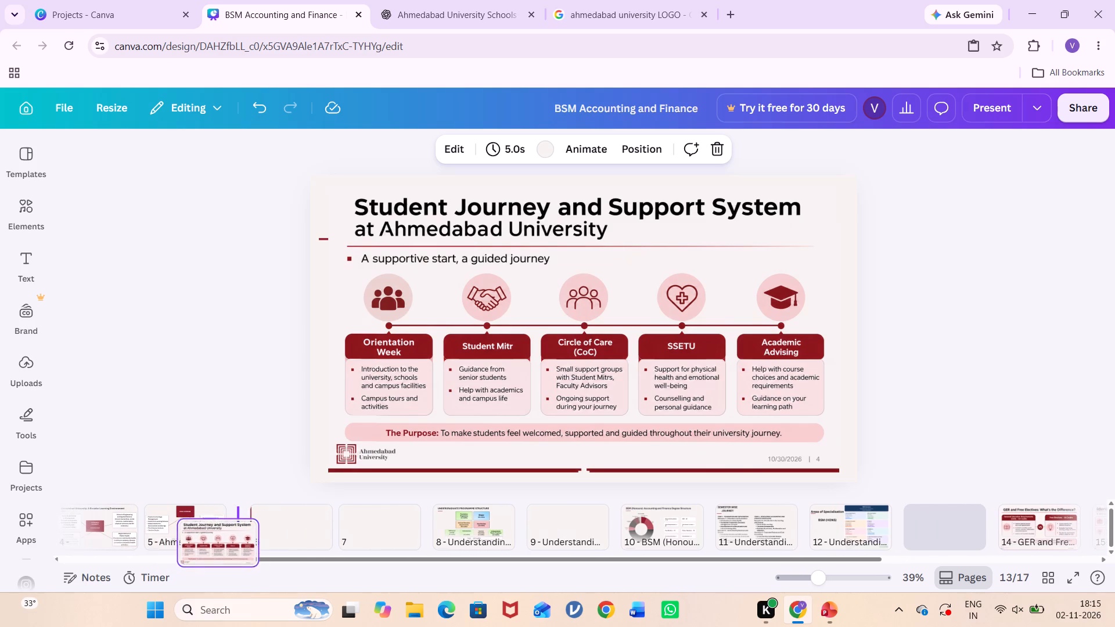
pyautogui.moveTo(217, 543); pyautogui.dragTo(229, 536)
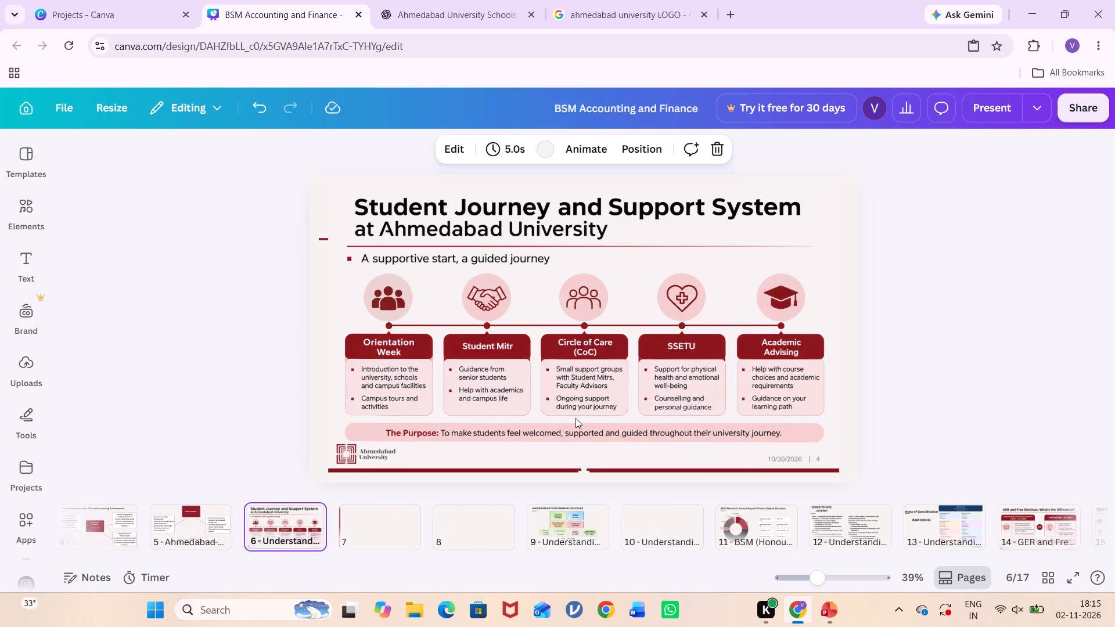
# Stretch the Student Journey image on slide 6 slightly wider toward the slide's left edge.
pyautogui.click(576, 418)
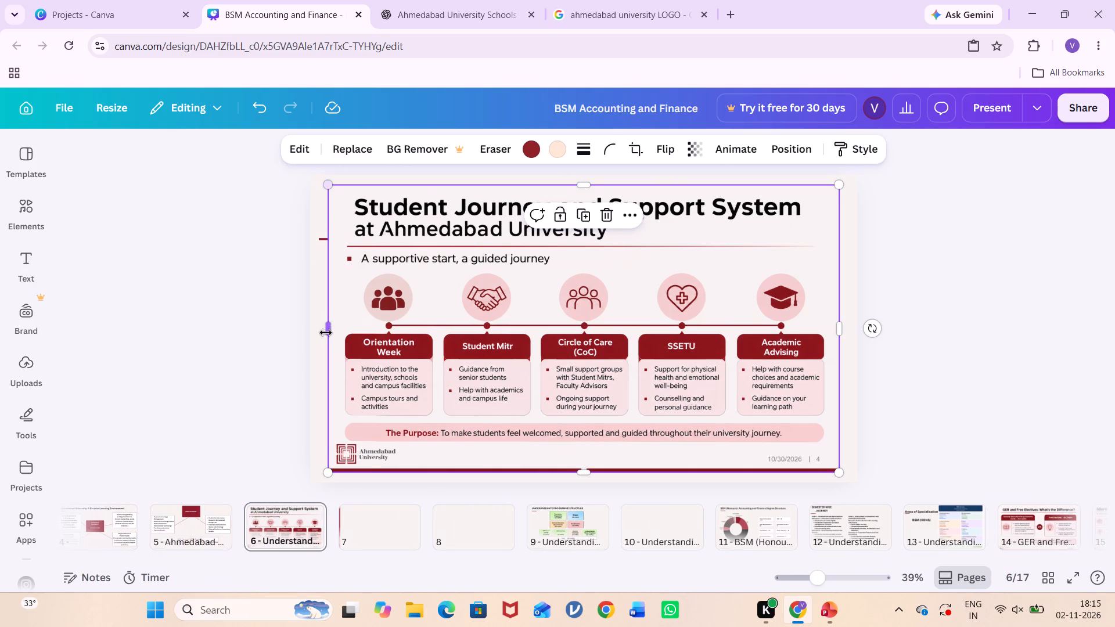
pyautogui.moveTo(326, 333); pyautogui.dragTo(315, 331)
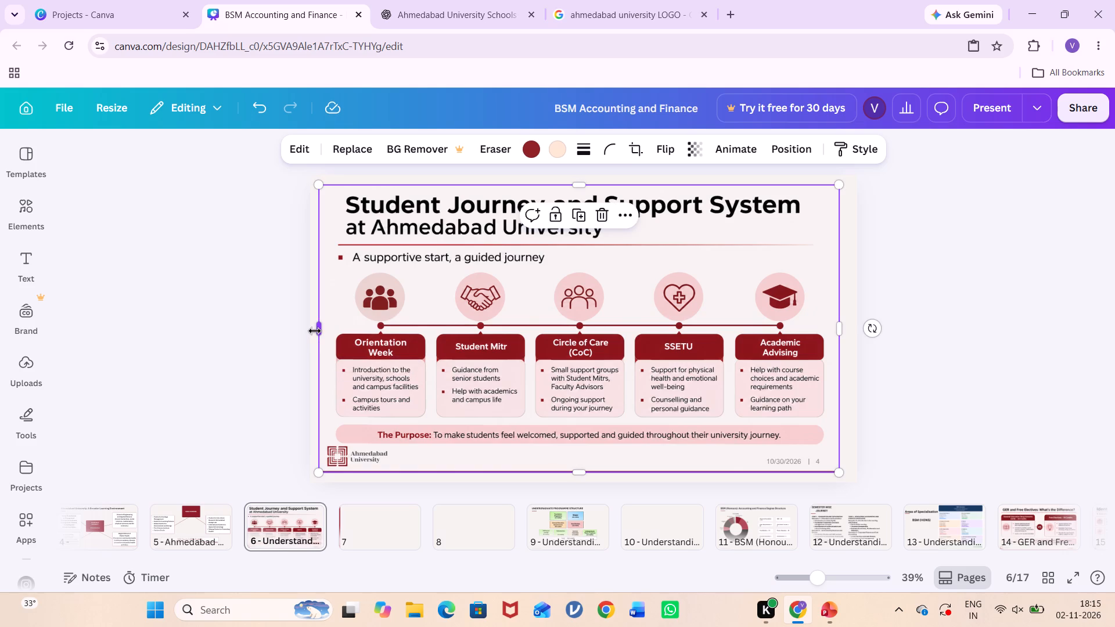
pyautogui.click(958, 381)
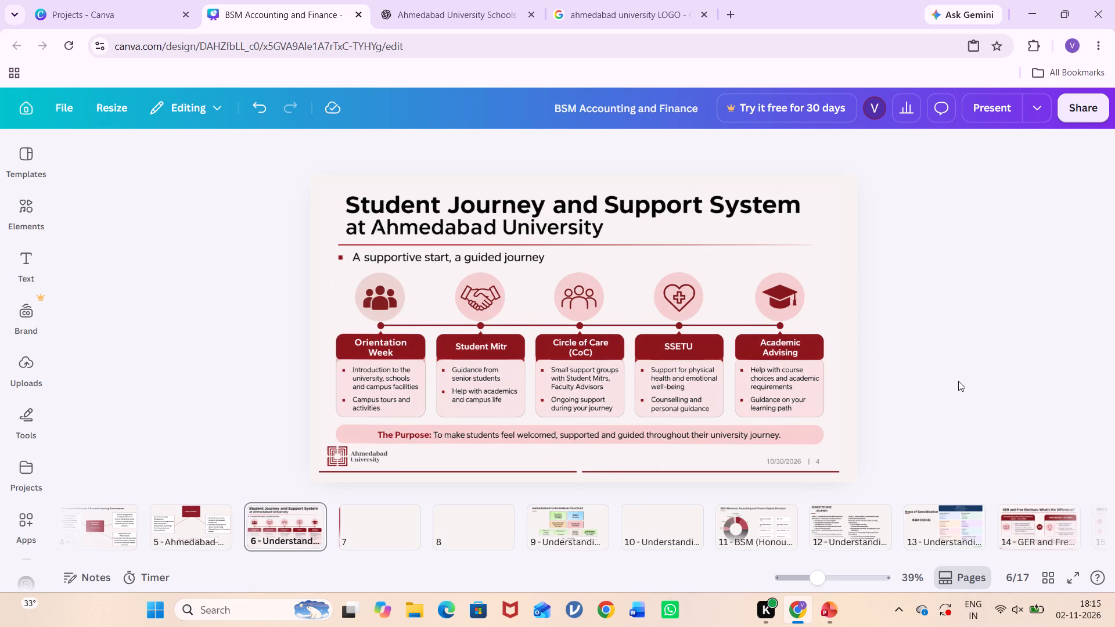
pyautogui.click(372, 535)
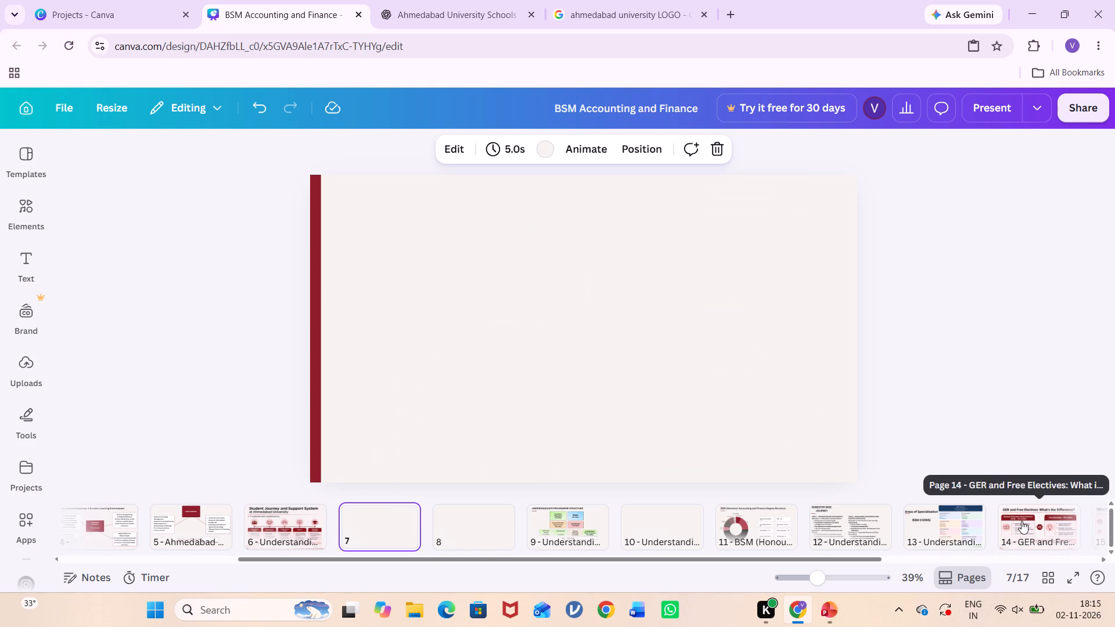
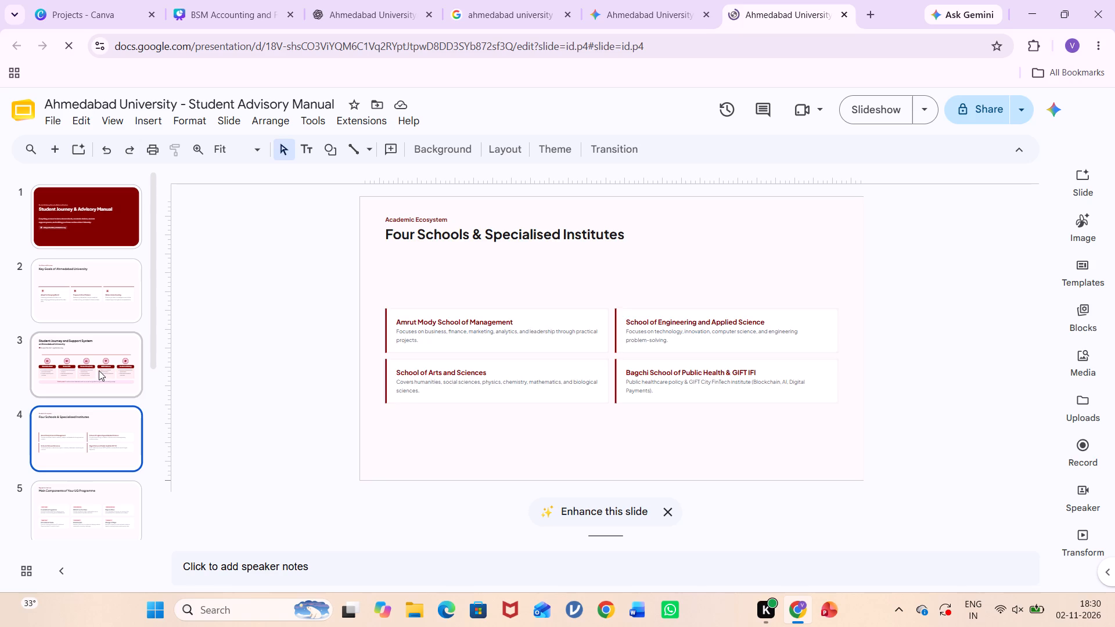
pyautogui.click(99, 370)
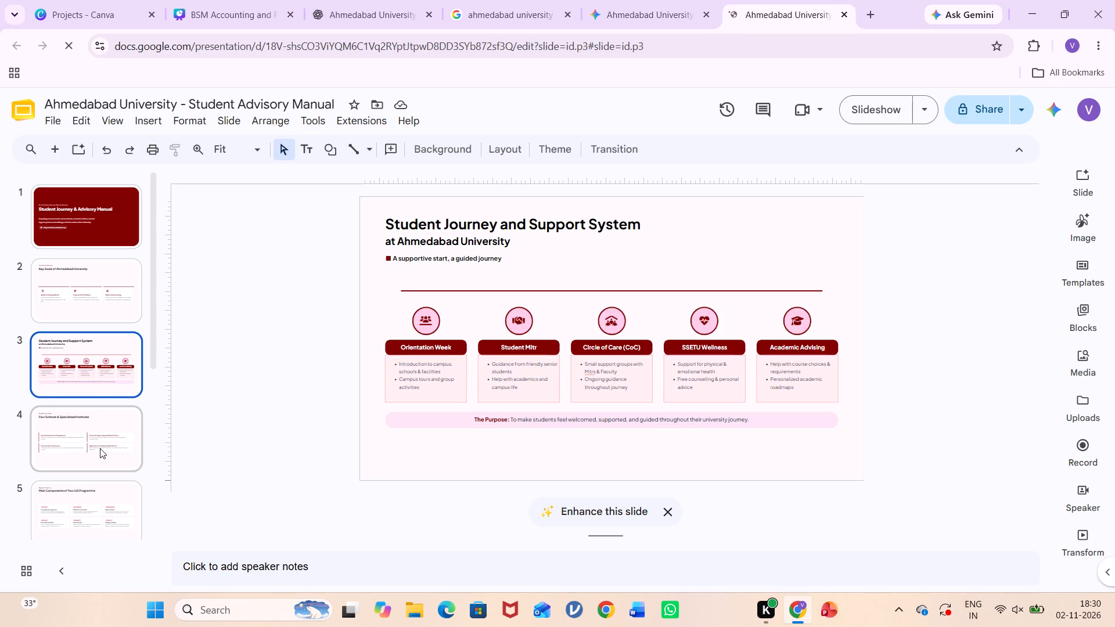
pyautogui.click(100, 448)
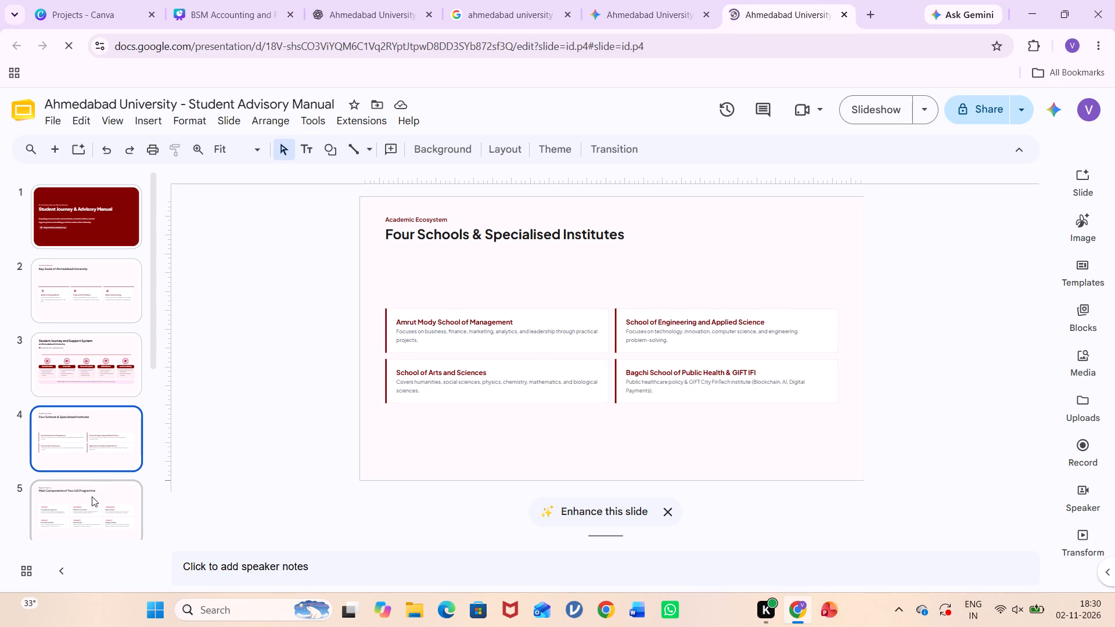
pyautogui.click(92, 496)
pyautogui.scroll(-1, 92, 496)
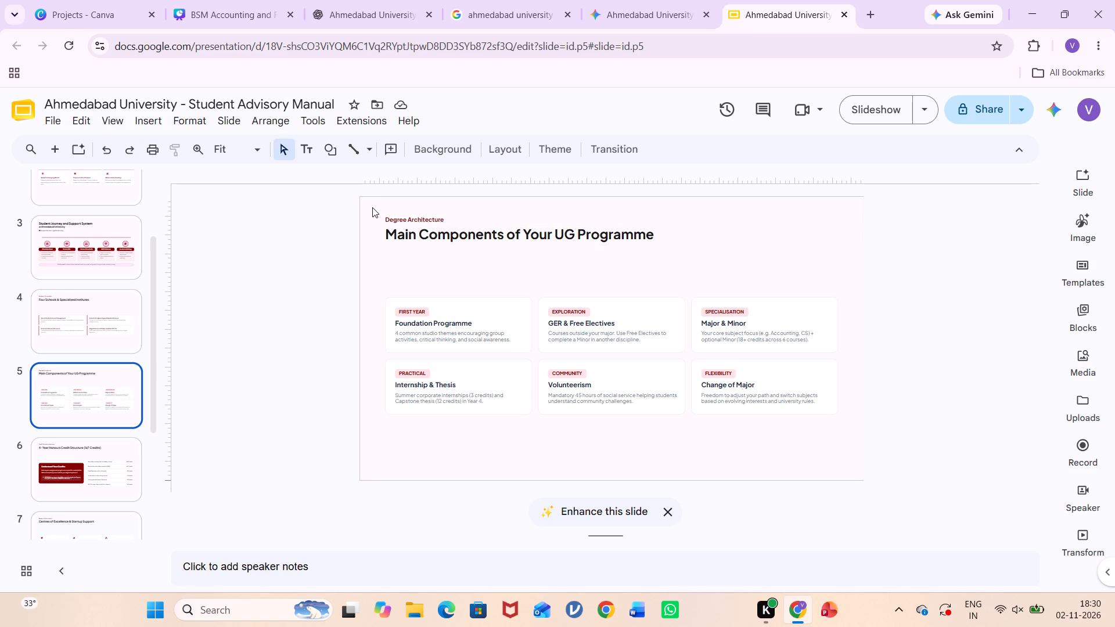
pyautogui.hotkey('ctrl', 'a')
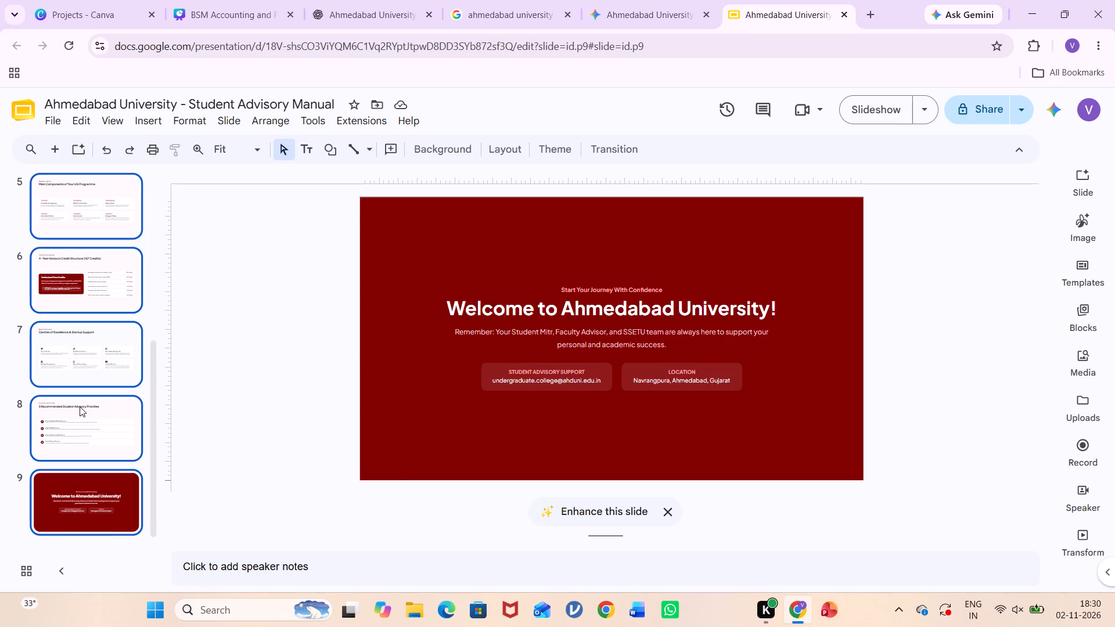
pyautogui.click(80, 406)
pyautogui.click(88, 325)
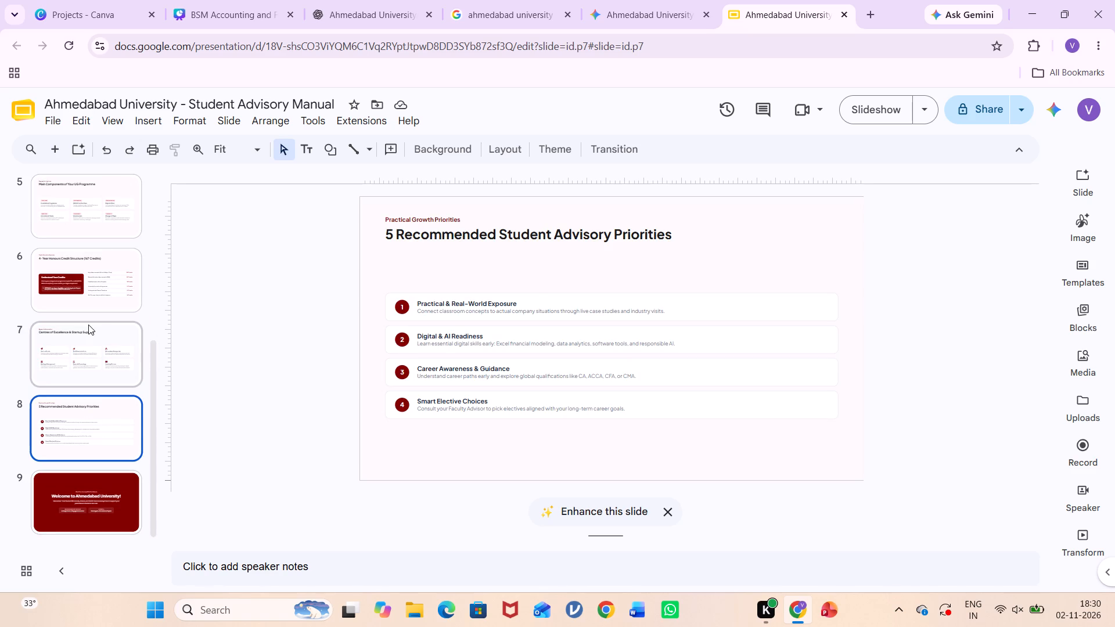
pyautogui.click(100, 282)
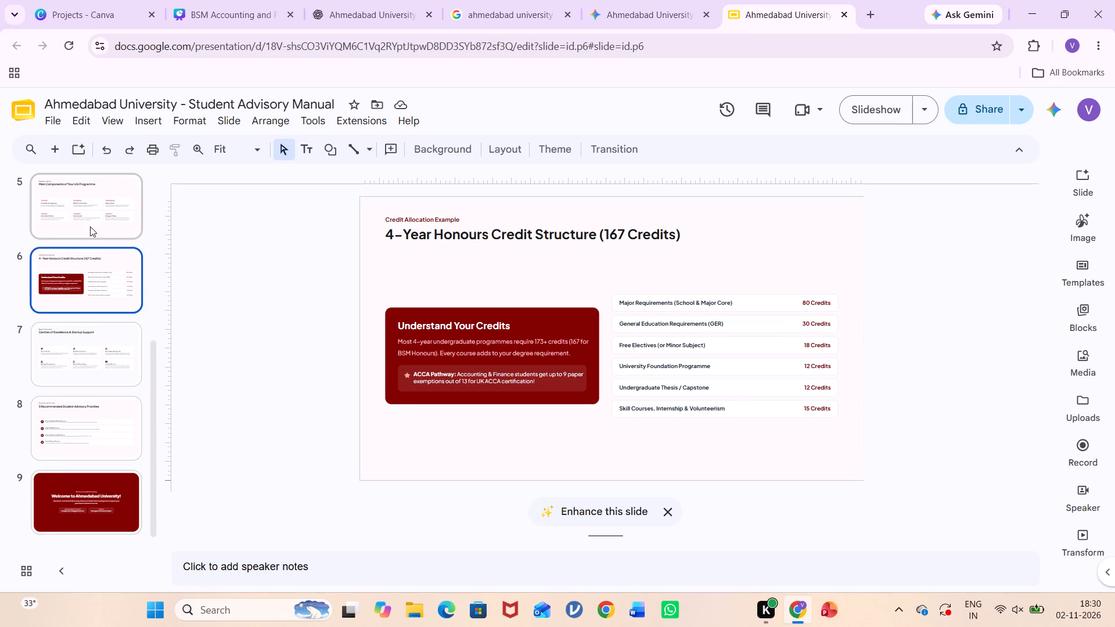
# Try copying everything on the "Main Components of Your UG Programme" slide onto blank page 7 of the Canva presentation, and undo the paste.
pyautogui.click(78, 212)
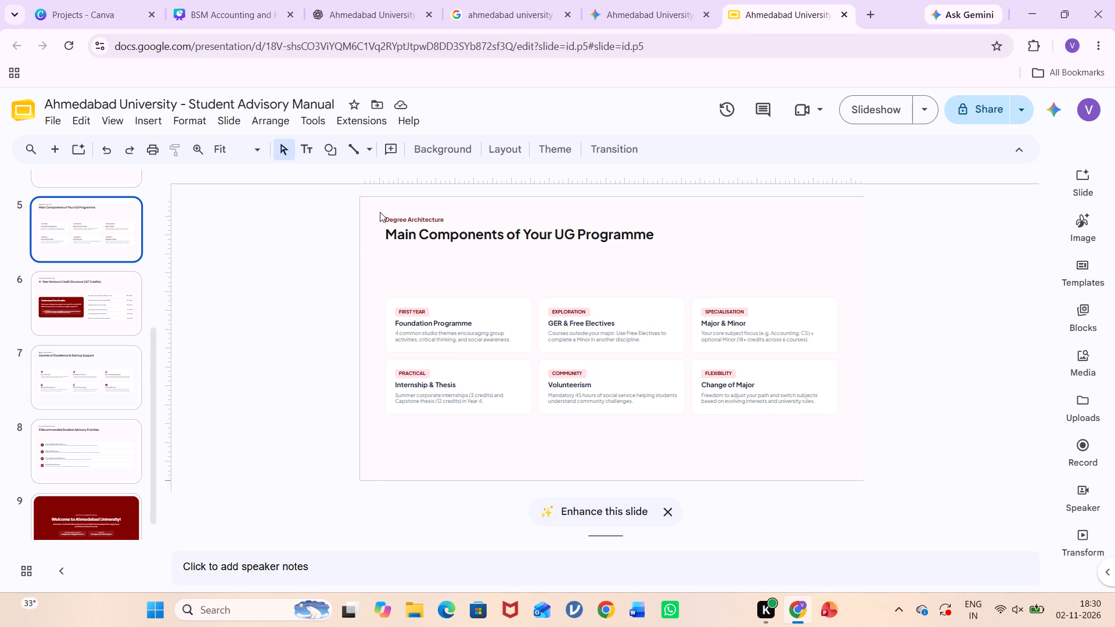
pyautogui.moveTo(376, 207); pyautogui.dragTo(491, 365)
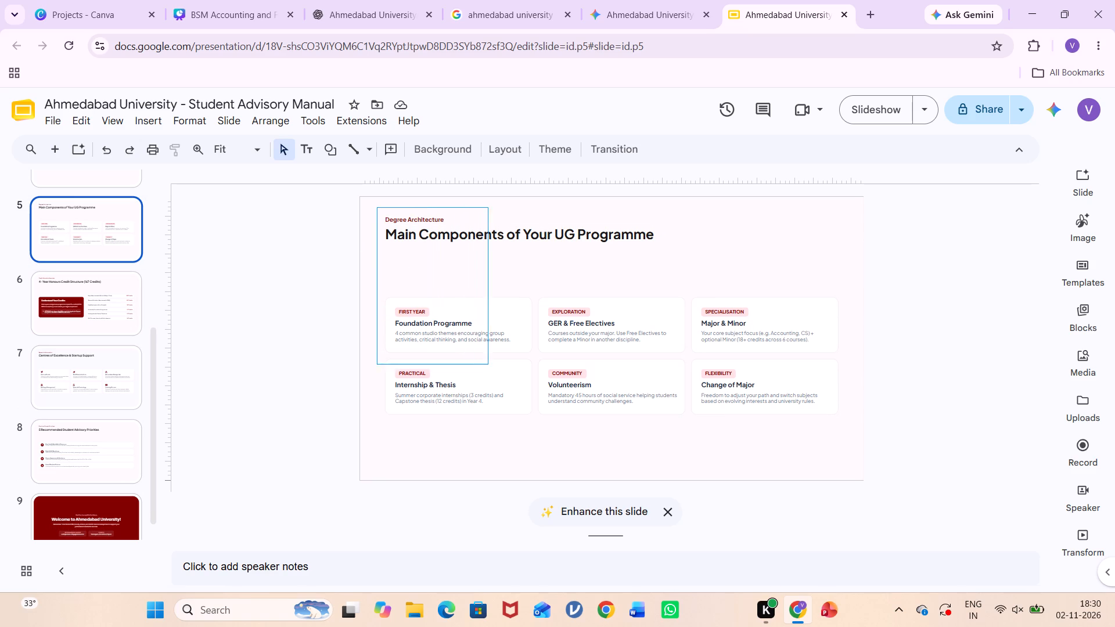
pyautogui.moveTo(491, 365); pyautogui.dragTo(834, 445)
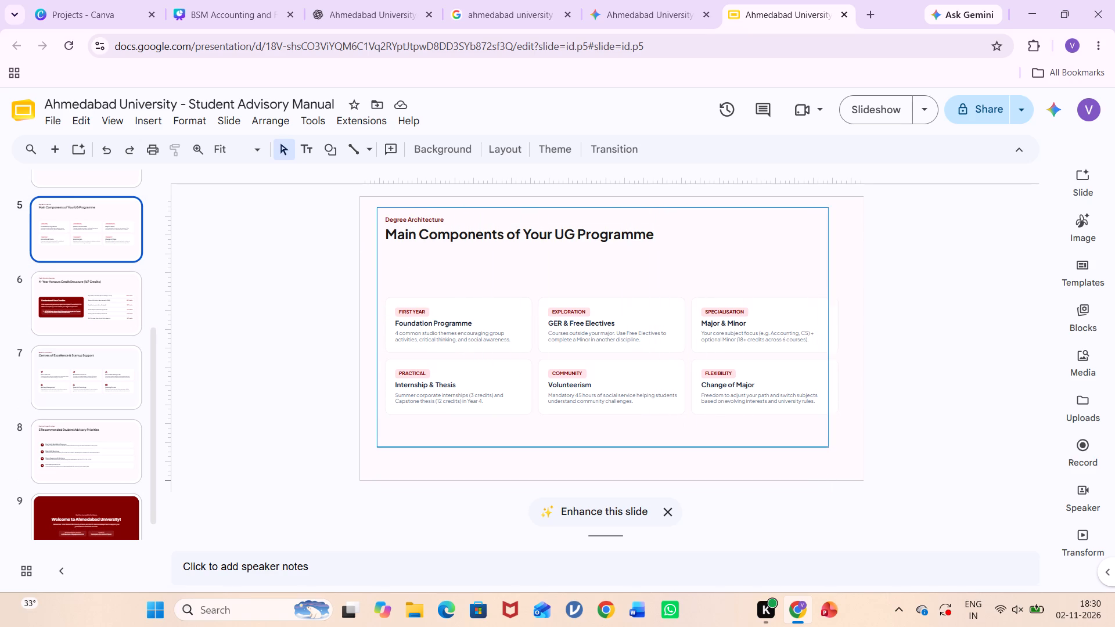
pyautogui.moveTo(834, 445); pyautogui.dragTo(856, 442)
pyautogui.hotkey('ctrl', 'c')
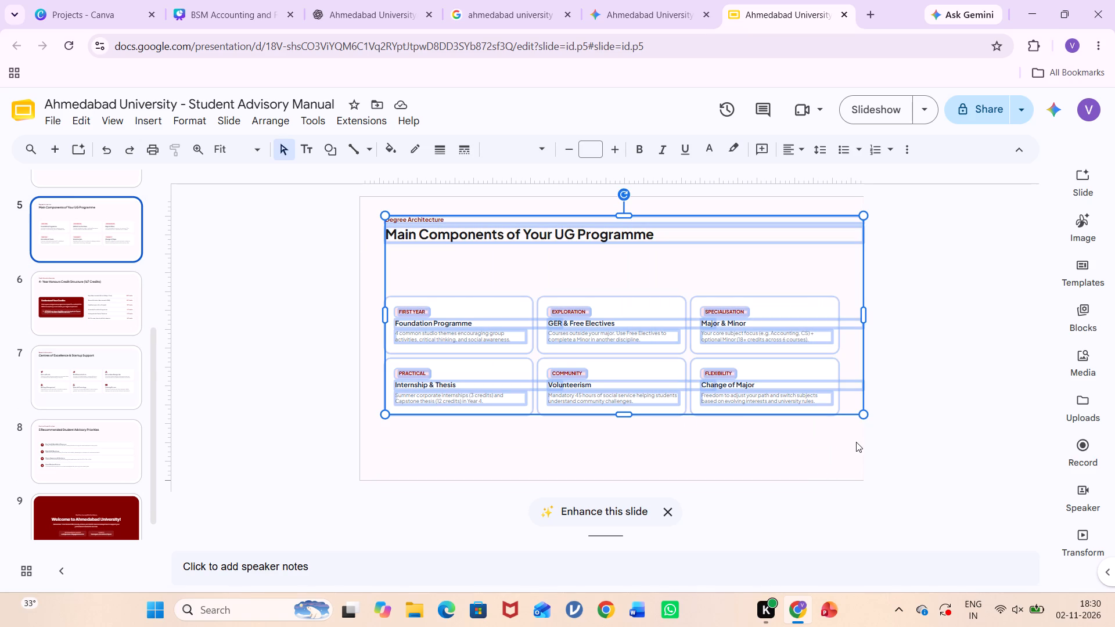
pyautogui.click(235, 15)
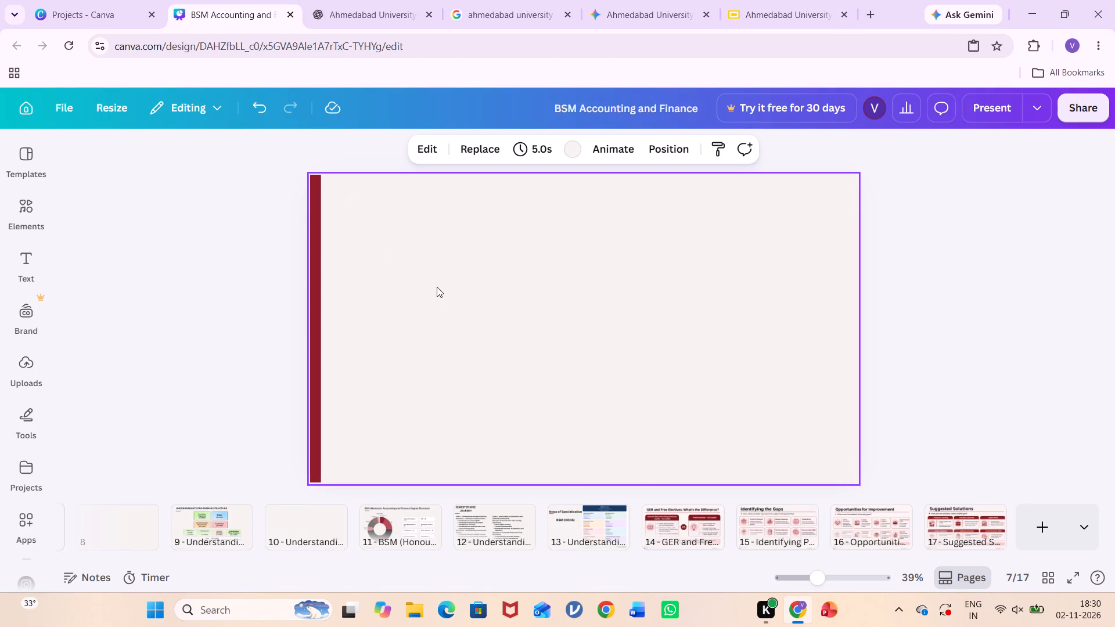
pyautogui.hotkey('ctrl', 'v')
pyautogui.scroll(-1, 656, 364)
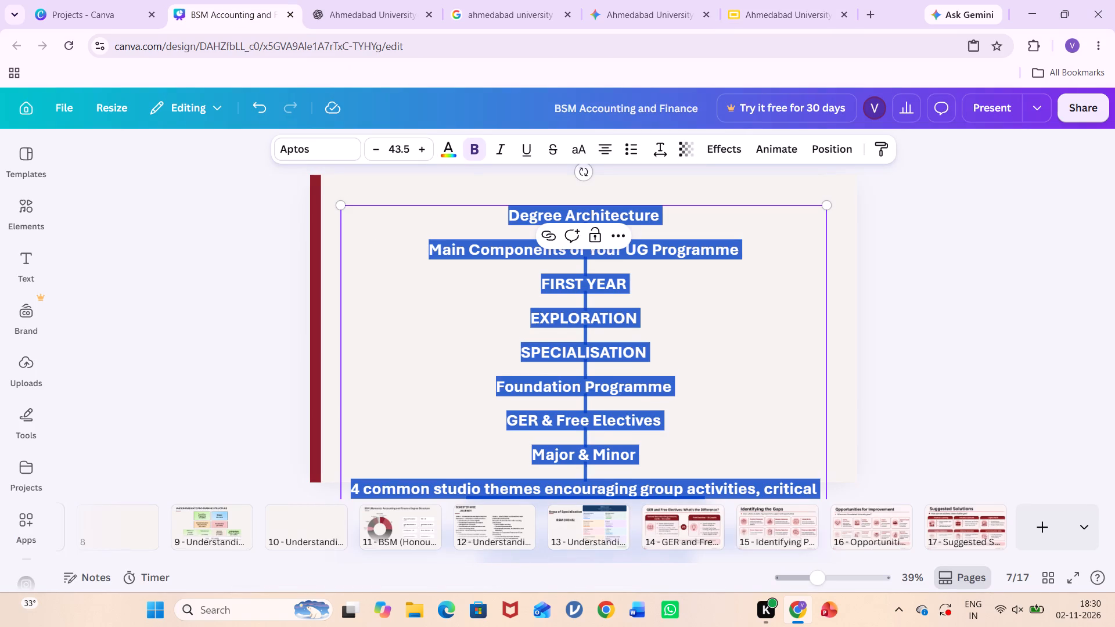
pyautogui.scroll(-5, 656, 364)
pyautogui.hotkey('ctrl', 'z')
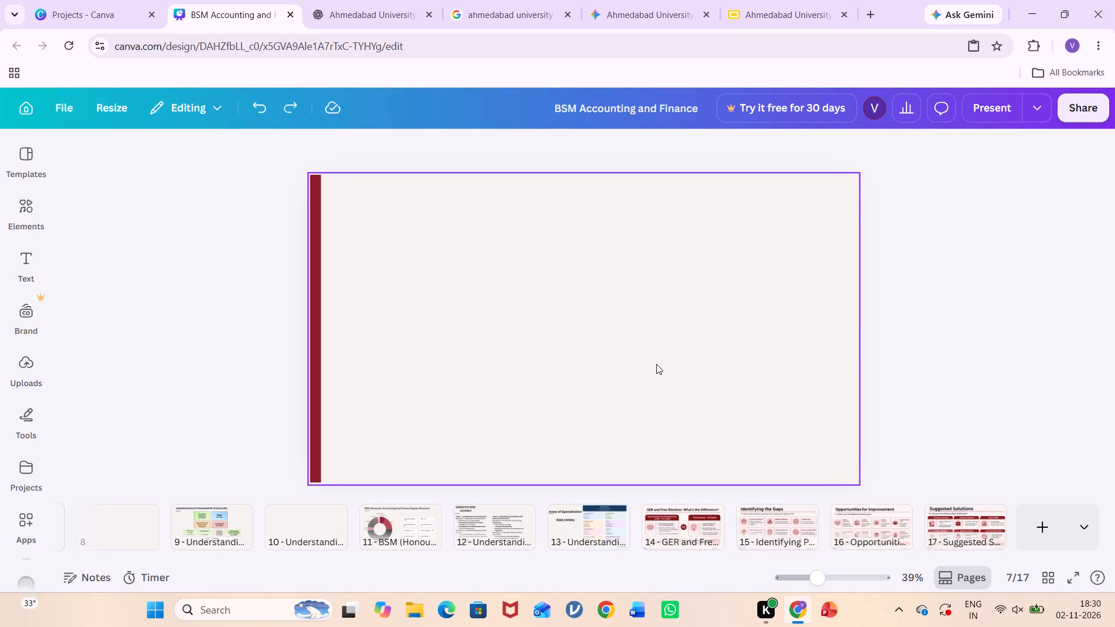
# Copy only the title "Main Components of Your UG Programme" from the Google Slides deck and paste it onto blank page 7 in Canva.
pyautogui.click(794, 0)
pyautogui.click(690, 305)
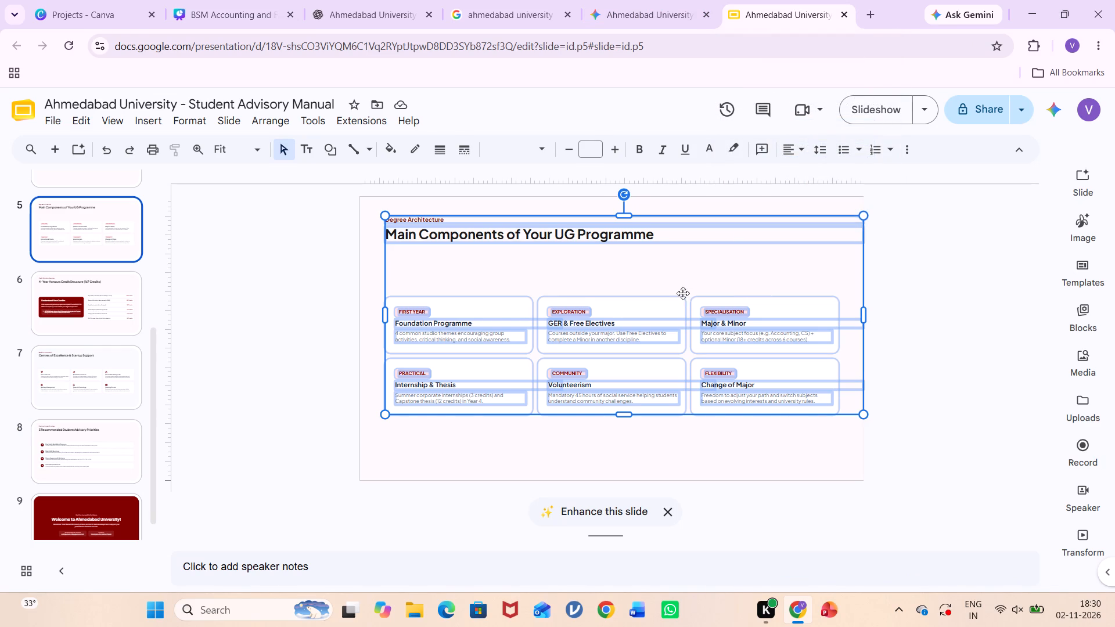
pyautogui.click(683, 293)
pyautogui.click(618, 240)
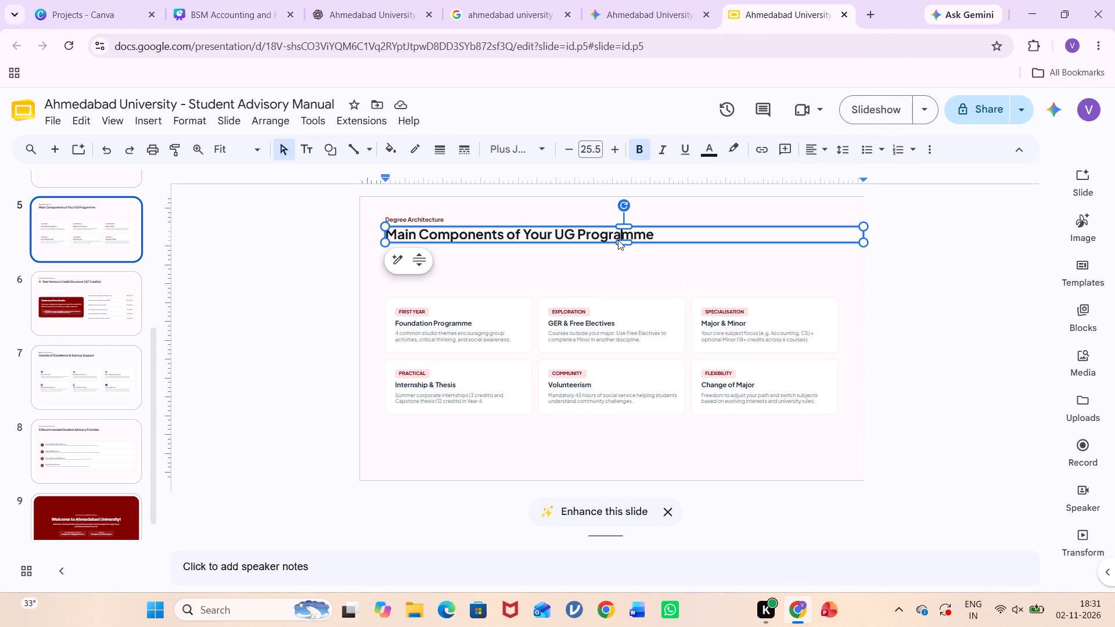
pyautogui.rightClick(631, 226)
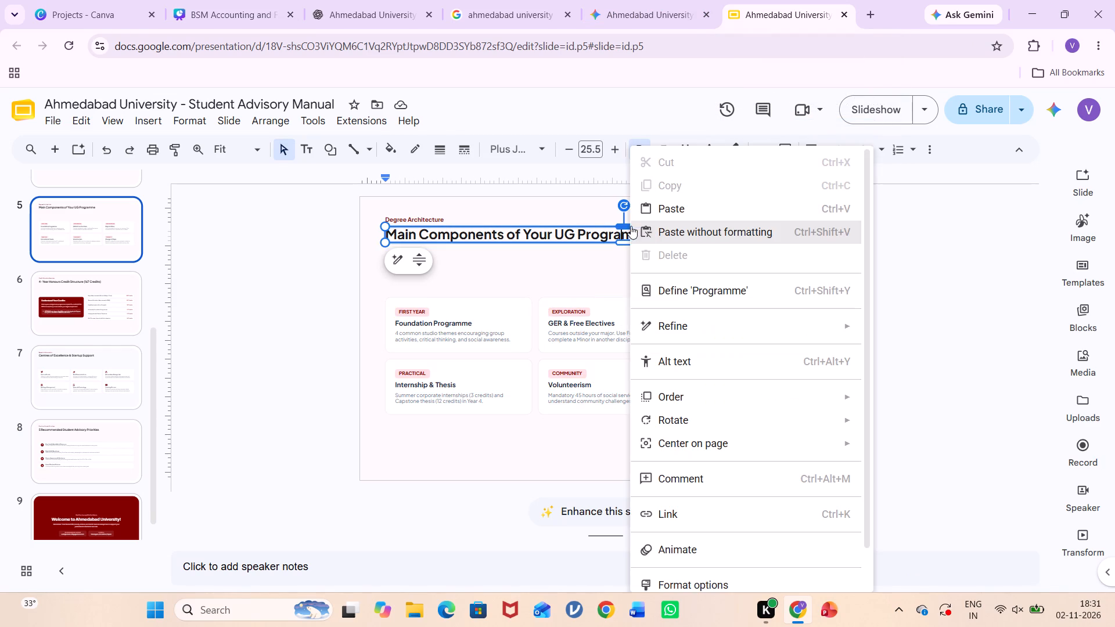
pyautogui.click(563, 271)
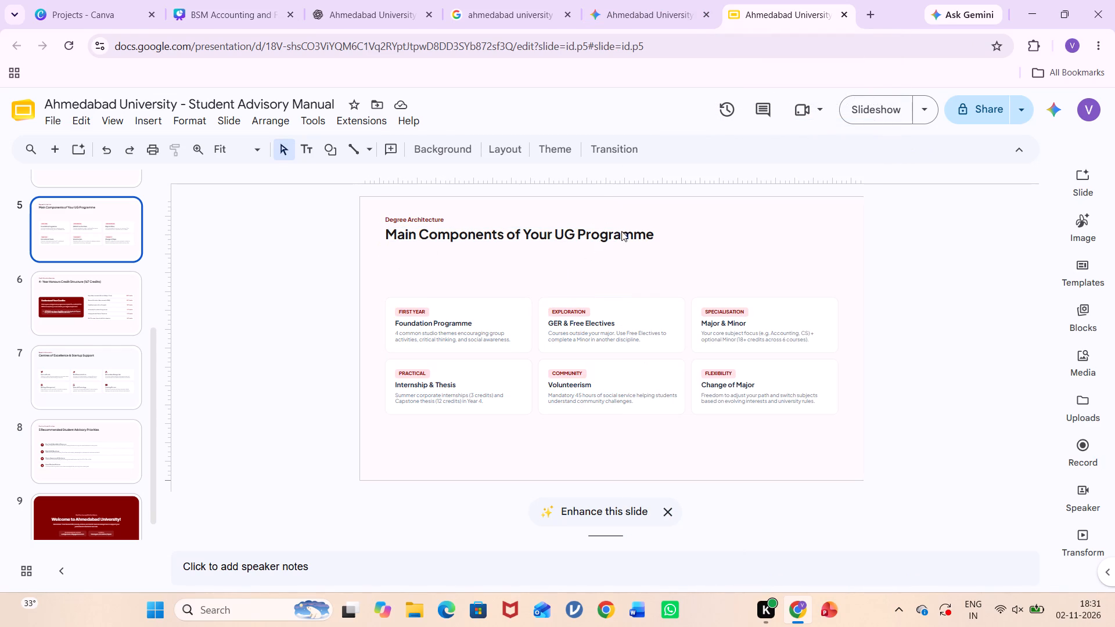
pyautogui.click(623, 230)
pyautogui.rightClick(624, 228)
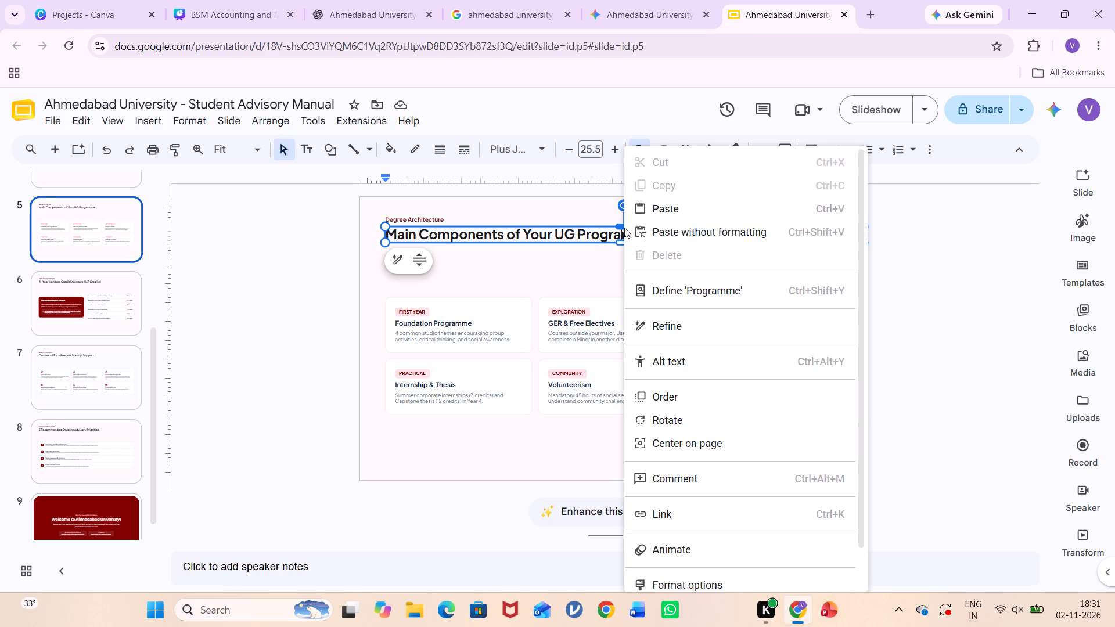
pyautogui.click(596, 245)
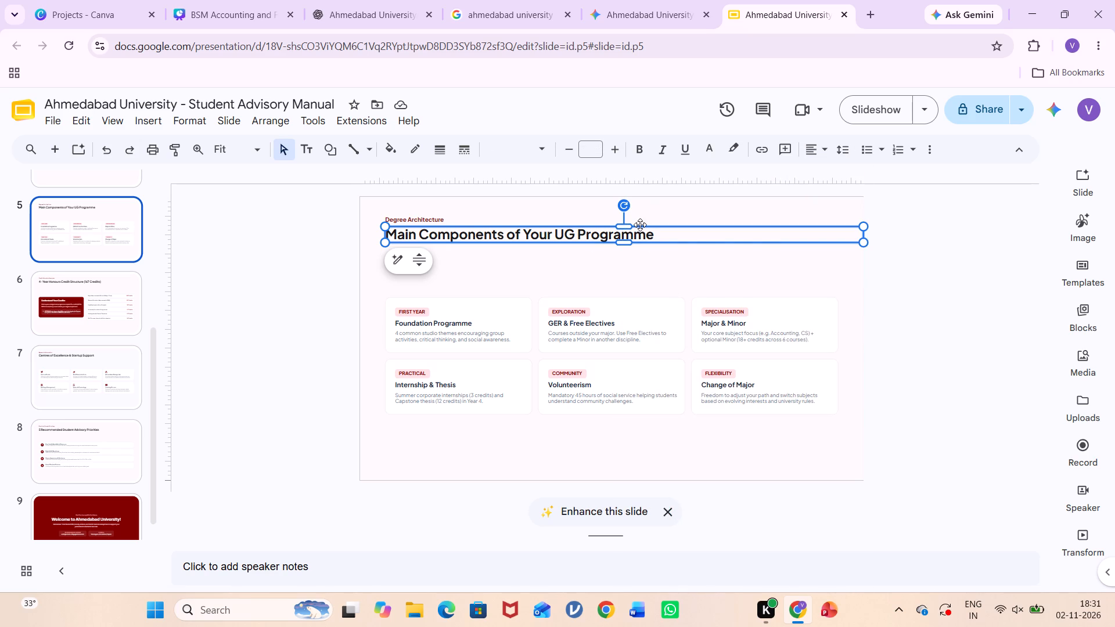
pyautogui.rightClick(640, 225)
pyautogui.click(674, 188)
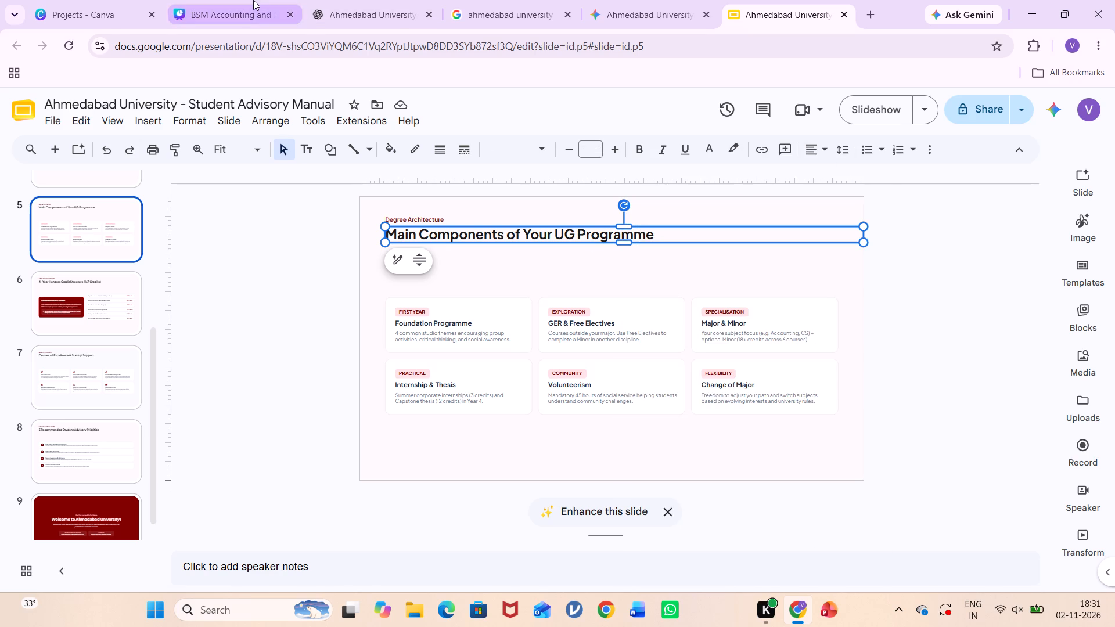
pyautogui.click(252, 0)
pyautogui.hotkey('ctrl', 'v')
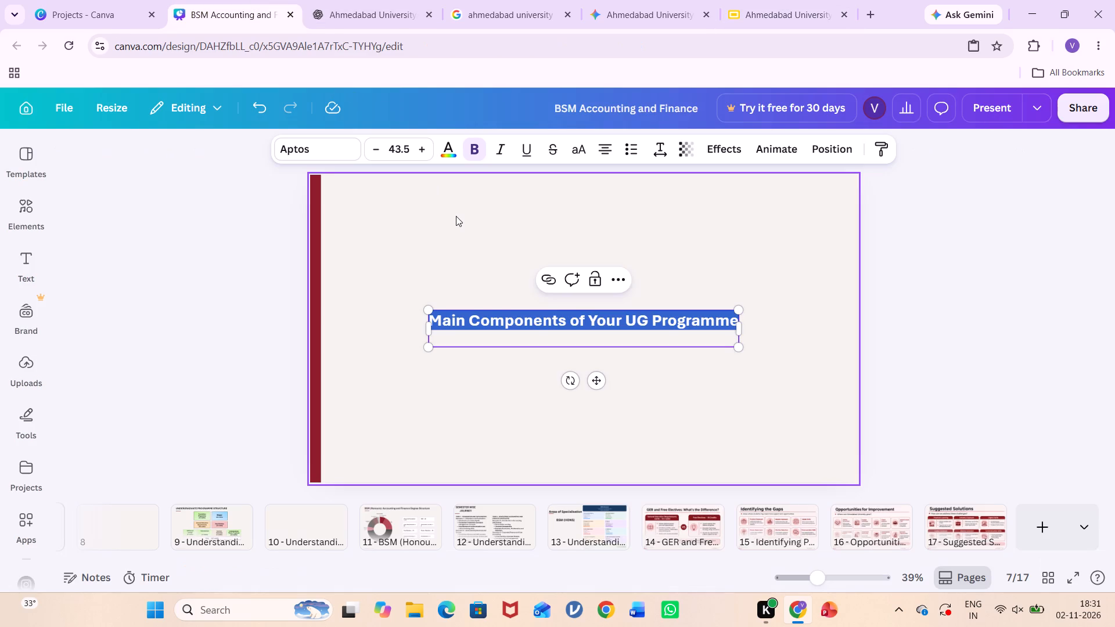
# Move the pasted title to the top of page 7, just beside the red vertical bar.
pyautogui.moveTo(595, 384); pyautogui.dragTo(505, 242)
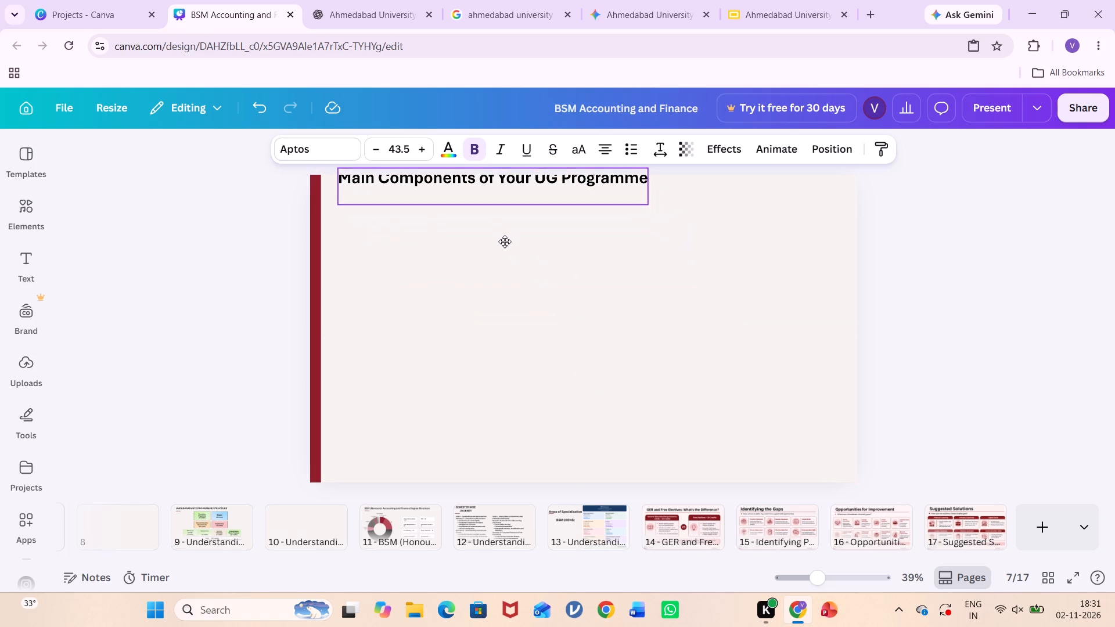
pyautogui.moveTo(505, 242); pyautogui.dragTo(502, 256)
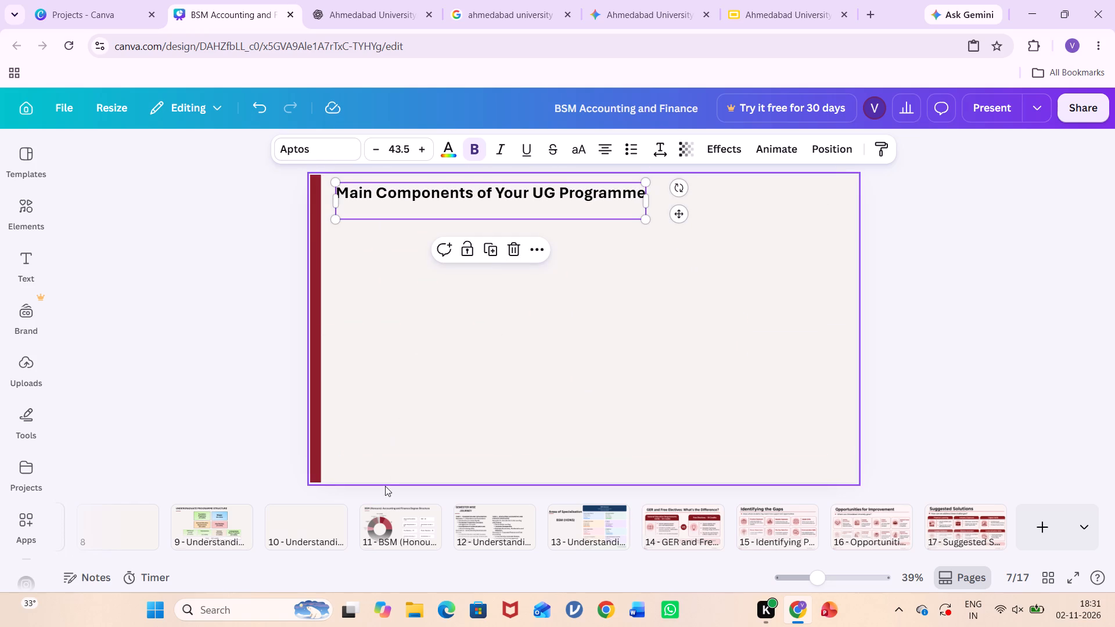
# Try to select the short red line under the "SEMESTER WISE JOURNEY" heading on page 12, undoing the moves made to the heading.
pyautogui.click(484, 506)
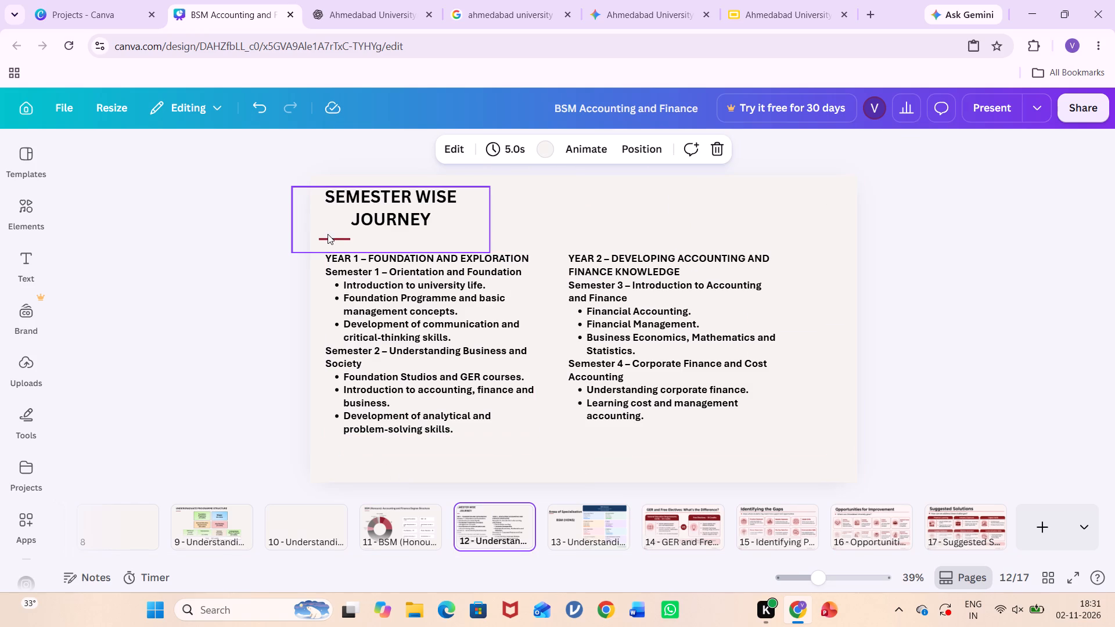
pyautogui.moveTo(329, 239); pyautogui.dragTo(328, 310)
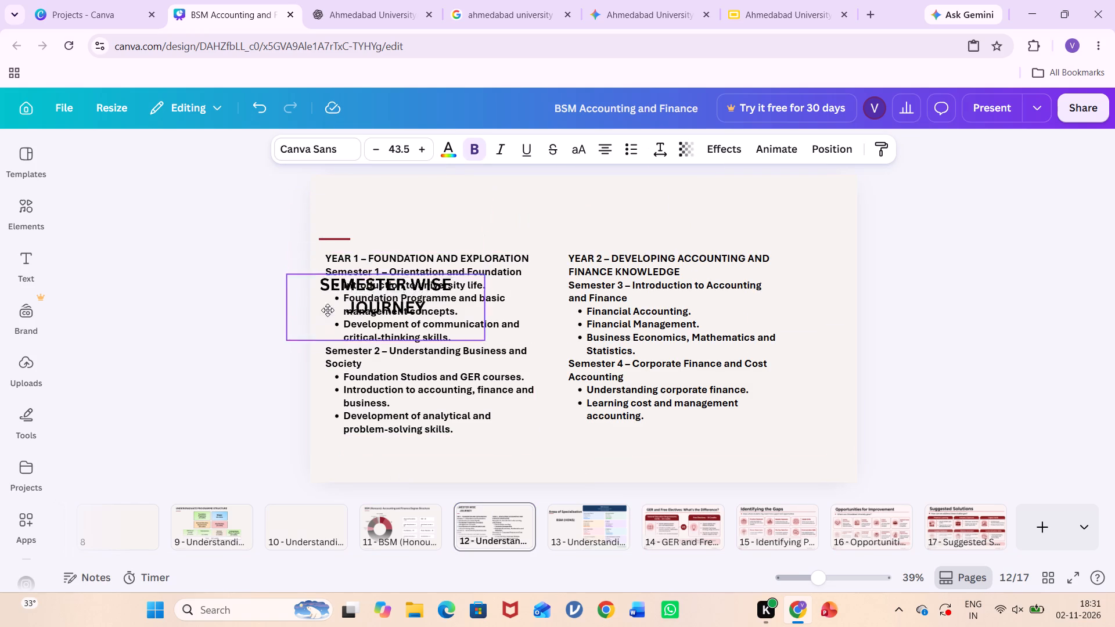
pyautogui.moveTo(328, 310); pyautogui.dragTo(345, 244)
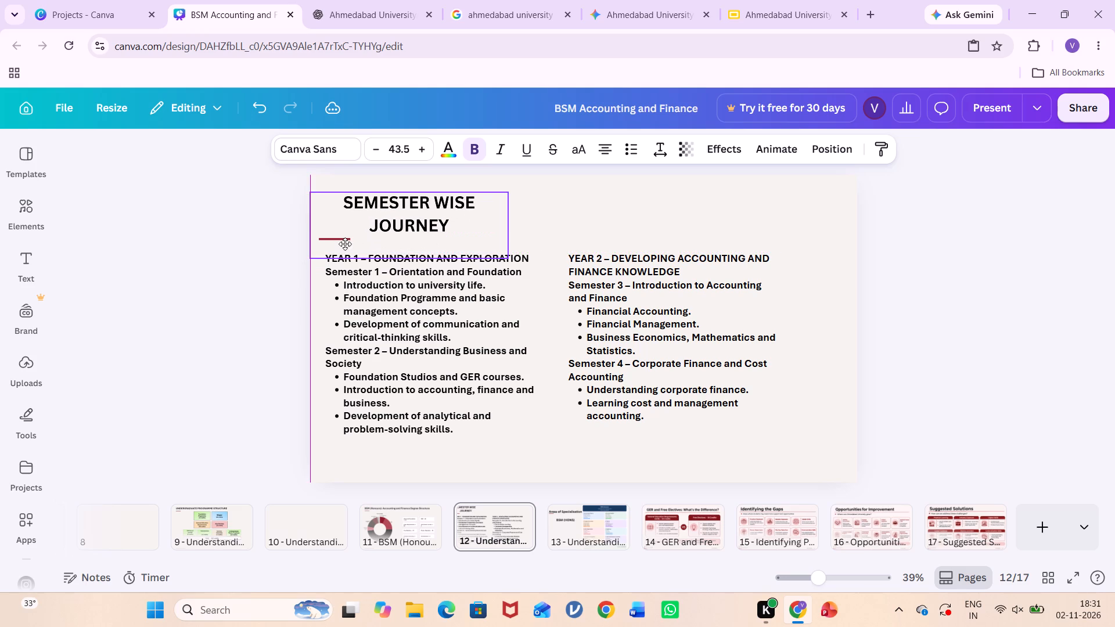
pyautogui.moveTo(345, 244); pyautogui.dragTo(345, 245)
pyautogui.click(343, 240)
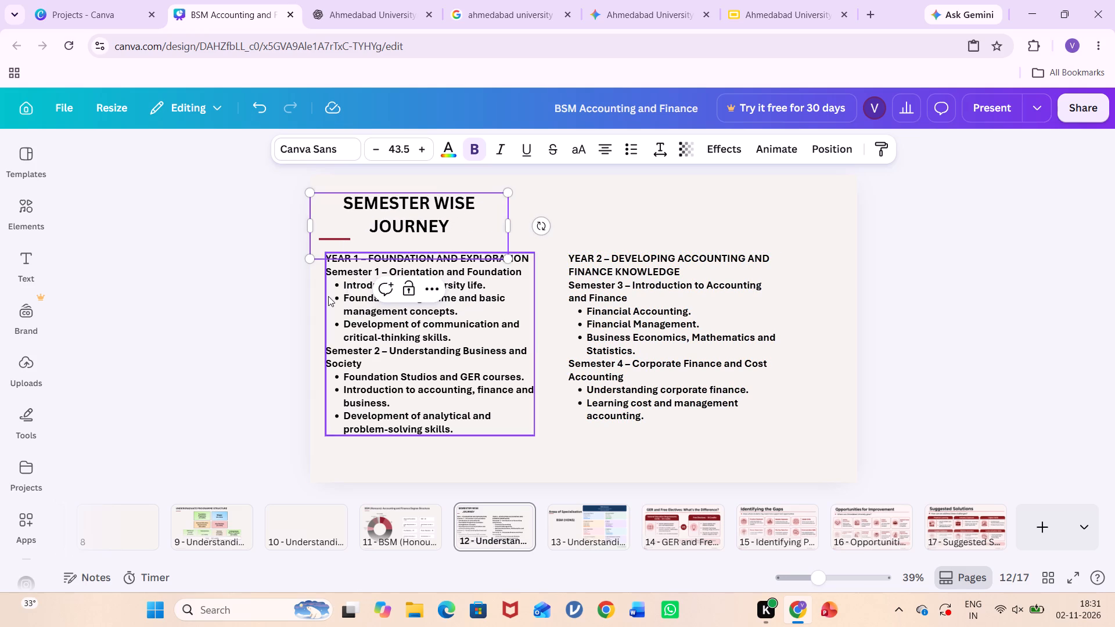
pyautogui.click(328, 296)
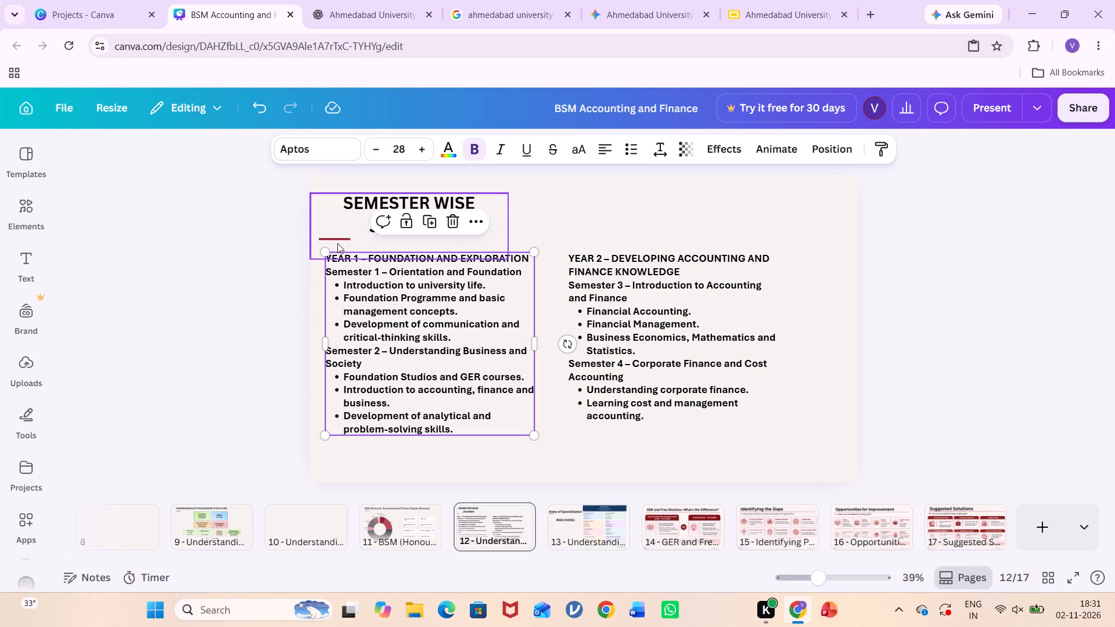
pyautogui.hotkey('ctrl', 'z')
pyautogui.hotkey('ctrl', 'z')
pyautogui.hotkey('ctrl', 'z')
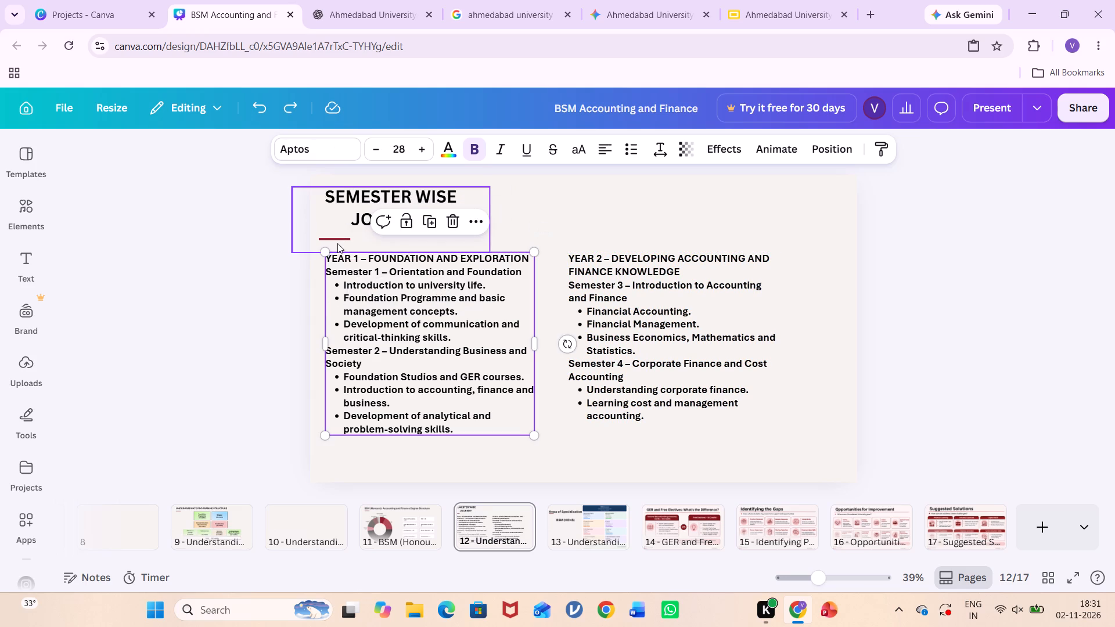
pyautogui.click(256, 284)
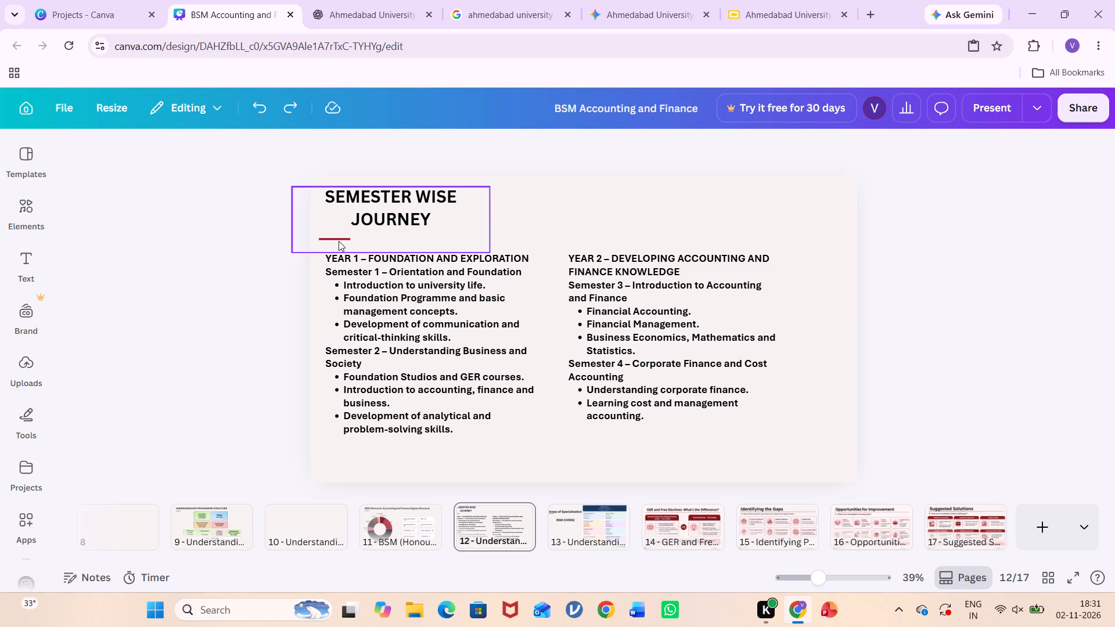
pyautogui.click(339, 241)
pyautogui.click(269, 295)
# Move the "Undergraduate Programme Structure" page from position 9 to position 7, ahead of the "Main Components of Your UG Programme" page.
pyautogui.click(240, 524)
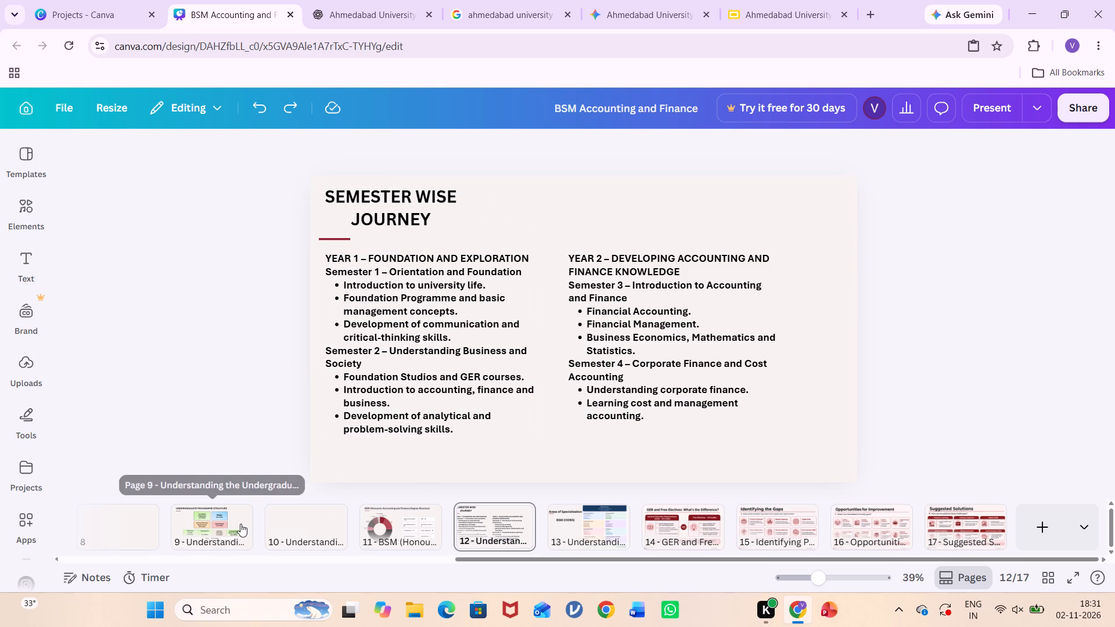
pyautogui.hscroll(1, 345, 498)
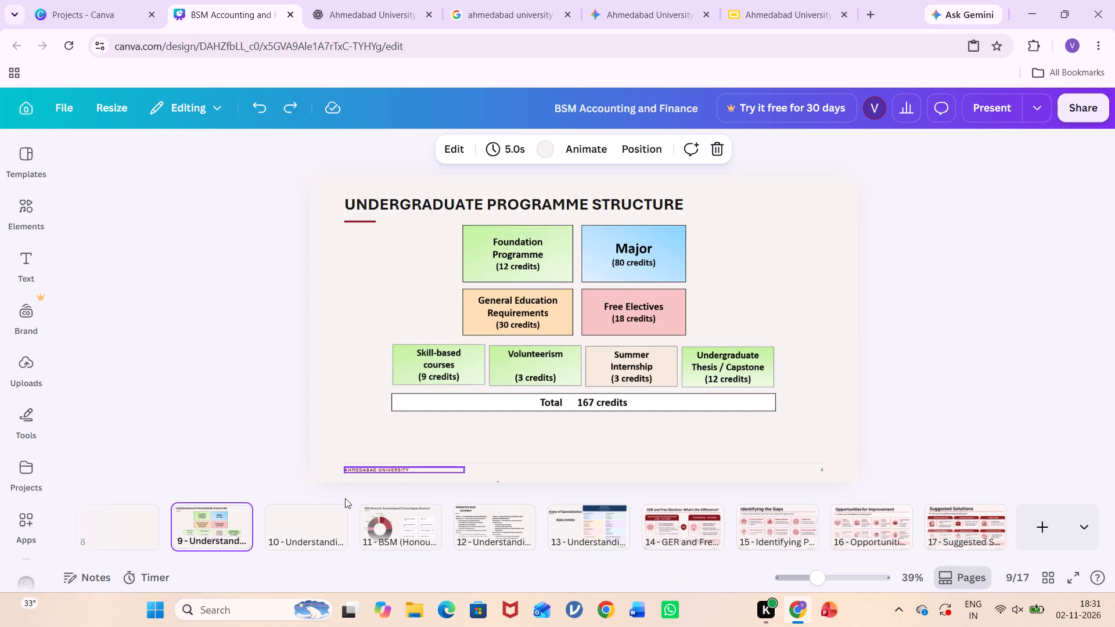
pyautogui.hscroll(1, 345, 498)
pyautogui.click(312, 523)
pyautogui.hscroll(2, 312, 523)
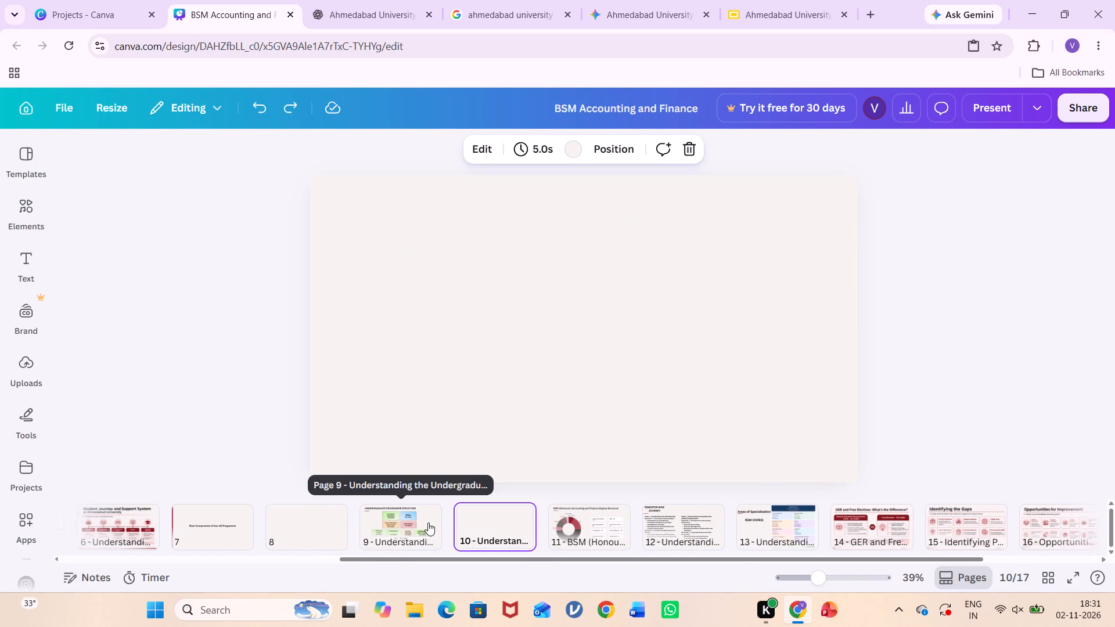
pyautogui.moveTo(428, 522); pyautogui.dragTo(216, 520)
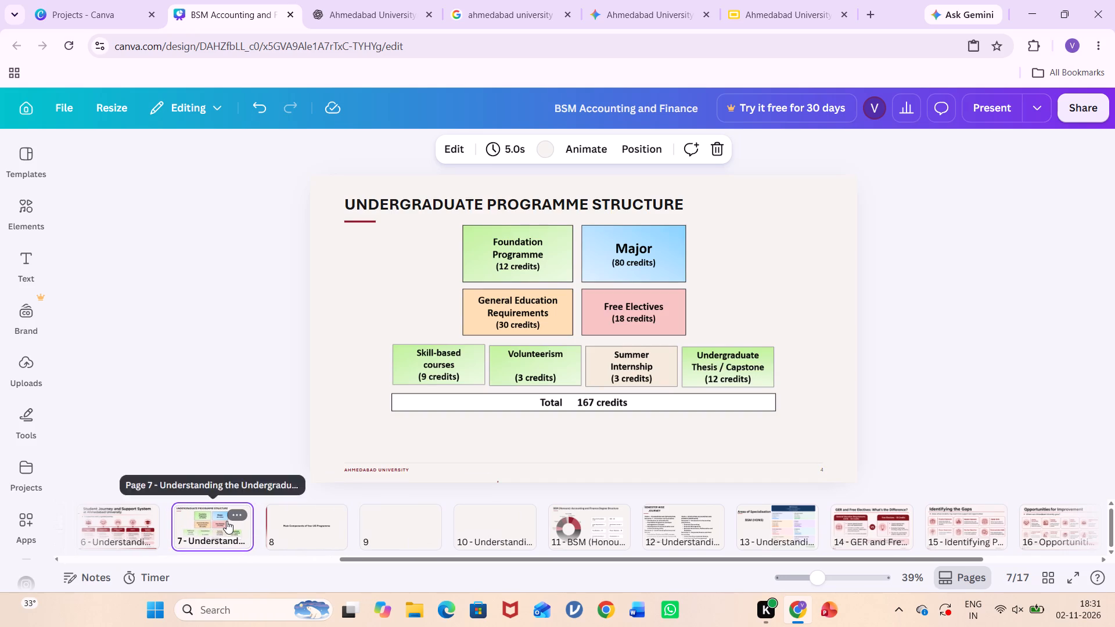
# Copy the short red line under the heading on page 4 and paste it onto page 8.
pyautogui.click(226, 521)
pyautogui.click(362, 222)
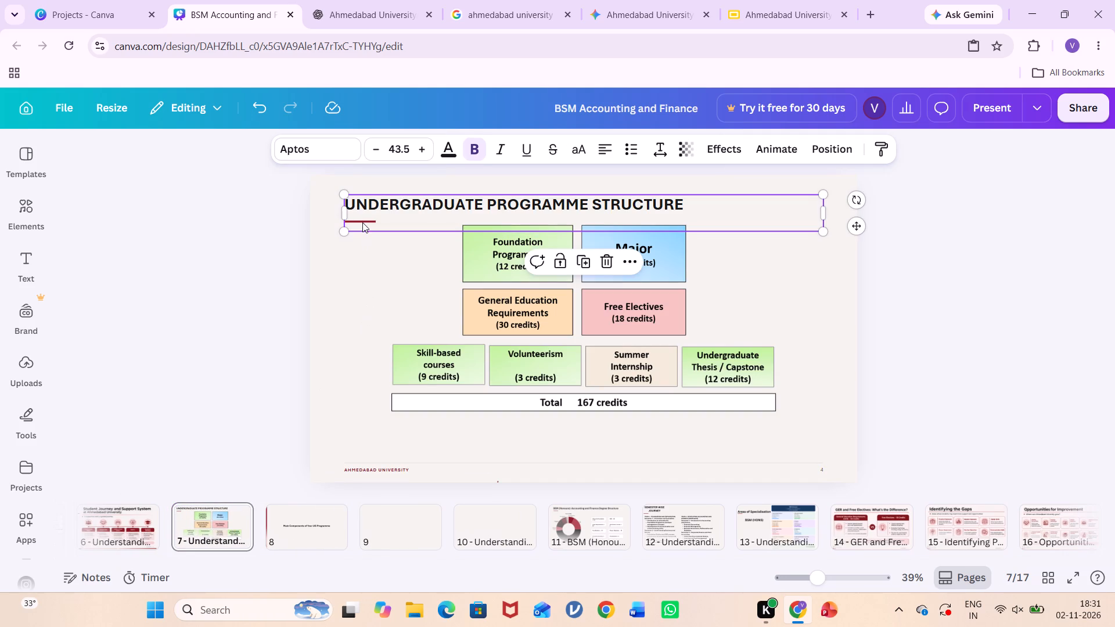
pyautogui.click(139, 521)
pyautogui.hscroll(2, 139, 521)
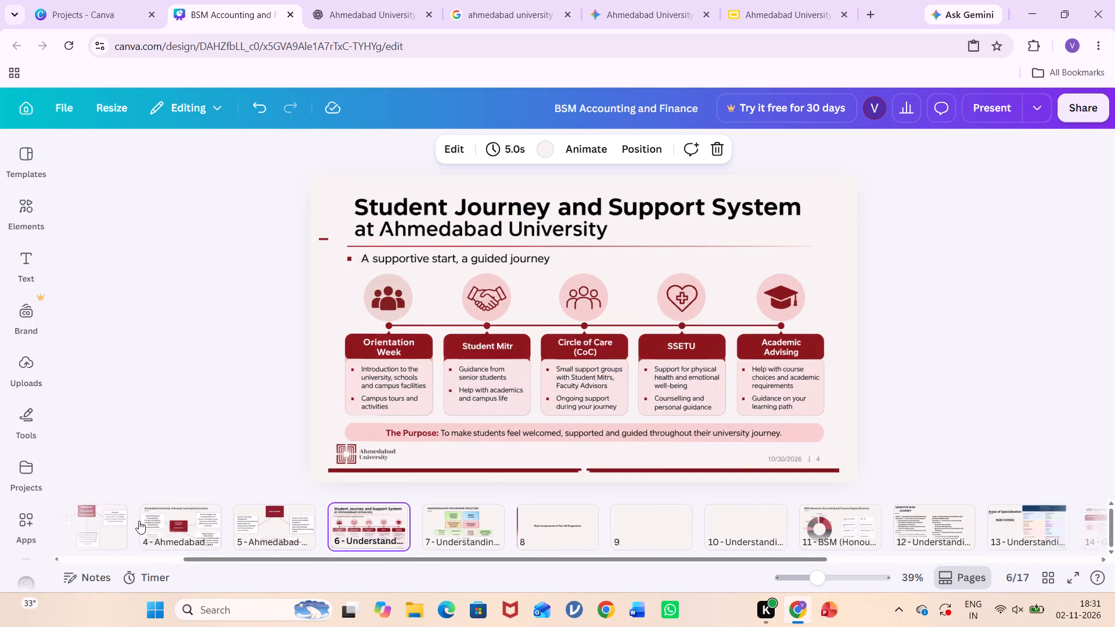
pyautogui.hscroll(2, 139, 521)
pyautogui.click(139, 521)
pyautogui.click(262, 523)
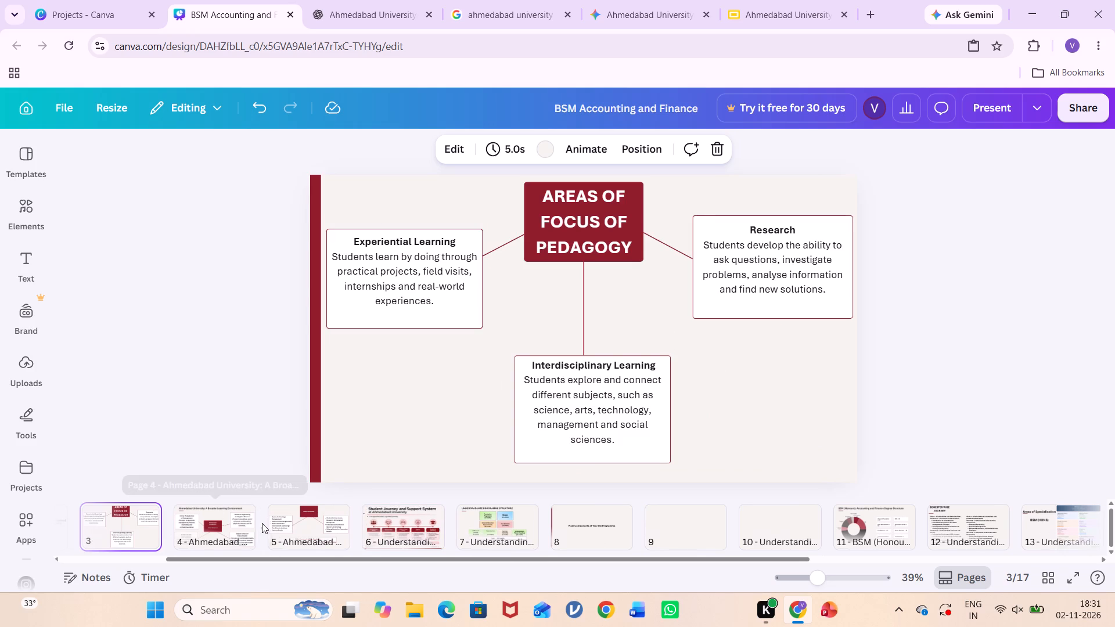
pyautogui.click(337, 529)
pyautogui.click(215, 533)
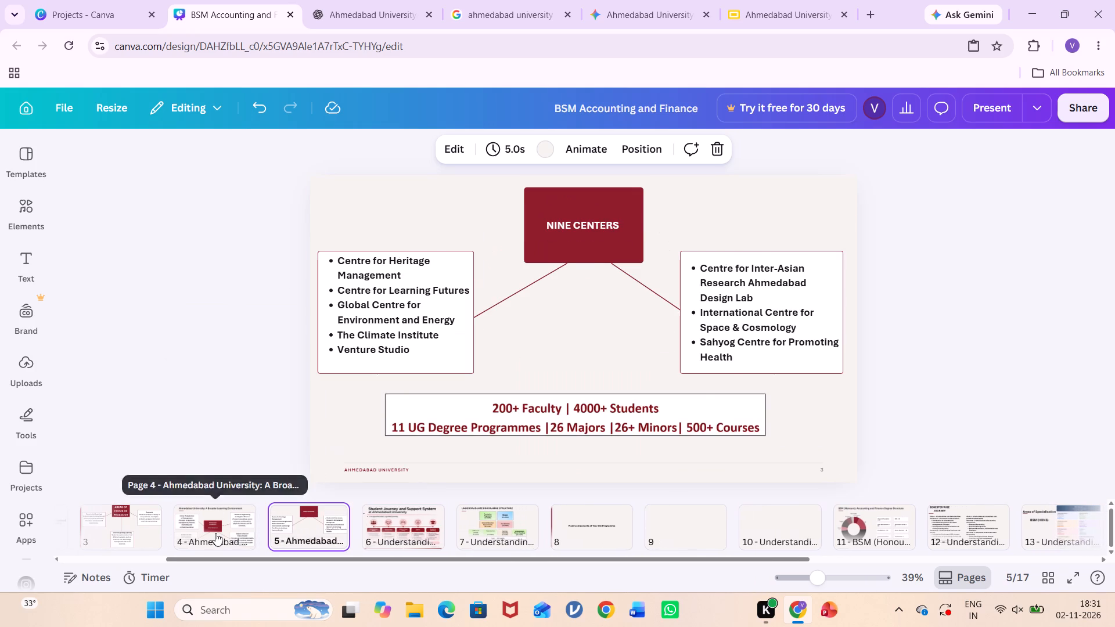
pyautogui.click(364, 218)
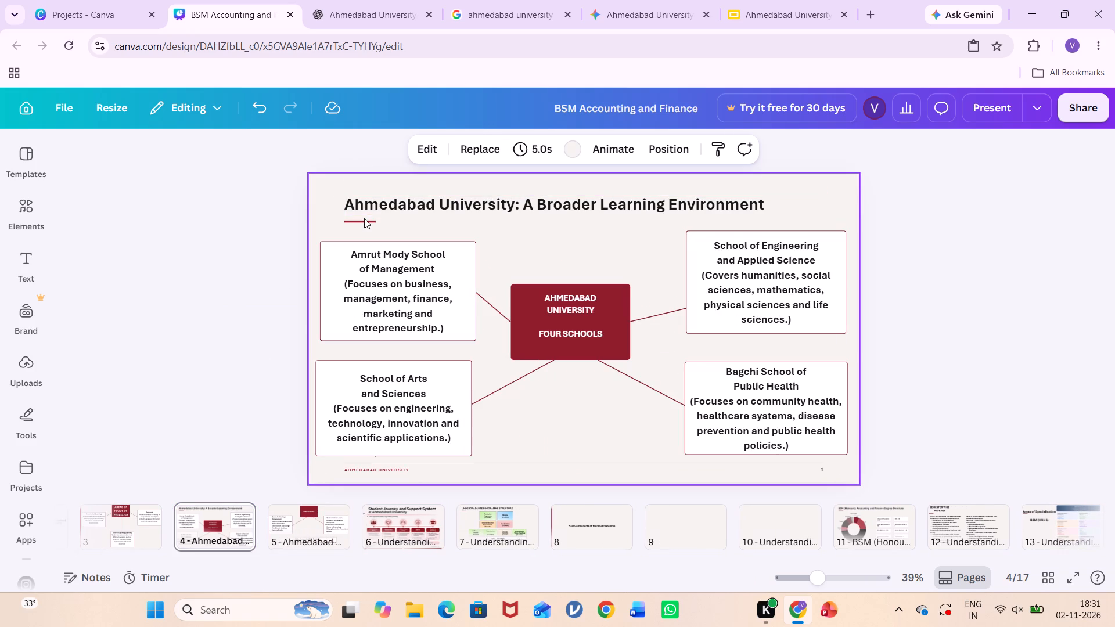
pyautogui.doubleClick(364, 219)
pyautogui.click(364, 219)
pyautogui.click(379, 239)
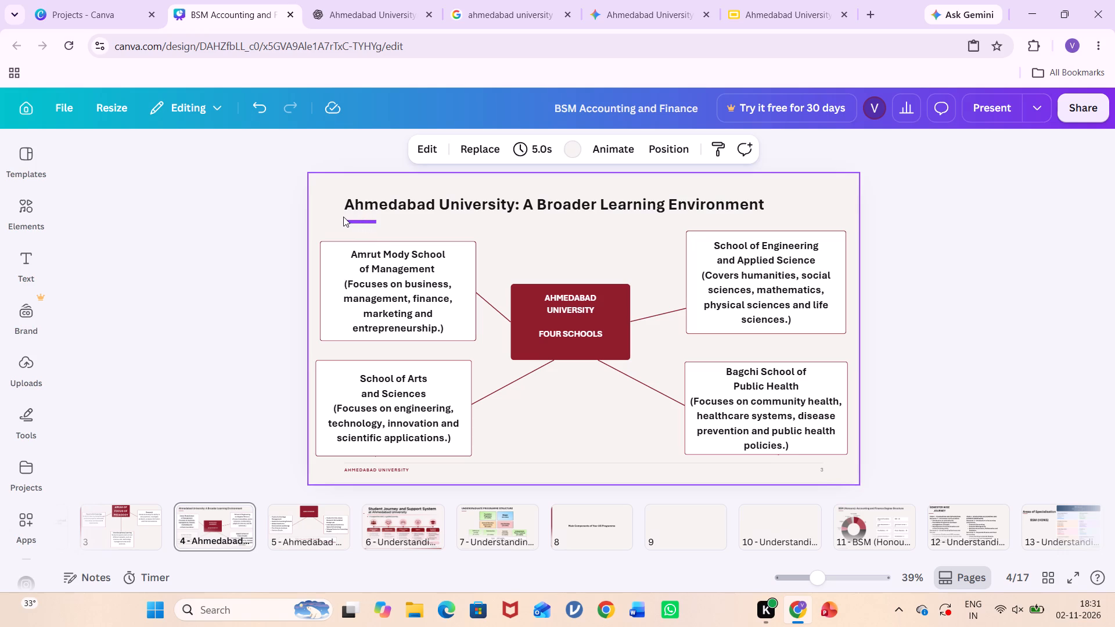
pyautogui.moveTo(343, 217); pyautogui.dragTo(382, 224)
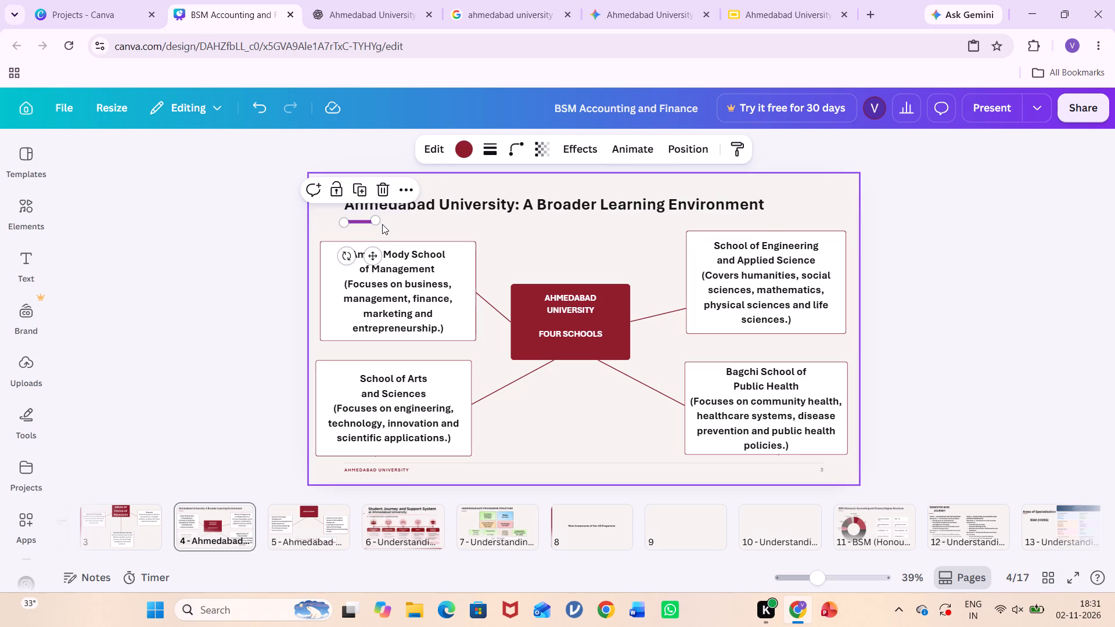
pyautogui.hotkey('ctrl', 'c')
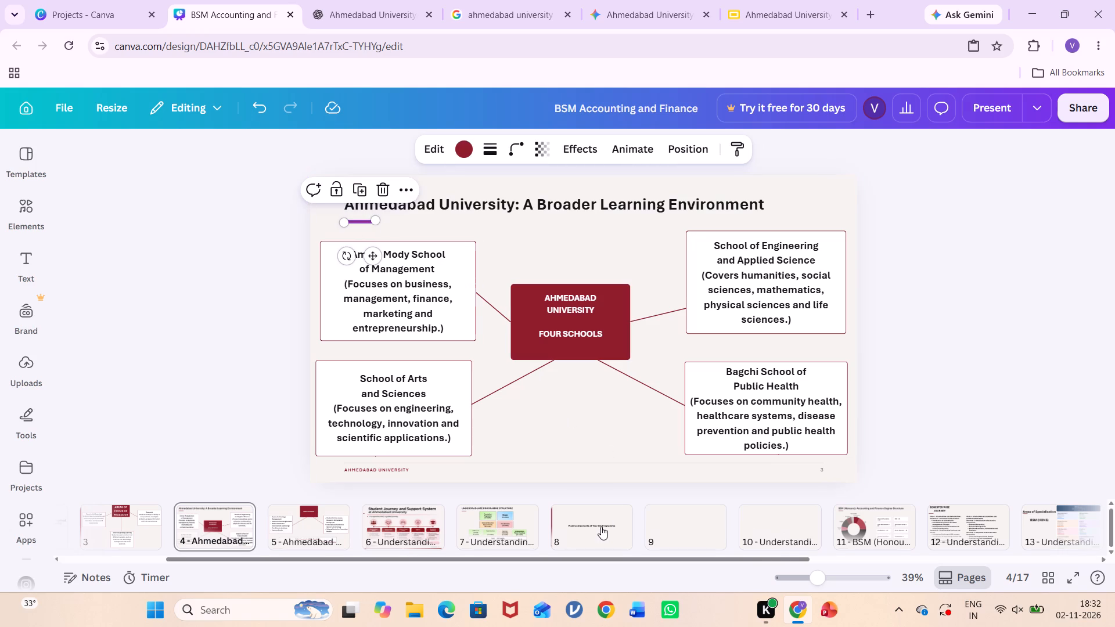
pyautogui.click(600, 529)
pyautogui.hotkey('ctrl', 'v')
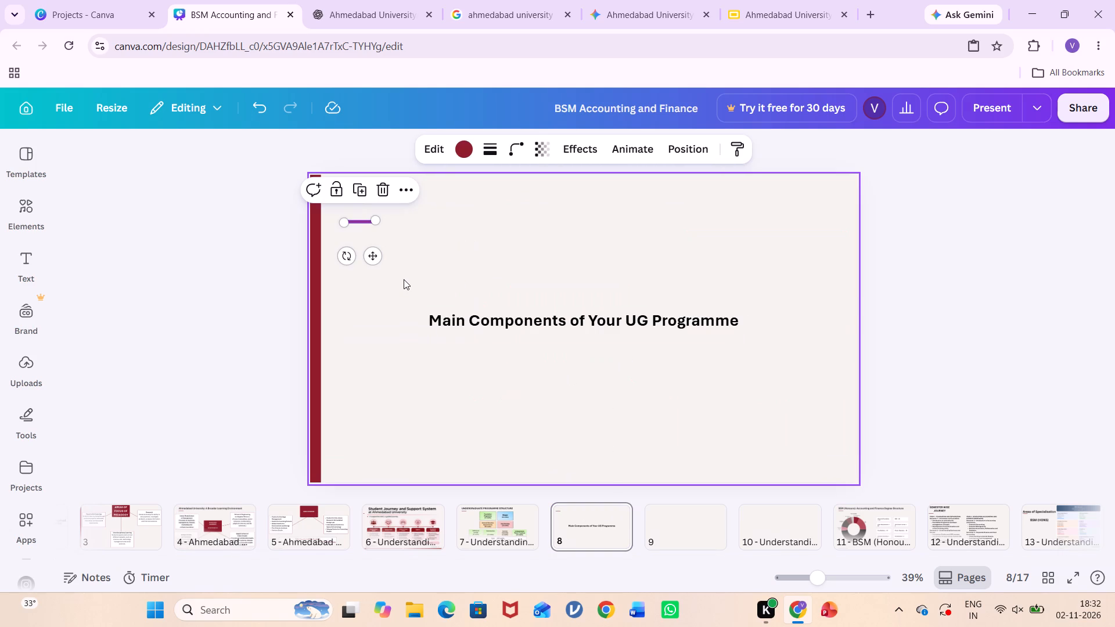
# Move the title "Main Components of Your UG Programme" to the top of page 8, directly above the short red line.
pyautogui.moveTo(542, 319); pyautogui.dragTo(456, 205)
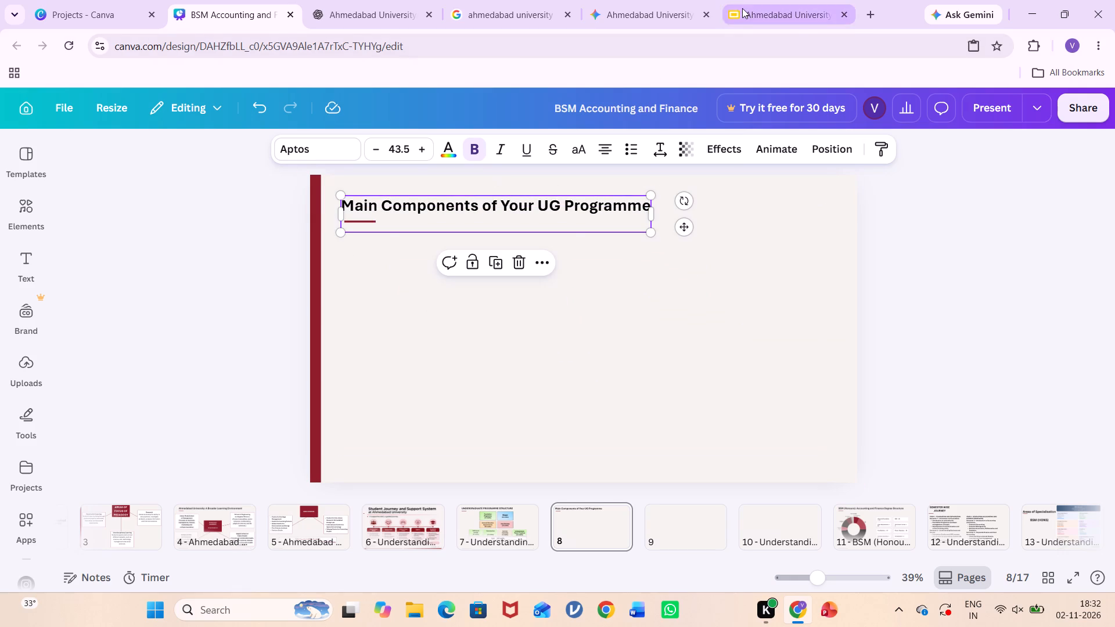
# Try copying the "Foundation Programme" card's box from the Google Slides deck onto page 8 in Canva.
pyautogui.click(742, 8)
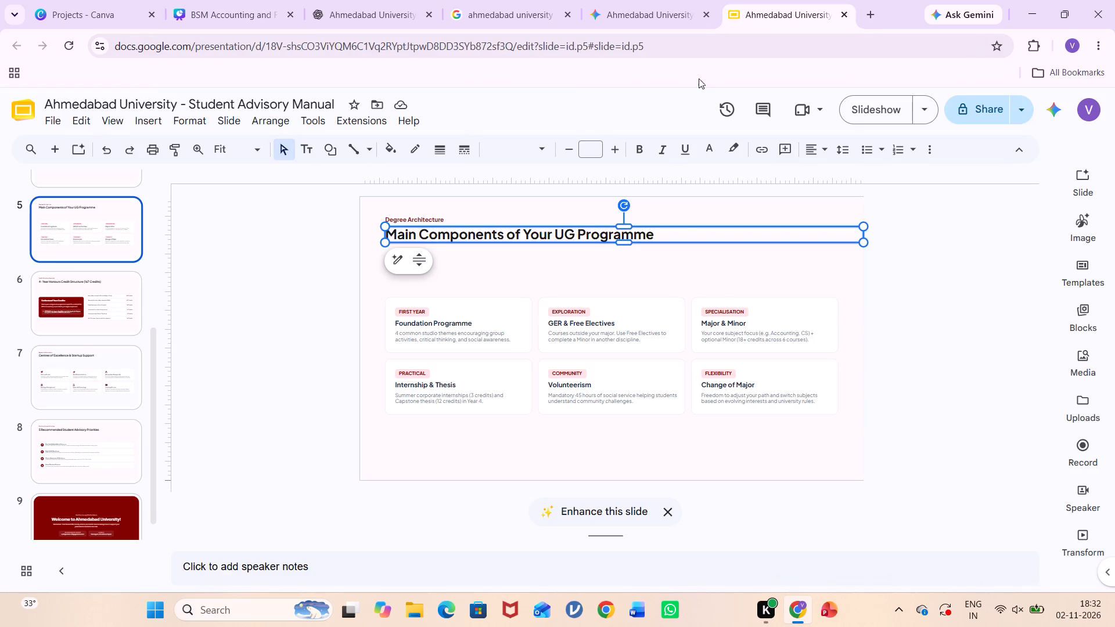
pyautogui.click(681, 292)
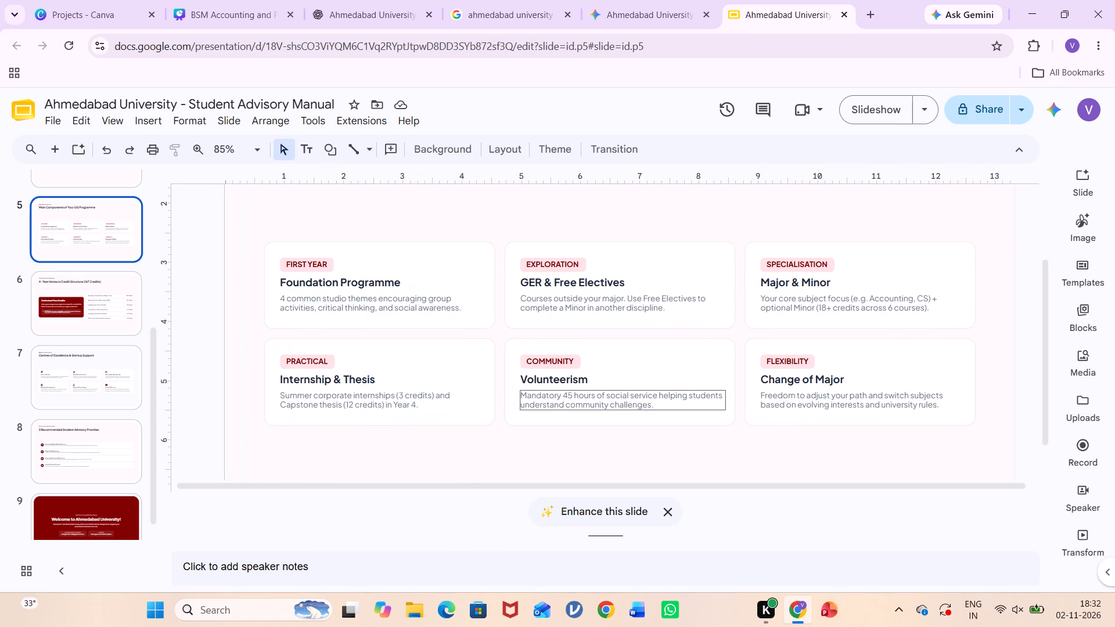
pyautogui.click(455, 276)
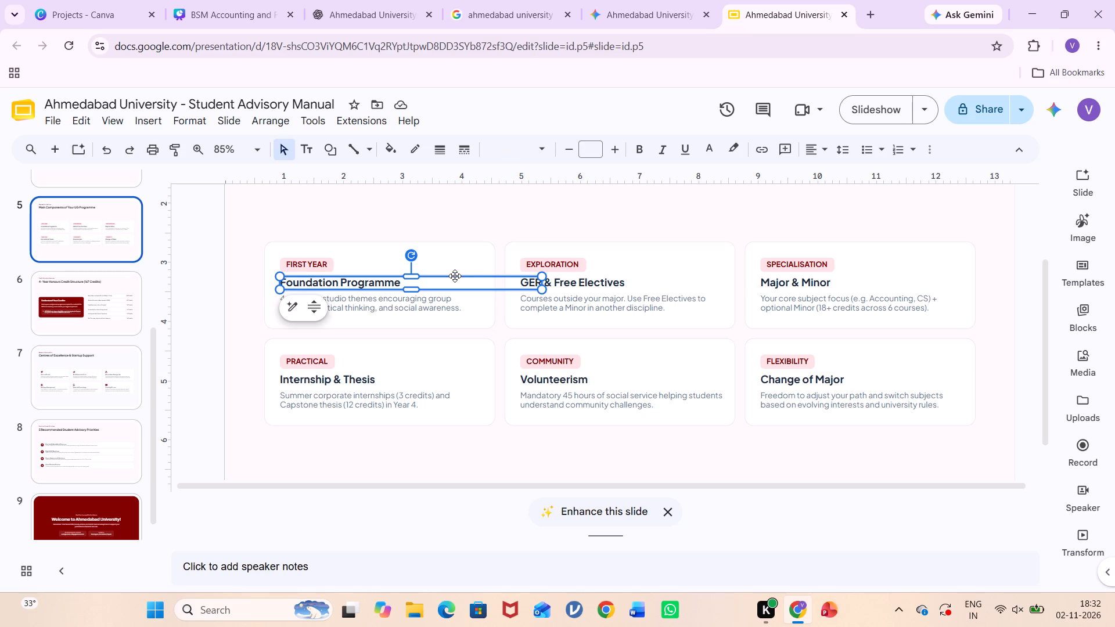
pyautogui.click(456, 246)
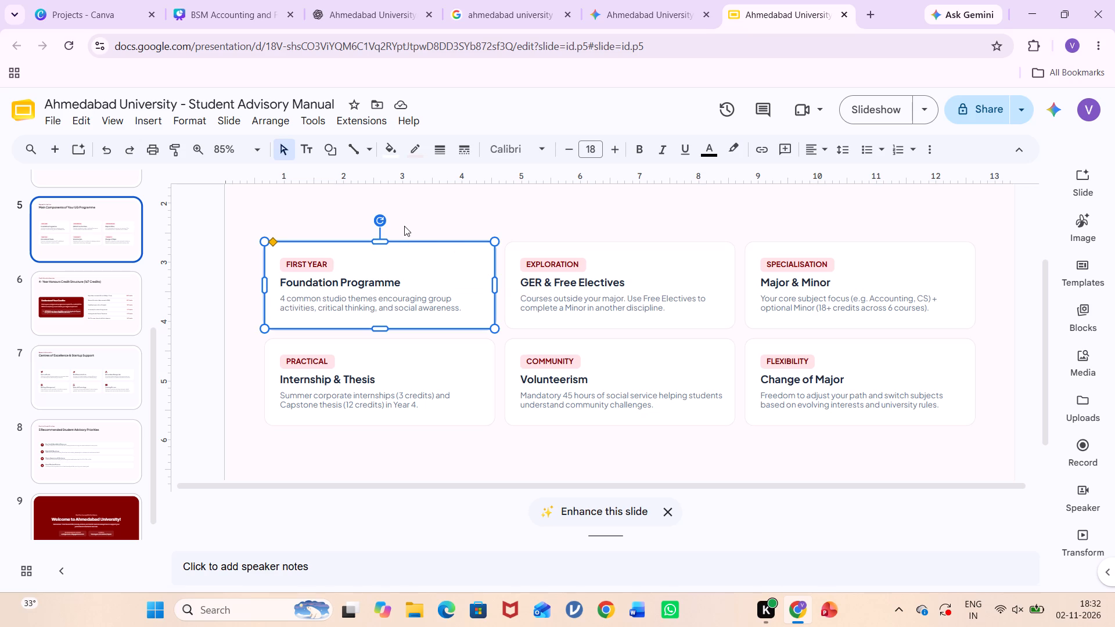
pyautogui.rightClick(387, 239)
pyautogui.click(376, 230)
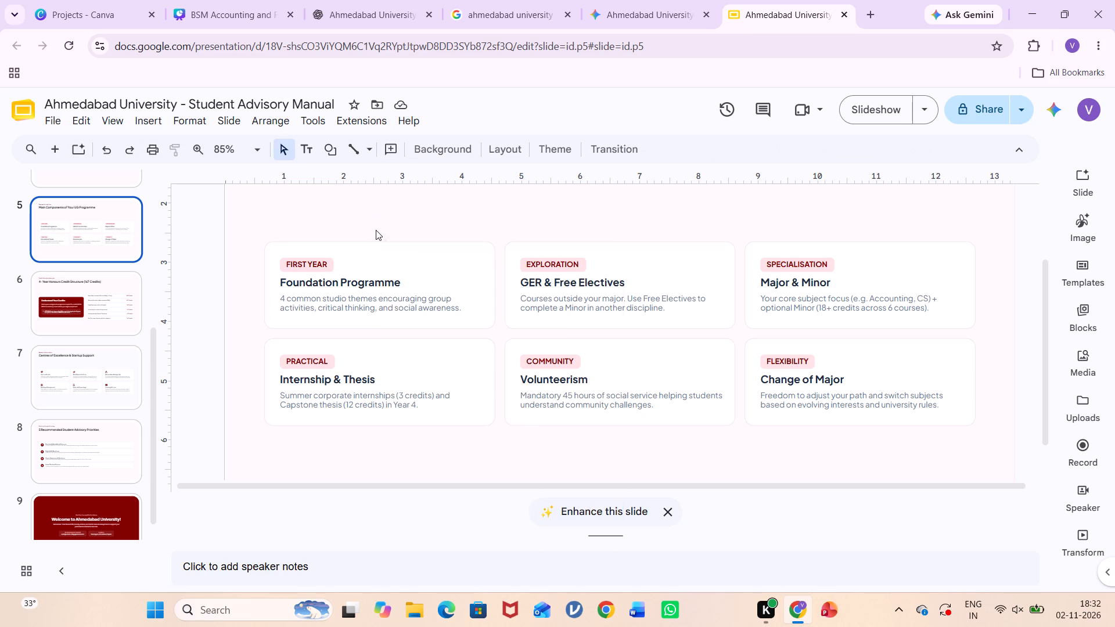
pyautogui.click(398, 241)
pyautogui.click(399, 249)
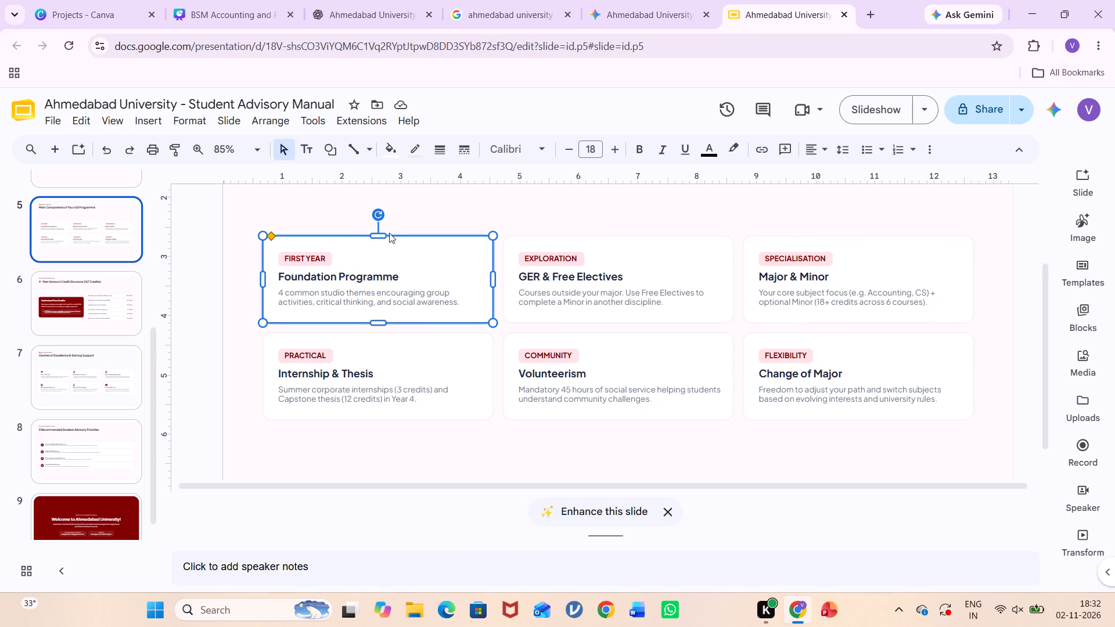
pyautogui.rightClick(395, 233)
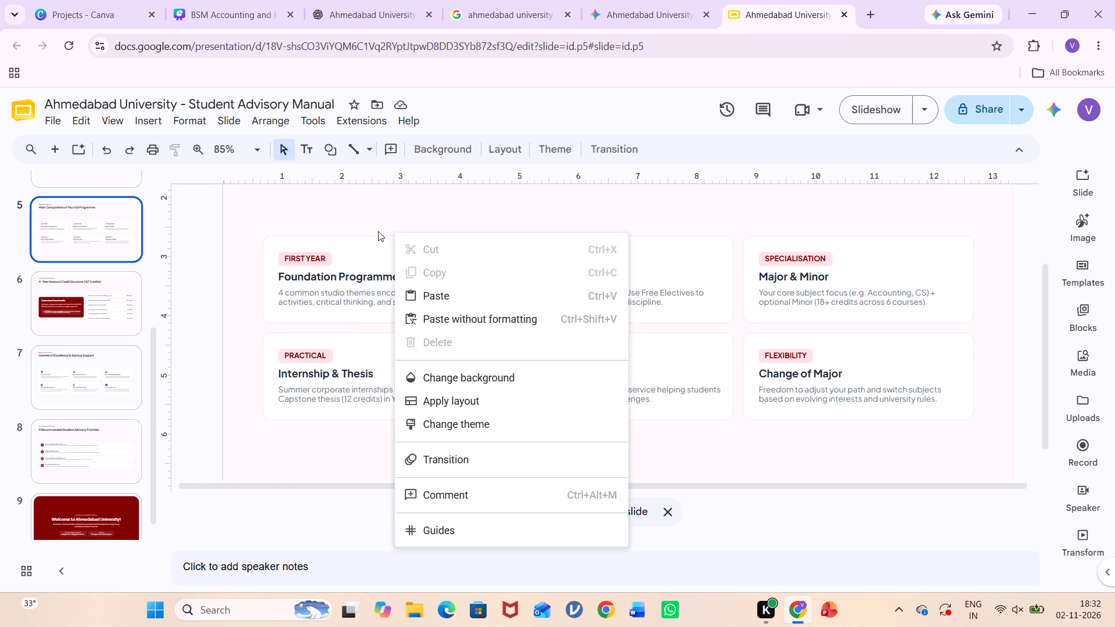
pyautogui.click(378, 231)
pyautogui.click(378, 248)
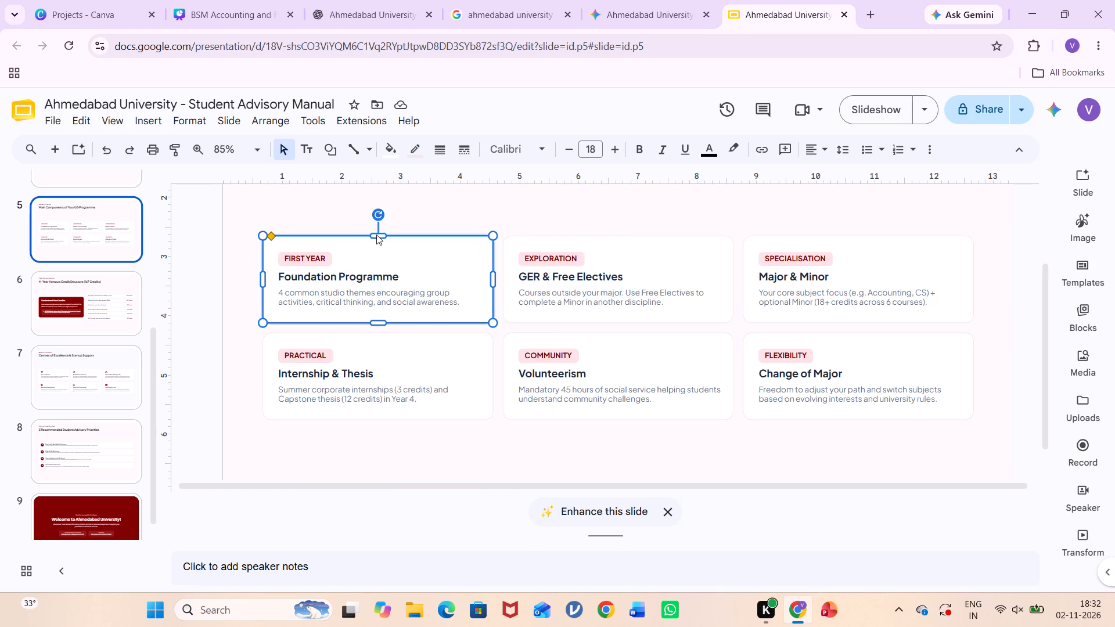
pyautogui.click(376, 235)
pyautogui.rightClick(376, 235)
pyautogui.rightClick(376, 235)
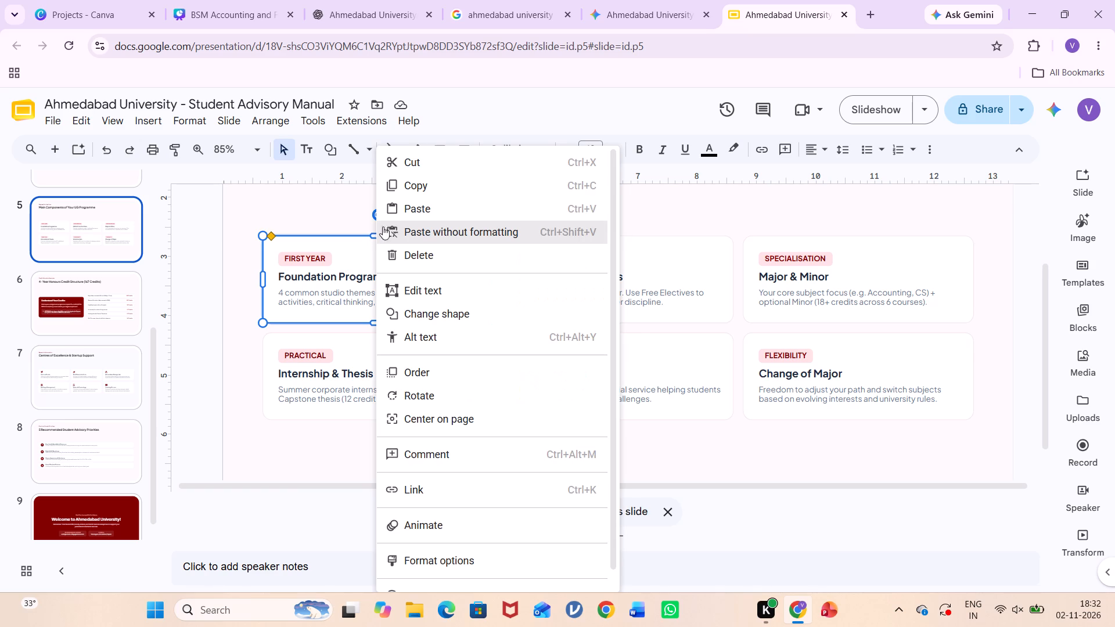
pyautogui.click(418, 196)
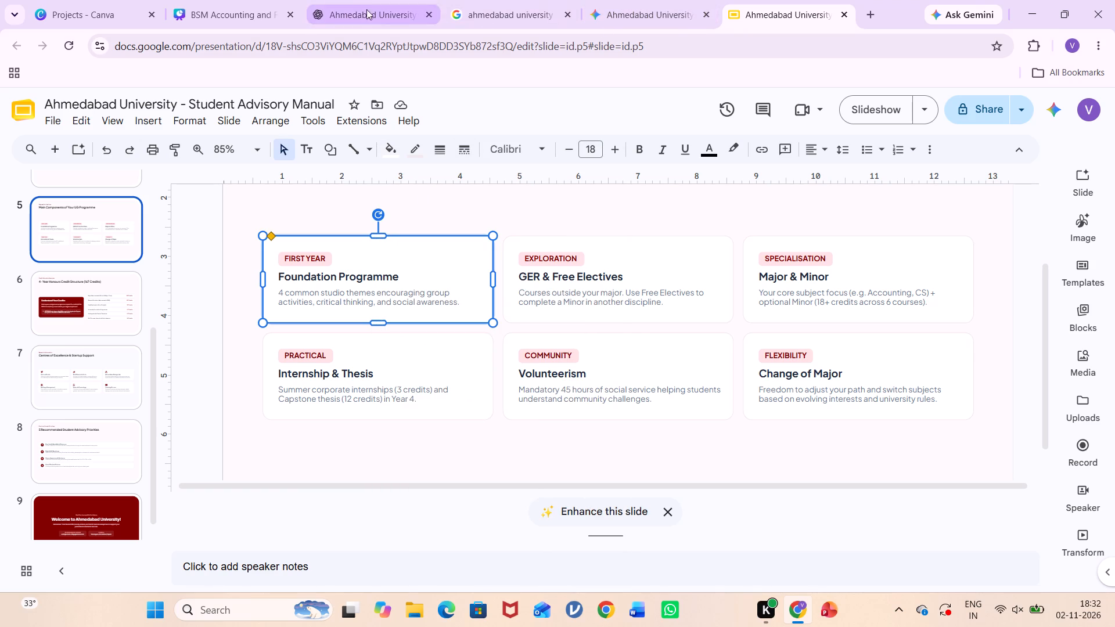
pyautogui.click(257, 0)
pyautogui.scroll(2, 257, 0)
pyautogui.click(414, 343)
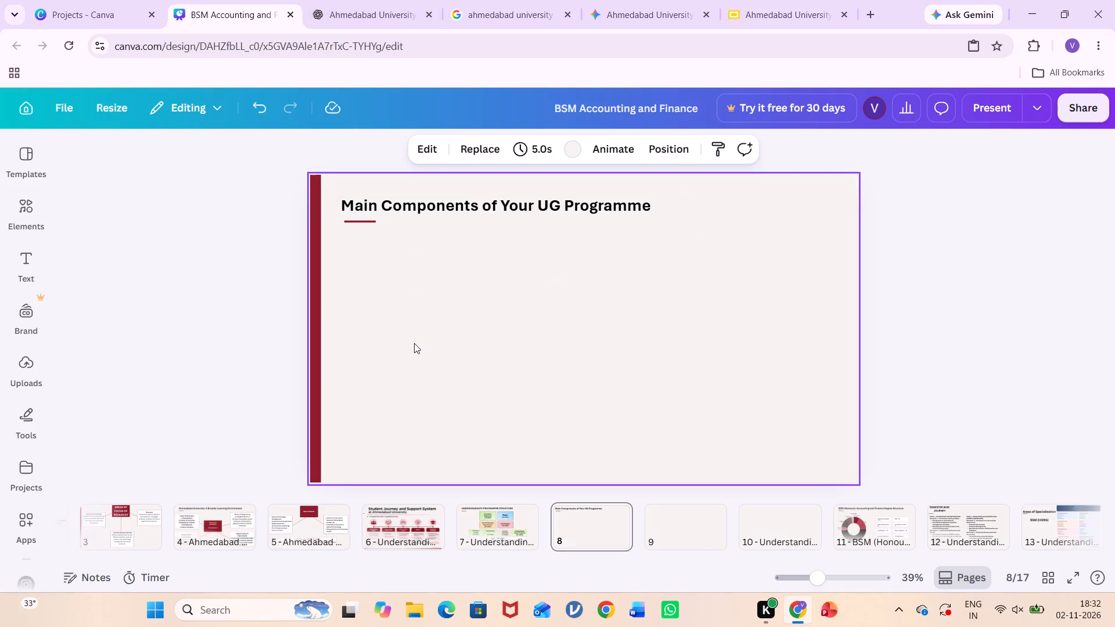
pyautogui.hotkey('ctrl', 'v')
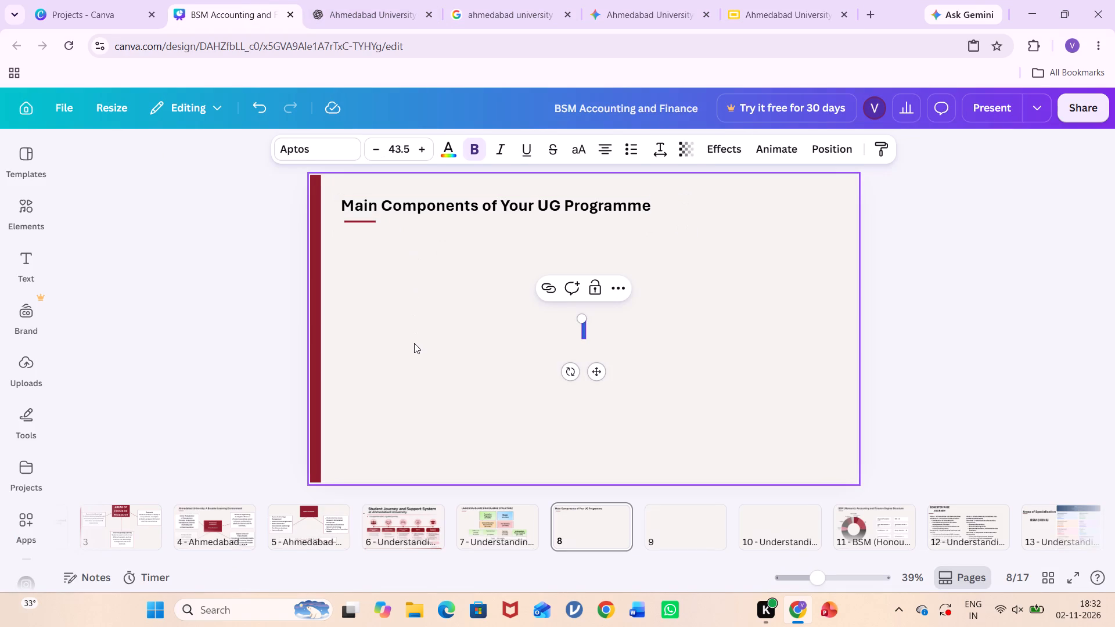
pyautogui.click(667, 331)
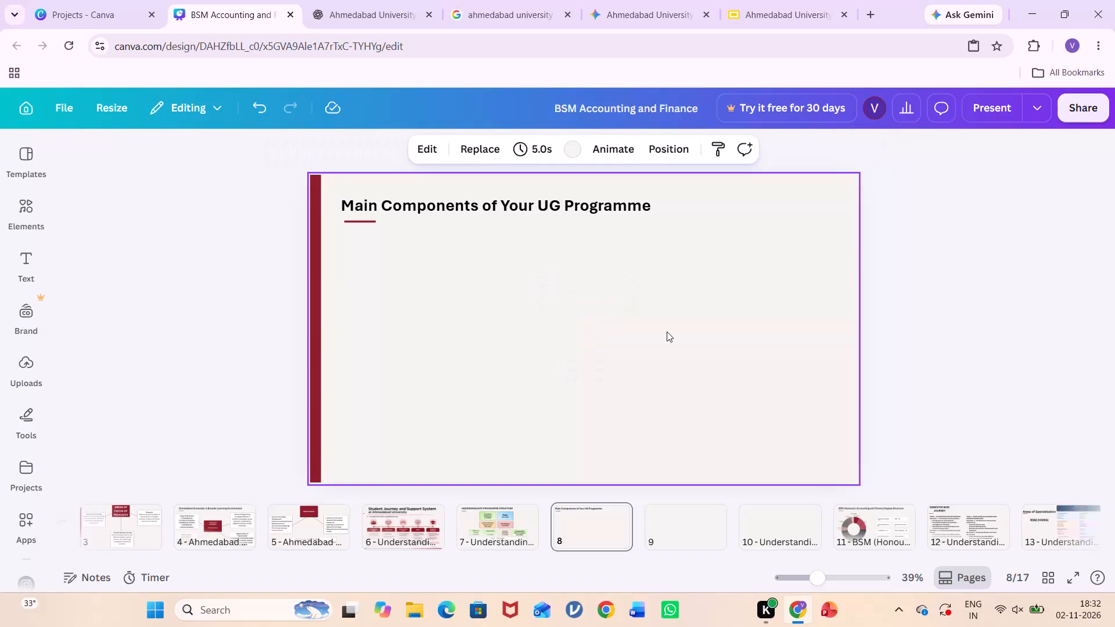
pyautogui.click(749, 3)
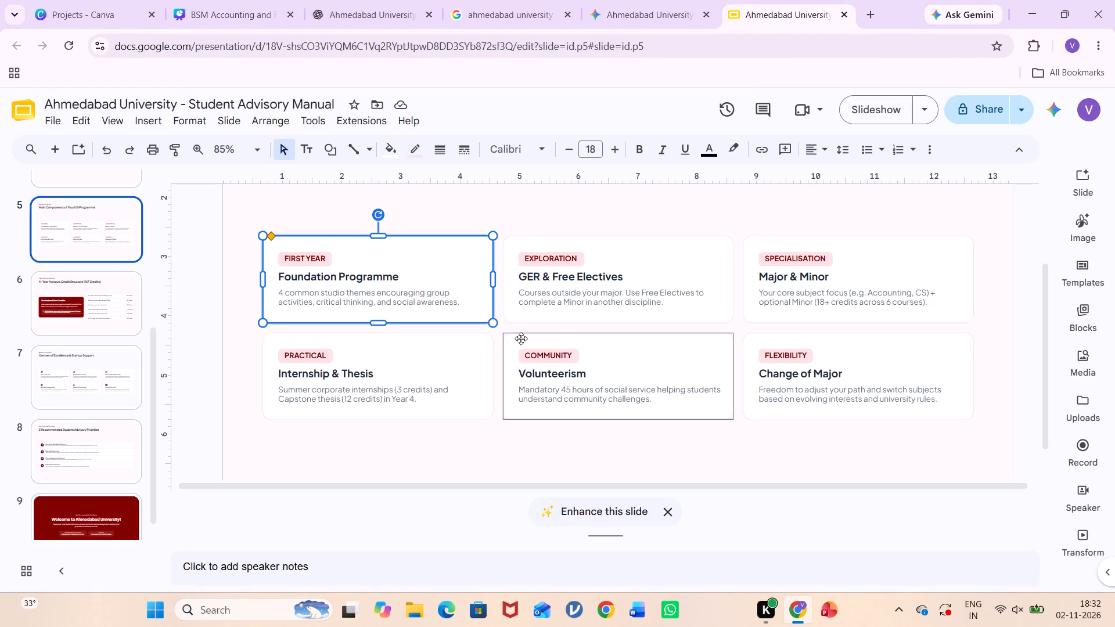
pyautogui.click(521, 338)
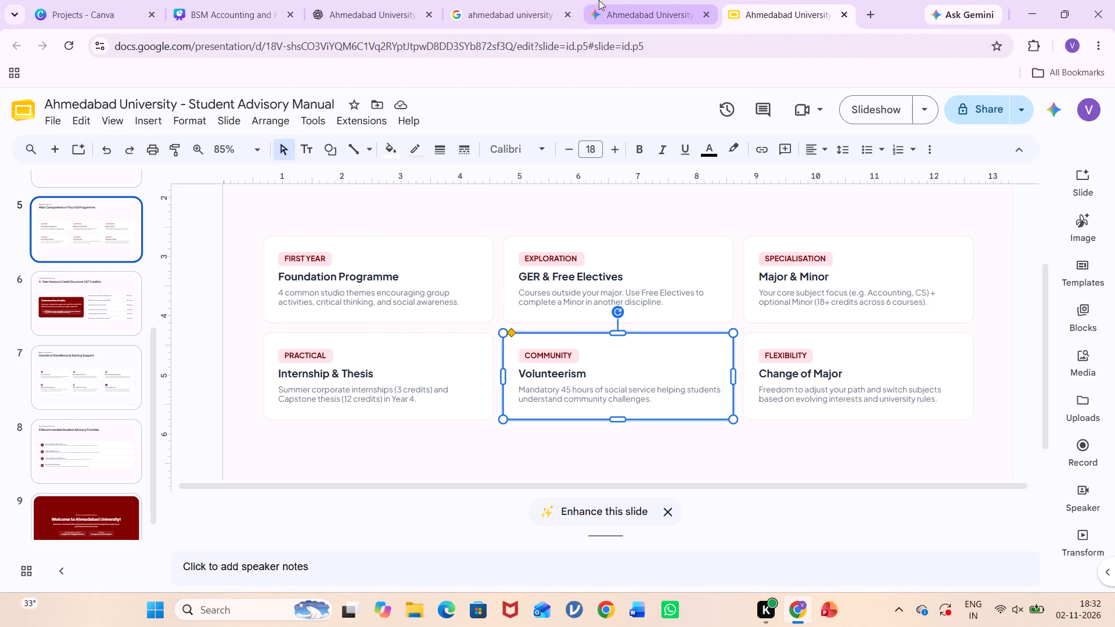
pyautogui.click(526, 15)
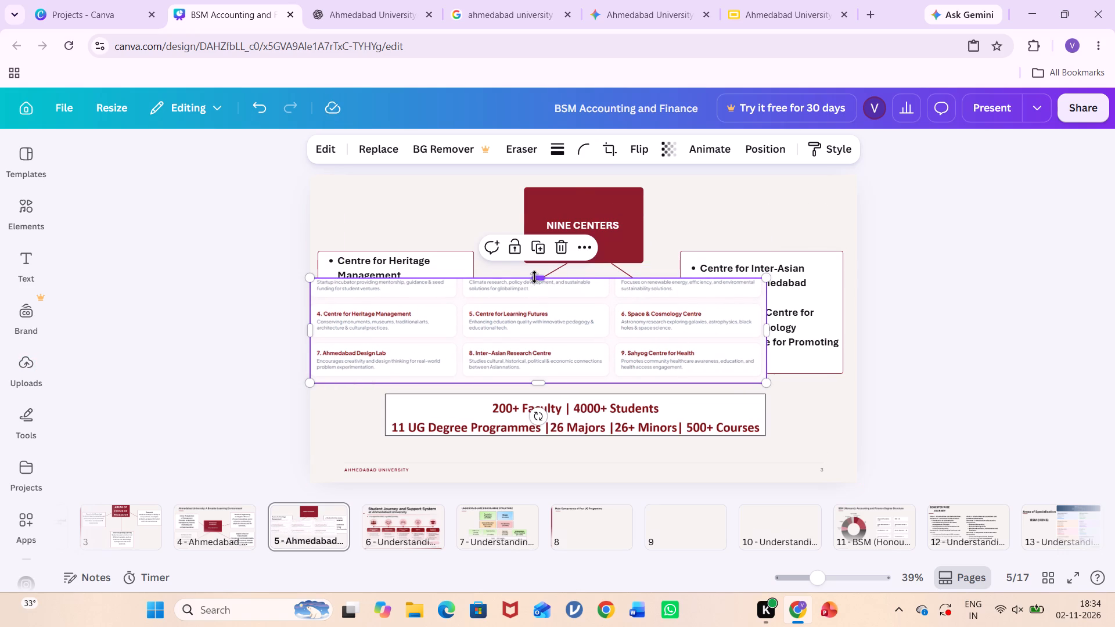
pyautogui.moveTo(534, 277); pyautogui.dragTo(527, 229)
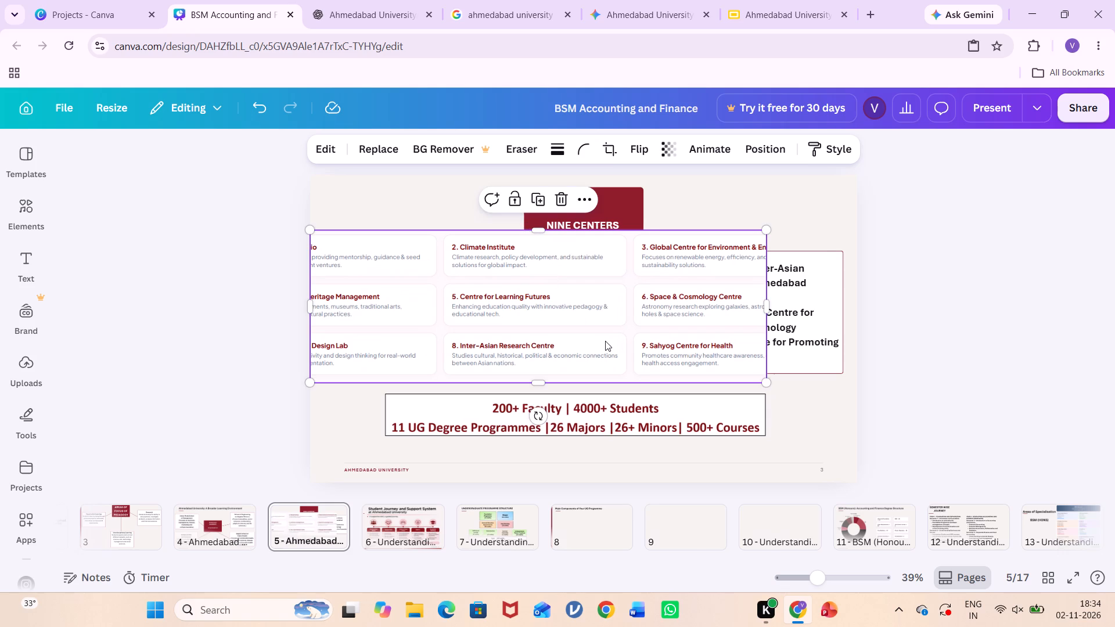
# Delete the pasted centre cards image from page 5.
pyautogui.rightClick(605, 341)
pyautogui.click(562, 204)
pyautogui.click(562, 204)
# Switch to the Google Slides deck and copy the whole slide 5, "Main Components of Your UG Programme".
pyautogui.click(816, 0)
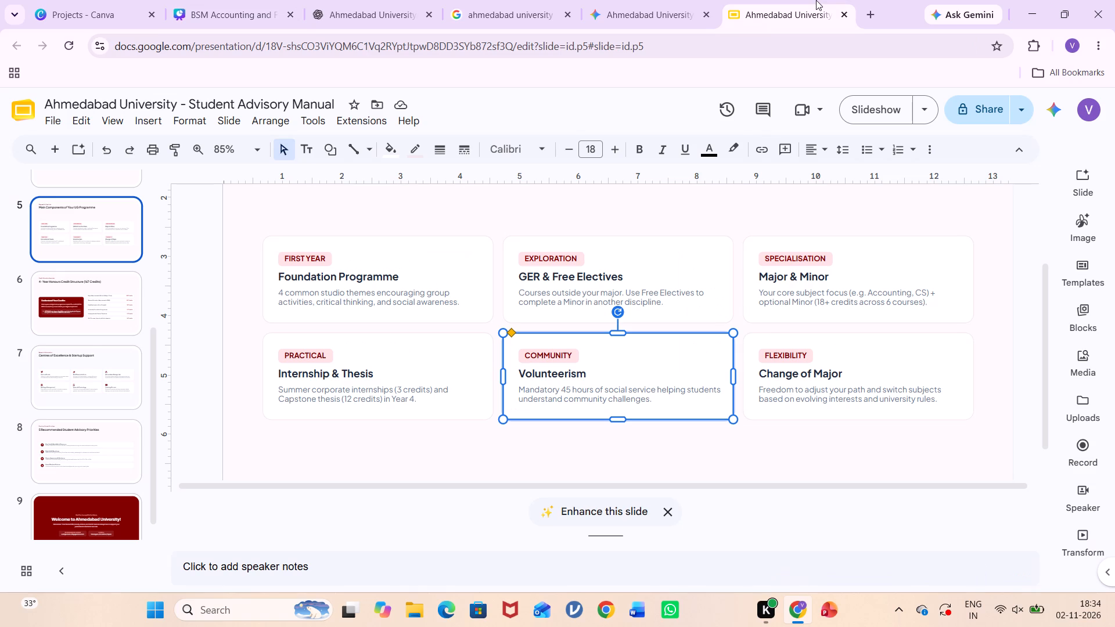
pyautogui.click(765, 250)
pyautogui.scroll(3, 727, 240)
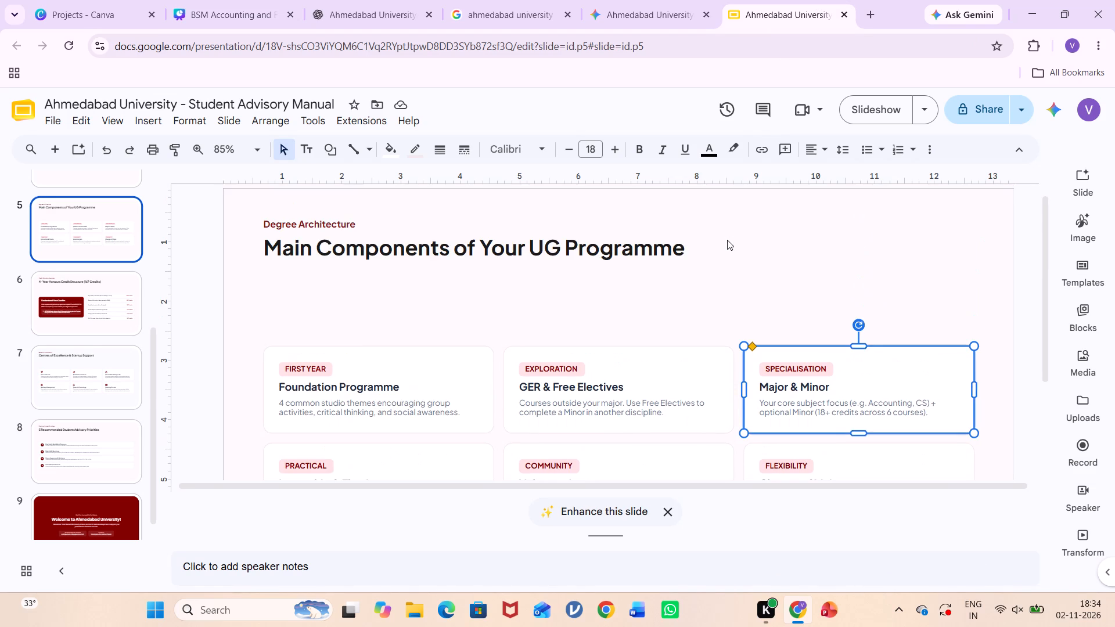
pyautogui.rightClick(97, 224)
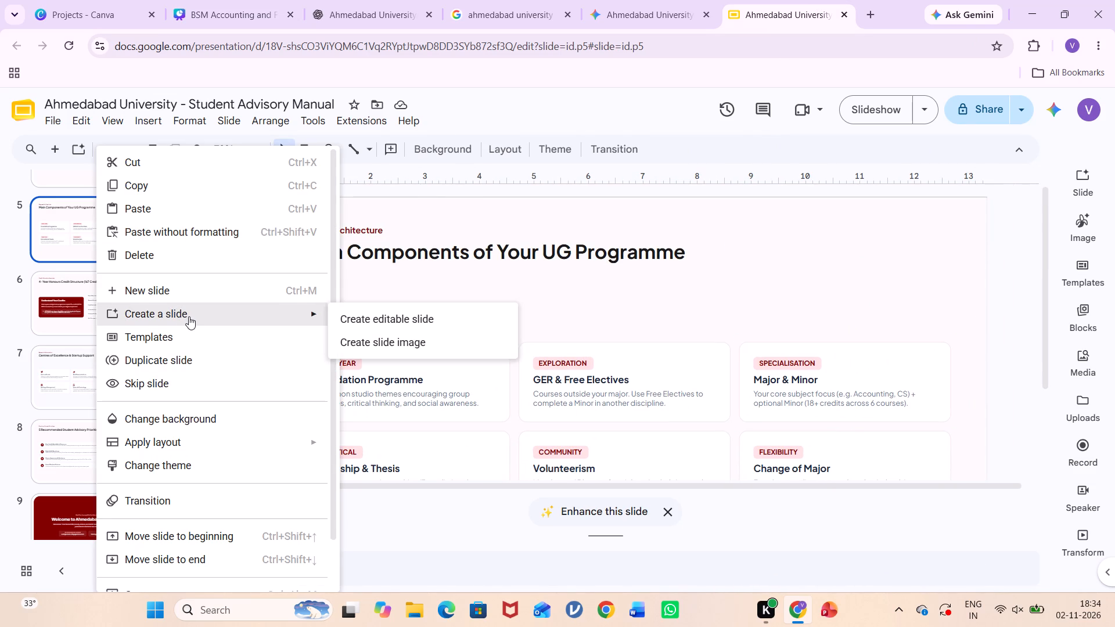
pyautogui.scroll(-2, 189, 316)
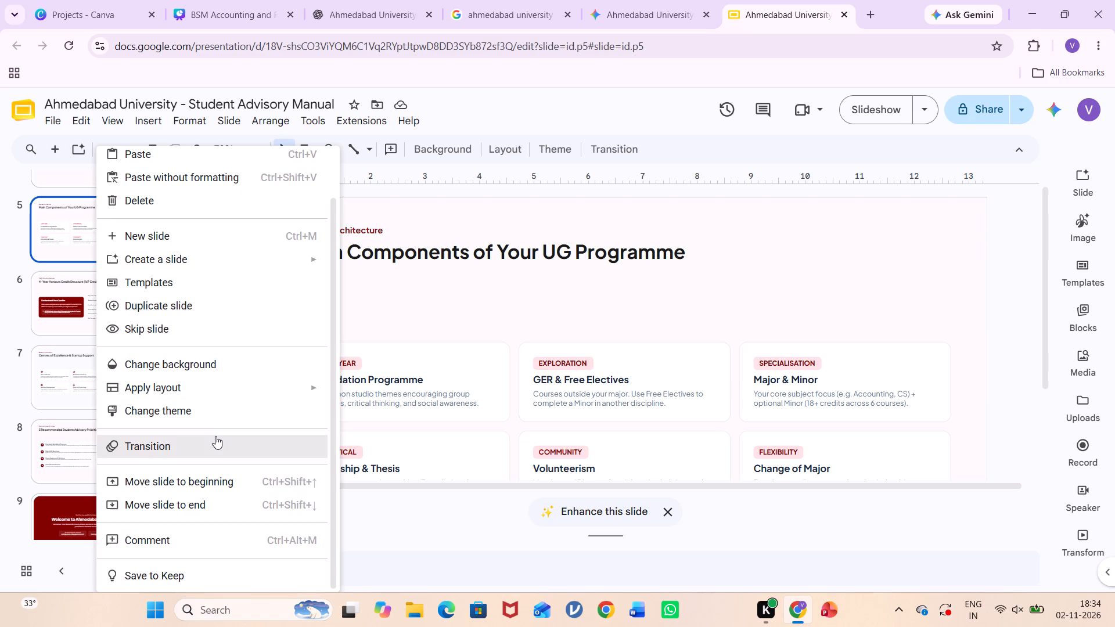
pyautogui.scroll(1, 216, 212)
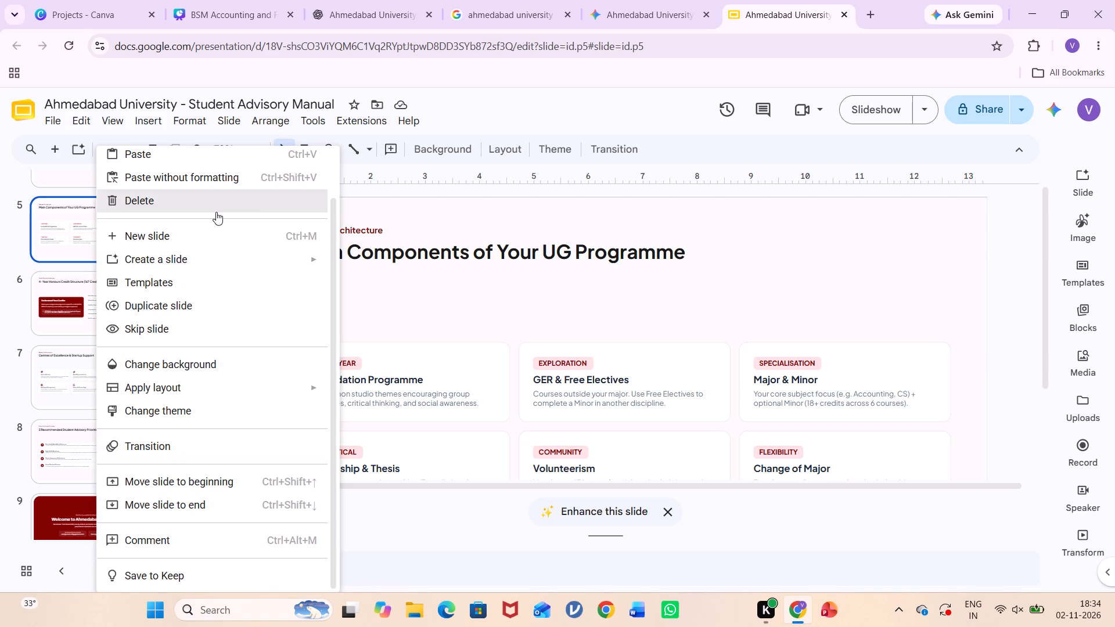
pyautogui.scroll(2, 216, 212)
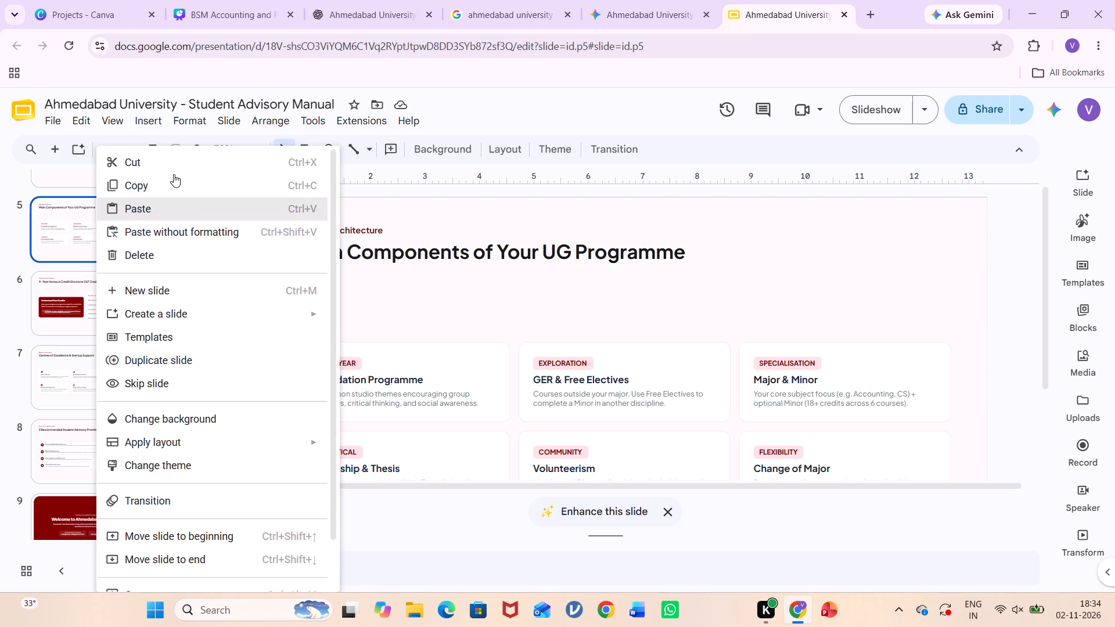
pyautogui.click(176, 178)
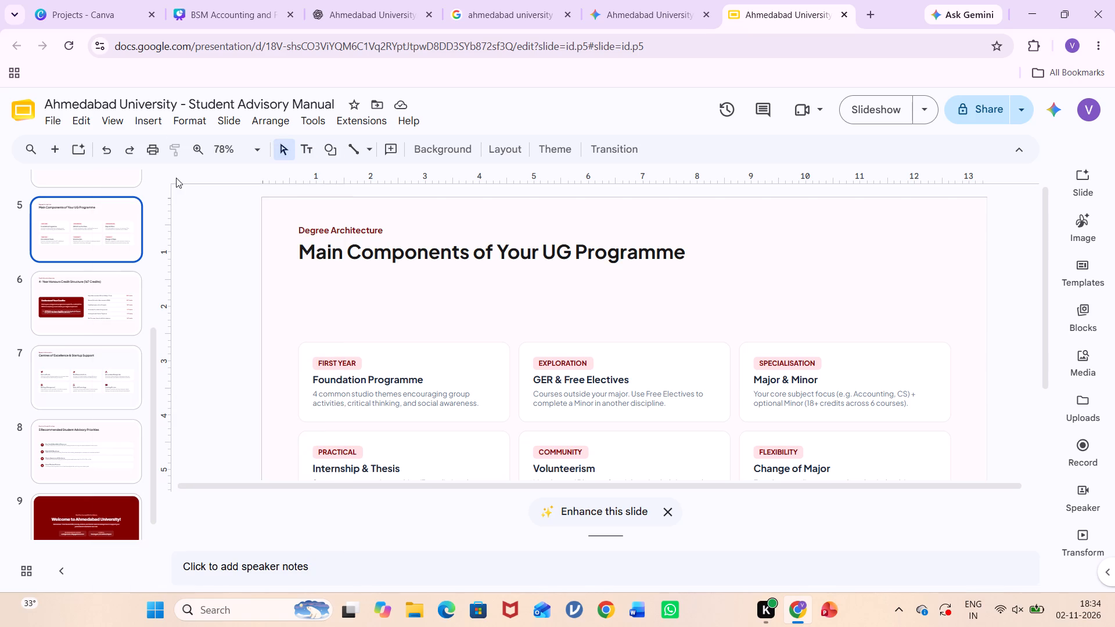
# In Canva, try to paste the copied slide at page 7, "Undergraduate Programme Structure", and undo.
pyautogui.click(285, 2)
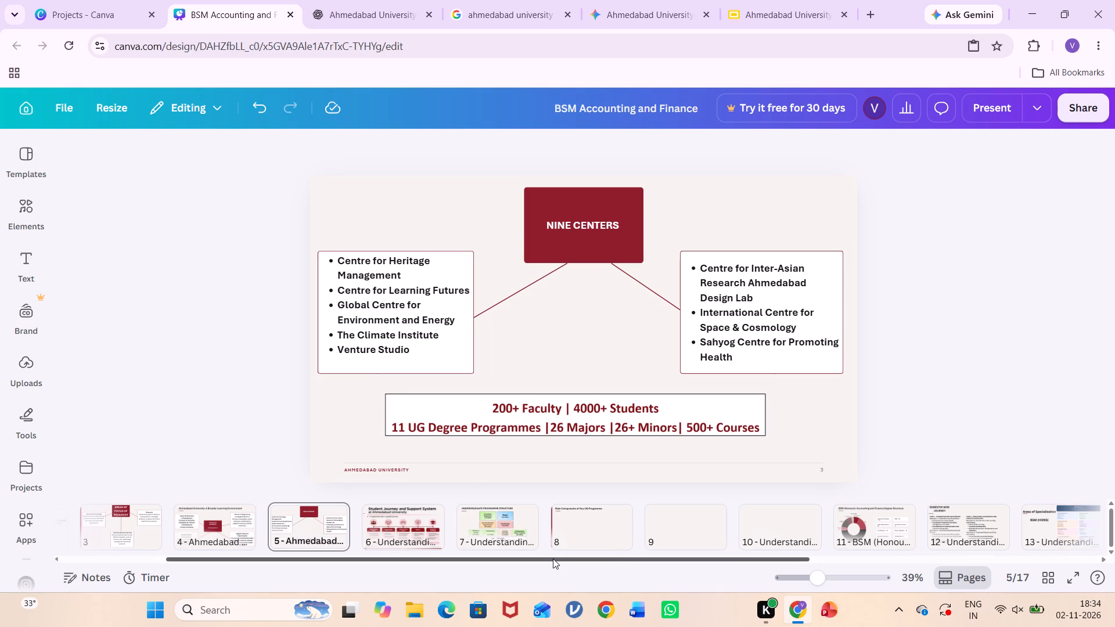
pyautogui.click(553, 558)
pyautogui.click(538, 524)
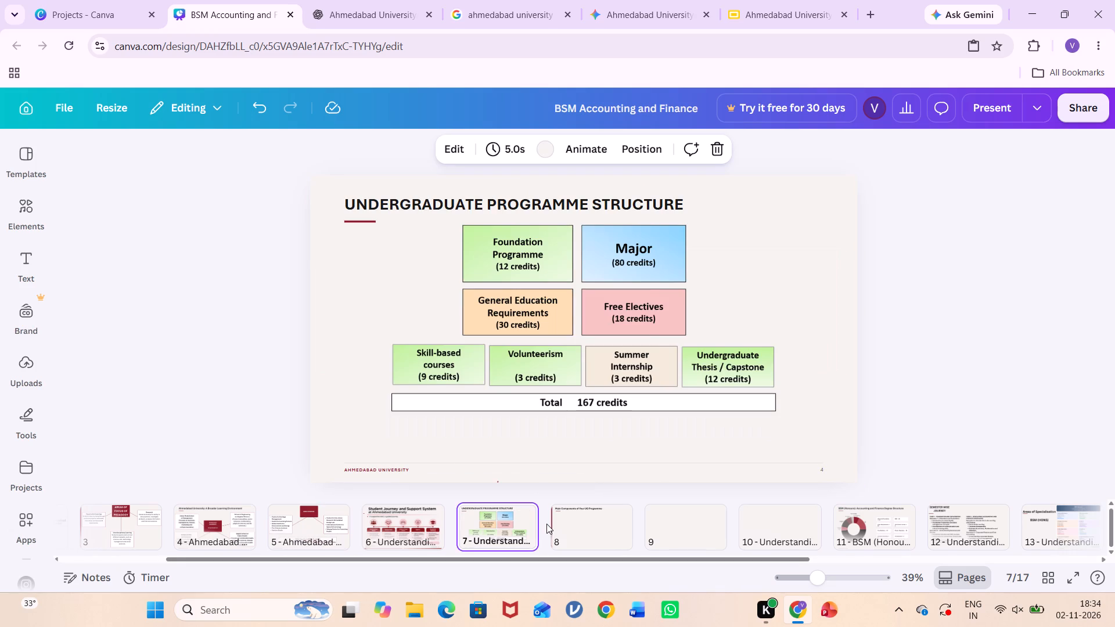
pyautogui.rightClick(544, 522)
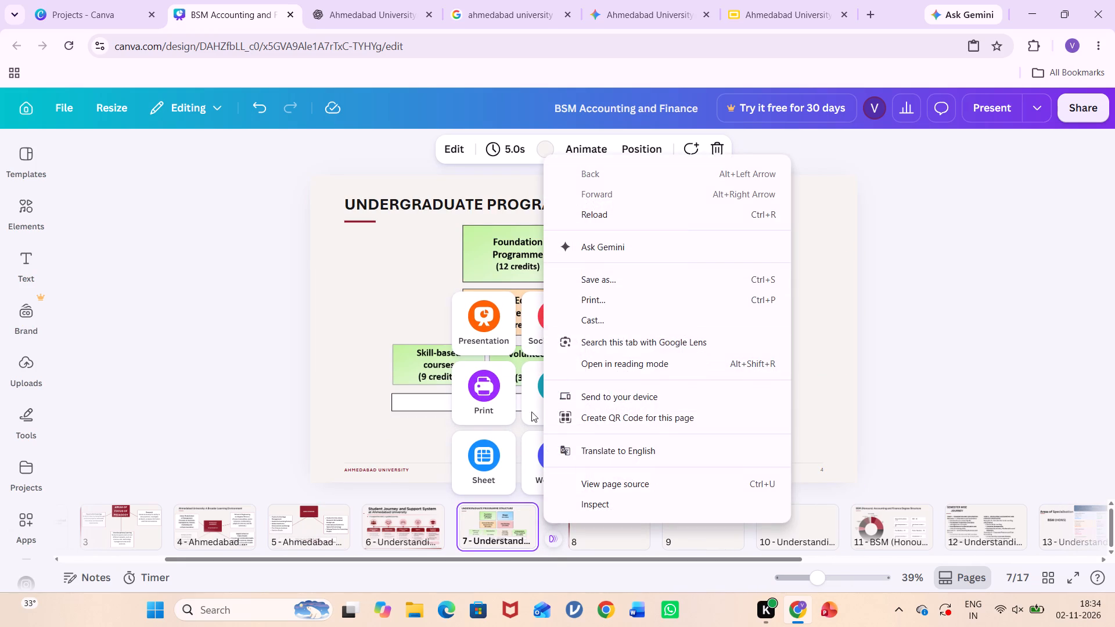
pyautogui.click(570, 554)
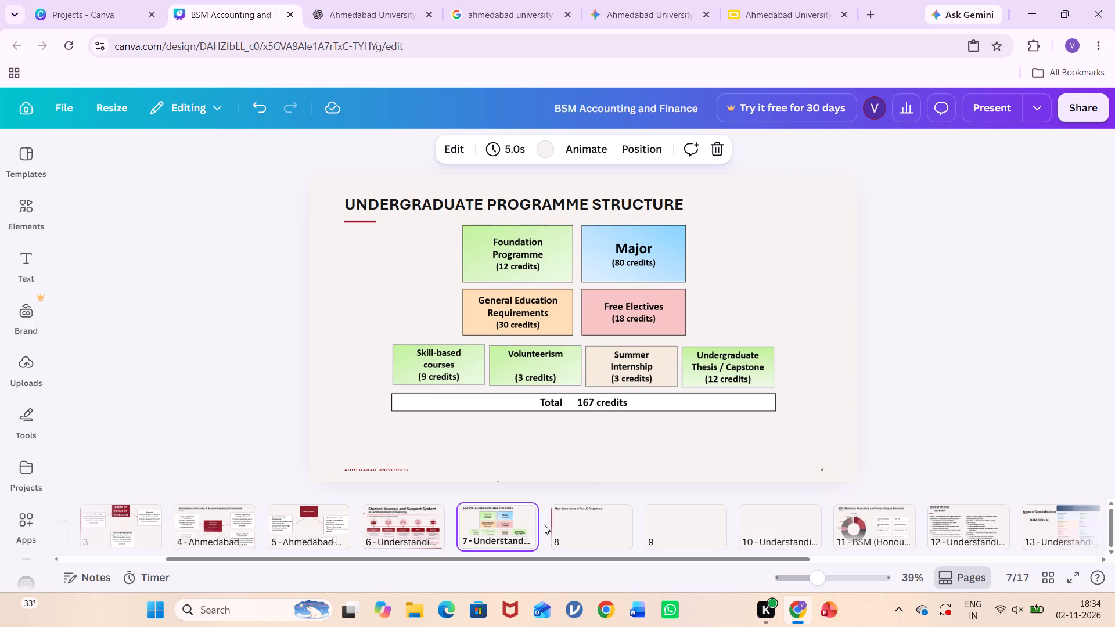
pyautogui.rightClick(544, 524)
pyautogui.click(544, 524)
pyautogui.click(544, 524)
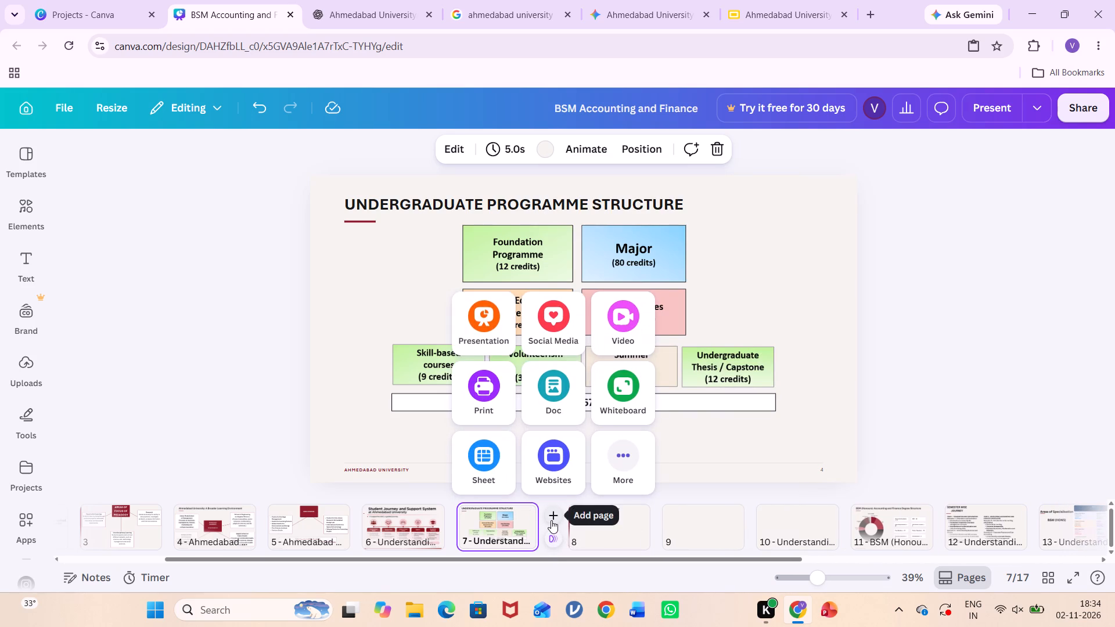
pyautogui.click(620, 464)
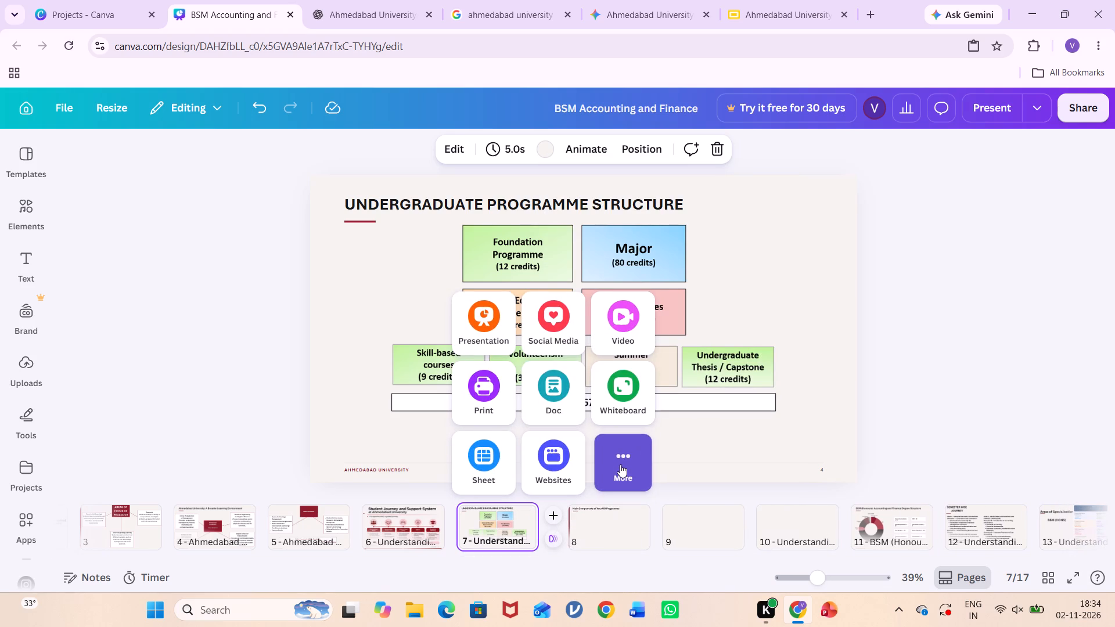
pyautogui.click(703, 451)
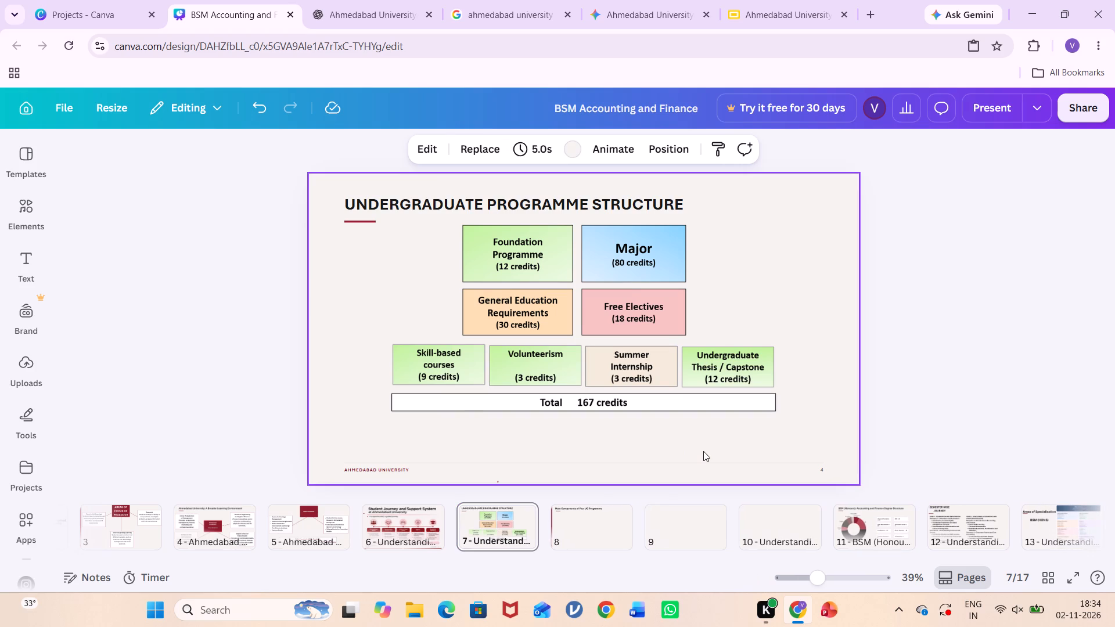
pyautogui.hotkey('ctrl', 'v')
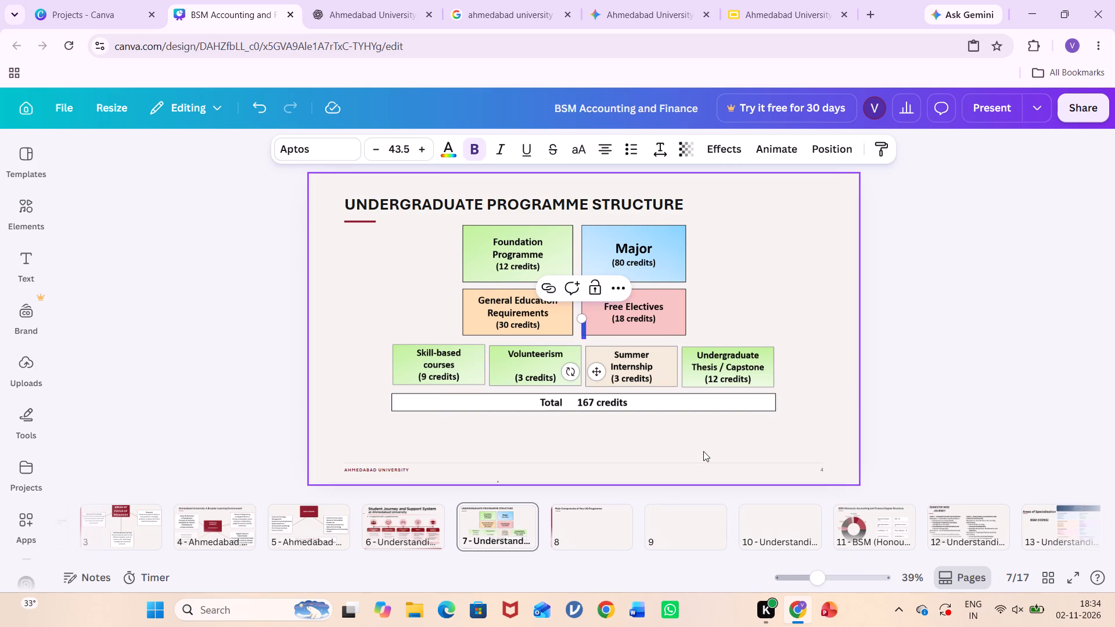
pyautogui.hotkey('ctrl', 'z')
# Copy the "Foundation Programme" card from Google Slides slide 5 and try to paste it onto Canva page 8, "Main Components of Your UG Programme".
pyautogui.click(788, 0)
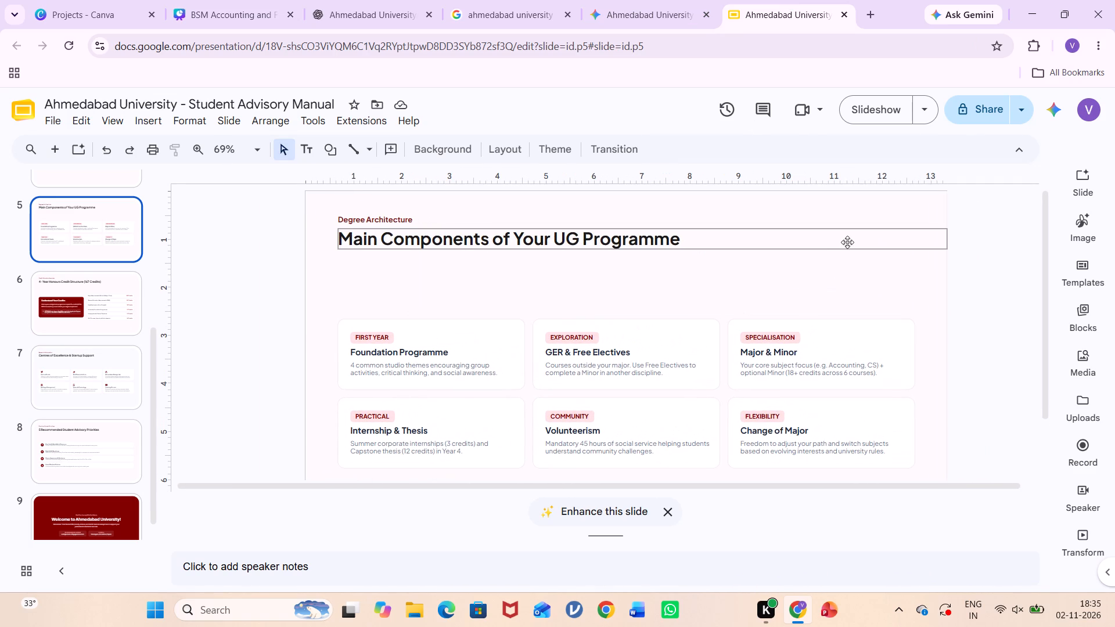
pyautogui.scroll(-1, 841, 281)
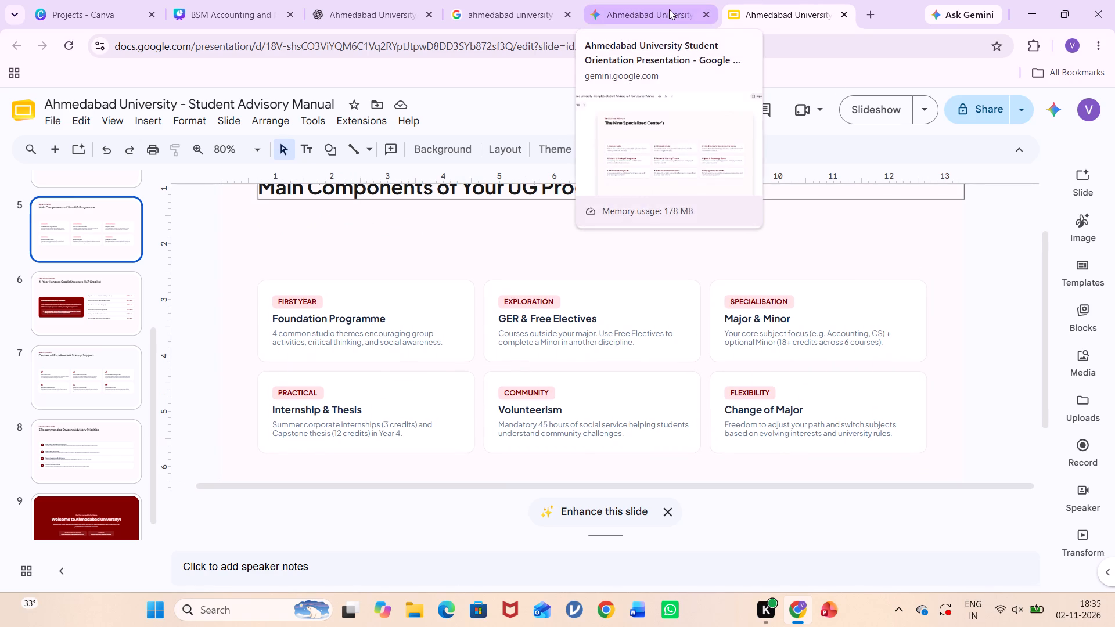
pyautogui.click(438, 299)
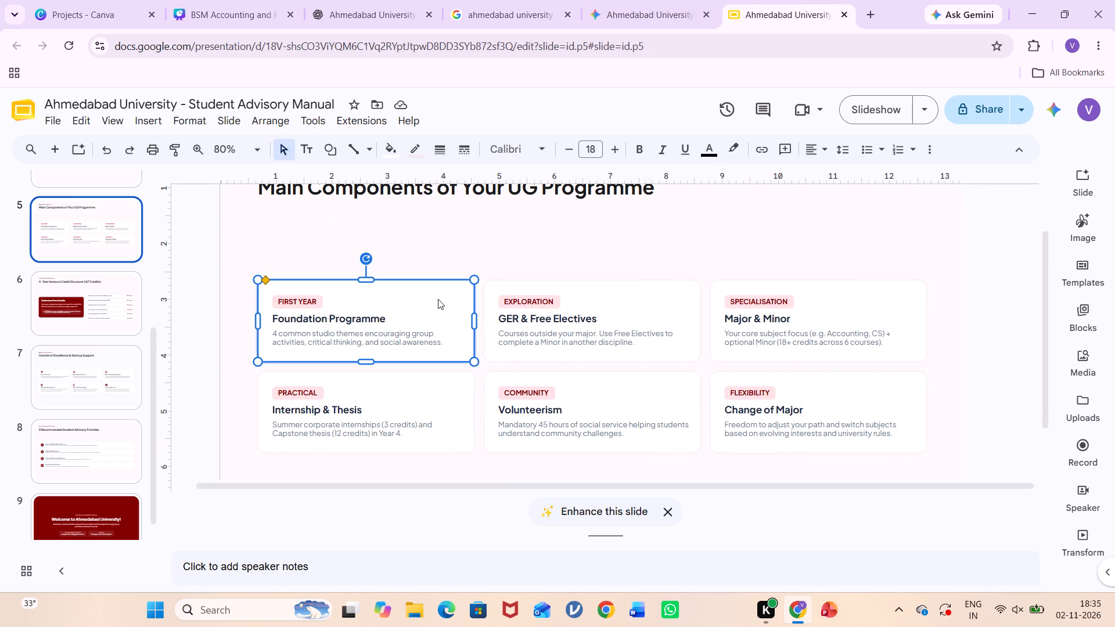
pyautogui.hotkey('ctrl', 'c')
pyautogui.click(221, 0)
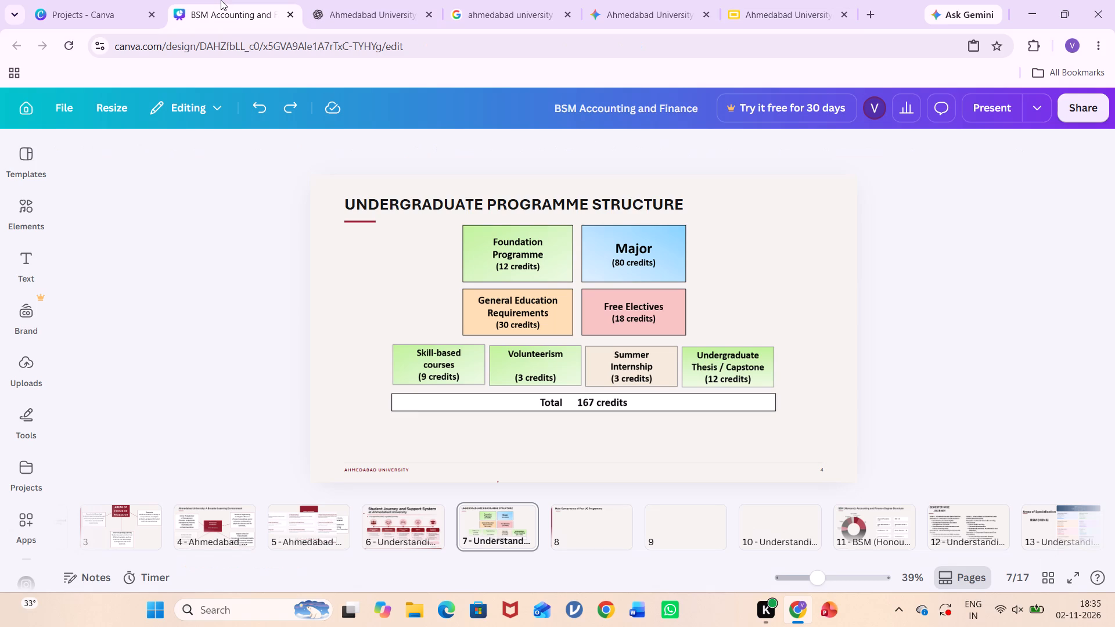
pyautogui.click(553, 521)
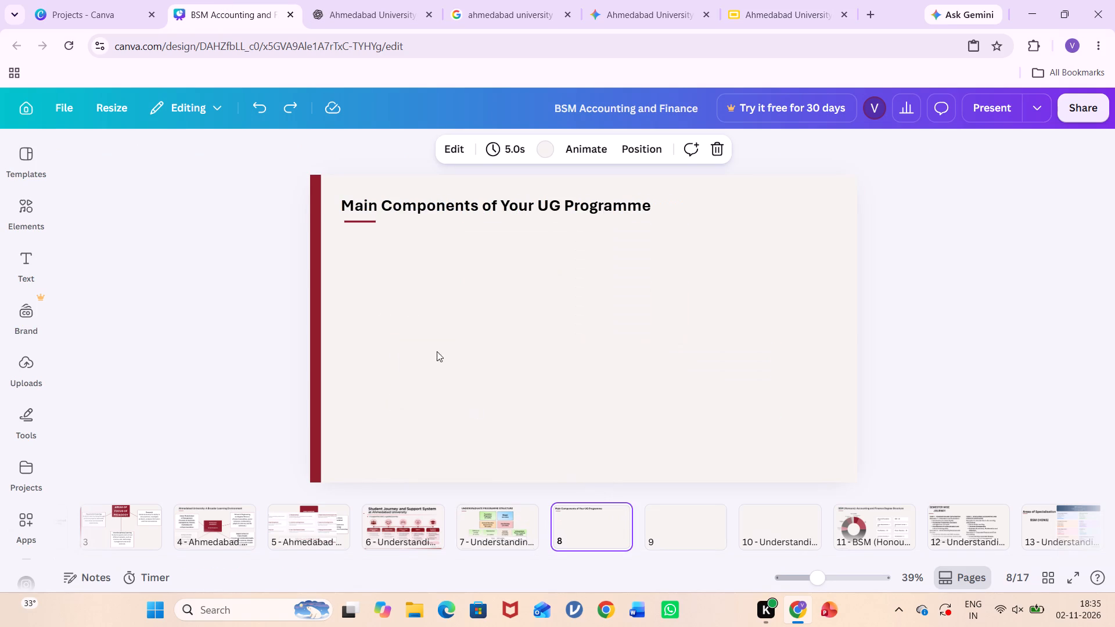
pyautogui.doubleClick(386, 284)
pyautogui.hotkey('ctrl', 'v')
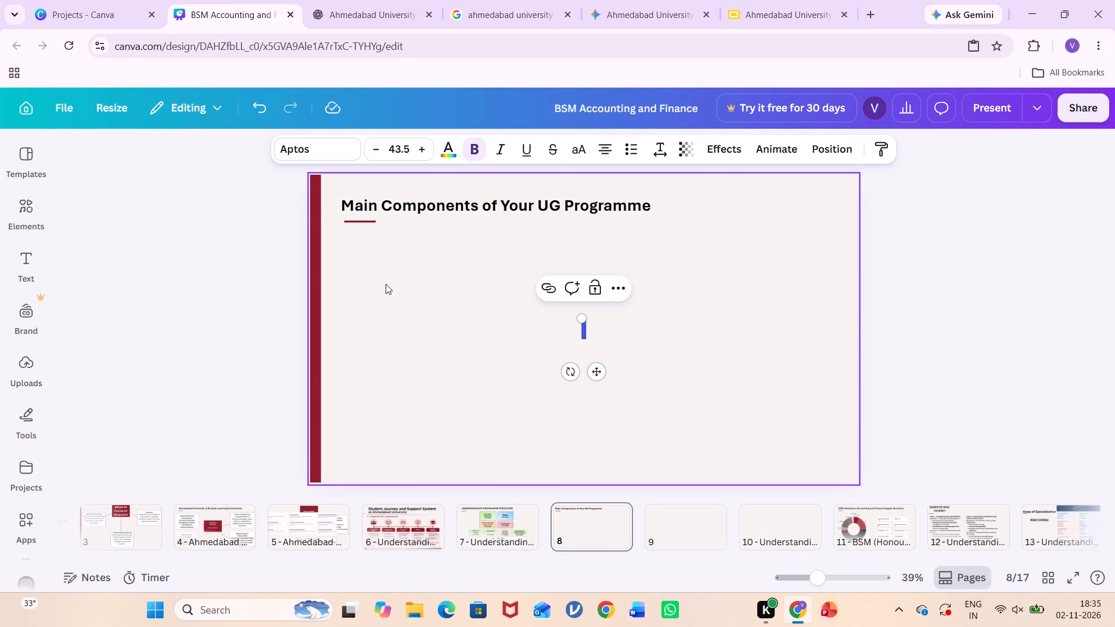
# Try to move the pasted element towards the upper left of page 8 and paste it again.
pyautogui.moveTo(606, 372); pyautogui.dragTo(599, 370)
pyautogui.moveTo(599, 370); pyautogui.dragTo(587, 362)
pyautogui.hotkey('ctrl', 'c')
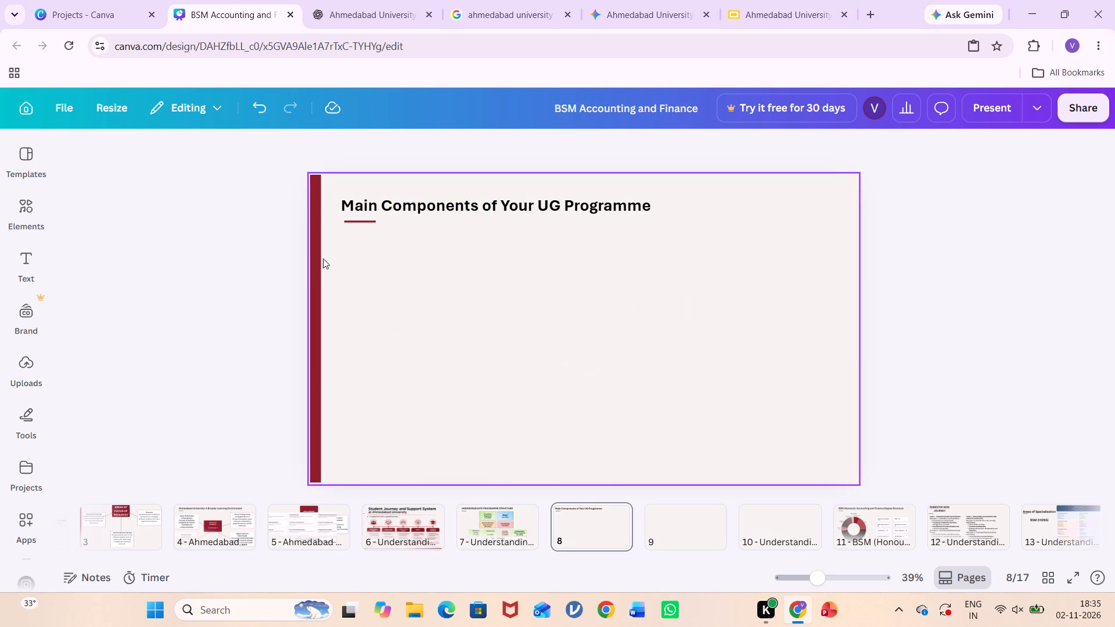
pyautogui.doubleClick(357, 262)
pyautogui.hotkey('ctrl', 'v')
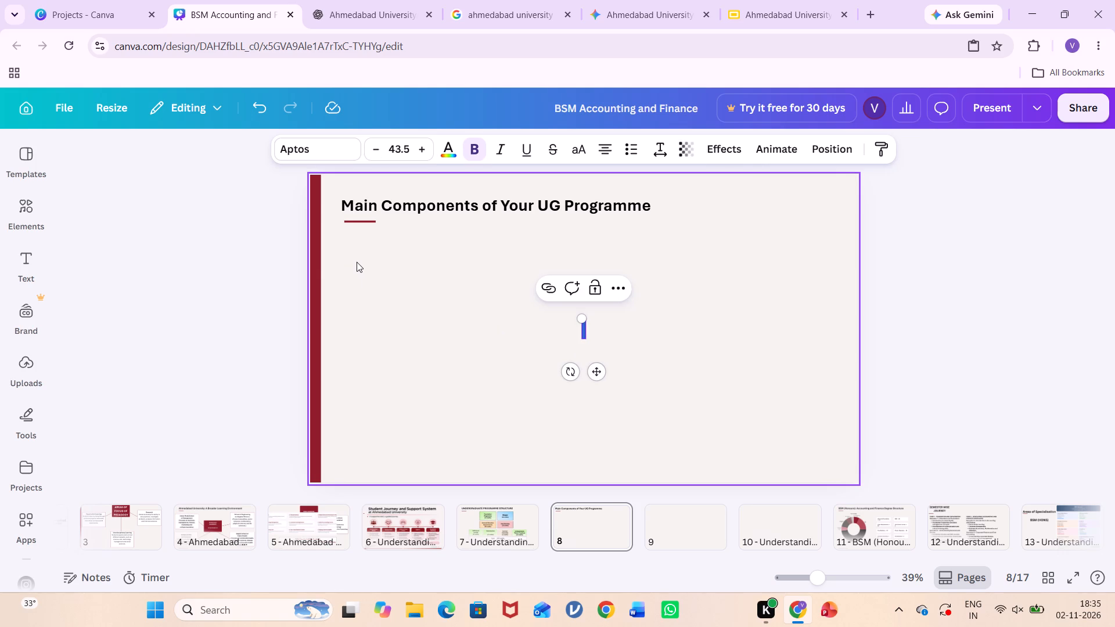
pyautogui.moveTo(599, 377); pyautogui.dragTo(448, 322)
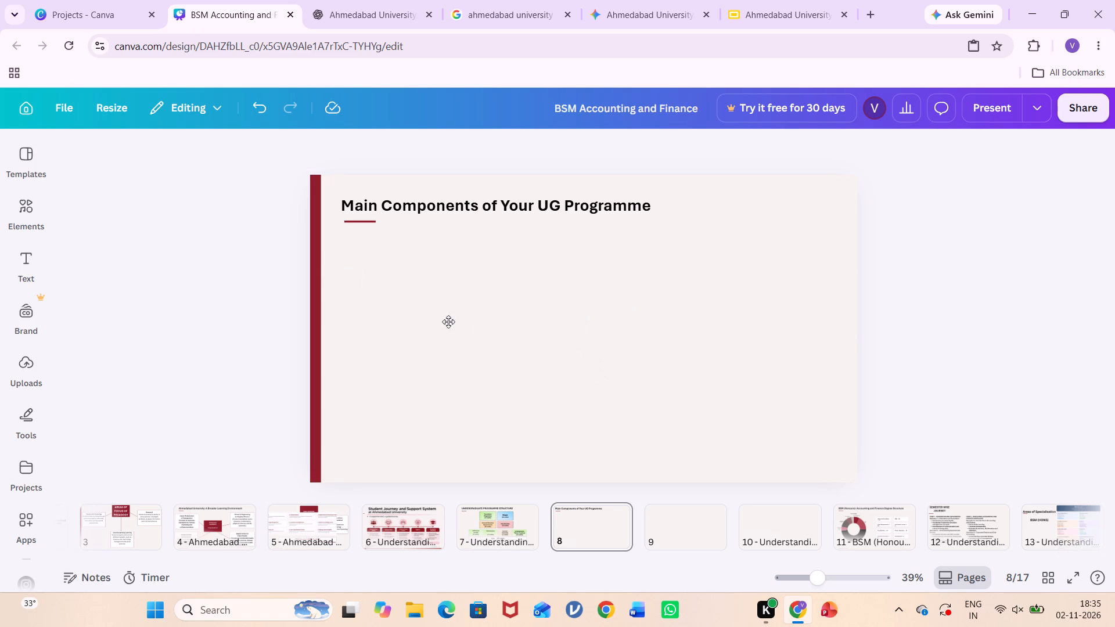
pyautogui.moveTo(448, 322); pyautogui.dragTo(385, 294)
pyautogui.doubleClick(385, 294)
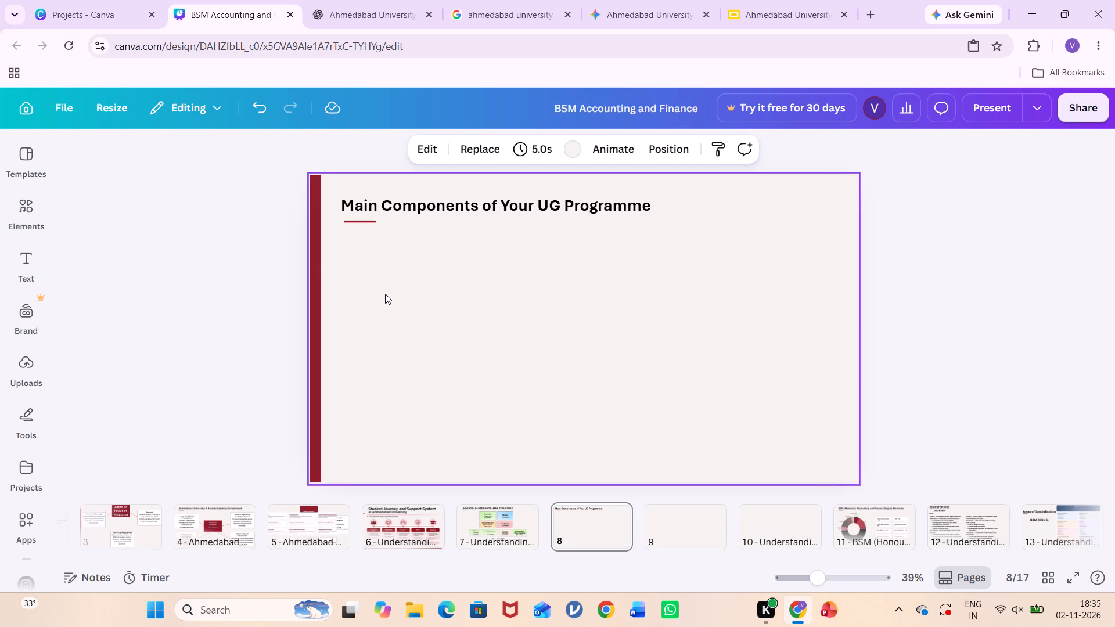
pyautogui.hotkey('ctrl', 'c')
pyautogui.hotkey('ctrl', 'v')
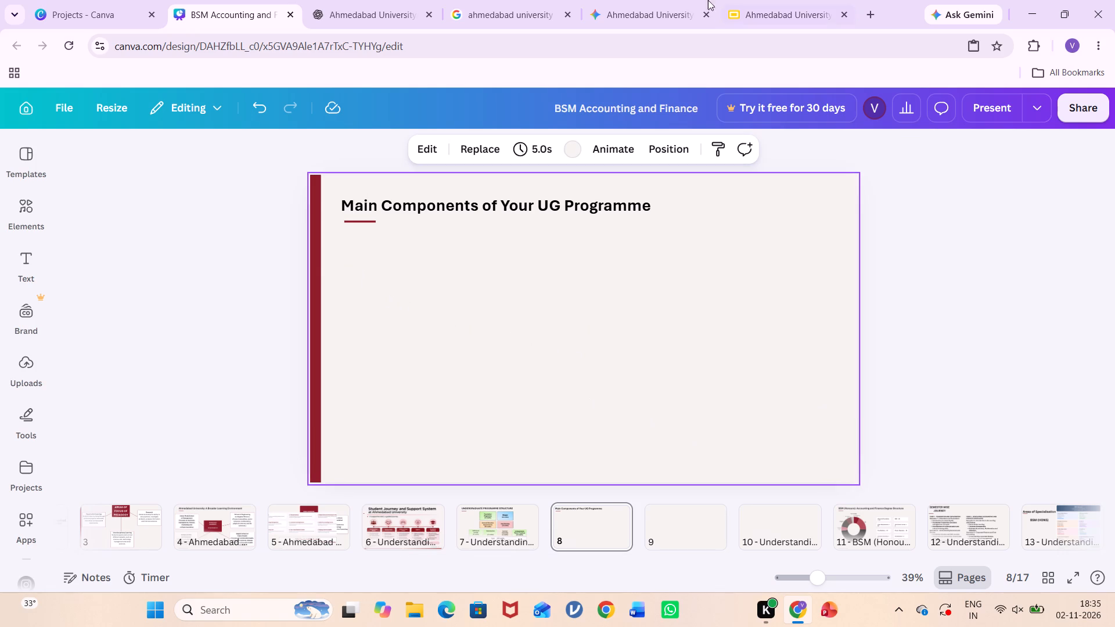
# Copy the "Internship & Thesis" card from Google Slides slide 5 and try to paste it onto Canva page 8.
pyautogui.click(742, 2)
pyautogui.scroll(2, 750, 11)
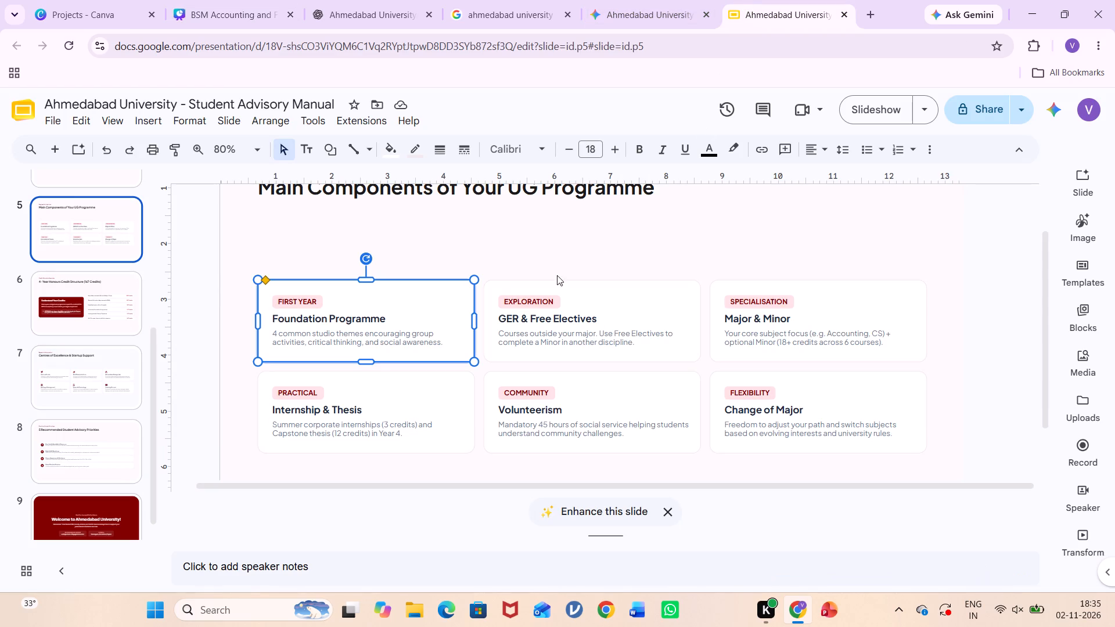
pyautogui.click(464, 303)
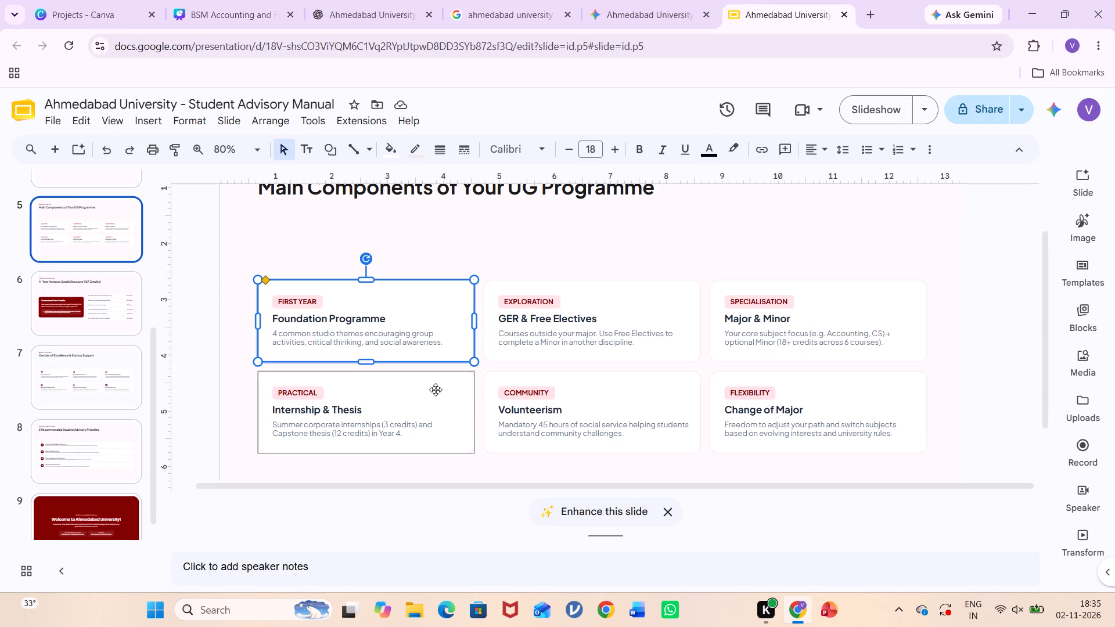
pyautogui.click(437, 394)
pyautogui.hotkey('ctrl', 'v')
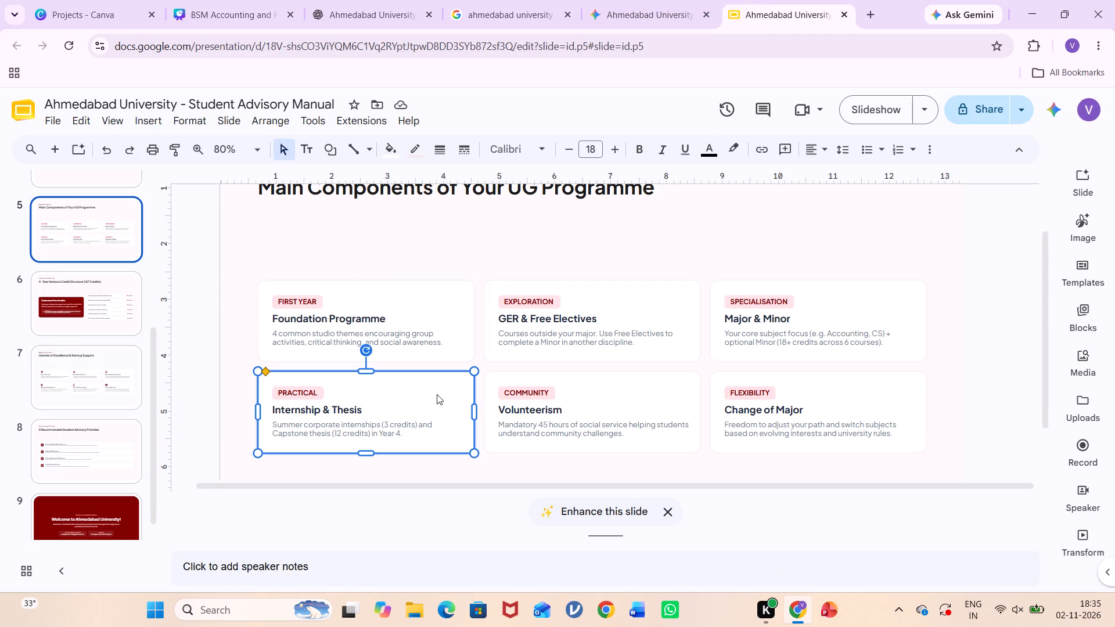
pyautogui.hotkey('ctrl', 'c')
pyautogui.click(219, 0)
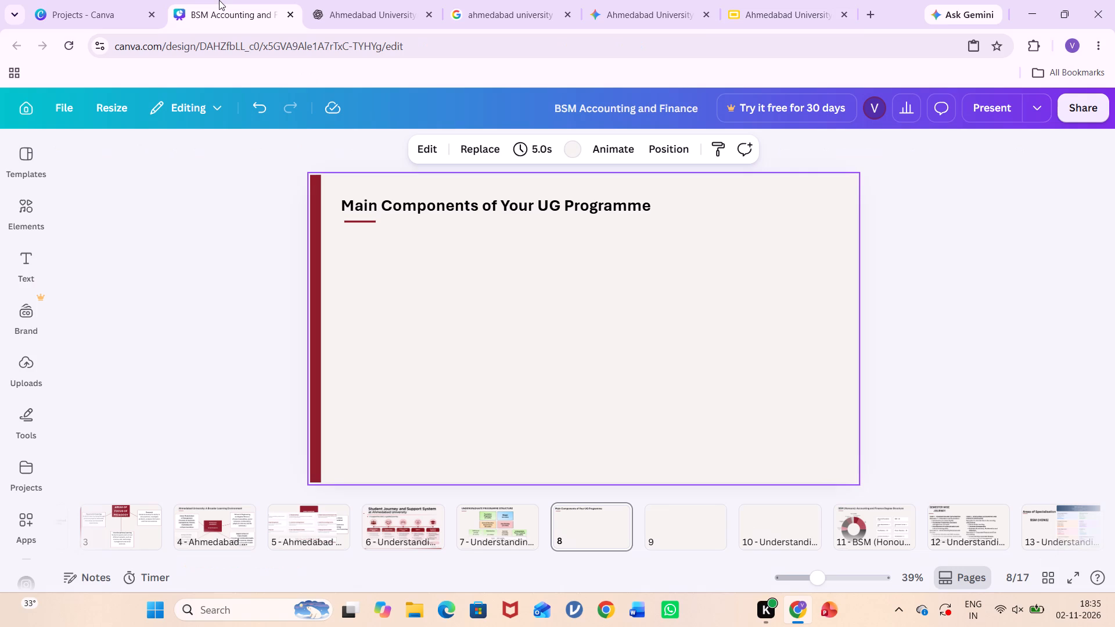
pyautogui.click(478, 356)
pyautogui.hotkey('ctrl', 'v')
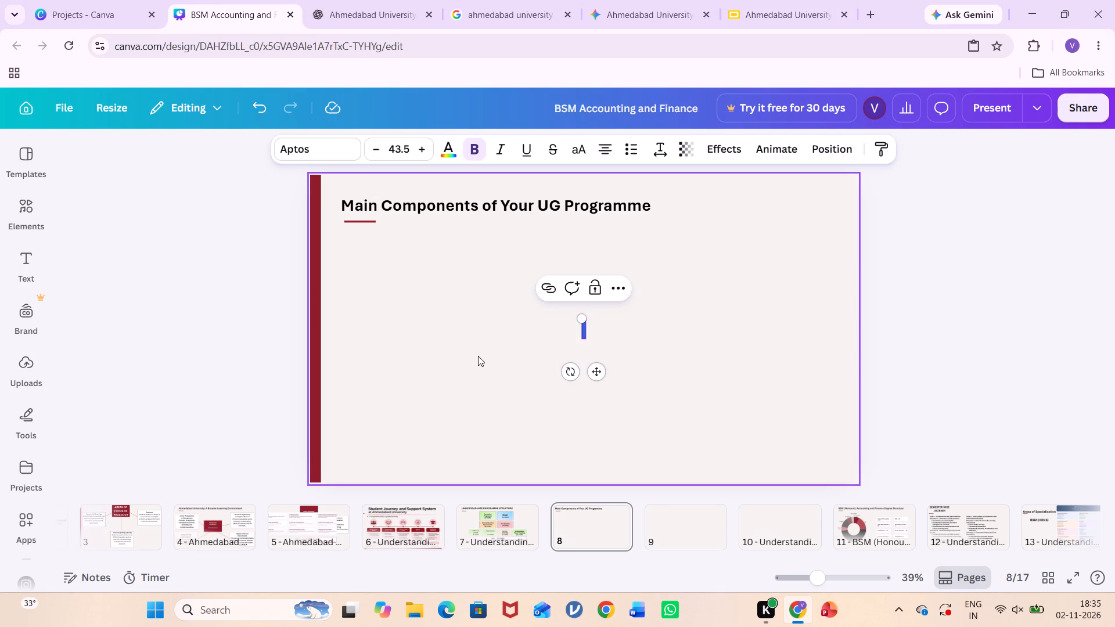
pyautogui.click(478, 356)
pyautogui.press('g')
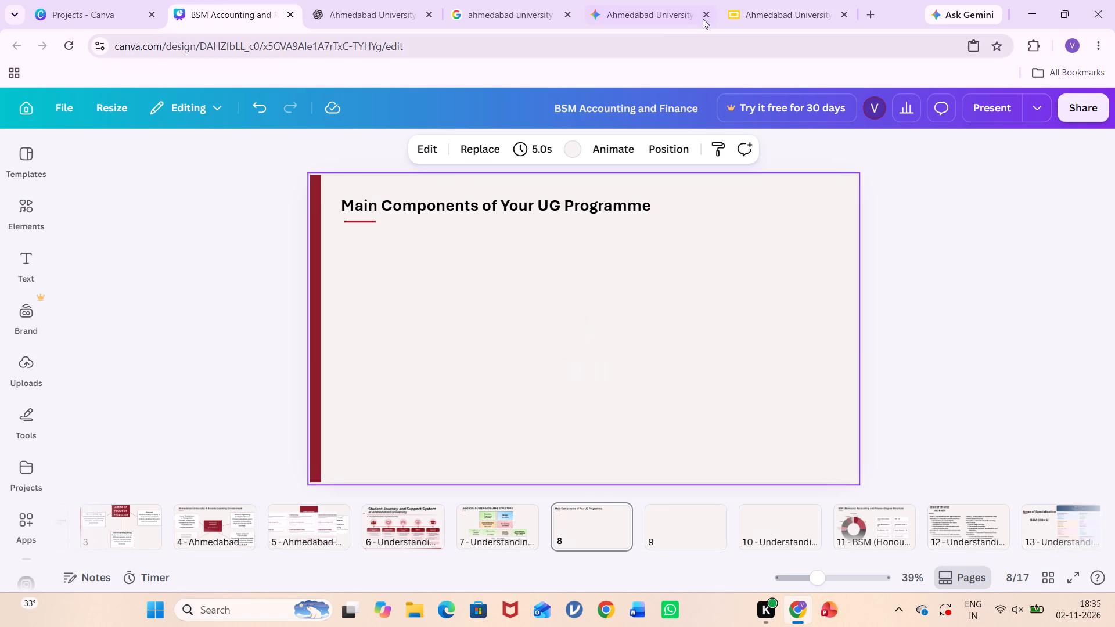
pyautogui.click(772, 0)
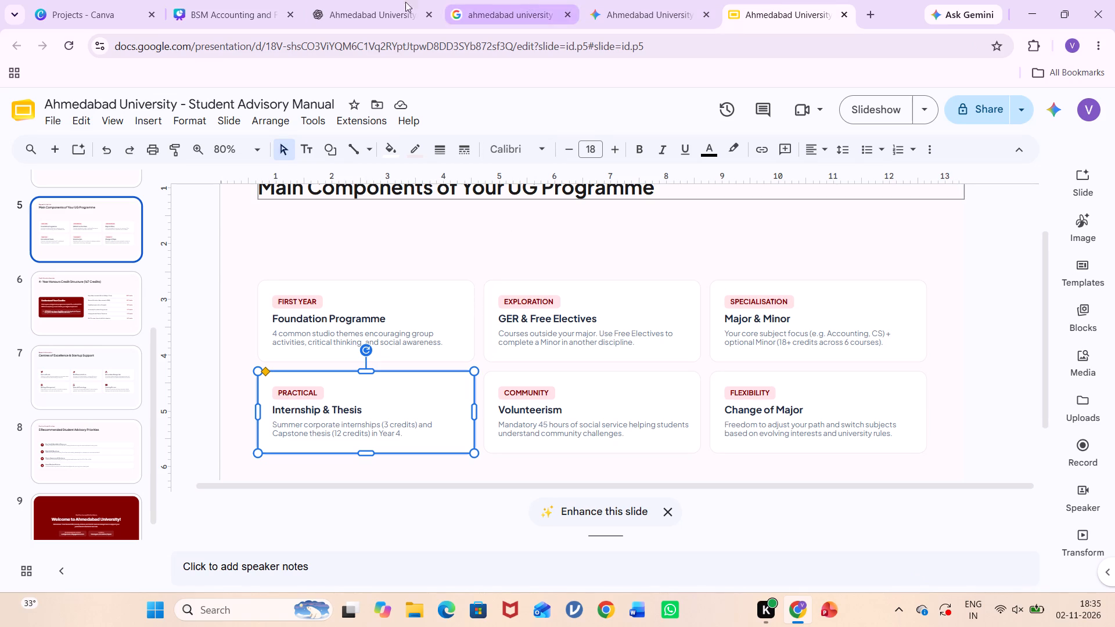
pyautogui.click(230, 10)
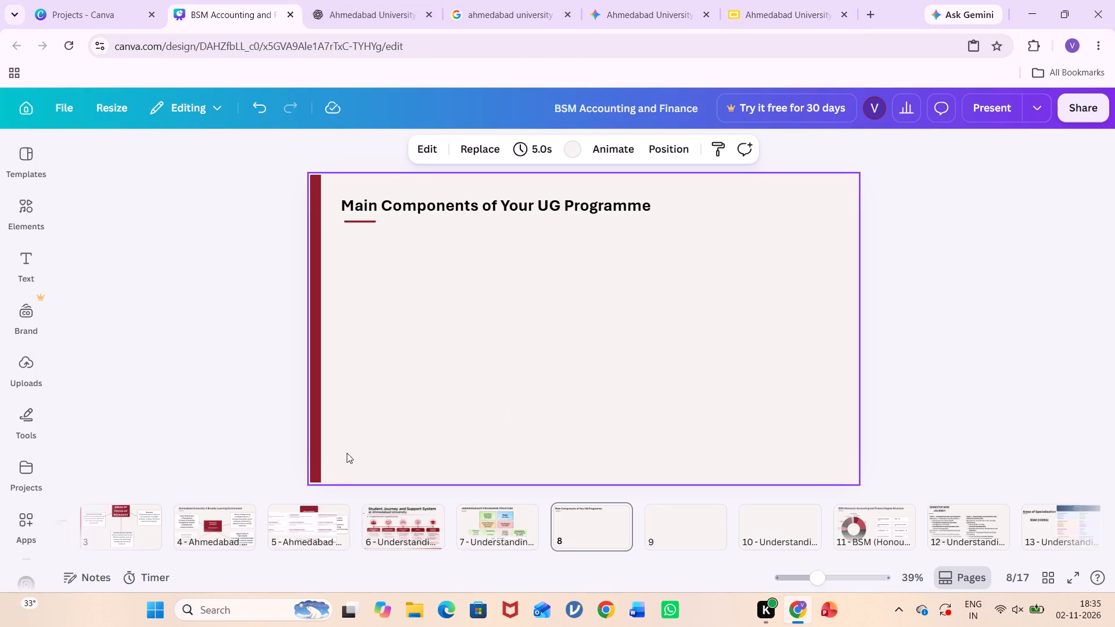
# Delete the pasted image of centre cards covering the "Nine Centers" diagram on page 5.
pyautogui.click(329, 550)
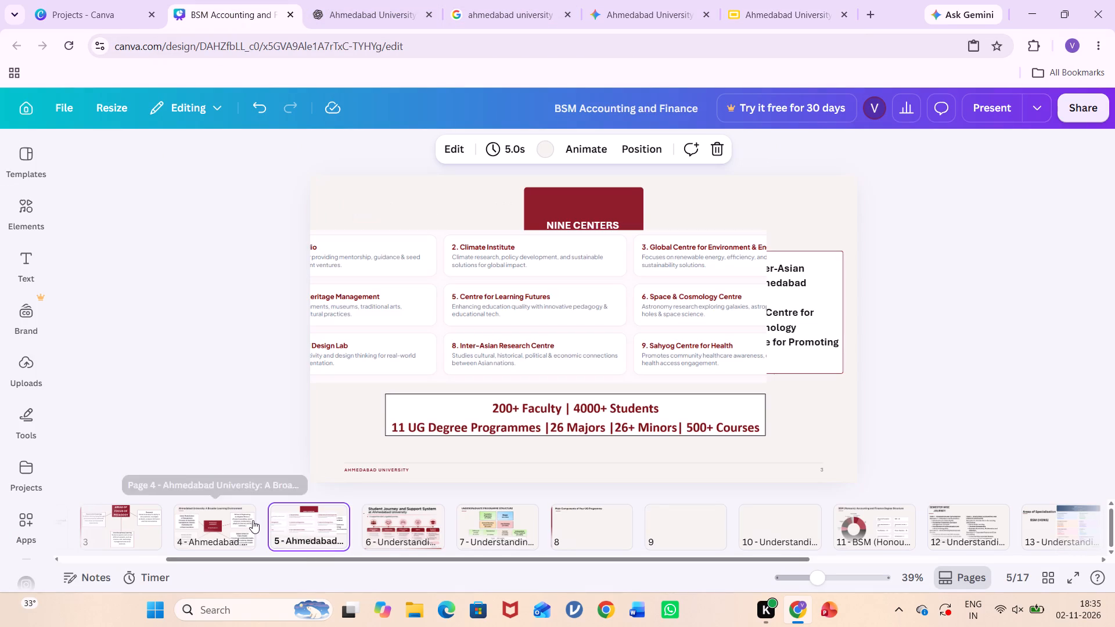
pyautogui.click(518, 296)
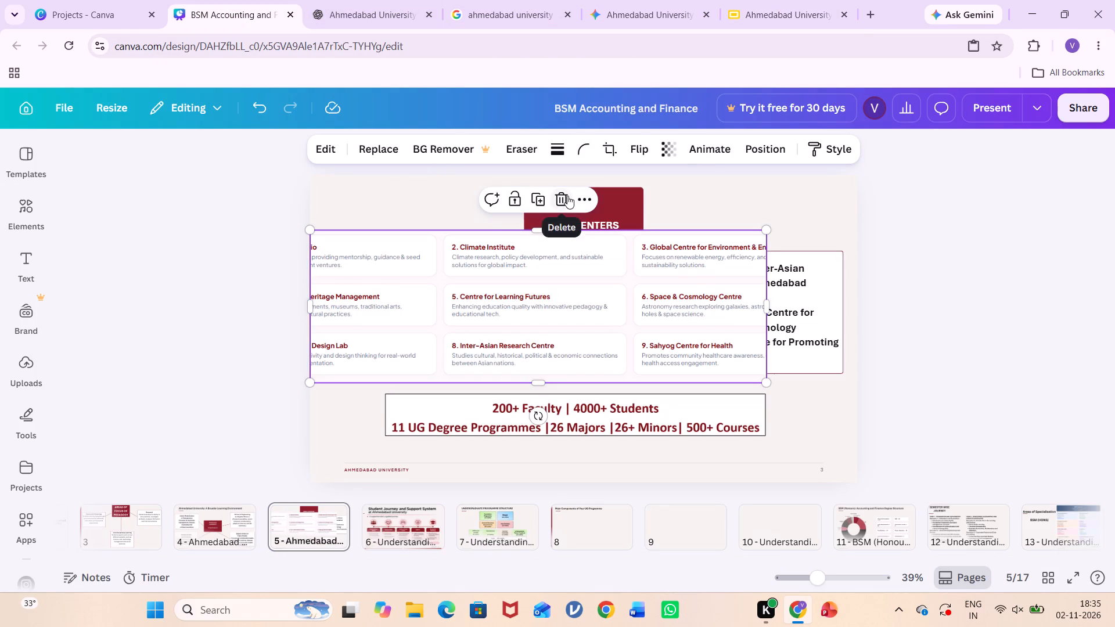
pyautogui.click(567, 196)
pyautogui.click(475, 283)
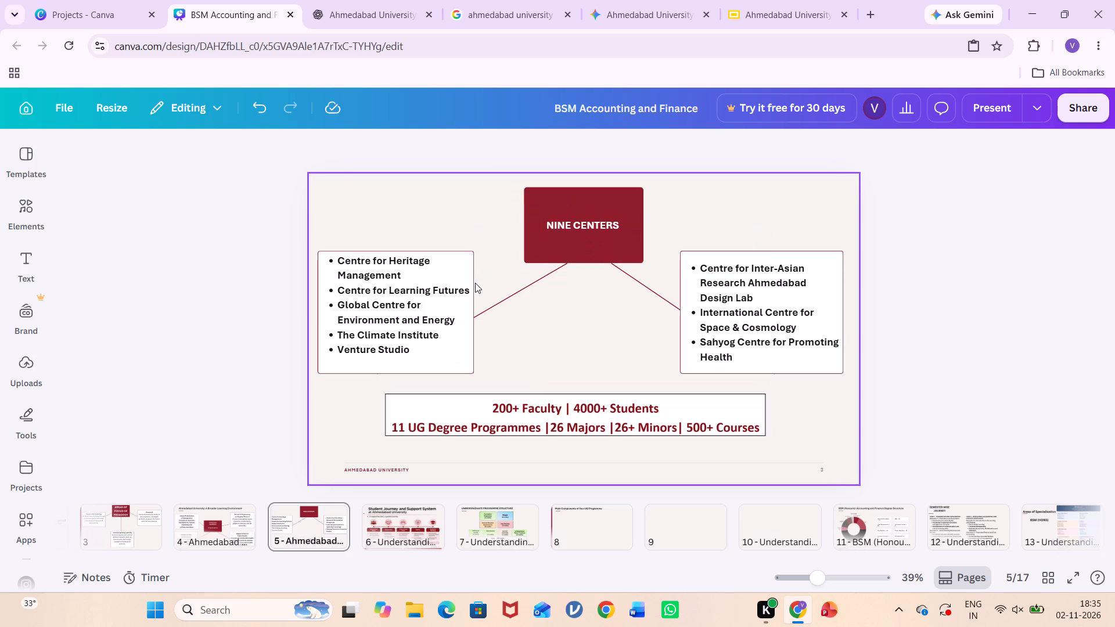
# Copy the white rectangle behind "University Foundation — 12" on page 11 onto page 8 and place it near the slide's left edge, below the heading.
pyautogui.click(909, 527)
pyautogui.click(909, 527)
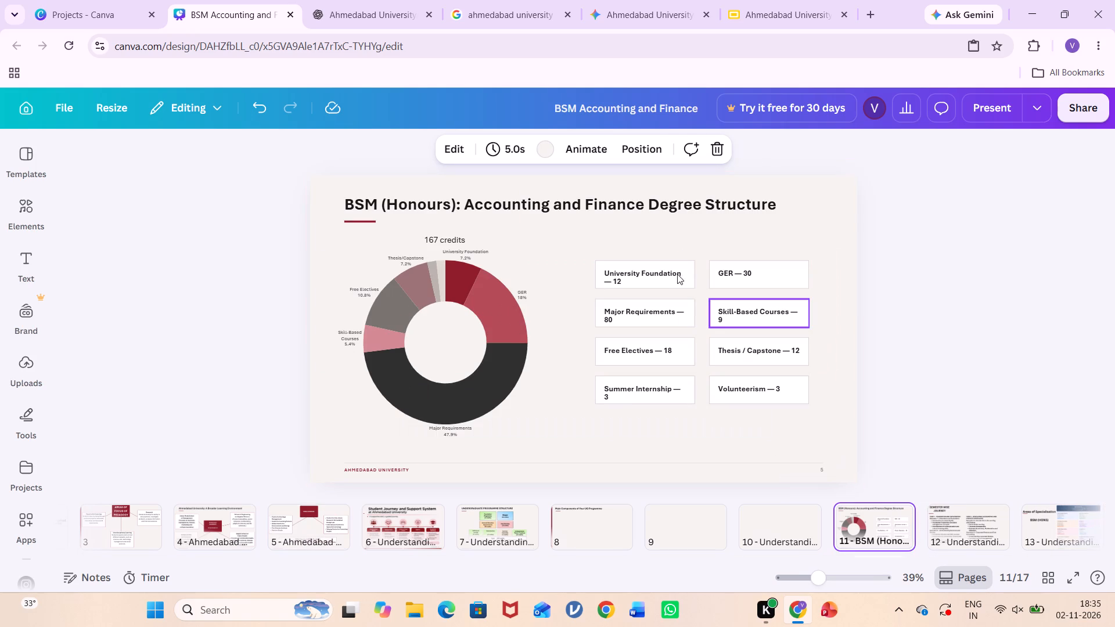
pyautogui.click(693, 267)
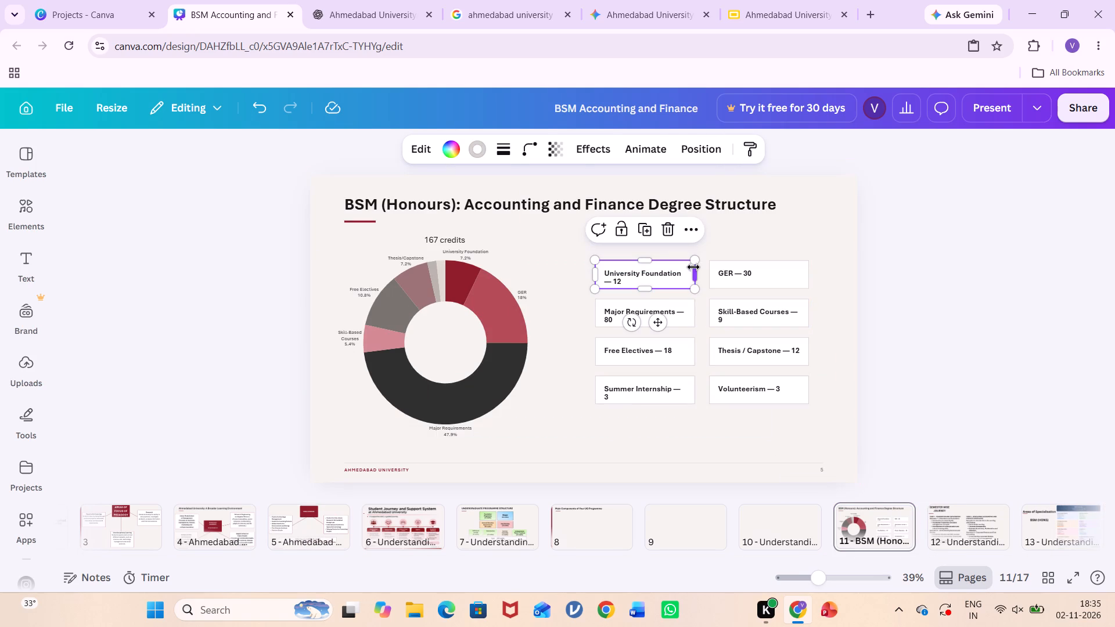
pyautogui.rightClick(677, 260)
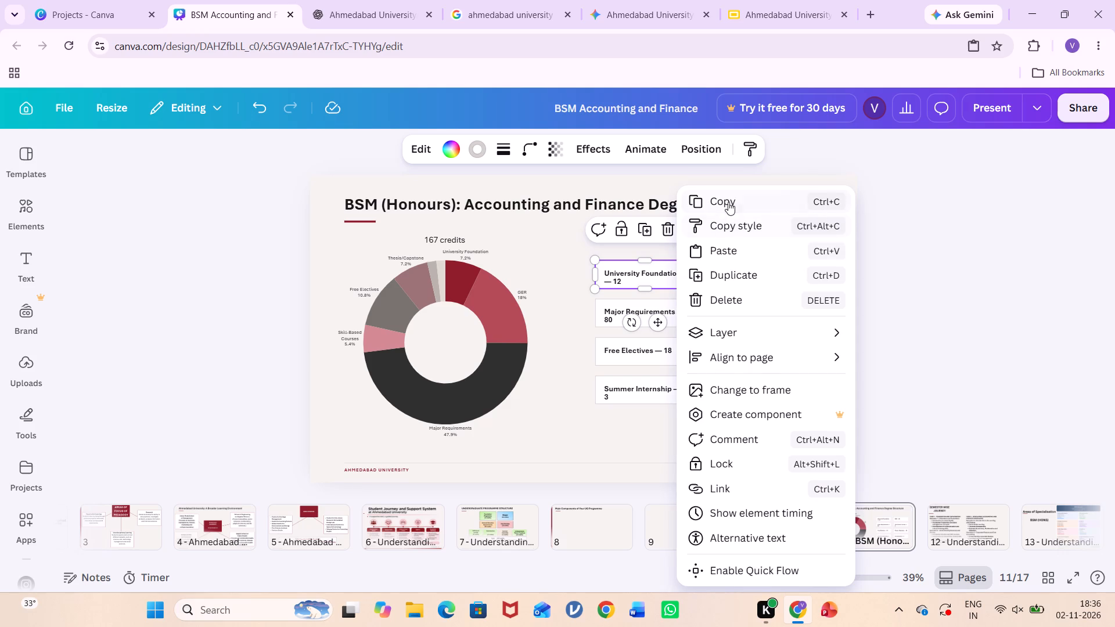
pyautogui.click(728, 201)
pyautogui.click(592, 525)
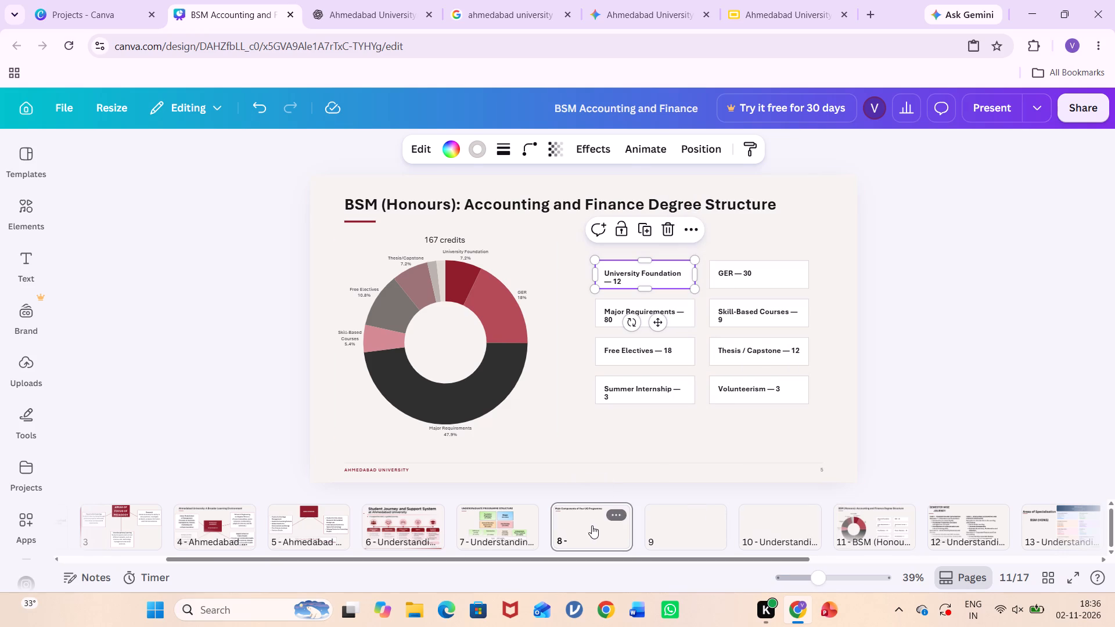
pyautogui.hotkey('ctrl', 'v')
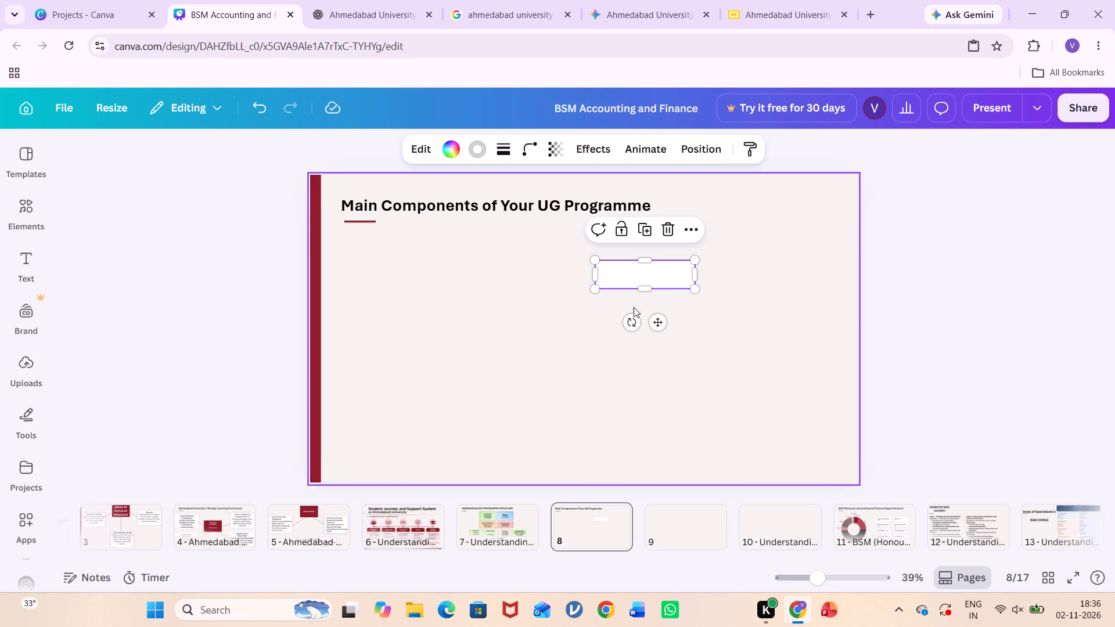
pyautogui.moveTo(659, 329); pyautogui.dragTo(444, 340)
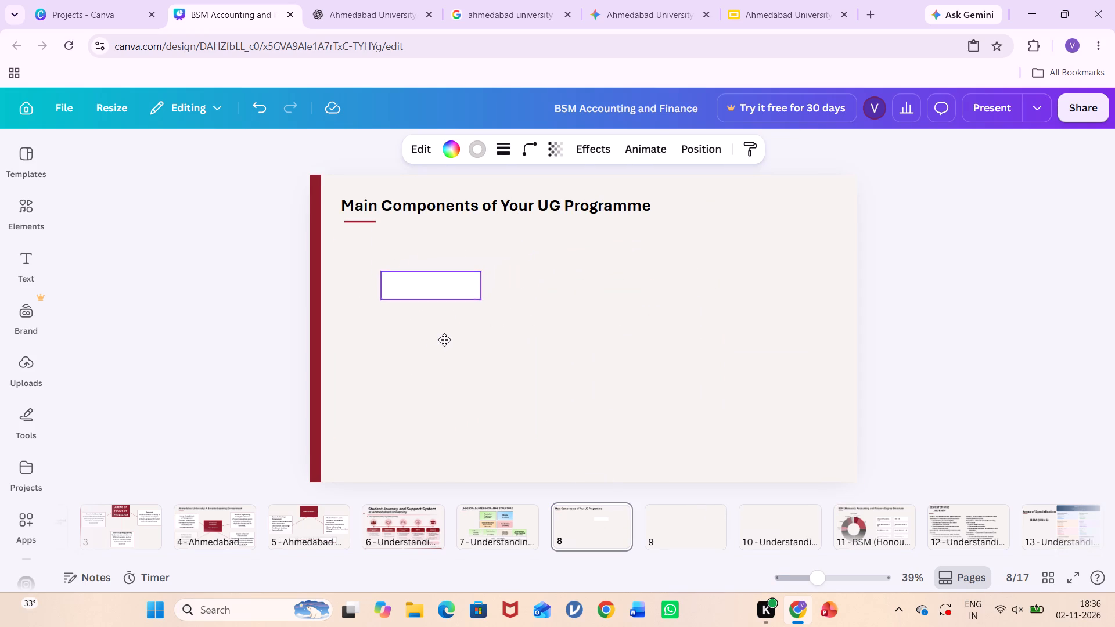
pyautogui.moveTo(444, 340); pyautogui.dragTo(425, 344)
# Paste six more copies of the white rectangle onto page 8, "Main Components of Your UG Programme".
pyautogui.hotkey('ctrl', 'v')
pyautogui.hotkey('ctrl', 'v')
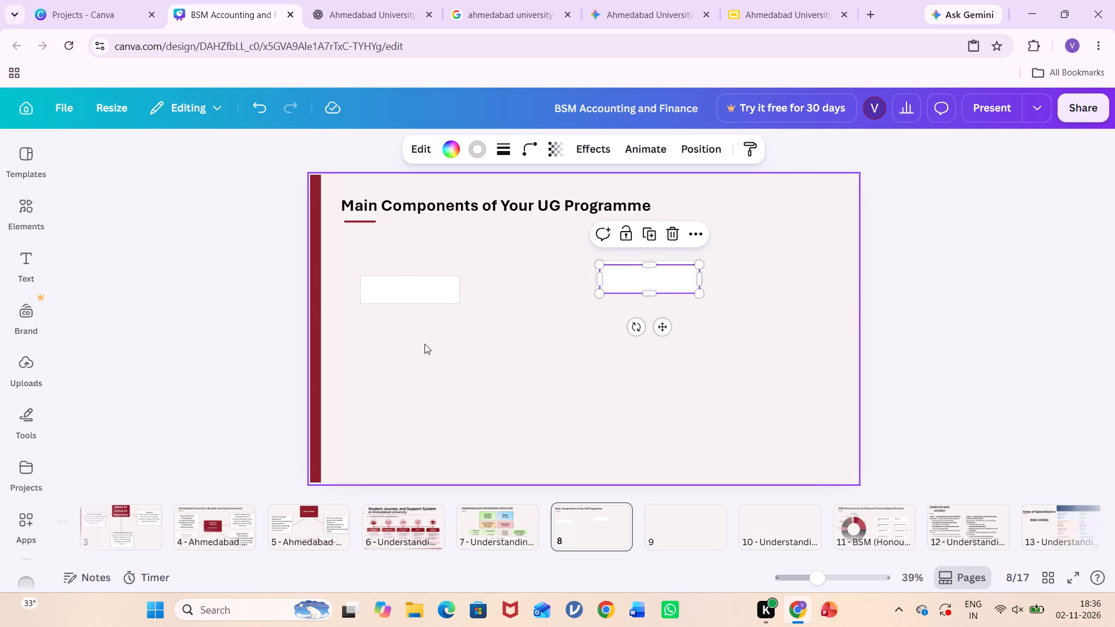
pyautogui.hotkey('ctrl', 'v')
pyautogui.hotkey('ctrl', 'v')
pyautogui.hotkey('ctrl', 'v')
pyautogui.hotkey('ctrl', 'v')
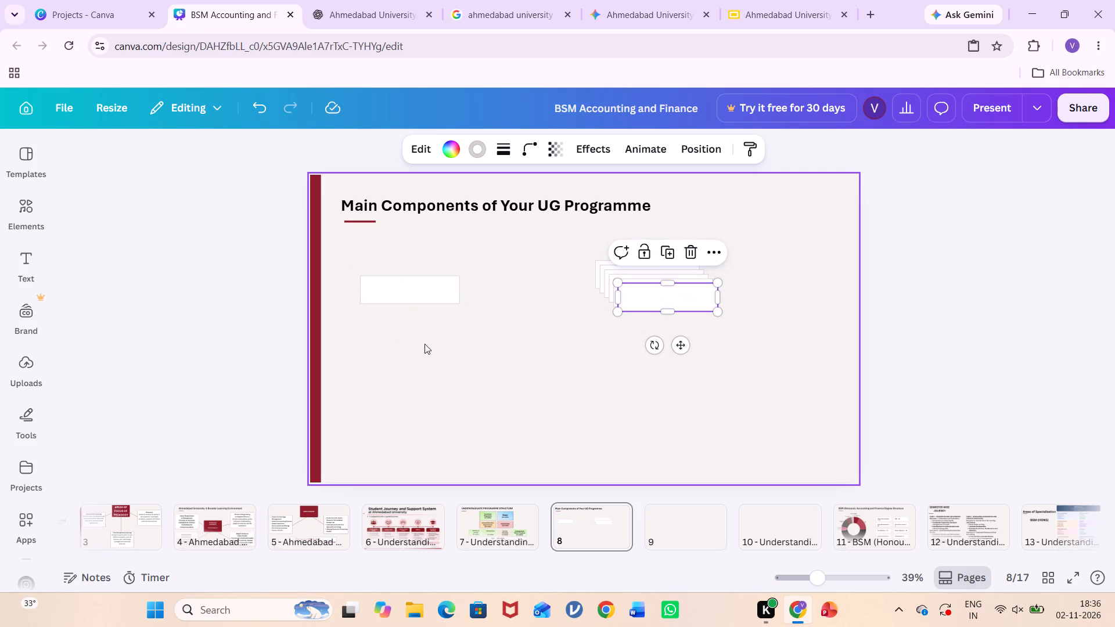
pyautogui.click(565, 329)
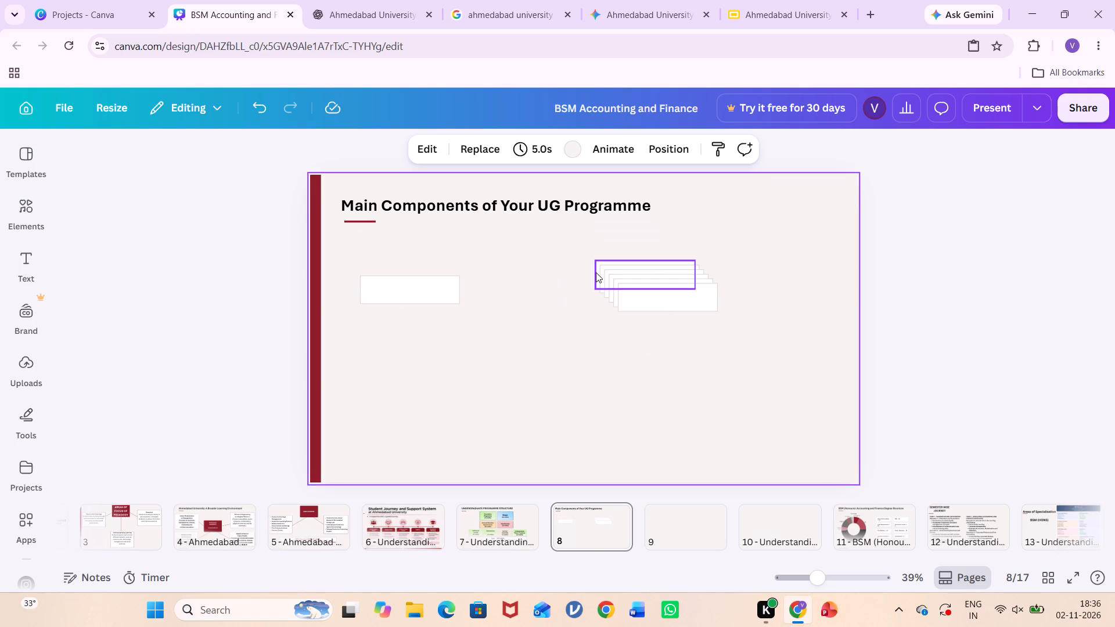
# Spread the stacked rectangle copies over page 8, placing one below the first box and two in the middle of the slide.
pyautogui.moveTo(657, 311); pyautogui.dragTo(656, 312)
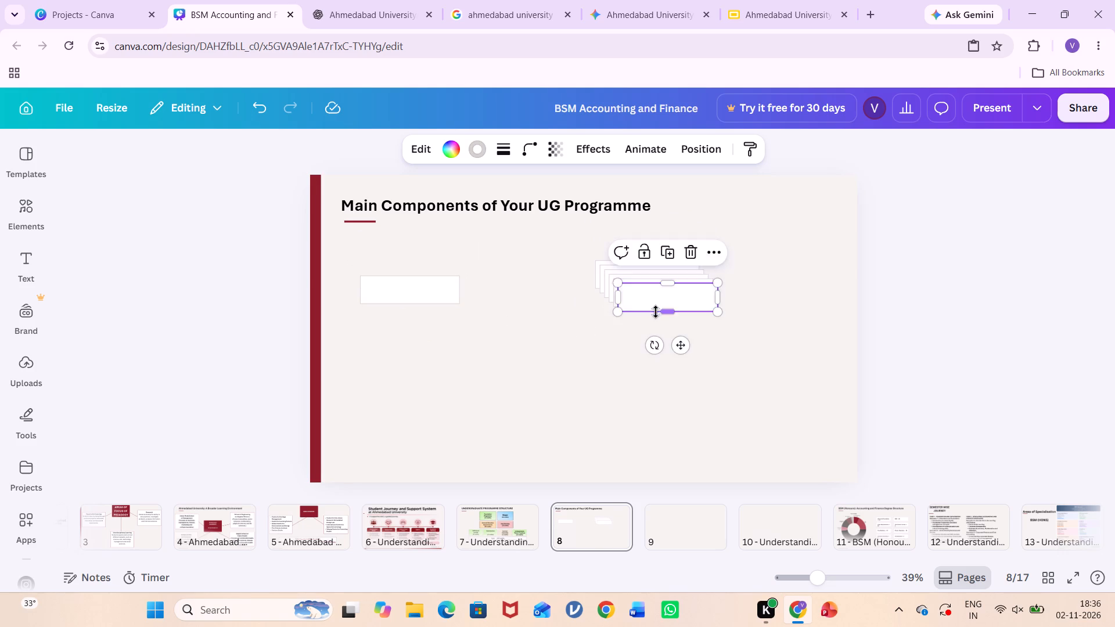
pyautogui.moveTo(656, 312); pyautogui.dragTo(401, 360)
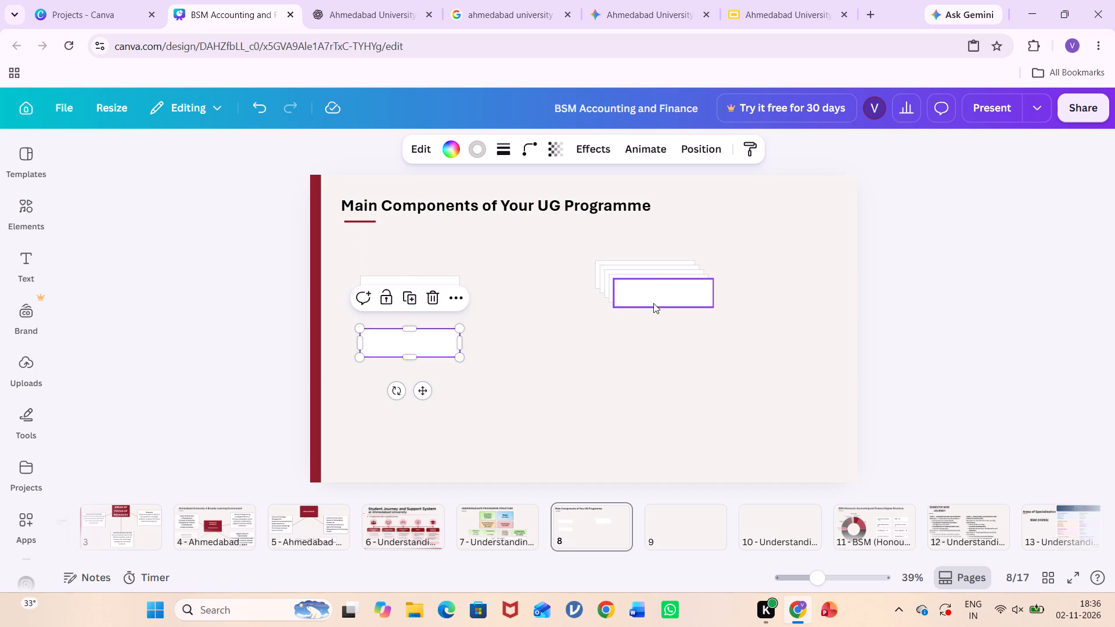
pyautogui.moveTo(653, 303); pyautogui.dragTo(563, 381)
pyautogui.moveTo(654, 290); pyautogui.dragTo(552, 266)
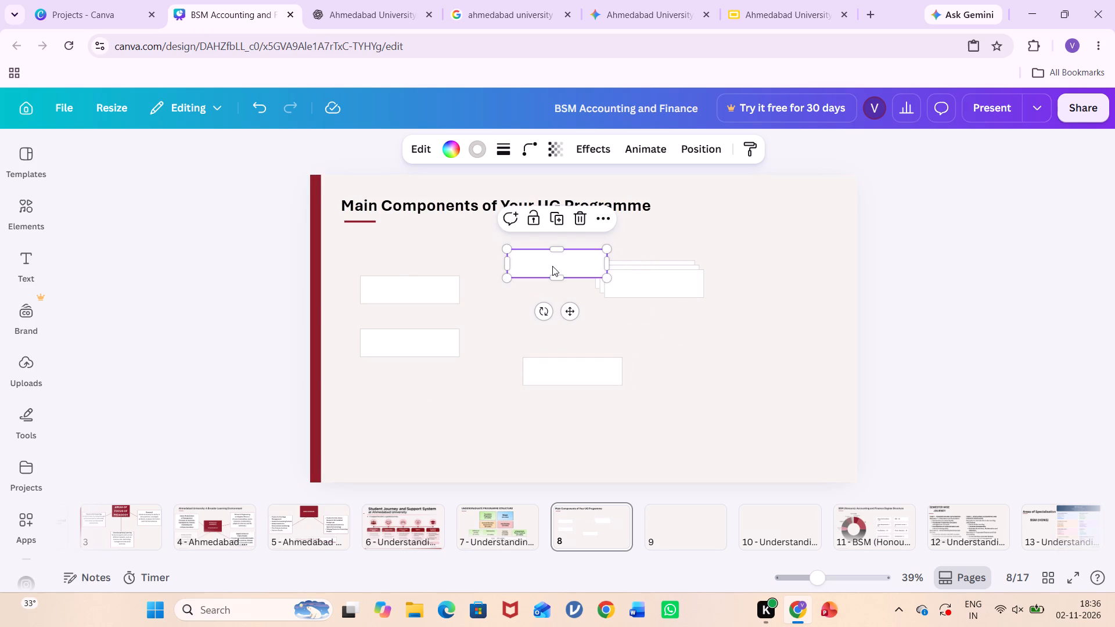
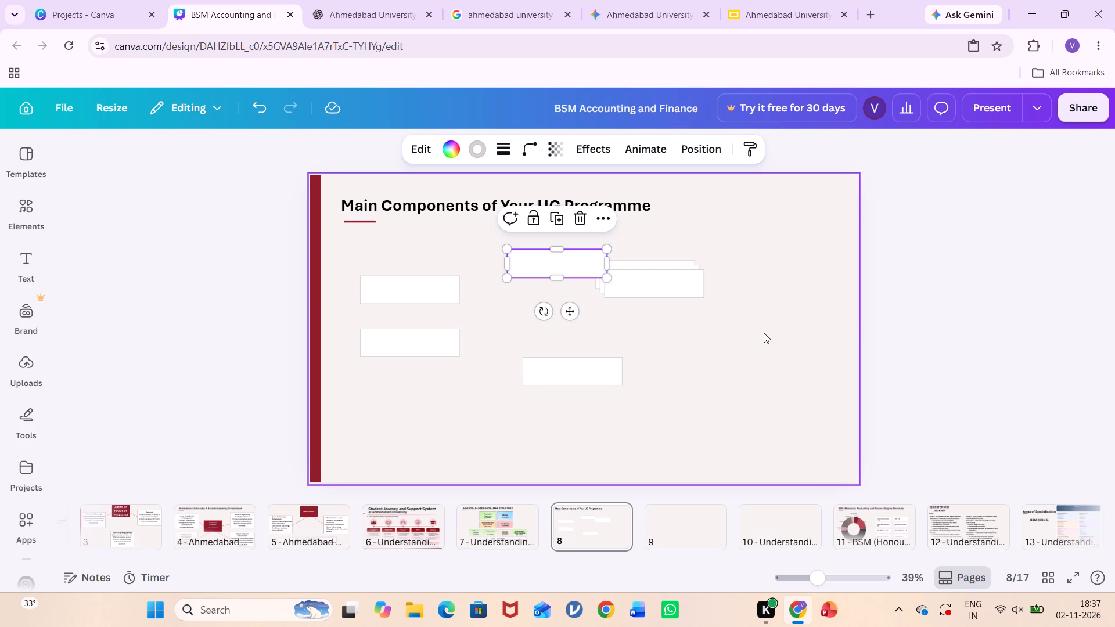
# Move two of the stacked white rectangles to the slide's right side, one above the other, checking the layout against the Google Slides version.
pyautogui.moveTo(642, 296); pyautogui.dragTo(754, 395)
pyautogui.moveTo(656, 267); pyautogui.dragTo(779, 278)
pyautogui.click(728, 13)
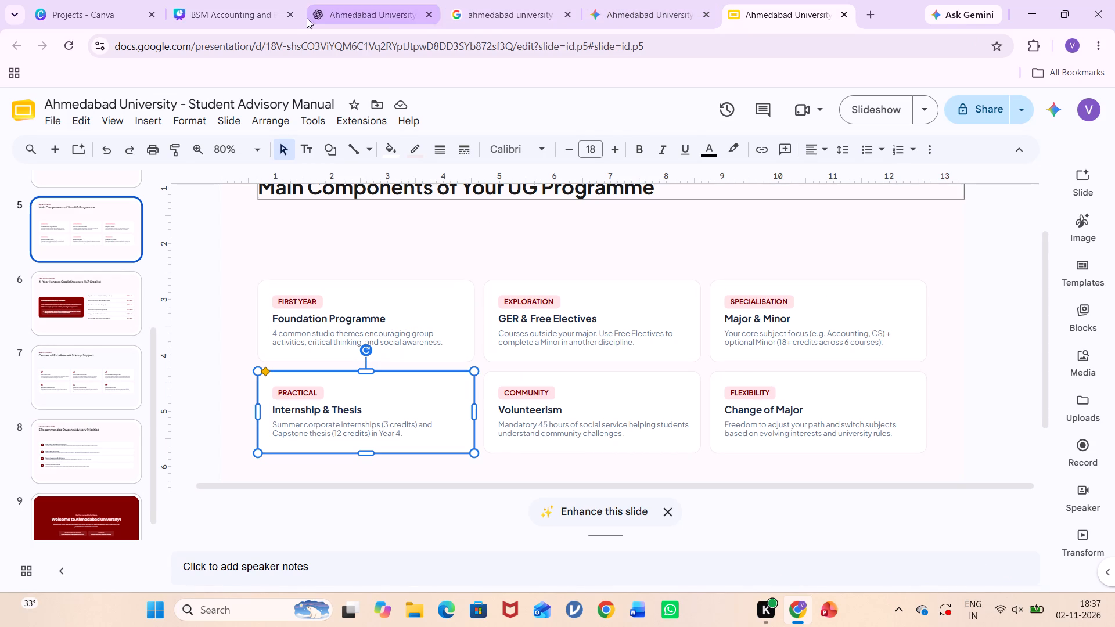
pyautogui.click(253, 14)
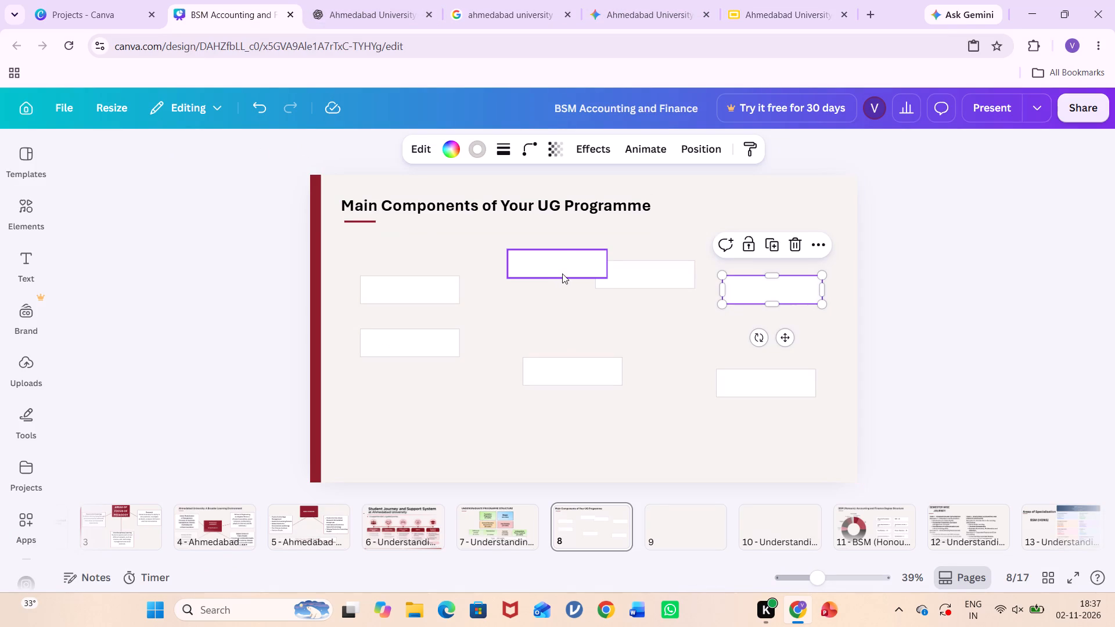
# Delete the surplus white rectangle just below the heading on page 8.
pyautogui.moveTo(562, 273); pyautogui.dragTo(584, 268)
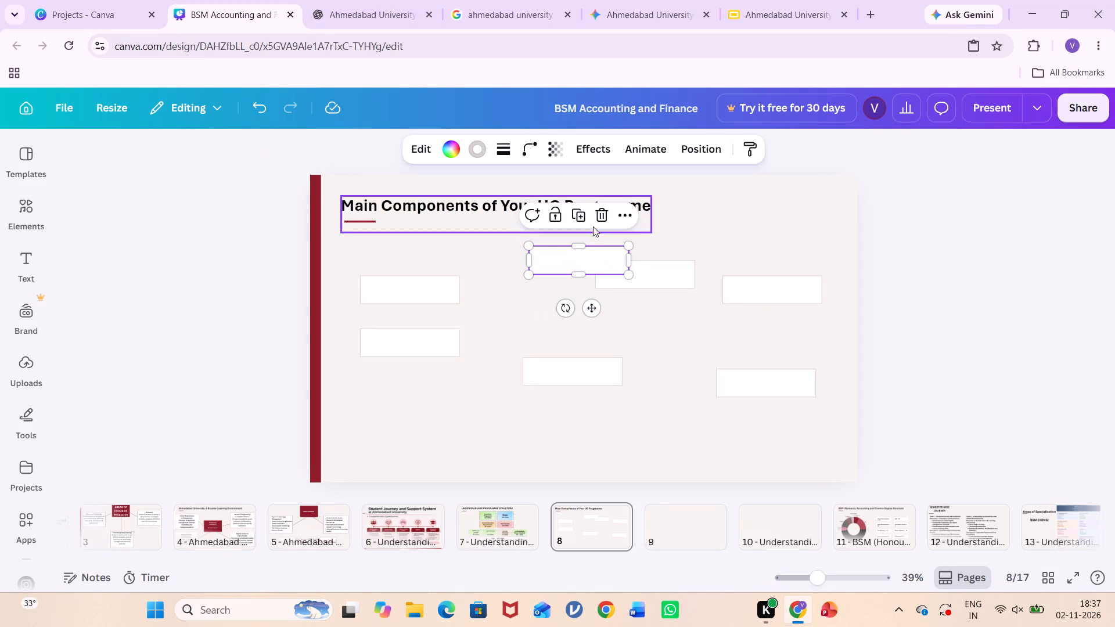
pyautogui.click(596, 217)
# Align the six white rectangles on page 8 into two rows of three, with matching column positions.
pyautogui.click(443, 301)
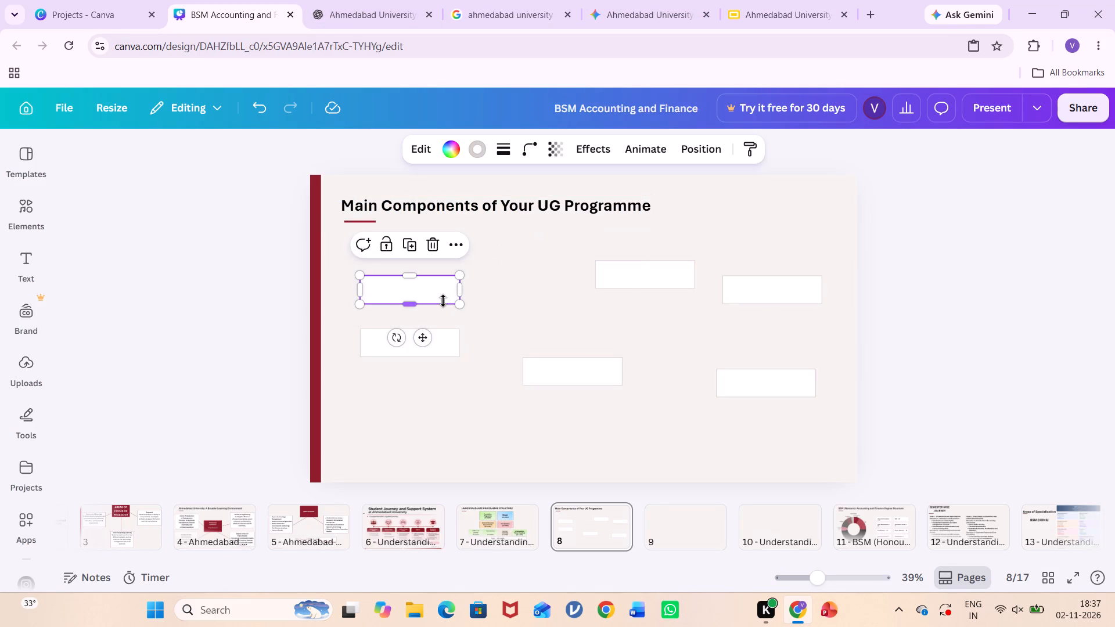
pyautogui.moveTo(438, 342); pyautogui.dragTo(435, 384)
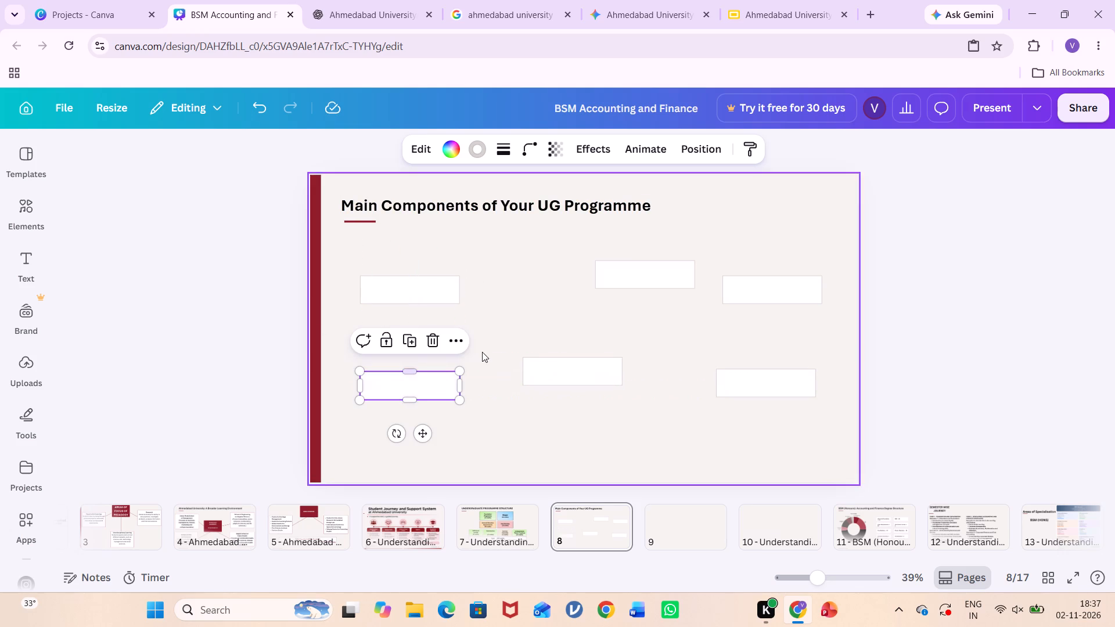
pyautogui.moveTo(581, 359); pyautogui.dragTo(581, 374)
pyautogui.moveTo(774, 369); pyautogui.dragTo(775, 379)
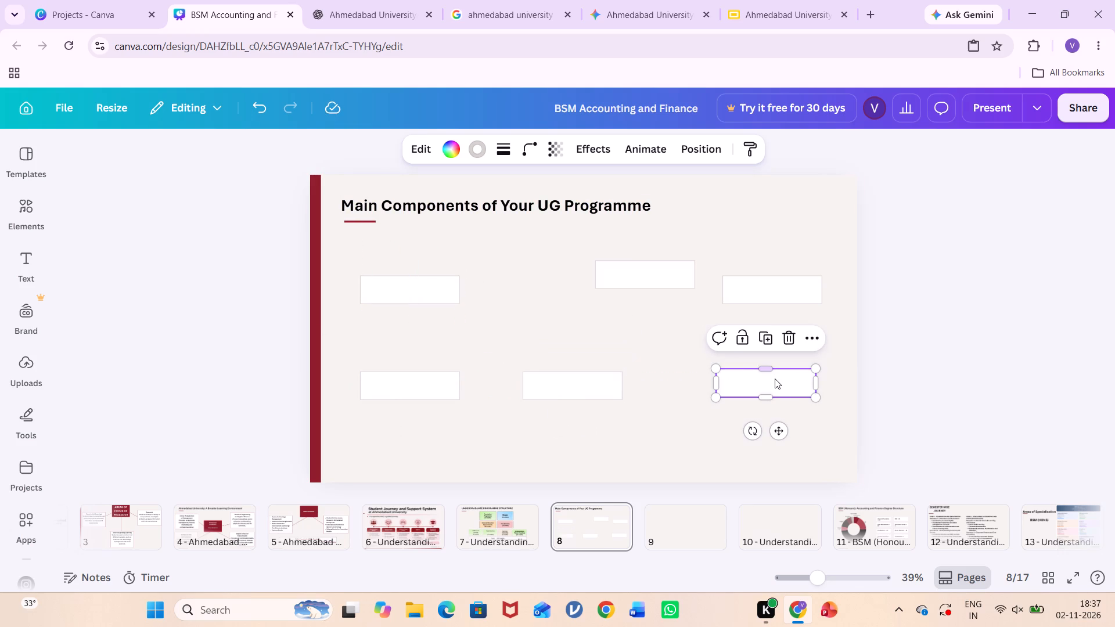
pyautogui.moveTo(775, 379); pyautogui.dragTo(772, 378)
pyautogui.click(772, 378)
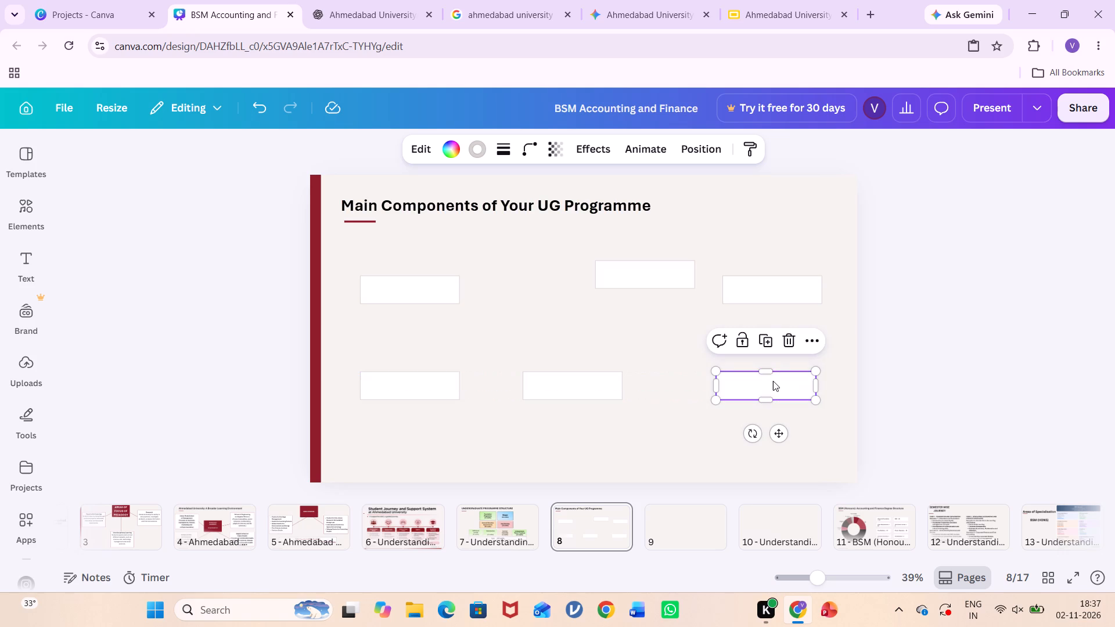
pyautogui.moveTo(661, 278); pyautogui.dragTo(594, 298)
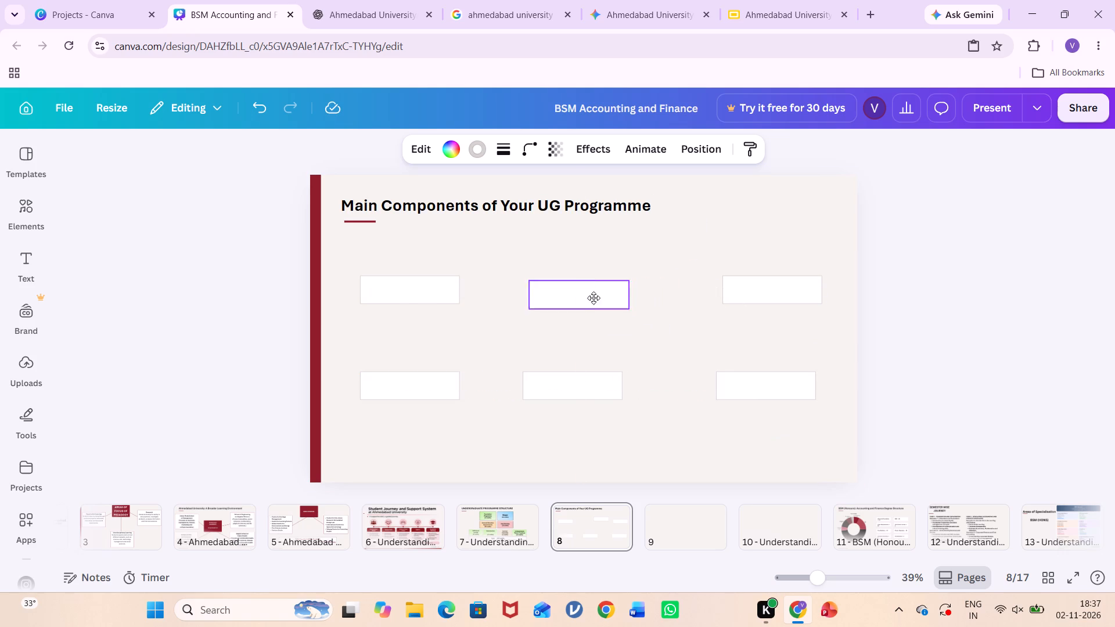
pyautogui.moveTo(594, 298); pyautogui.dragTo(591, 296)
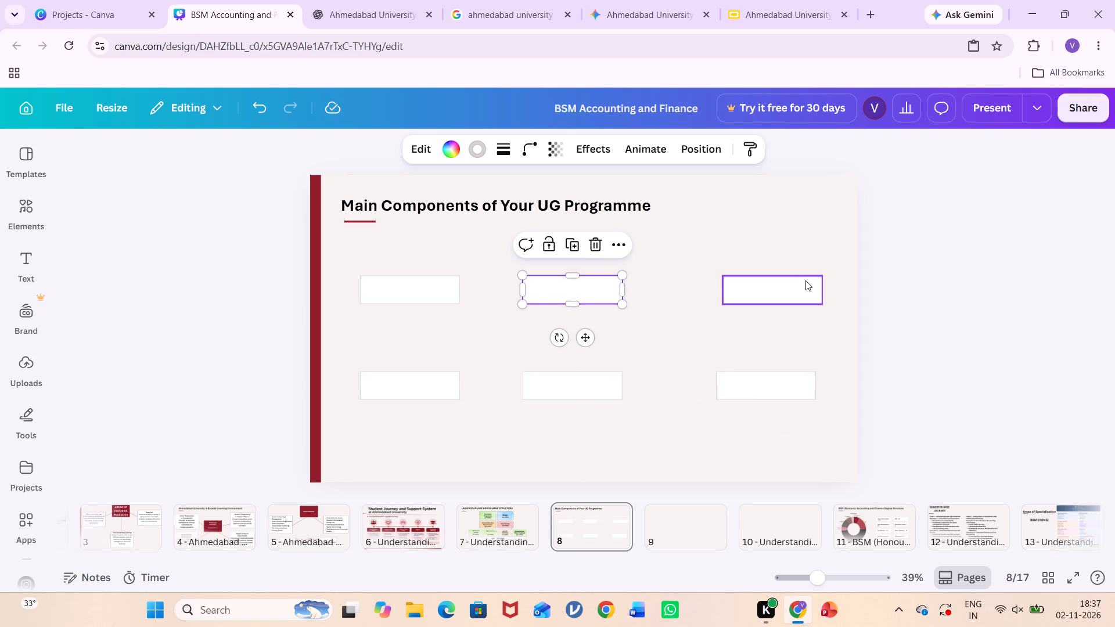
pyautogui.moveTo(805, 281); pyautogui.dragTo(797, 282)
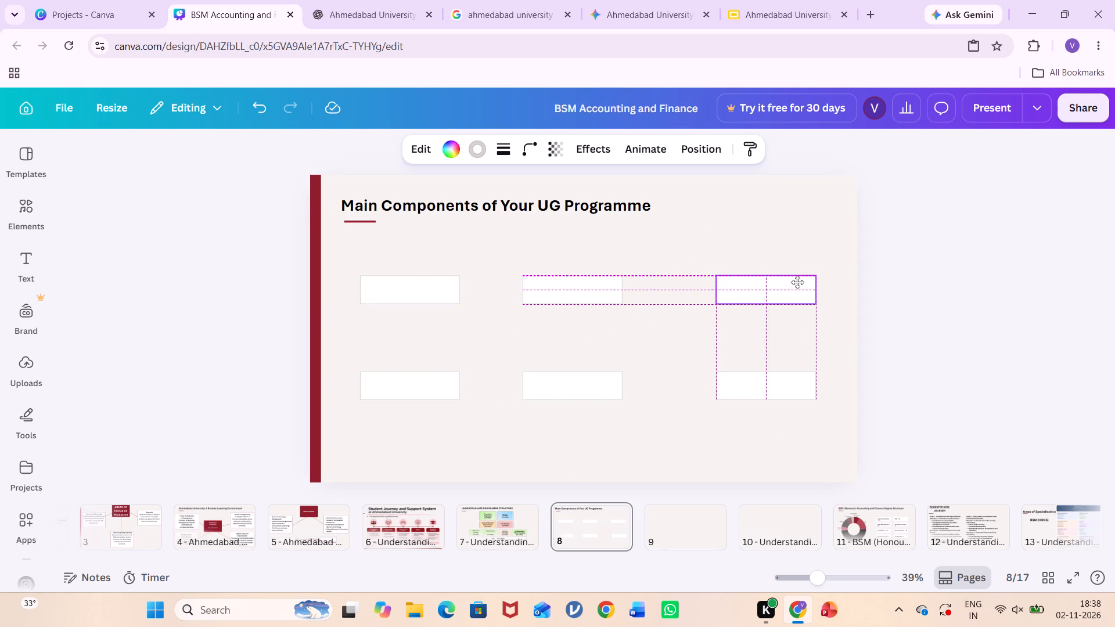
pyautogui.moveTo(797, 282); pyautogui.dragTo(799, 282)
pyautogui.click(642, 330)
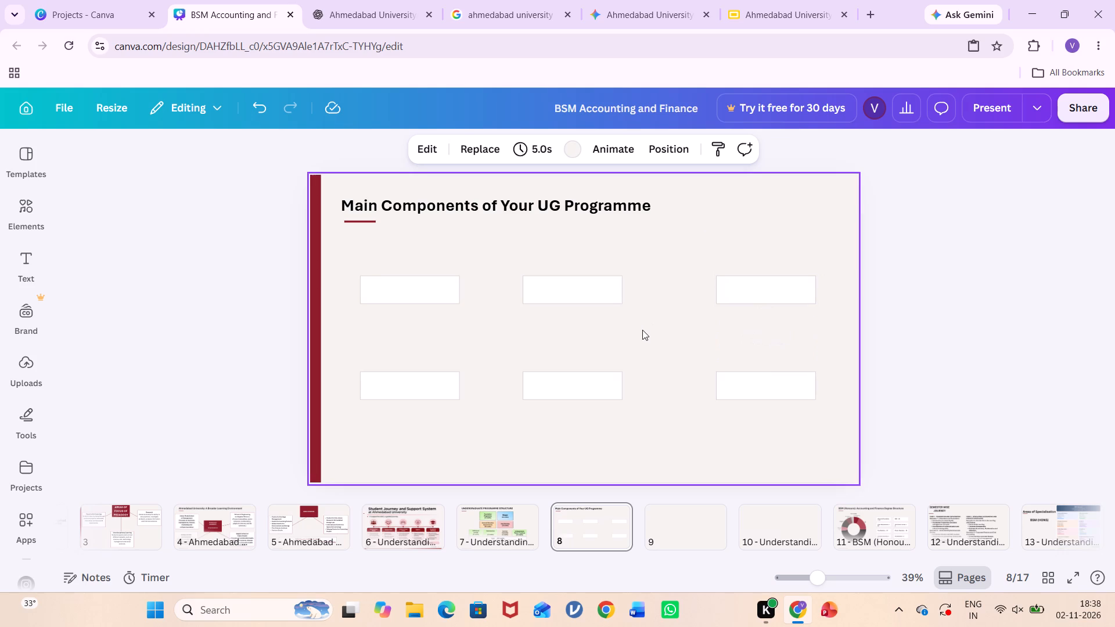
pyautogui.click(780, 5)
pyautogui.click(320, 310)
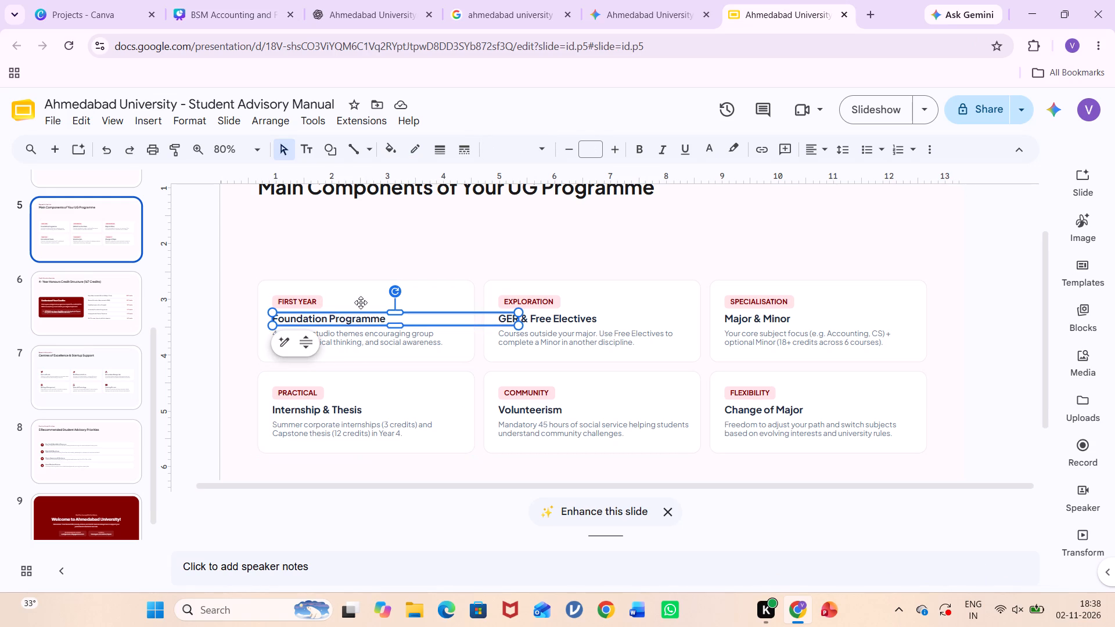
pyautogui.click(308, 303)
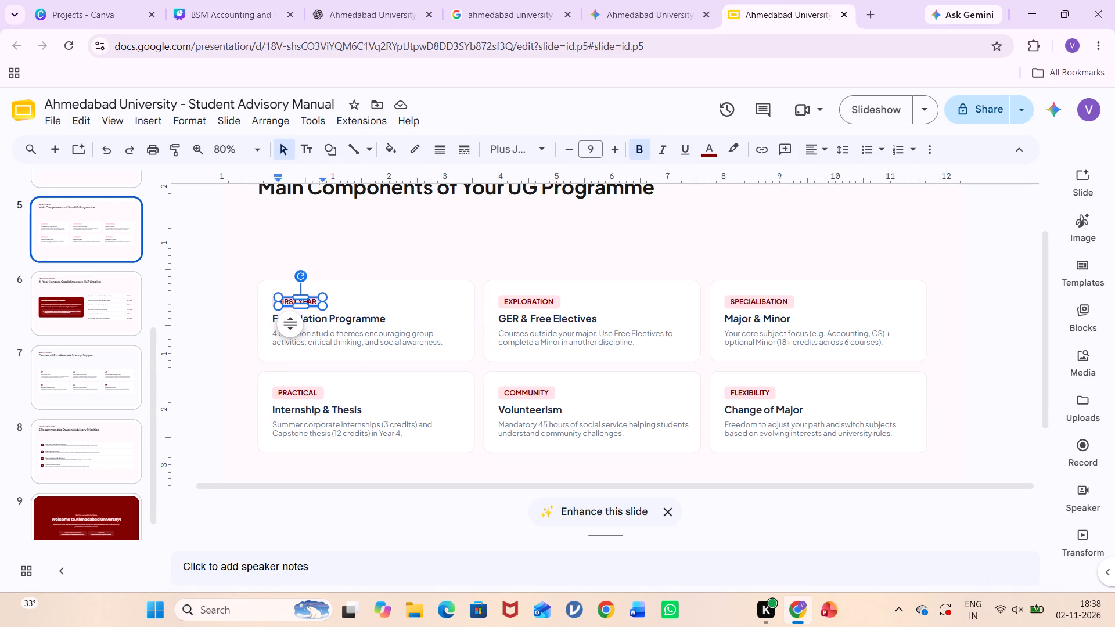
pyautogui.click(380, 307)
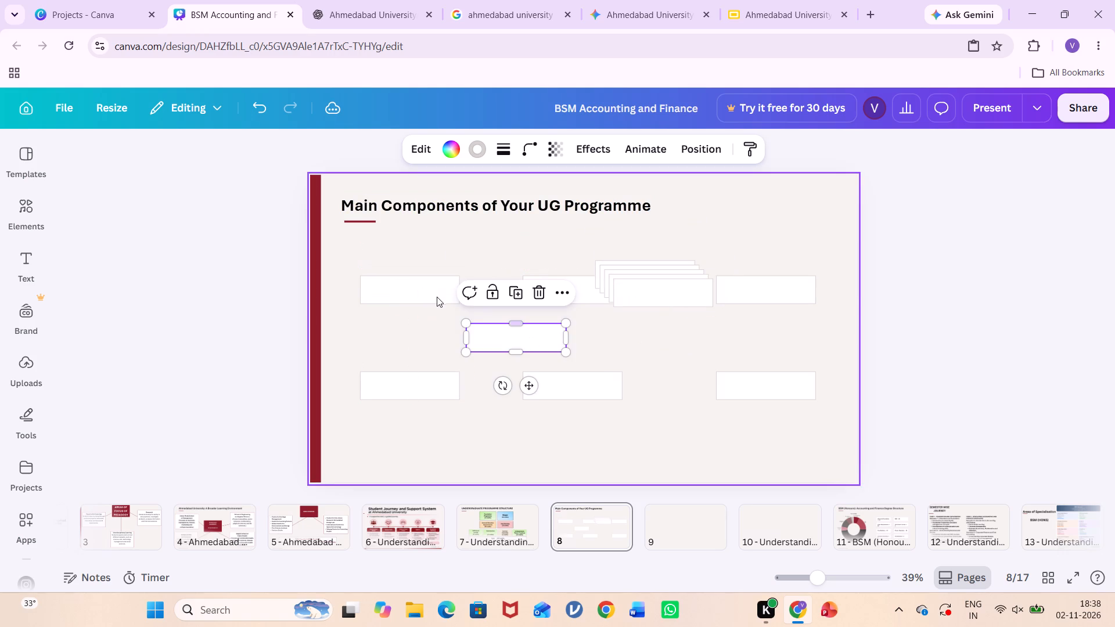
pyautogui.click(435, 296)
pyautogui.moveTo(459, 305); pyautogui.dragTo(484, 333)
# Place the loose rectangle inside the enlarged card, shrinking it to a small label bar near the card's upper-left corner.
pyautogui.moveTo(535, 347); pyautogui.dragTo(441, 305)
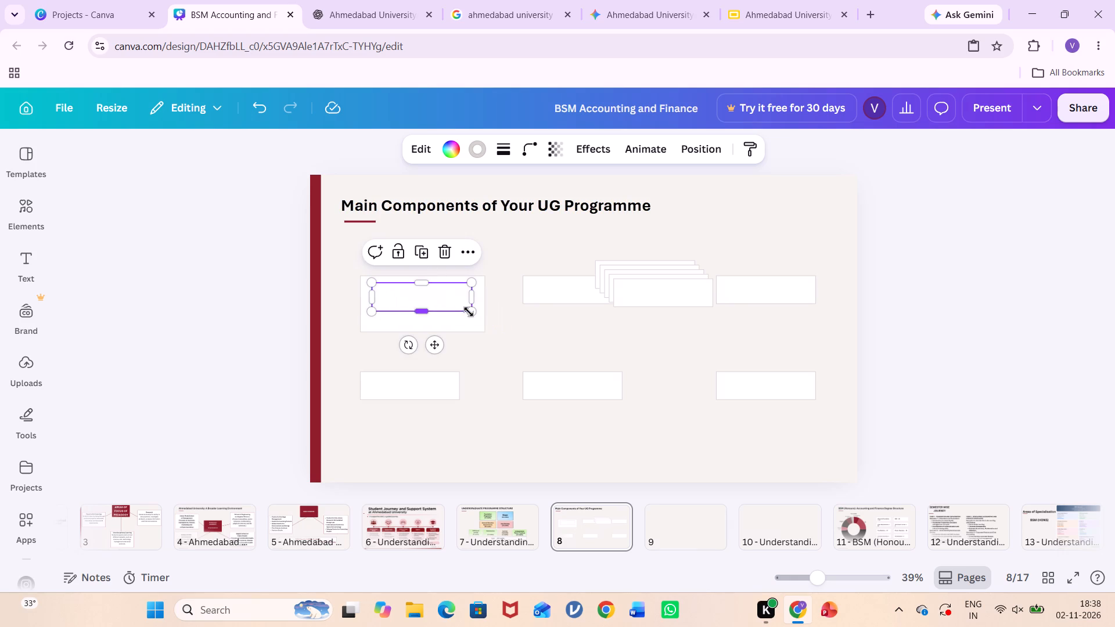
pyautogui.moveTo(472, 313); pyautogui.dragTo(429, 295)
pyautogui.click(523, 342)
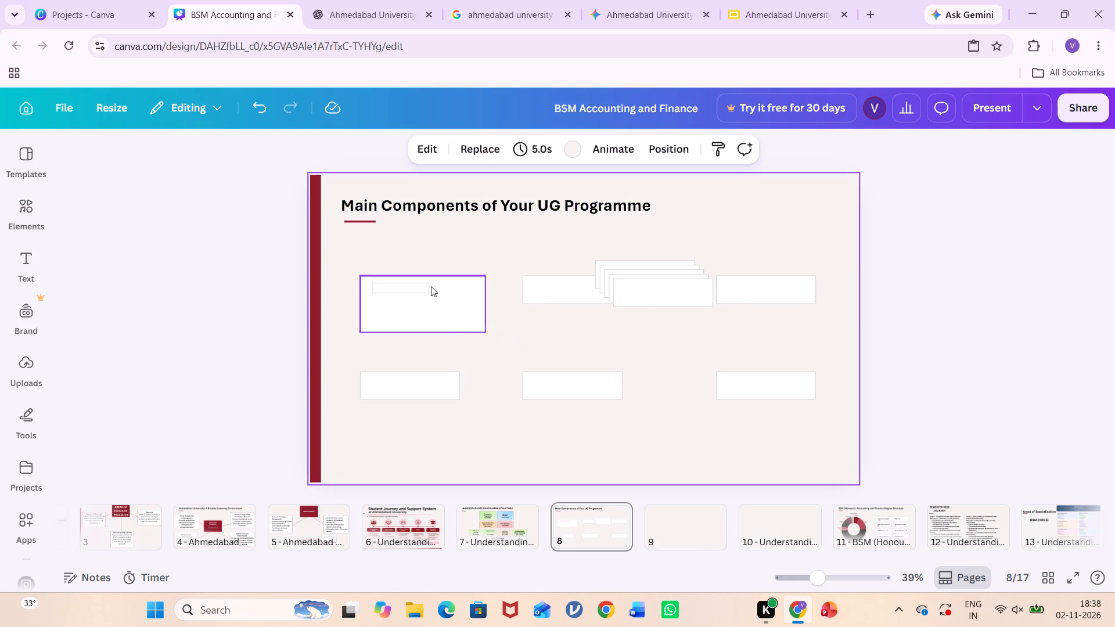
pyautogui.click(419, 283)
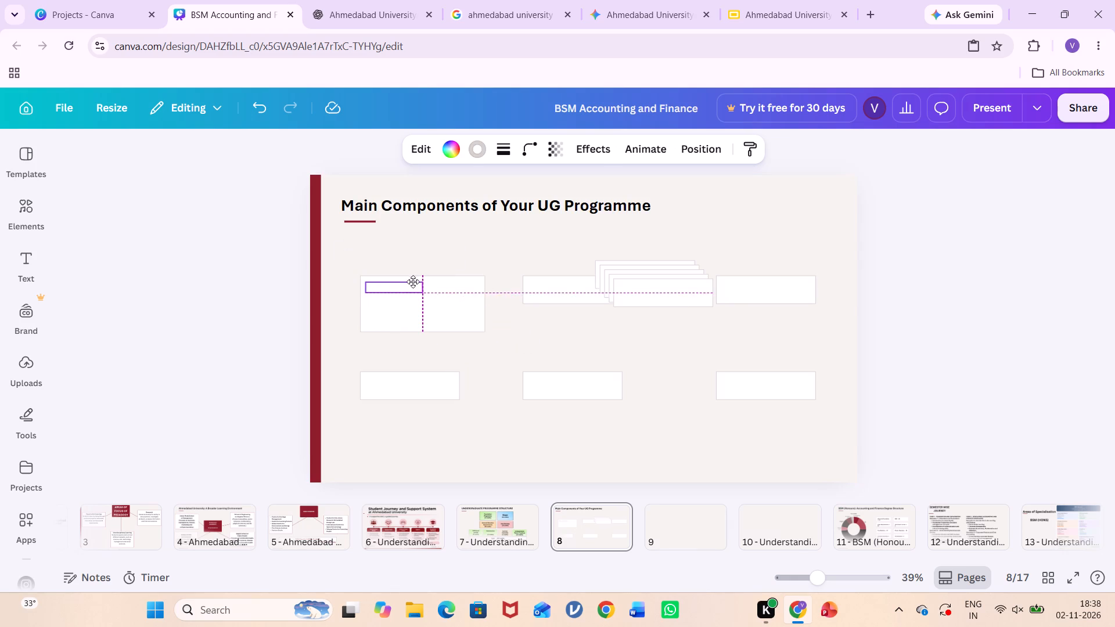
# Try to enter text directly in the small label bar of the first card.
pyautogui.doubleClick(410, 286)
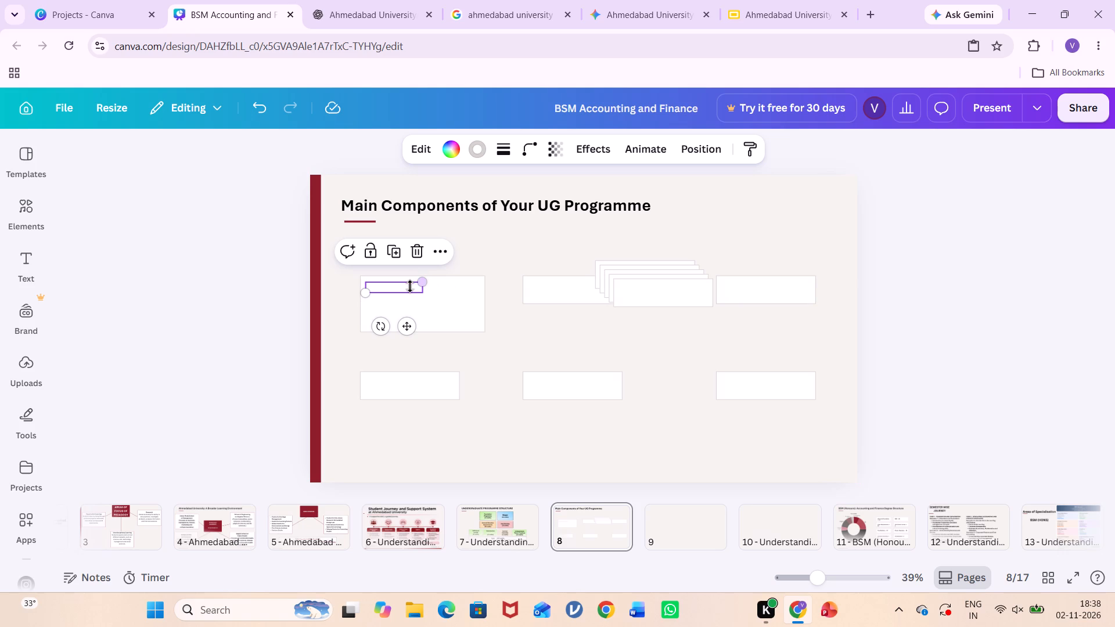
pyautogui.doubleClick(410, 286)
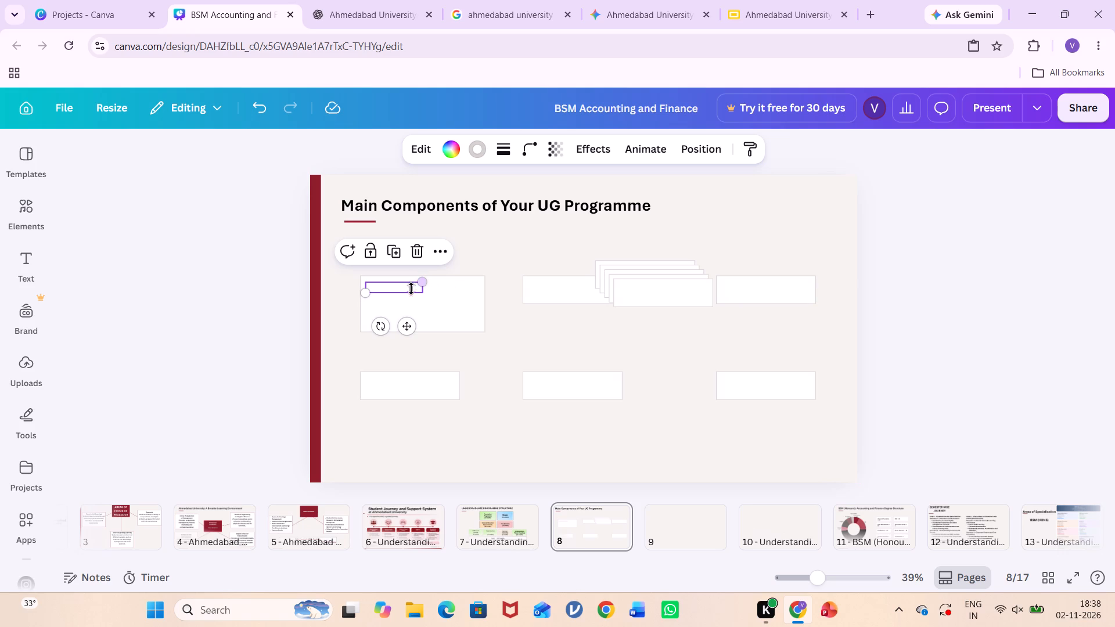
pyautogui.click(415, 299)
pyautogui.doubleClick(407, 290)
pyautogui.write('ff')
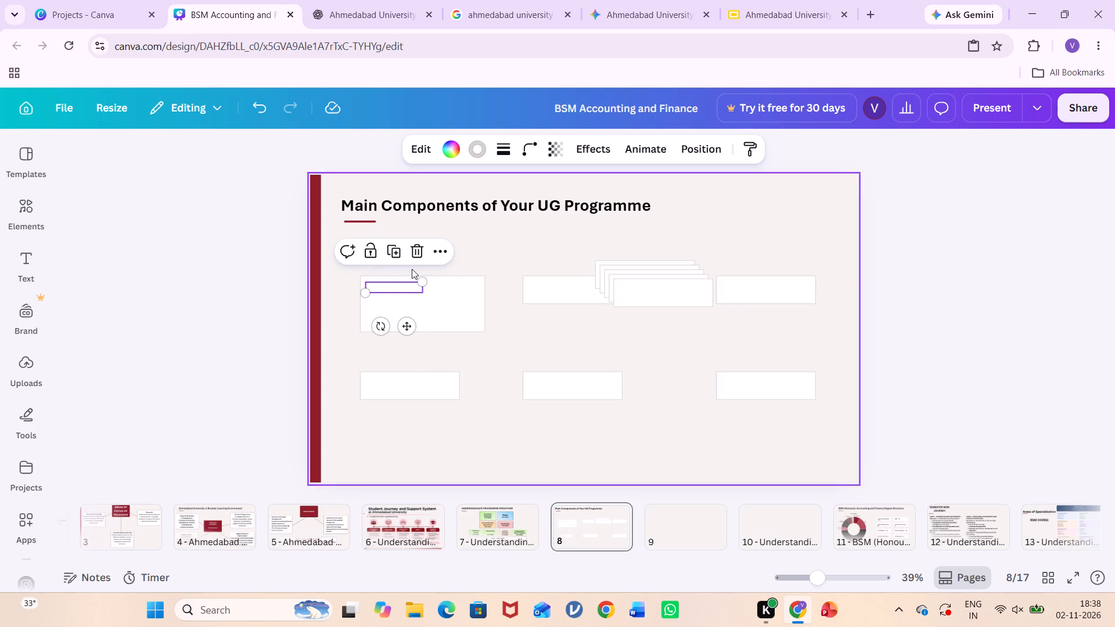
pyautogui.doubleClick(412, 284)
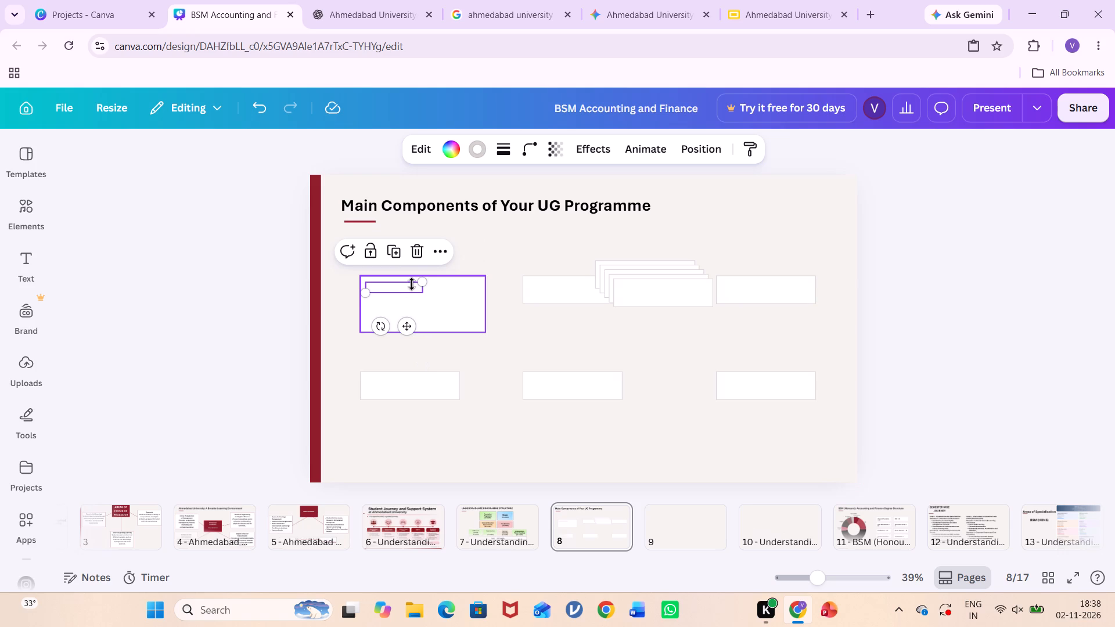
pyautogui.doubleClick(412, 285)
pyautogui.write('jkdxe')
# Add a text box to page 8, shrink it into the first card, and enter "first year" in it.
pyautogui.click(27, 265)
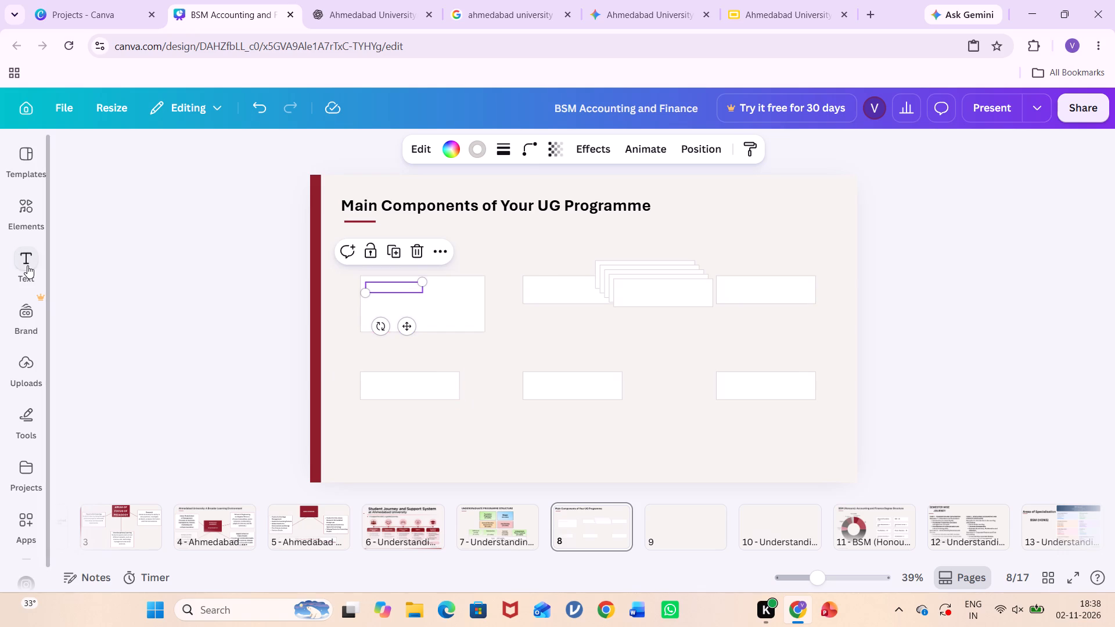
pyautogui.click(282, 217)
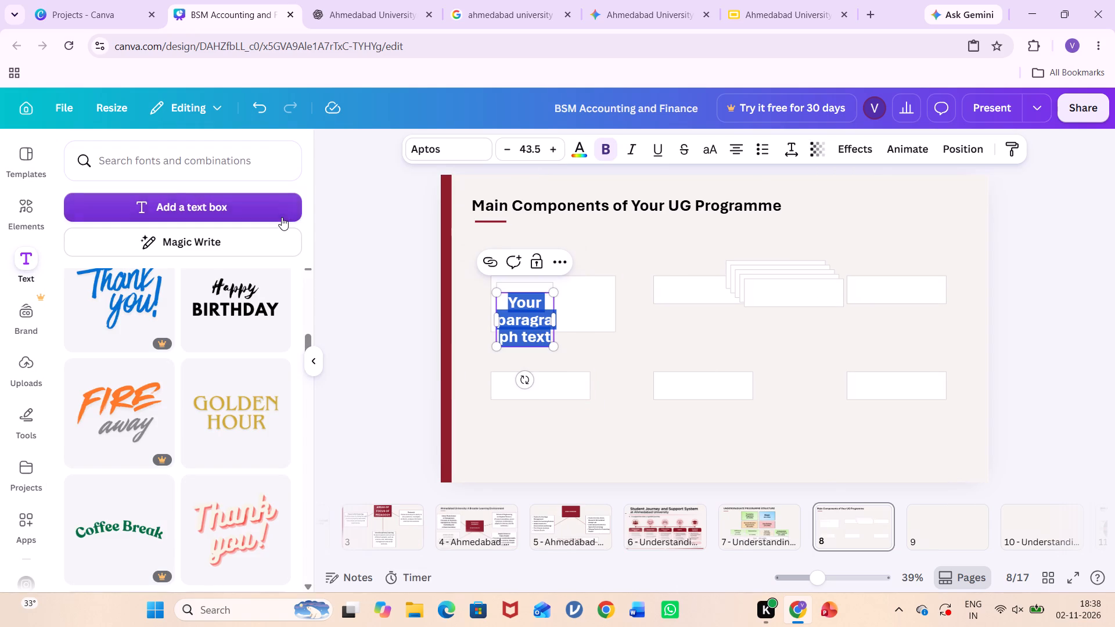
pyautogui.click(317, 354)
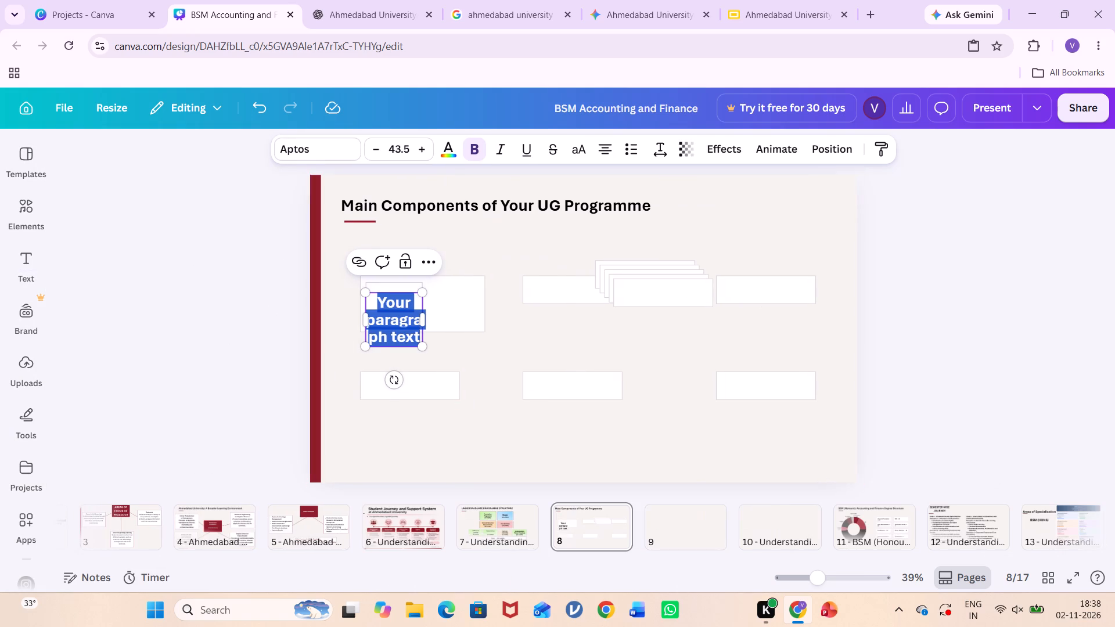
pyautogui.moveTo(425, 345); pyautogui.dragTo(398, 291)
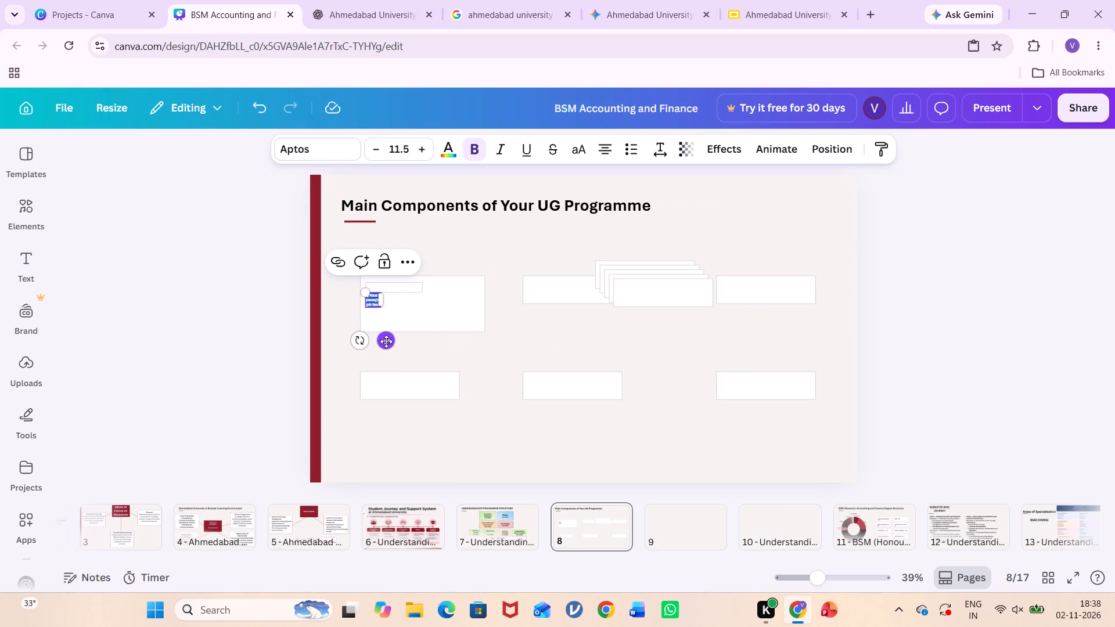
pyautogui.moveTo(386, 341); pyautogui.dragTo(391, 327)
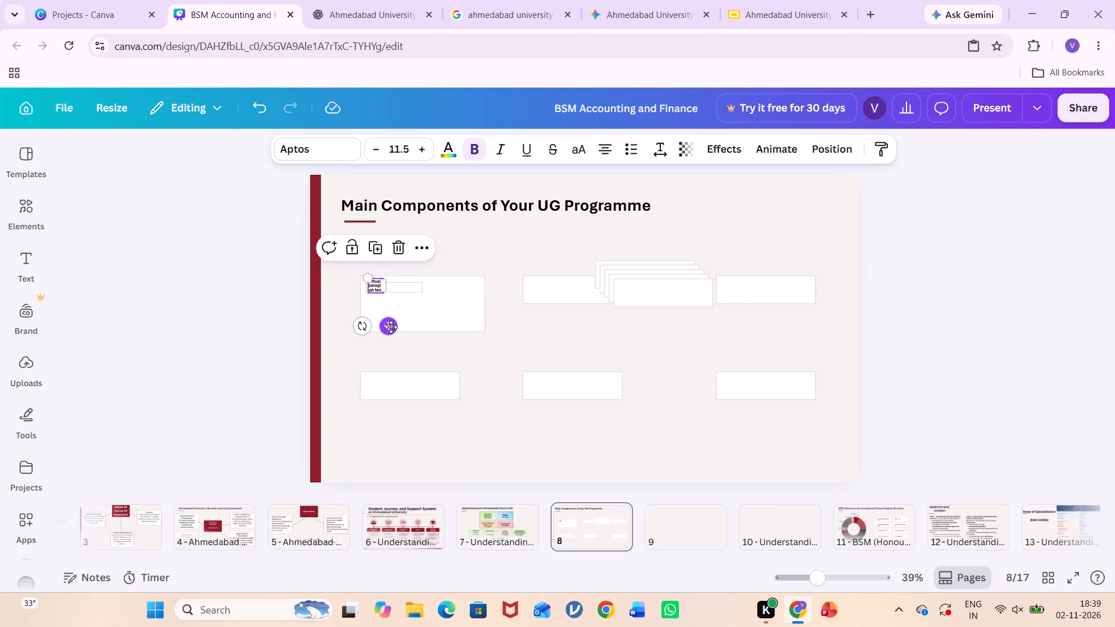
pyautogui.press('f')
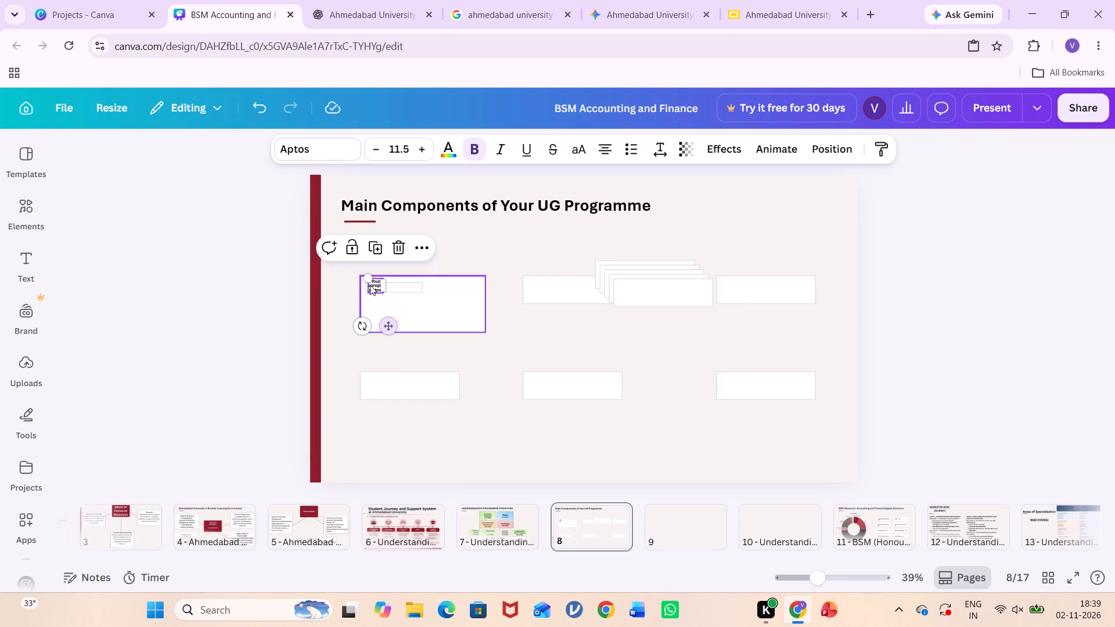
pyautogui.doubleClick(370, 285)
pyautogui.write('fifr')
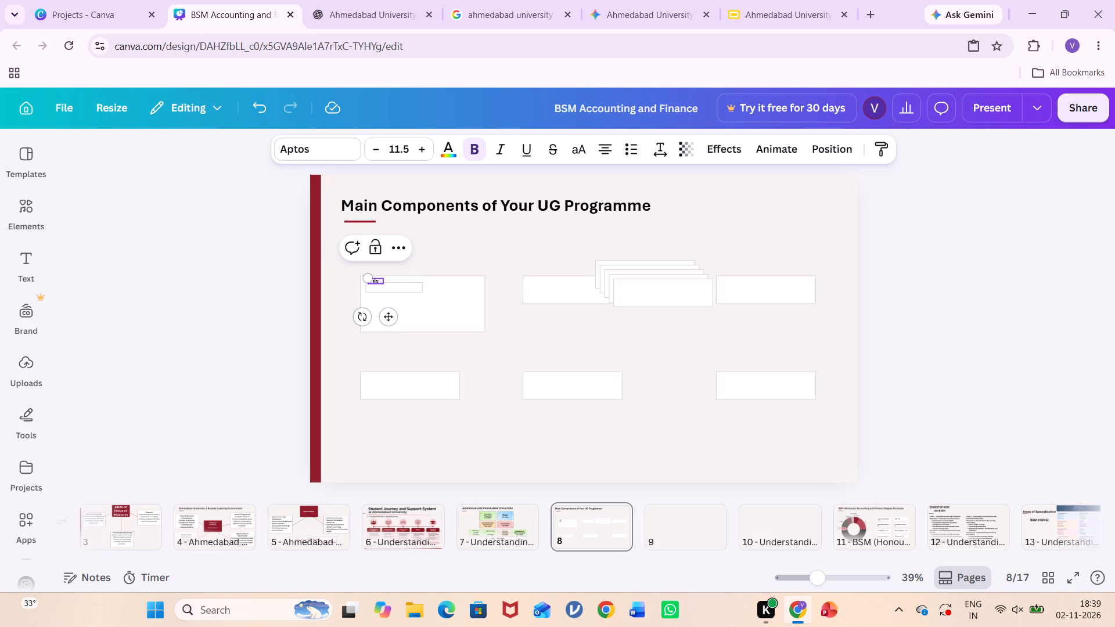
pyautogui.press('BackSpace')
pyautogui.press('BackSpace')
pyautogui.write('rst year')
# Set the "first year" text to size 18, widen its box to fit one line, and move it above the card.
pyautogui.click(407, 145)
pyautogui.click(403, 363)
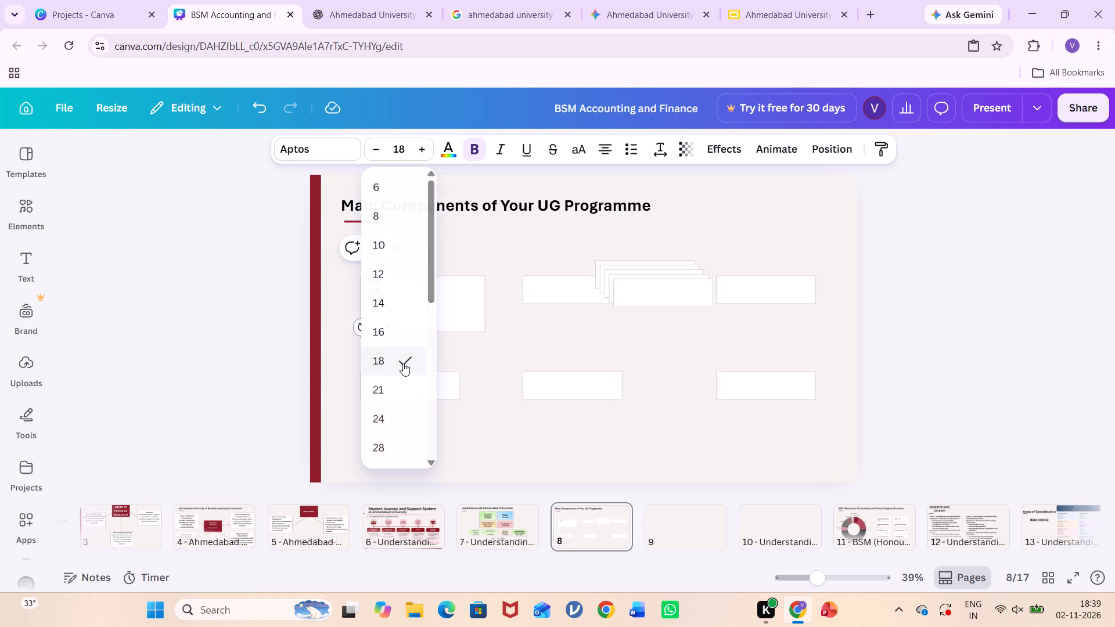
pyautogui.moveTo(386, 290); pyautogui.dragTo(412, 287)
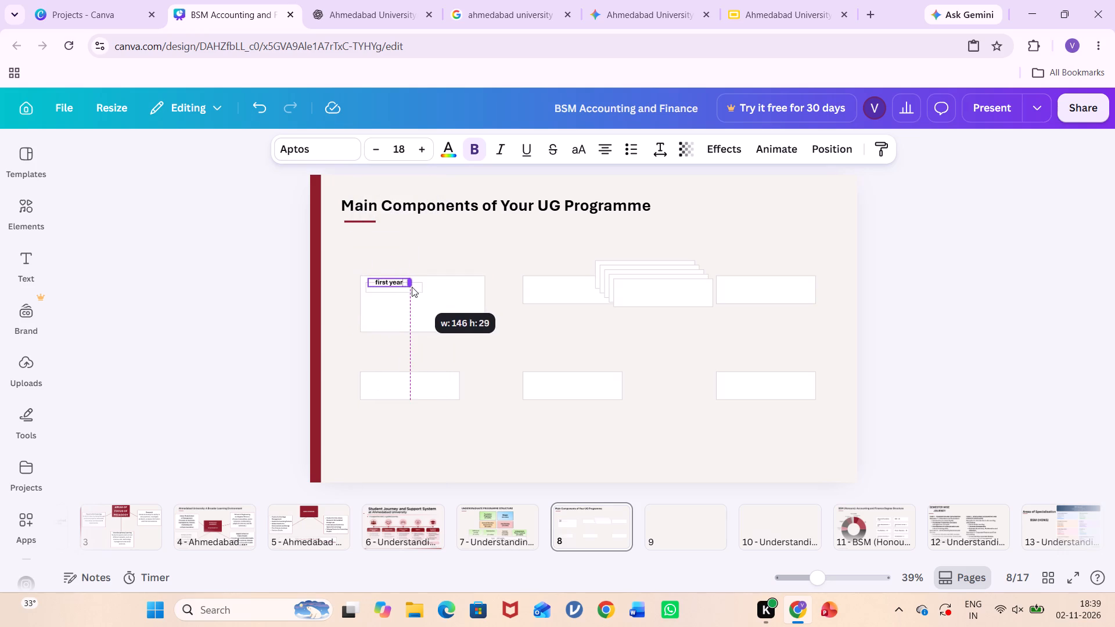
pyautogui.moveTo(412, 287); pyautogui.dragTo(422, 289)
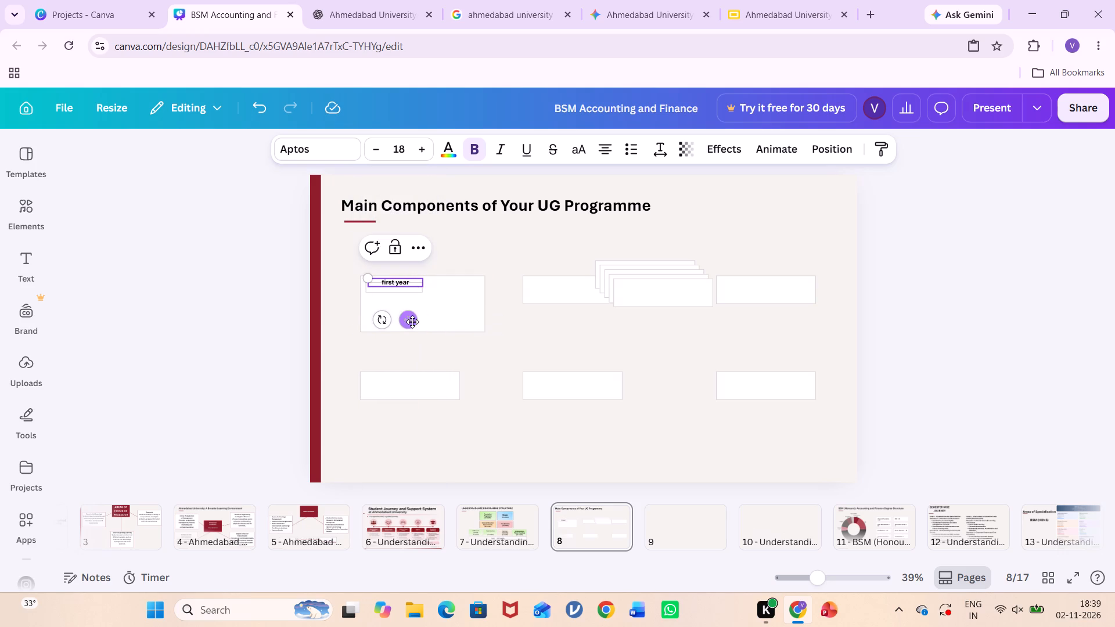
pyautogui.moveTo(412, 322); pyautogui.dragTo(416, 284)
# Delete the small label bar rectangle inside the first card.
pyautogui.click(433, 288)
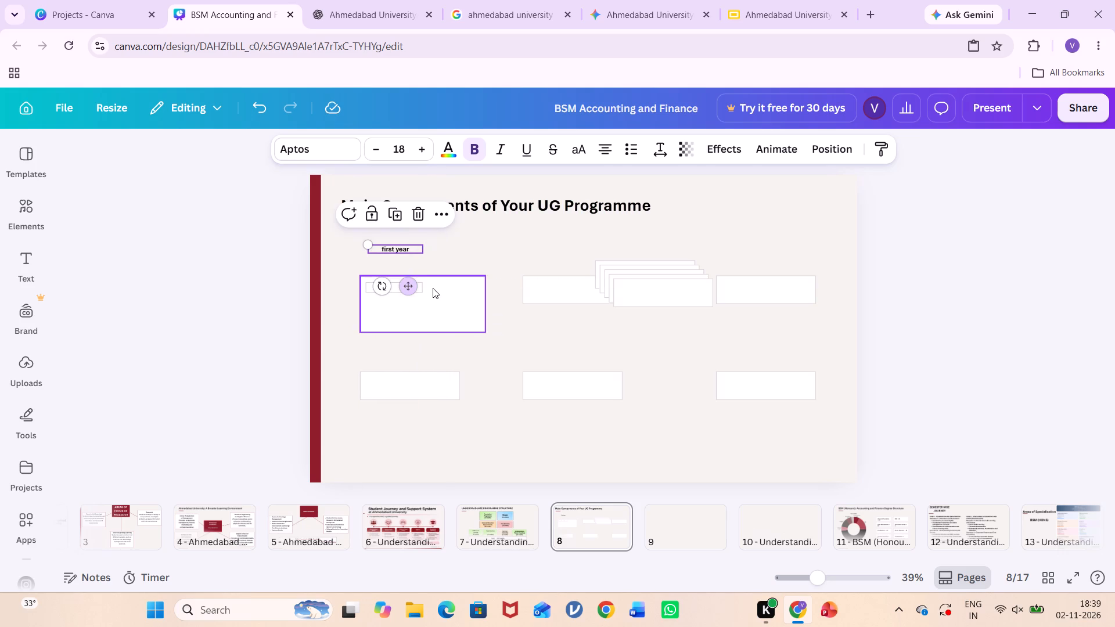
pyautogui.click(413, 288)
pyautogui.click(415, 254)
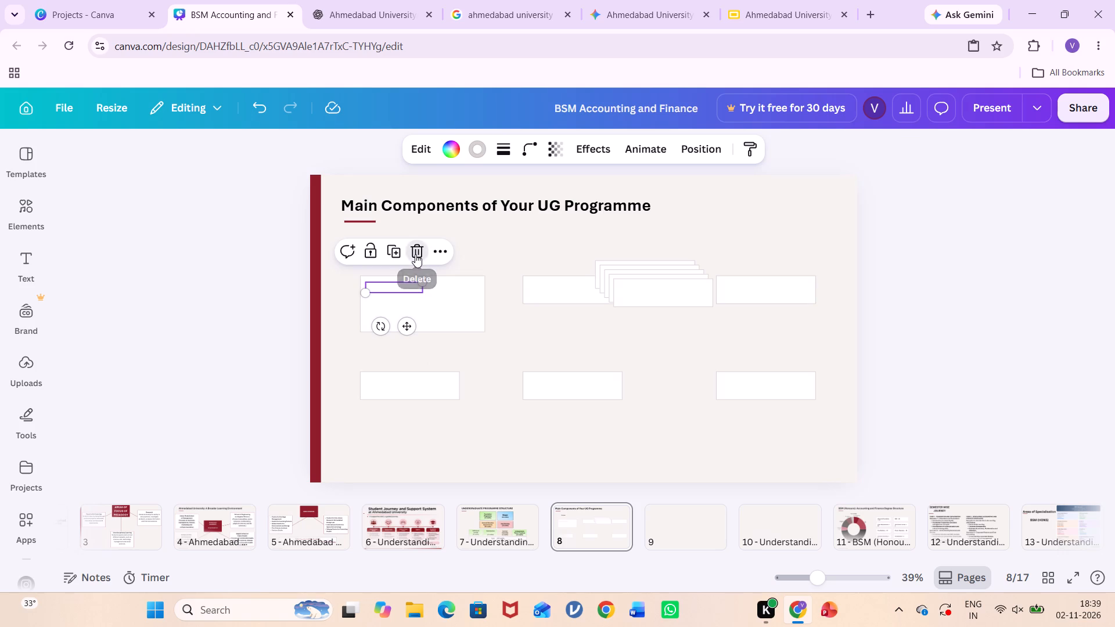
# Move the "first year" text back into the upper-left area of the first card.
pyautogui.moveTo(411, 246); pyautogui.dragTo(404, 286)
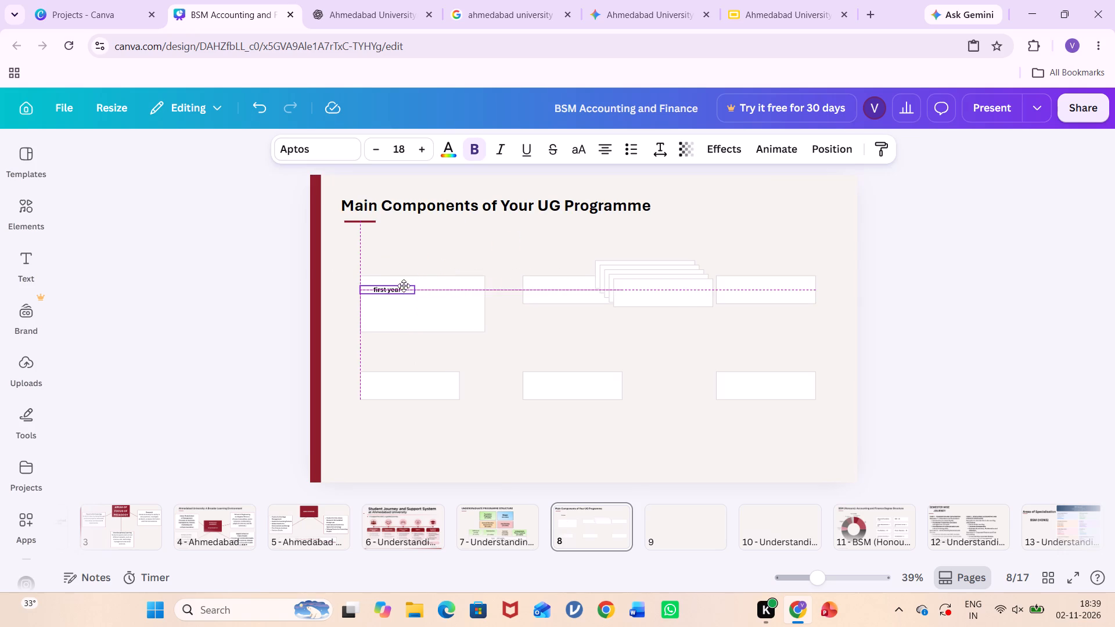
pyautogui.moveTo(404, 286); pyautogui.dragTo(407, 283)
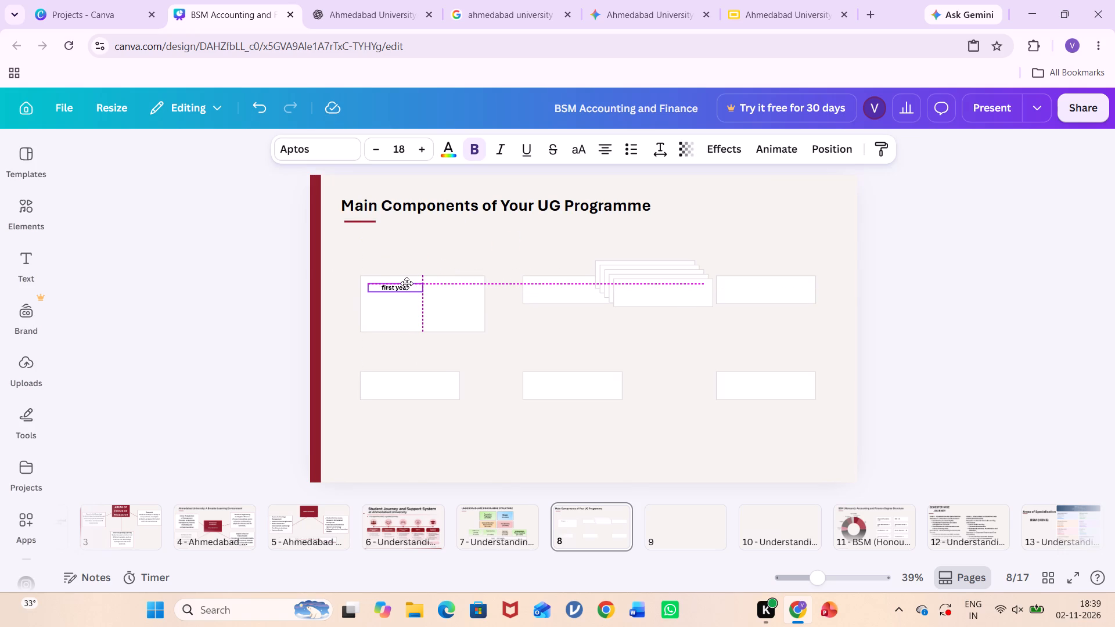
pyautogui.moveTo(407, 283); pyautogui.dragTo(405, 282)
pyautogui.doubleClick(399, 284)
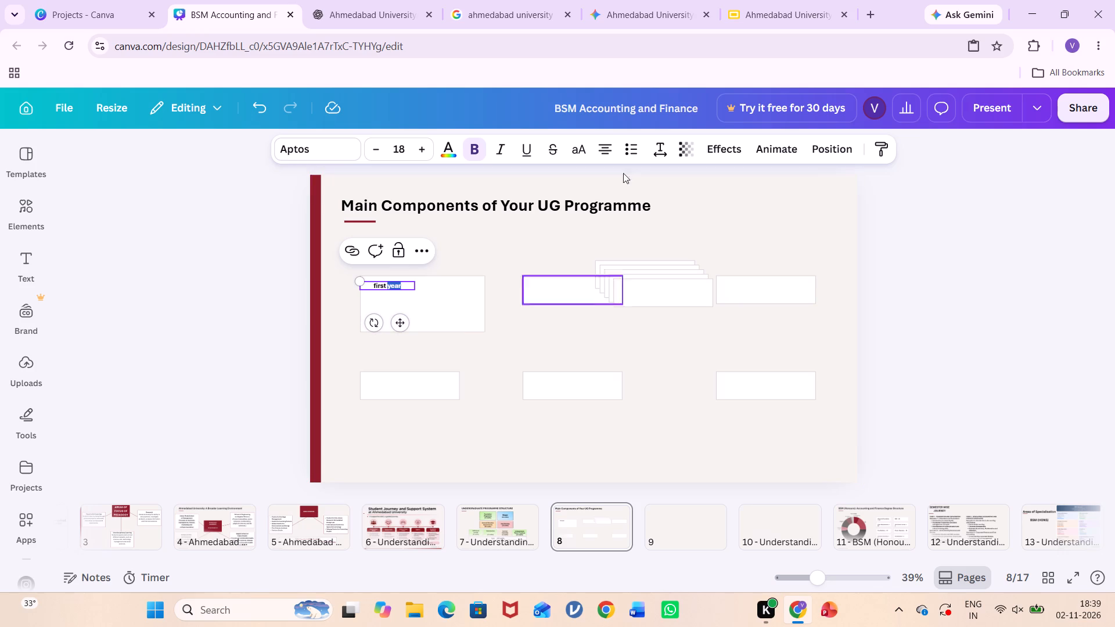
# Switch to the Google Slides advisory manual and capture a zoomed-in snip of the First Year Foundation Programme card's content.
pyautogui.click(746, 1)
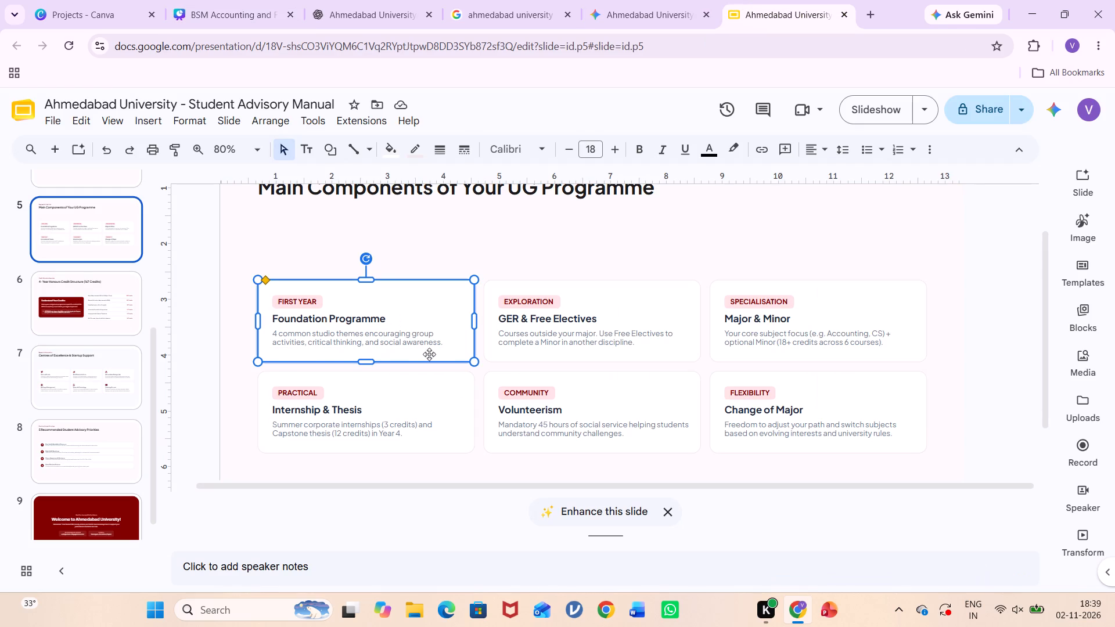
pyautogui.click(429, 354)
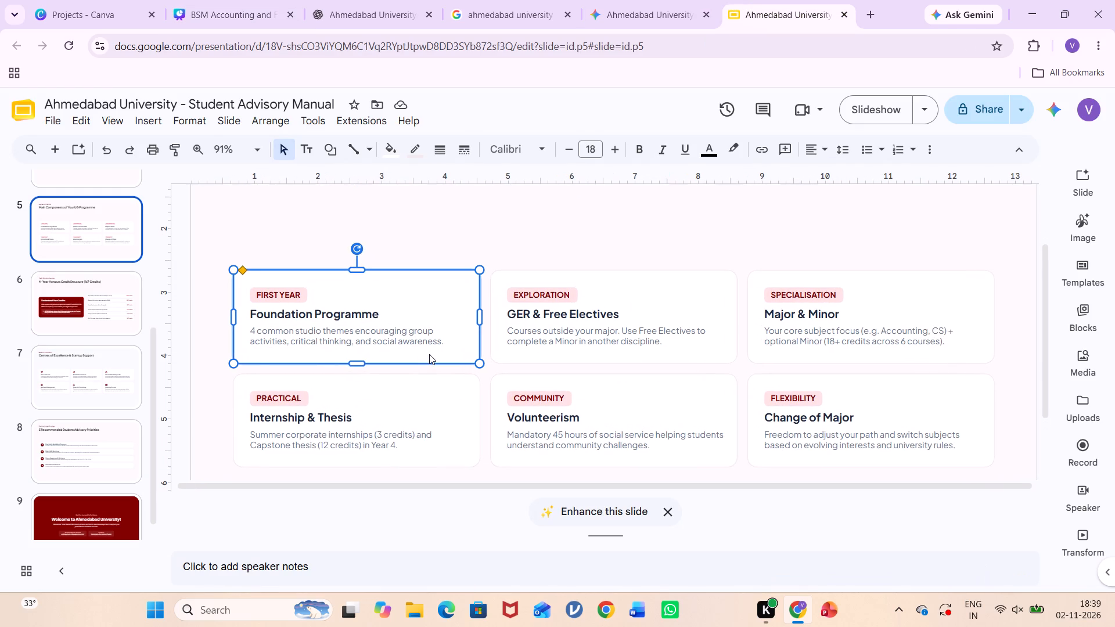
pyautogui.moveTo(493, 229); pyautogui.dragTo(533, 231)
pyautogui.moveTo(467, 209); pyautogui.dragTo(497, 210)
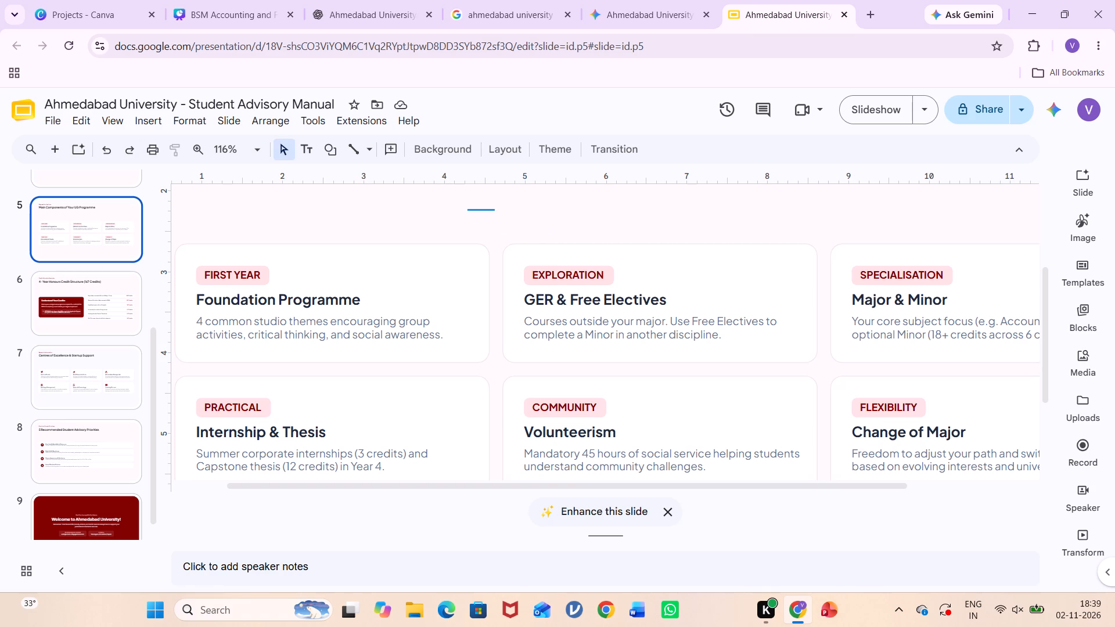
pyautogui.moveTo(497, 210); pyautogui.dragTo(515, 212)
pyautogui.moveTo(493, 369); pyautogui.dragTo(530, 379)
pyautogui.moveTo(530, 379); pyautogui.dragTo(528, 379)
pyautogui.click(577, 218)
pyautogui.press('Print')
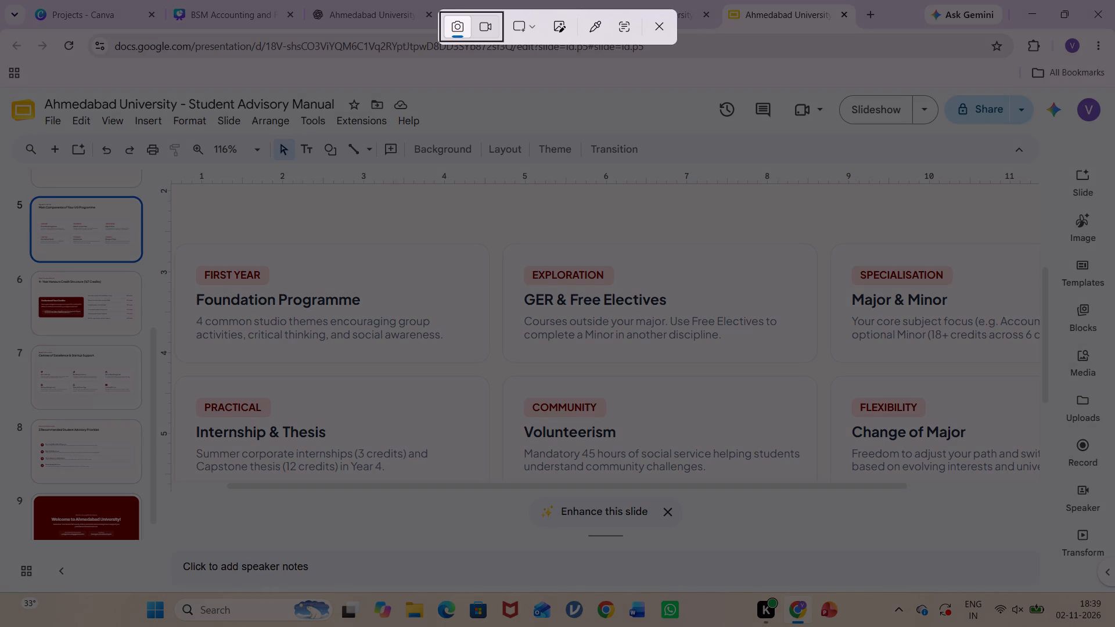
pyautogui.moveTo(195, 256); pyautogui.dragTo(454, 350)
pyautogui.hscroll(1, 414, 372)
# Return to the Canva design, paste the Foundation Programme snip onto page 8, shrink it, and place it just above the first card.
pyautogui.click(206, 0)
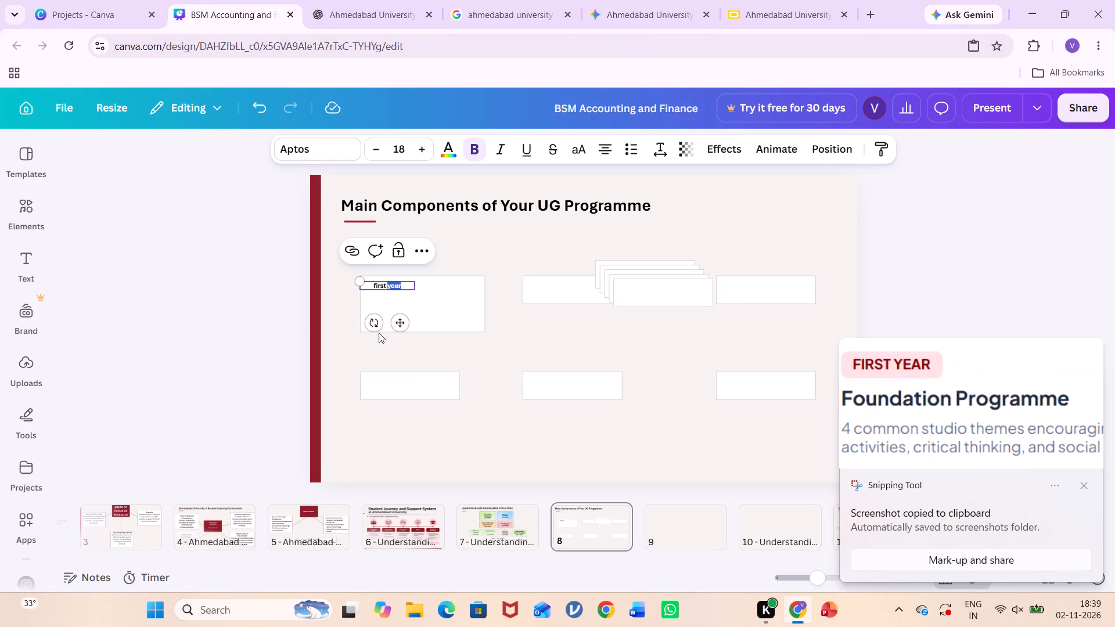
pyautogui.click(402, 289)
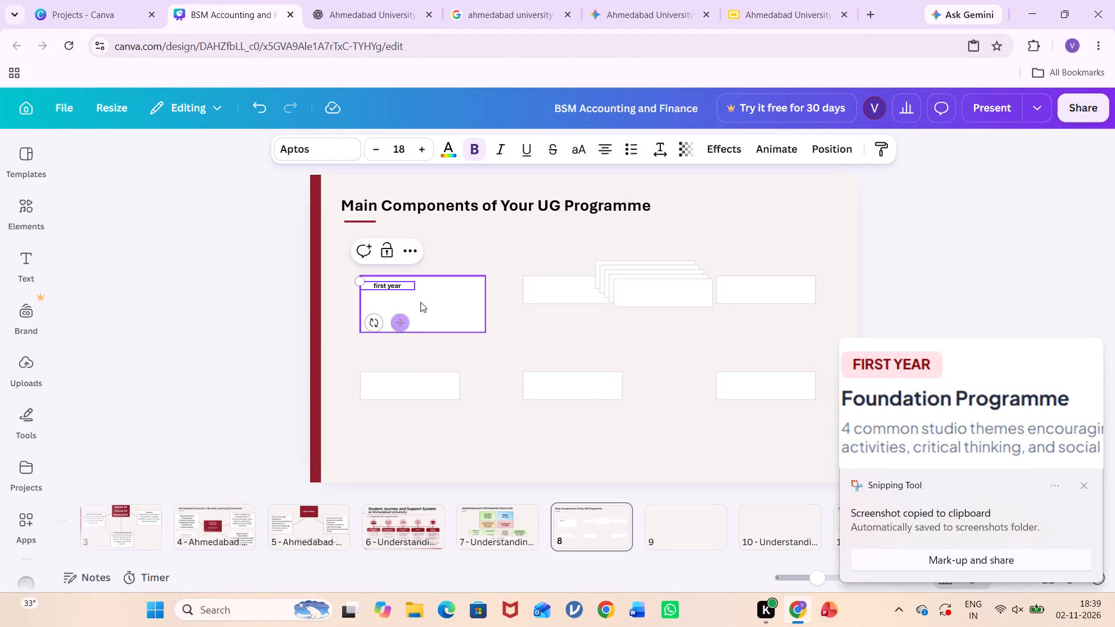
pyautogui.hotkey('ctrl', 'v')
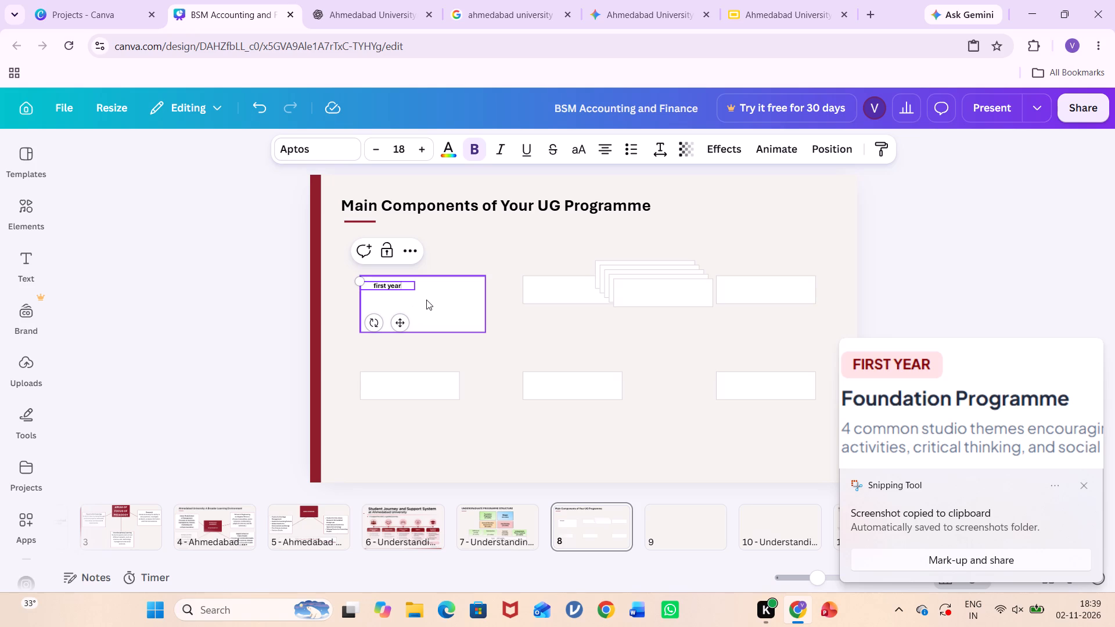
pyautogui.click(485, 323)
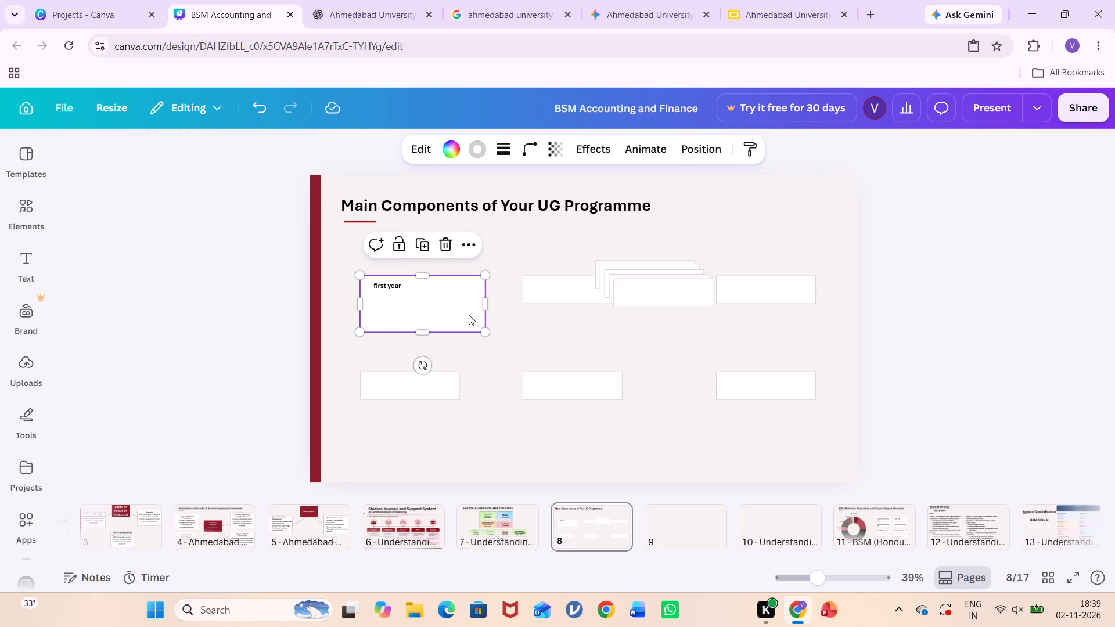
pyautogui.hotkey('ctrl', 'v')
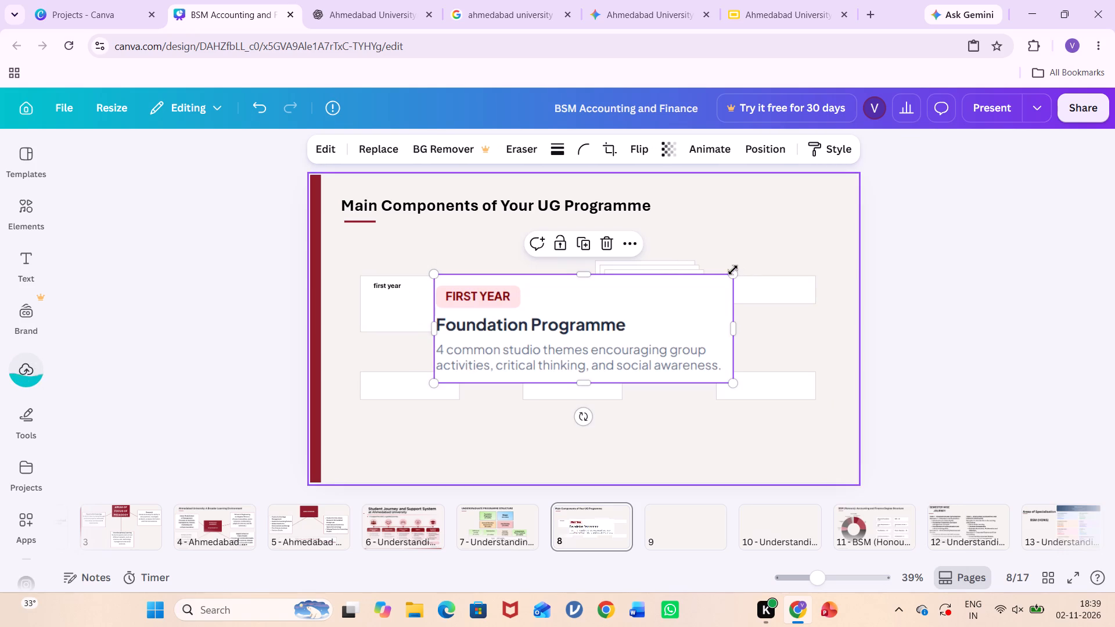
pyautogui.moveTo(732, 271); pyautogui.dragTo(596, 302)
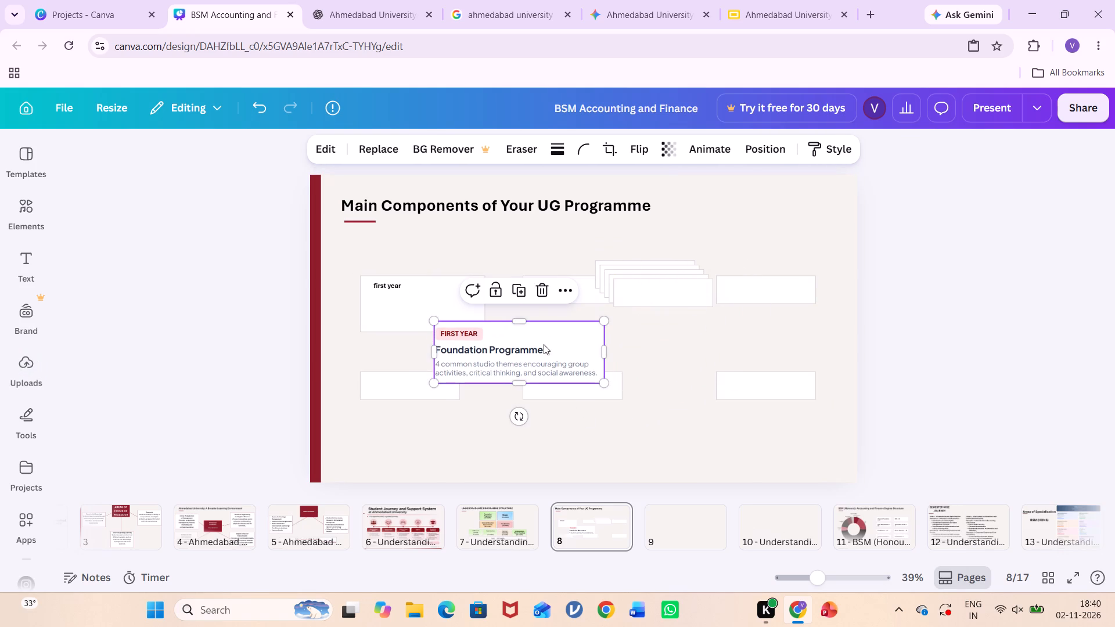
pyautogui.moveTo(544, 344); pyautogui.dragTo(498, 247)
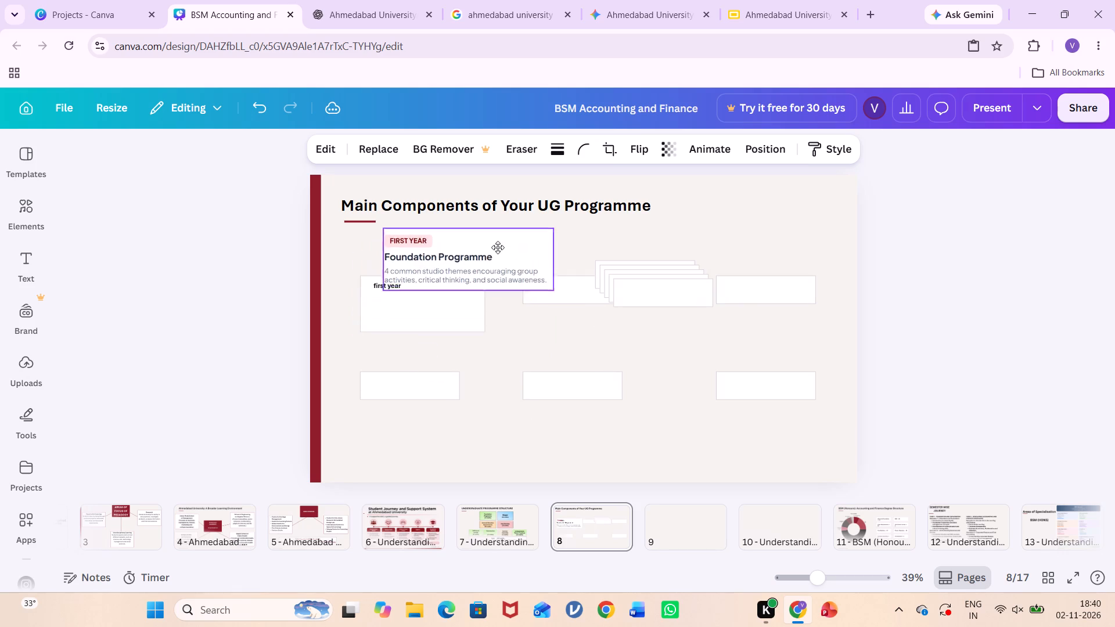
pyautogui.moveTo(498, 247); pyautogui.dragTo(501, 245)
# Delete the first card's white rectangle and its "first year" text, moving the pasted snip up out of the way.
pyautogui.click(444, 299)
pyautogui.click(448, 247)
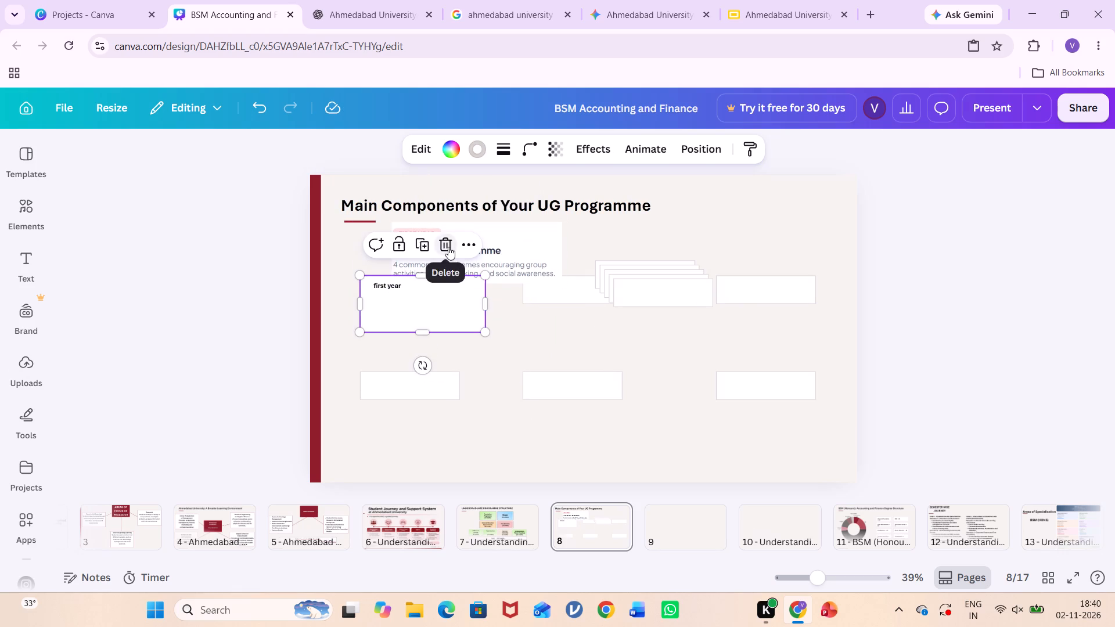
pyautogui.moveTo(481, 249); pyautogui.dragTo(527, 207)
pyautogui.click(394, 283)
pyautogui.click(412, 251)
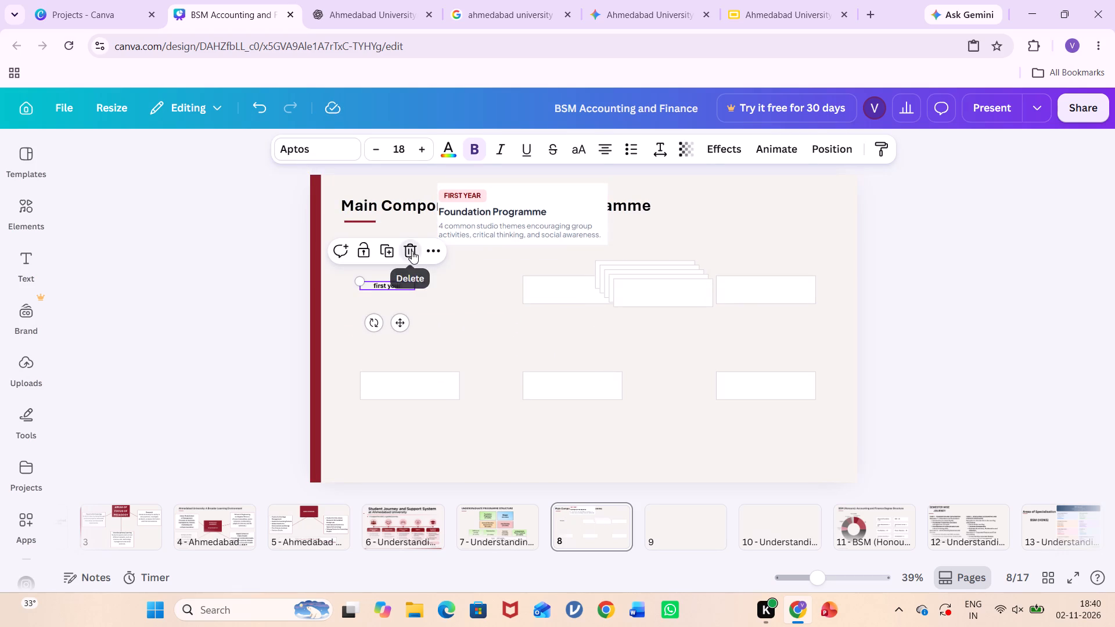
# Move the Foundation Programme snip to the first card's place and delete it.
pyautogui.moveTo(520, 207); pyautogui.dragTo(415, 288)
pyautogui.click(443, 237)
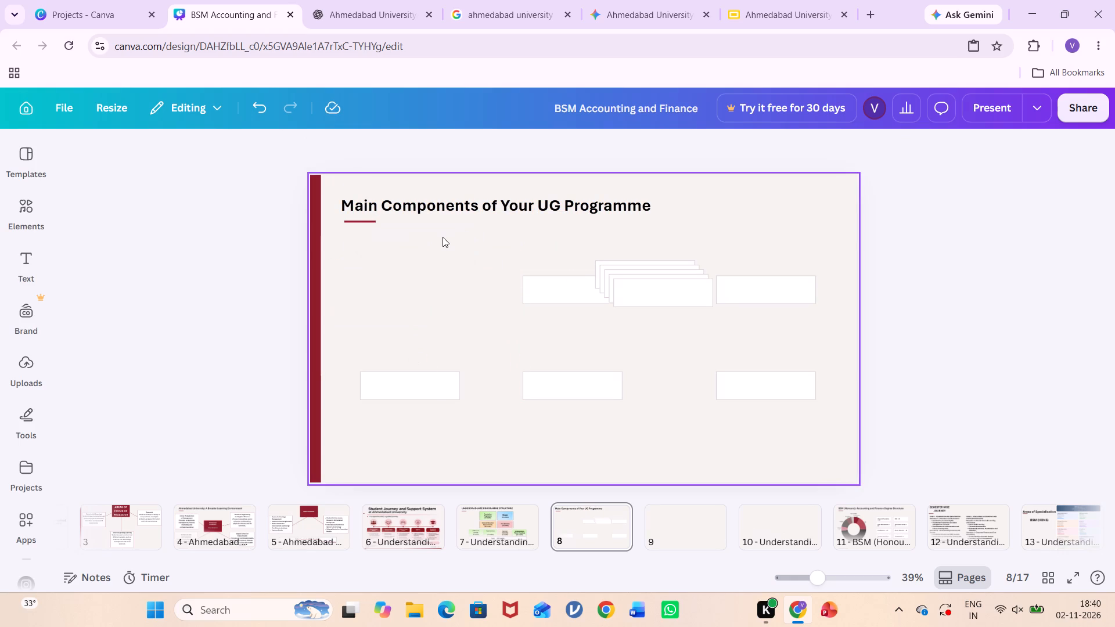
# Switch to the Google Slides advisory manual, at the First Year Foundation Programme card on slide 5.
pyautogui.click(742, 4)
pyautogui.hscroll(1, 356, 333)
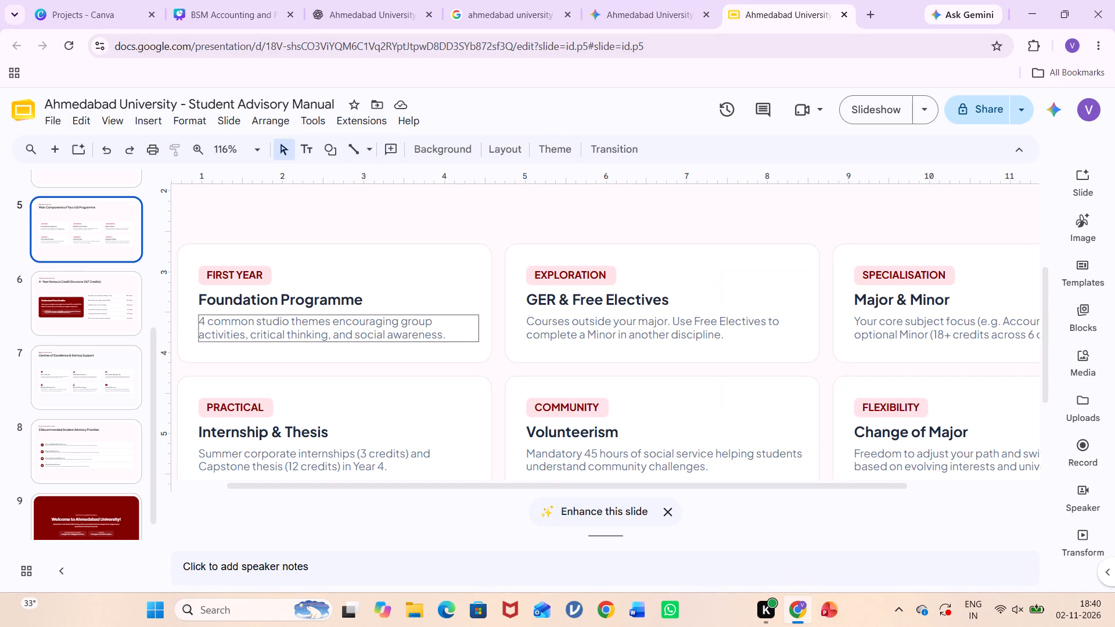
pyautogui.hscroll(1, 356, 333)
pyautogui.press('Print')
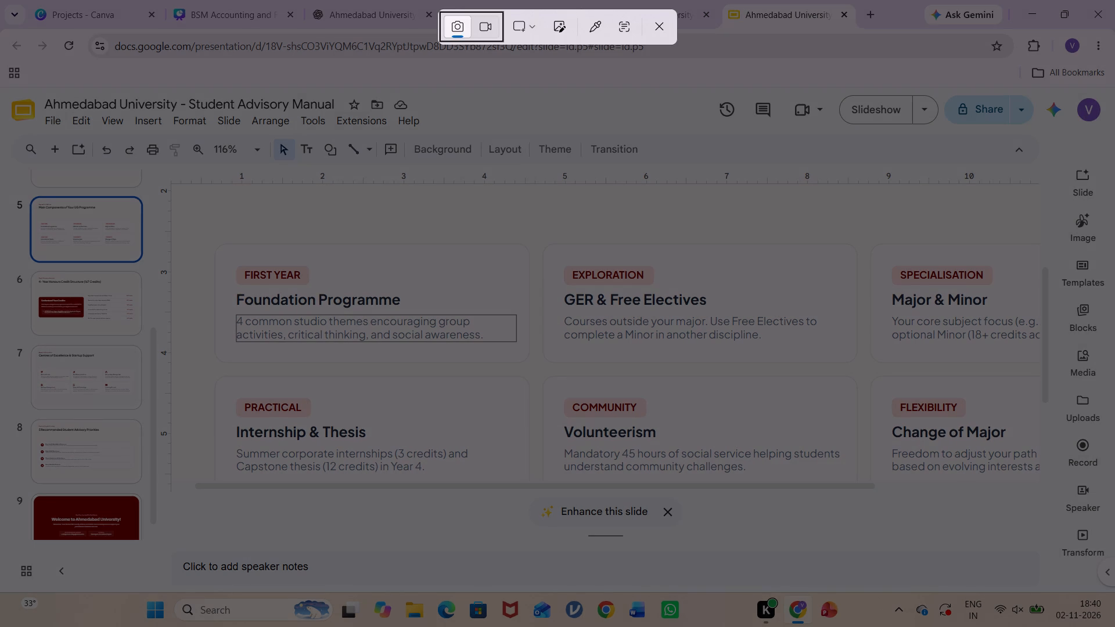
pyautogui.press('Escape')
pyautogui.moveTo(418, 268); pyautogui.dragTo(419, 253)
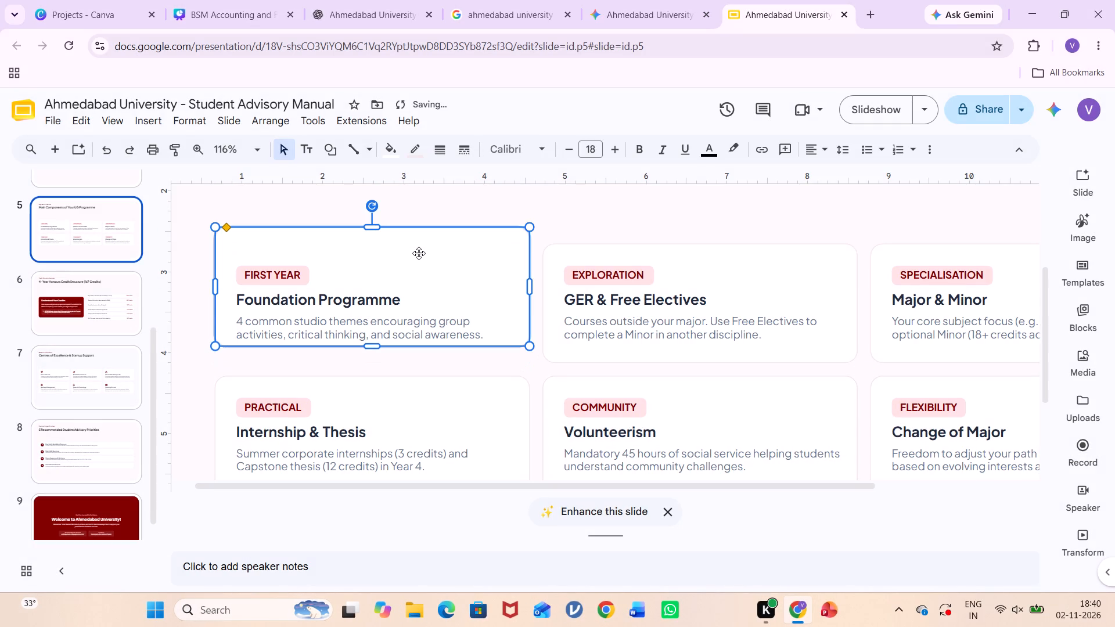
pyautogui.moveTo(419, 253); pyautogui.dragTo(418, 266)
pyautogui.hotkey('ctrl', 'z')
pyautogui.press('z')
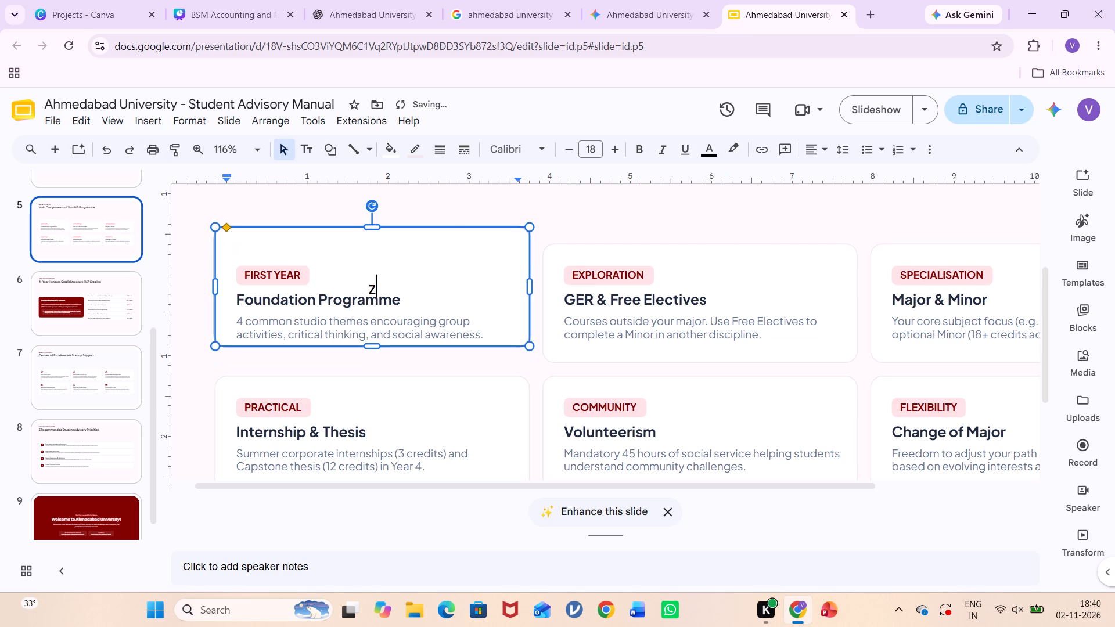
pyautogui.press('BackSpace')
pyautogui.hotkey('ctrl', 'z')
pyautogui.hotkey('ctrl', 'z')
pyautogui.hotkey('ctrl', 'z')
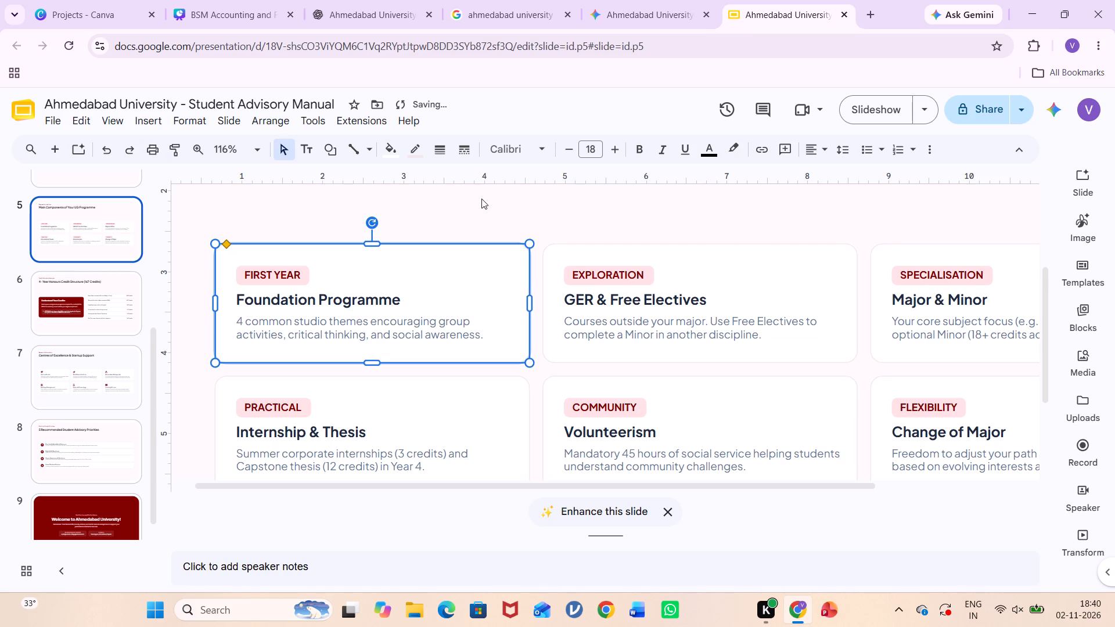
# Capture a snip of the whole First Year Foundation Programme card, including its rounded white box.
pyautogui.click(481, 204)
pyautogui.press('Print')
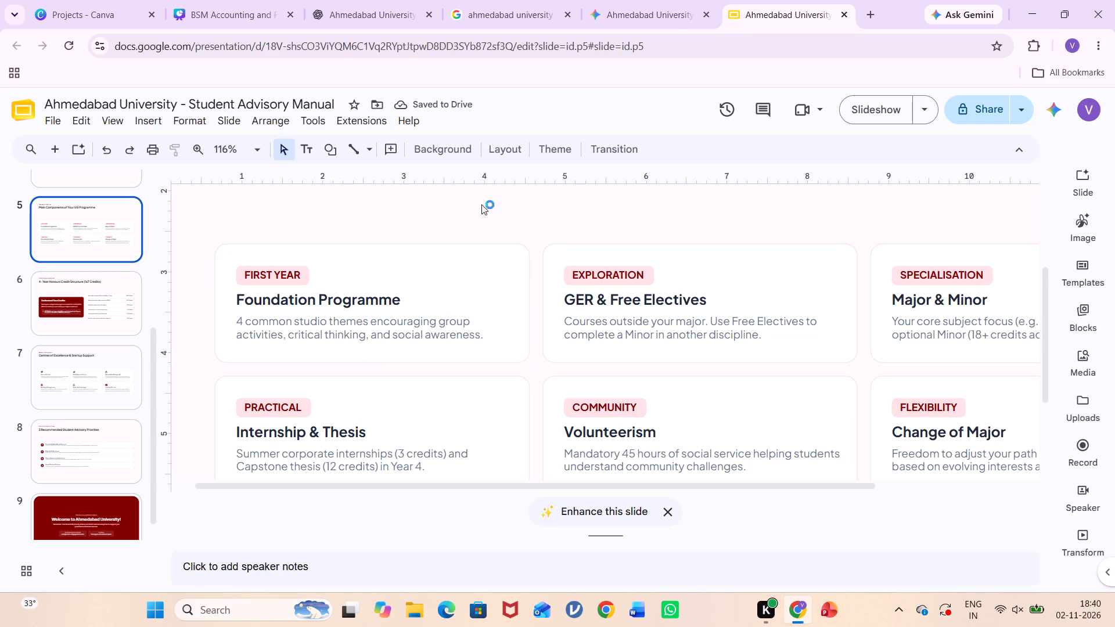
pyautogui.moveTo(216, 240); pyautogui.dragTo(323, 338)
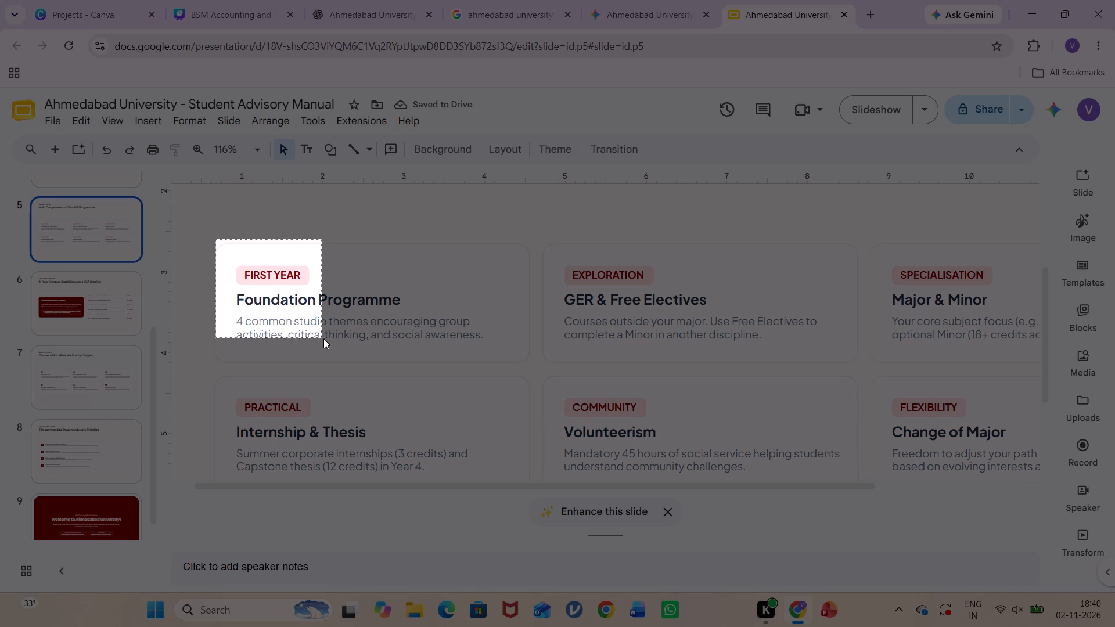
pyautogui.moveTo(323, 338); pyautogui.dragTo(534, 365)
pyautogui.hscroll(1, 427, 356)
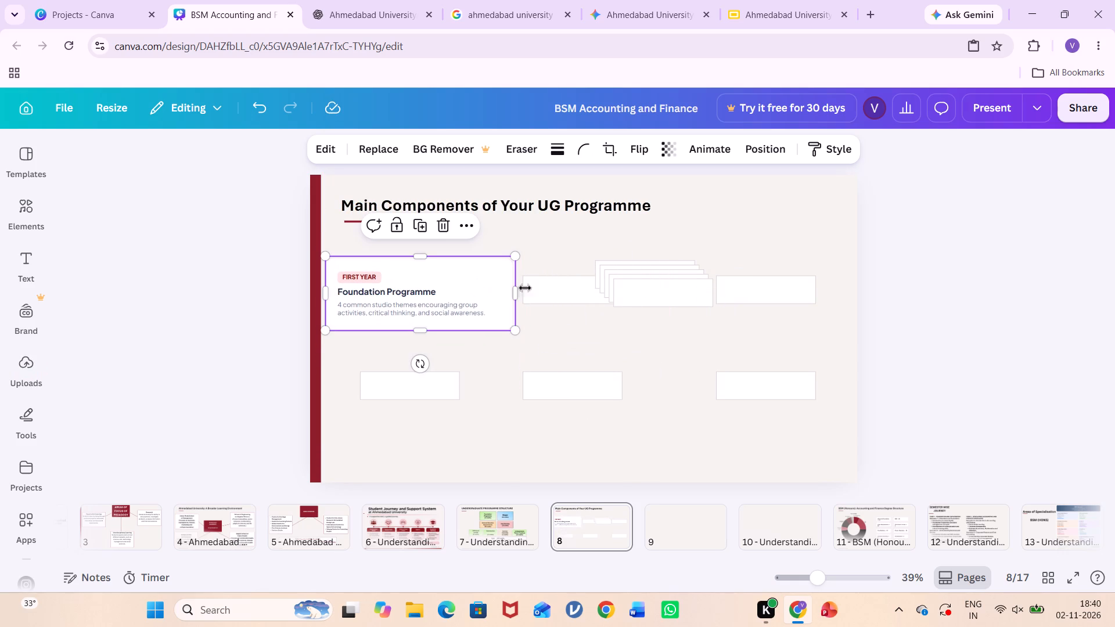
# Delete all the remaining empty white rectangles from page 8 and nudge the Foundation Programme card slightly away from the red bar.
pyautogui.click(570, 291)
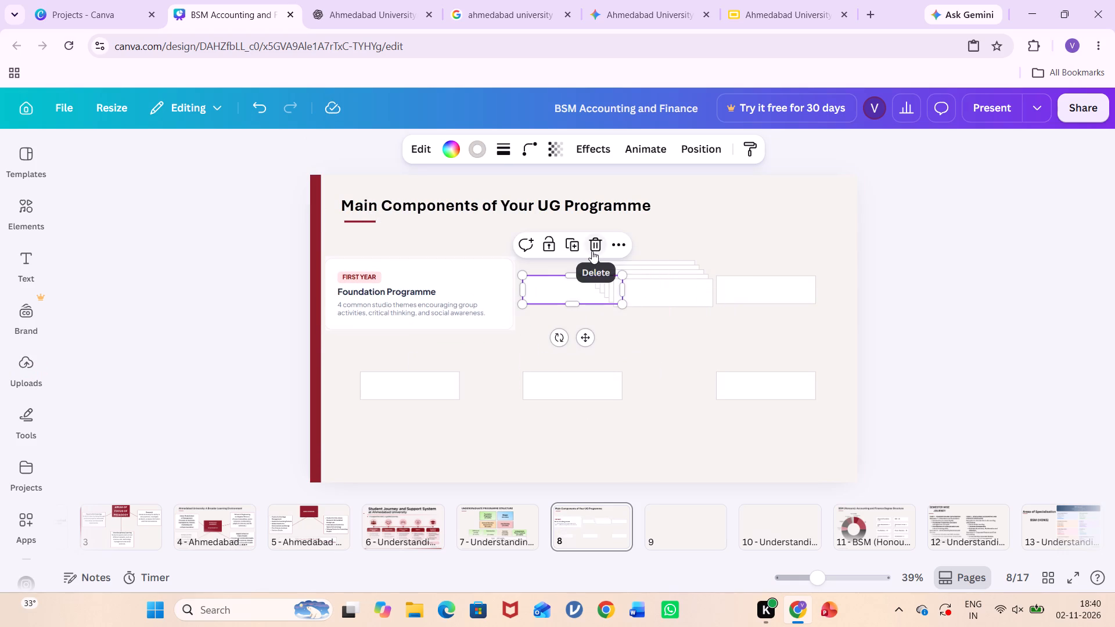
pyautogui.click(592, 251)
pyautogui.click(592, 251)
pyautogui.moveTo(592, 251); pyautogui.dragTo(824, 402)
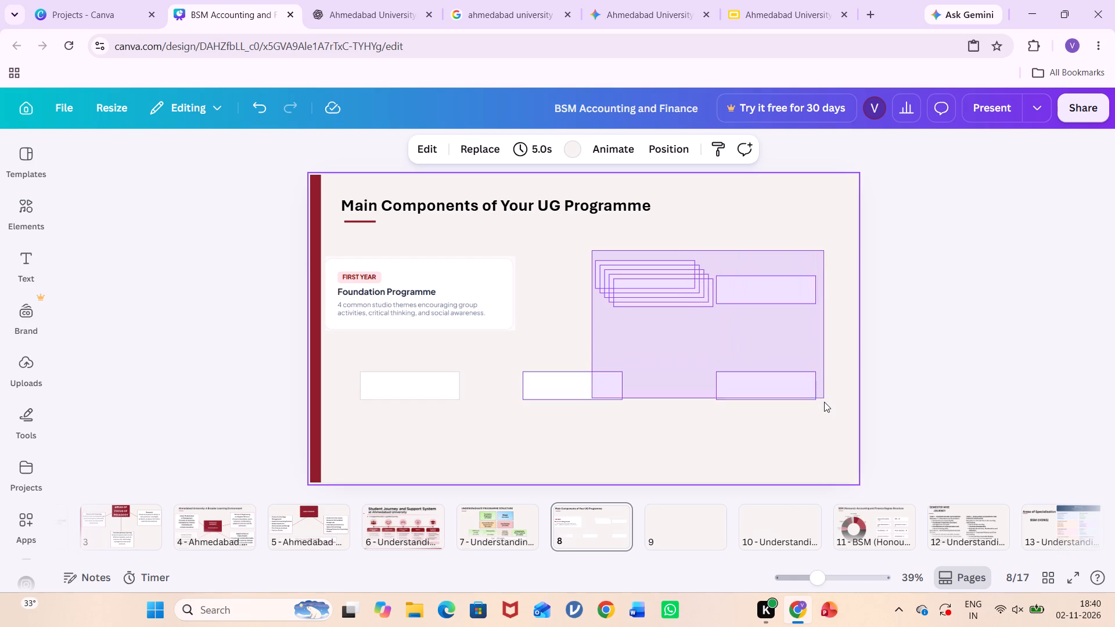
pyautogui.moveTo(824, 402); pyautogui.dragTo(823, 404)
pyautogui.click(703, 231)
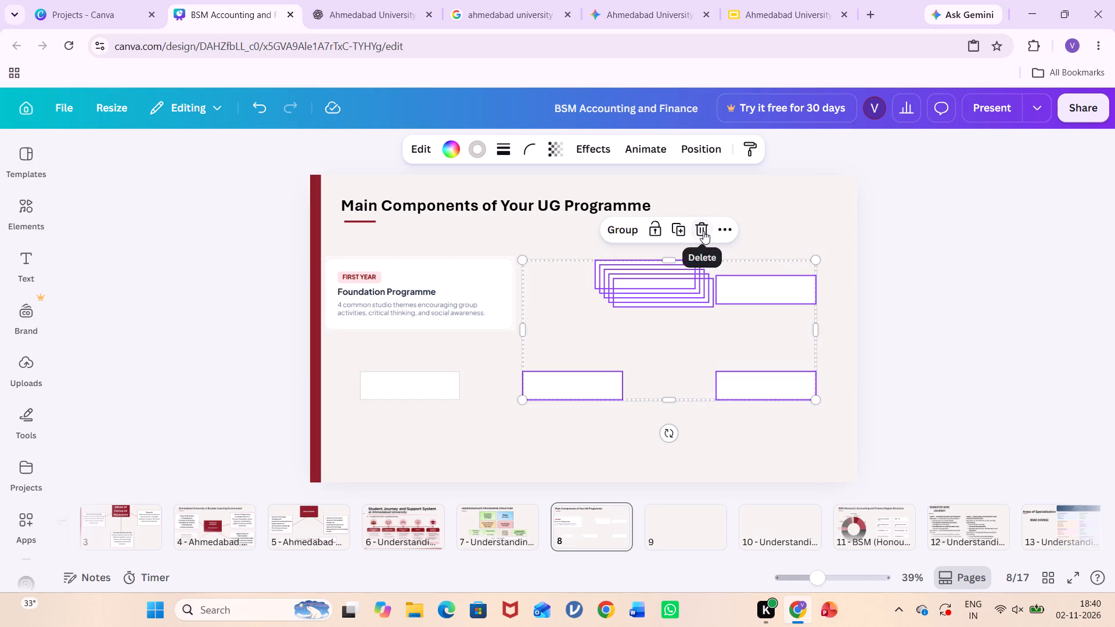
pyautogui.click(372, 397)
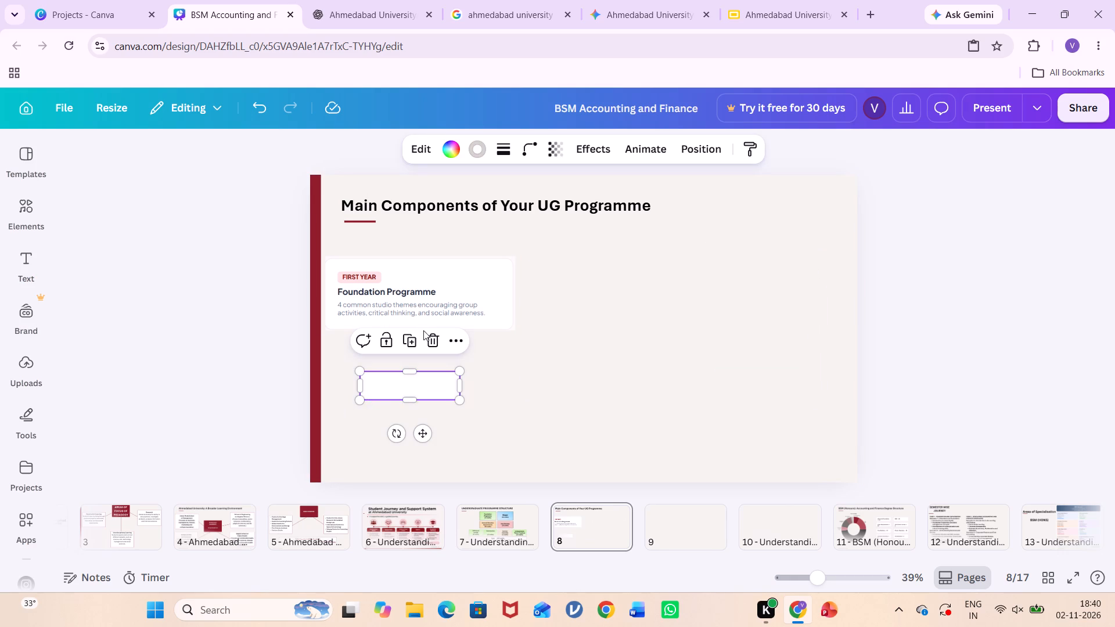
pyautogui.click(438, 342)
pyautogui.moveTo(473, 304); pyautogui.dragTo(480, 302)
# Capture the Exploration GER & Free Electives card from the Google Slides manual and paste it onto page 8 of the Canva design.
pyautogui.click(743, 1)
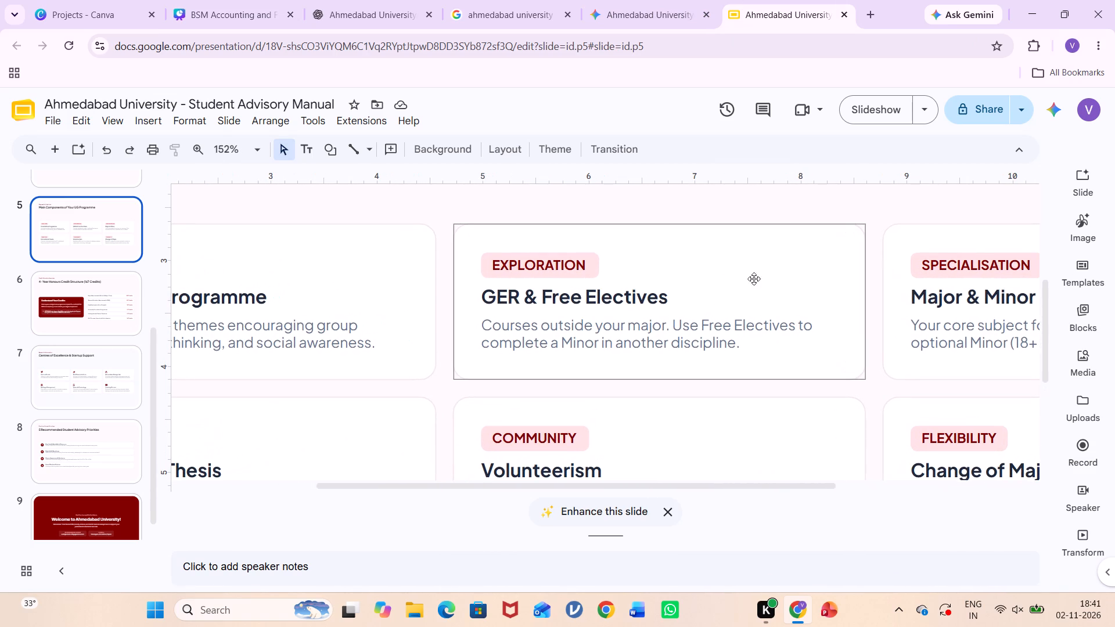
pyautogui.press('Print')
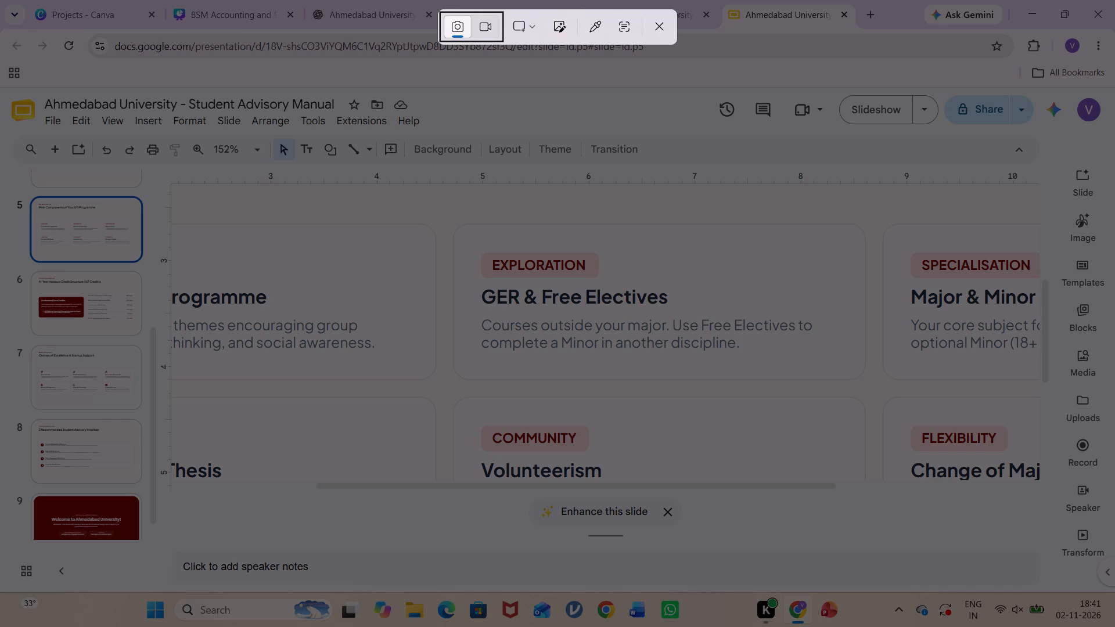
pyautogui.moveTo(459, 212); pyautogui.dragTo(862, 387)
pyautogui.hscroll(1, 623, 380)
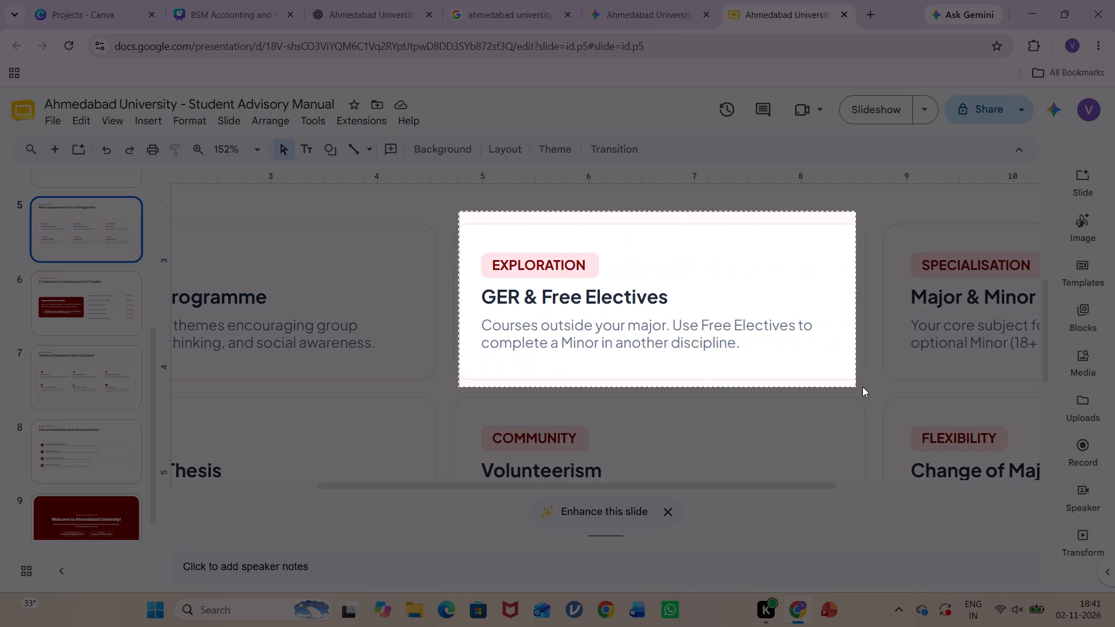
pyautogui.moveTo(862, 387); pyautogui.dragTo(868, 384)
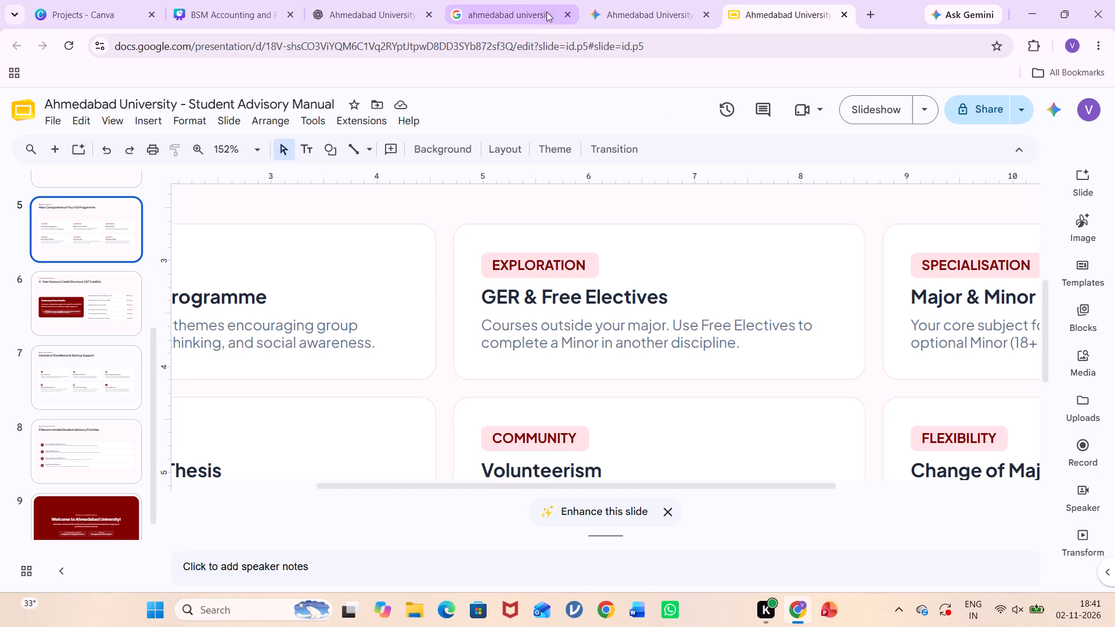
pyautogui.click(251, 9)
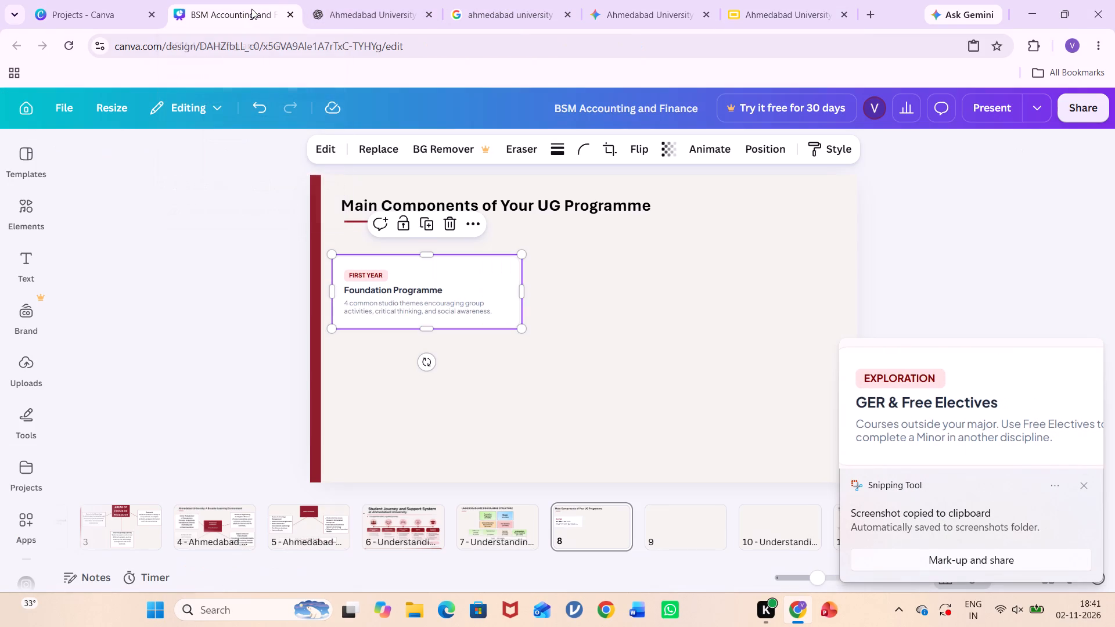
pyautogui.click(586, 291)
pyautogui.hotkey('ctrl', 'v')
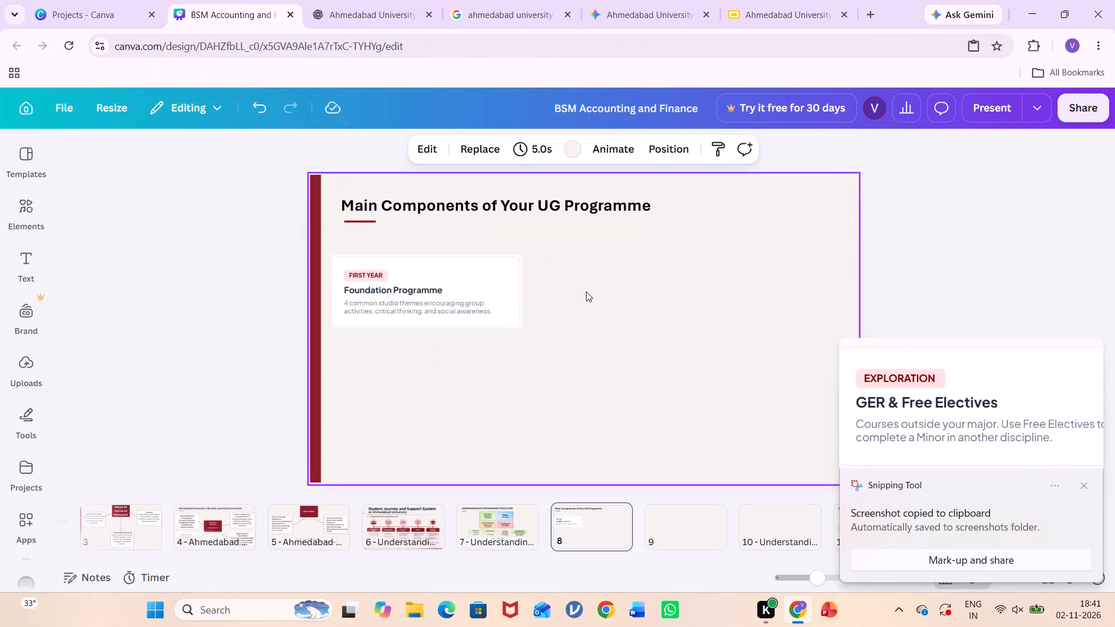
# Capture the Specialisation Major & Minor card from the Google Slides manual and paste it onto page 8 of the Canva design.
pyautogui.click(779, 3)
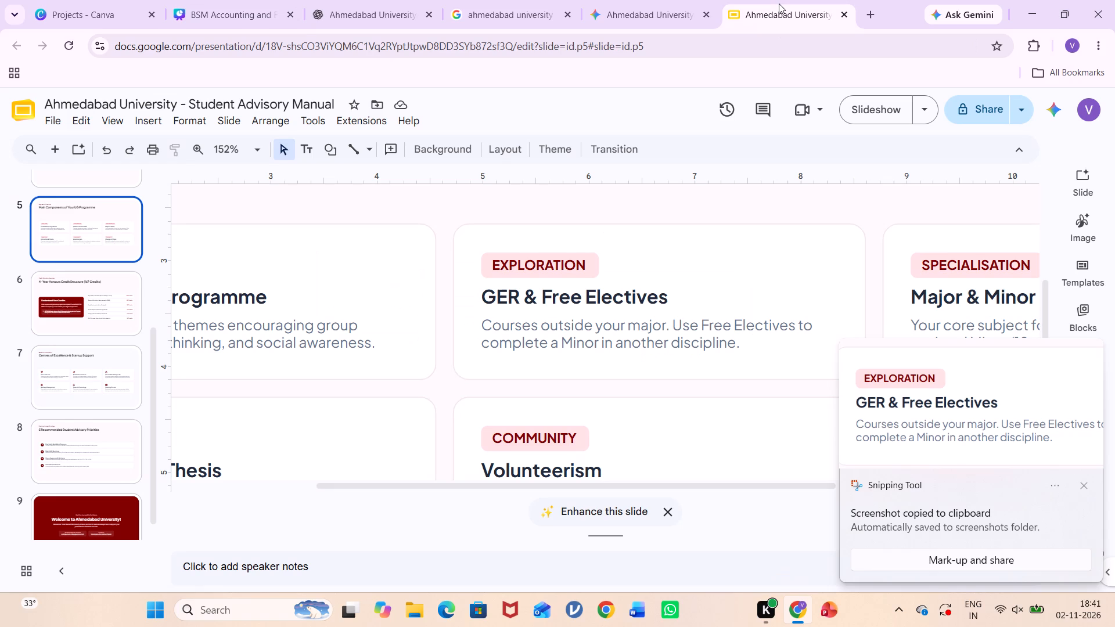
pyautogui.hscroll(-5, 819, 276)
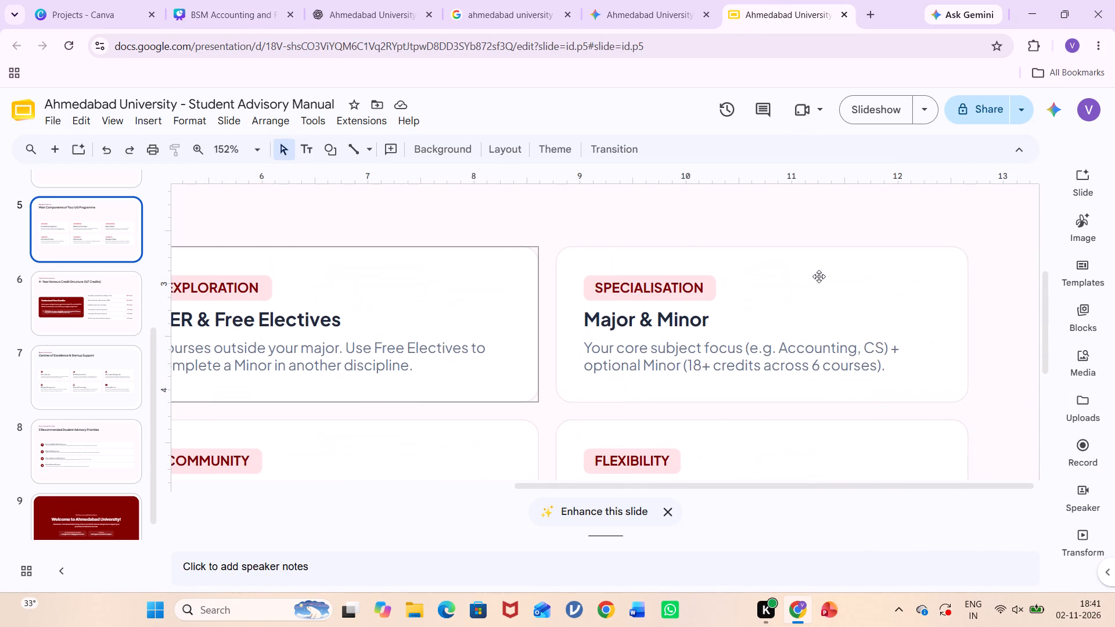
pyautogui.press('Print')
pyautogui.moveTo(565, 235); pyautogui.dragTo(535, 329)
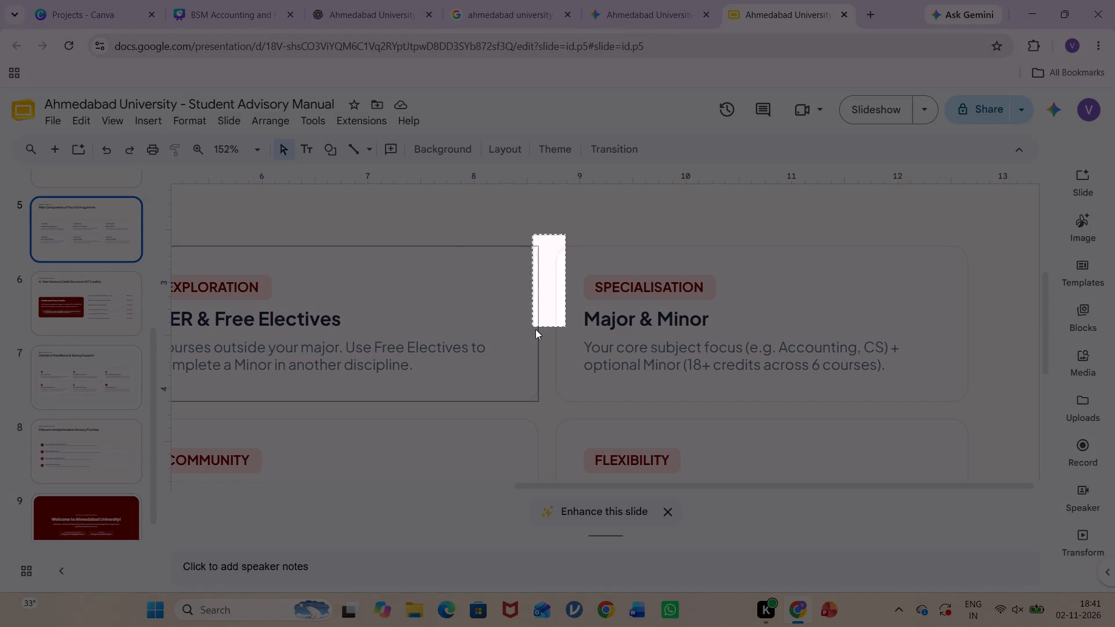
pyautogui.moveTo(535, 329); pyautogui.dragTo(921, 433)
pyautogui.hscroll(1, 666, 377)
pyautogui.hscroll(1, 913, 434)
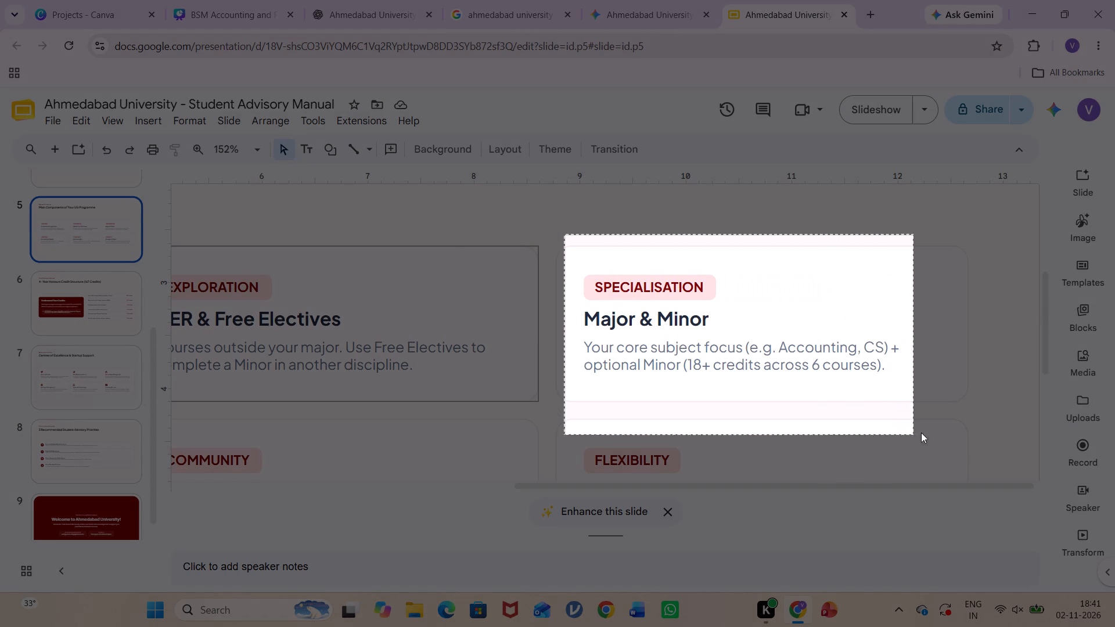
pyautogui.hscroll(1, 921, 433)
pyautogui.moveTo(921, 433); pyautogui.dragTo(969, 405)
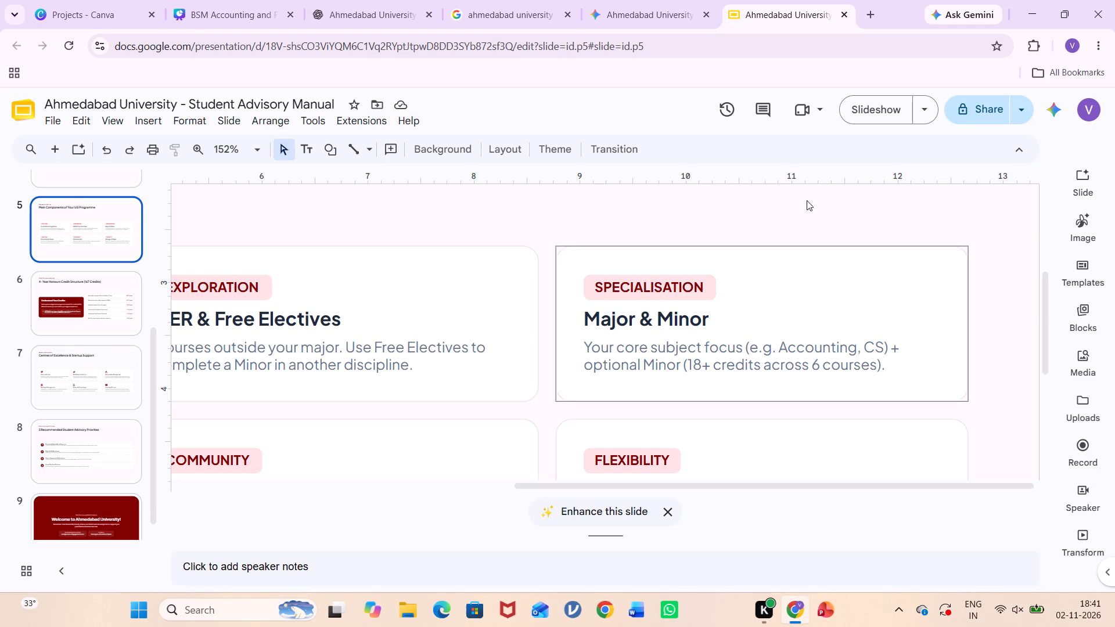
pyautogui.click(228, 0)
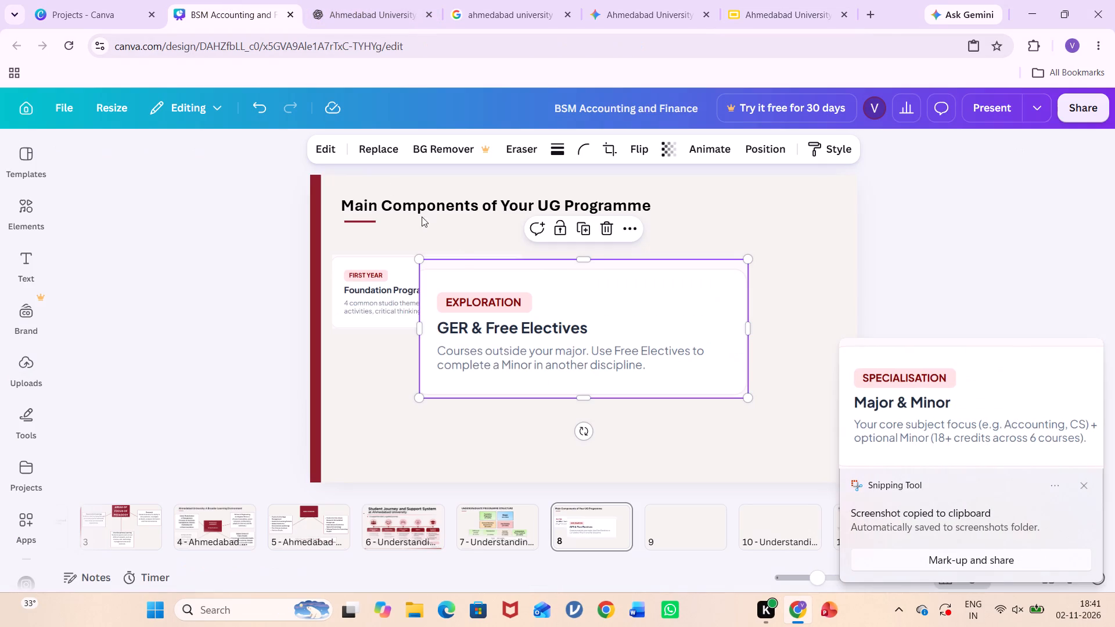
pyautogui.click(553, 416)
pyautogui.hotkey('ctrl', 'v')
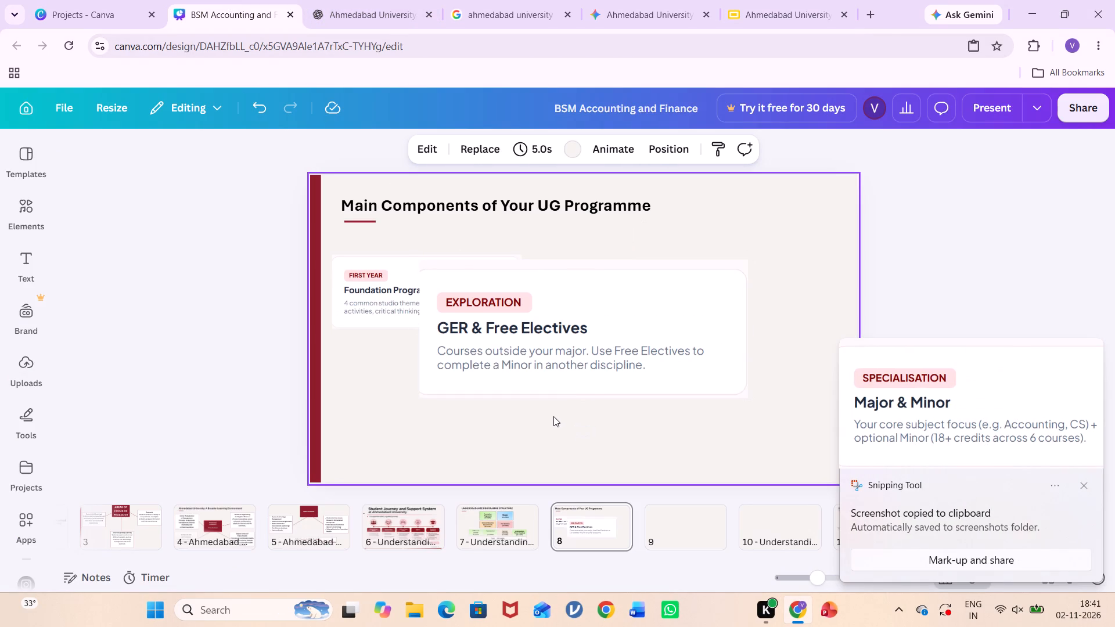
# Capture the Practical Internship & Thesis card from the Google Slides manual and paste it onto page 8 of the Canva design.
pyautogui.click(782, 8)
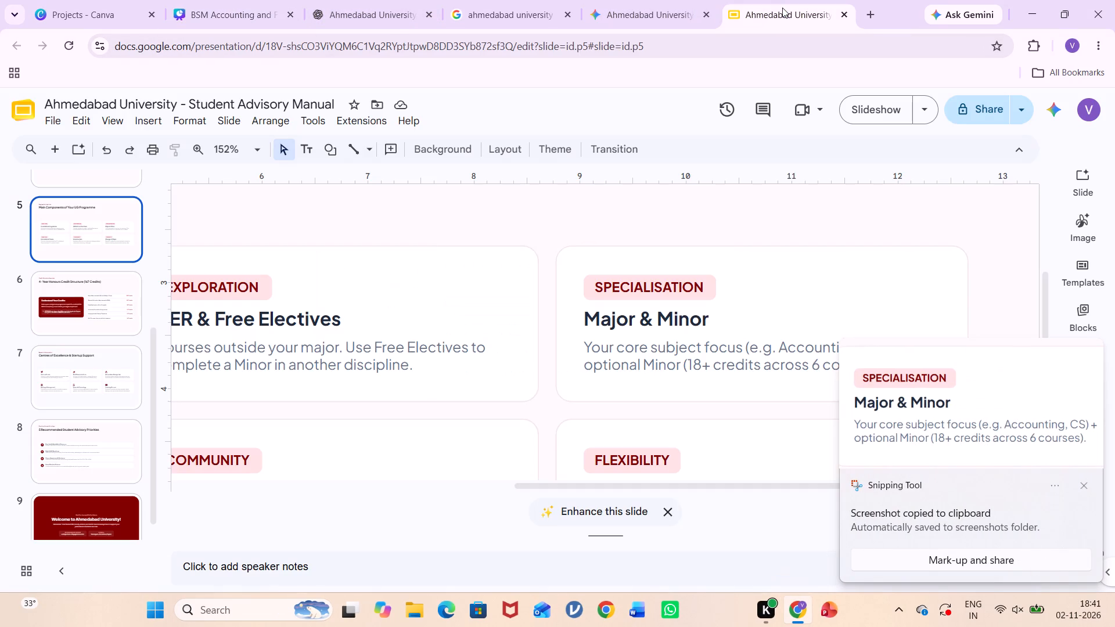
pyautogui.hscroll(10, 412, 321)
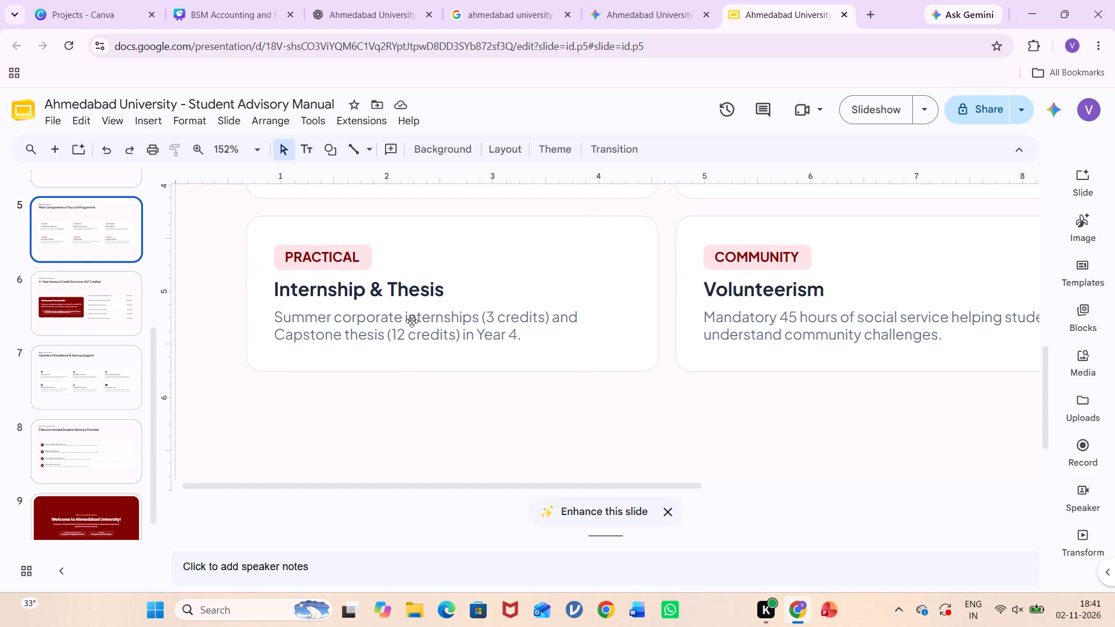
pyautogui.press('Print')
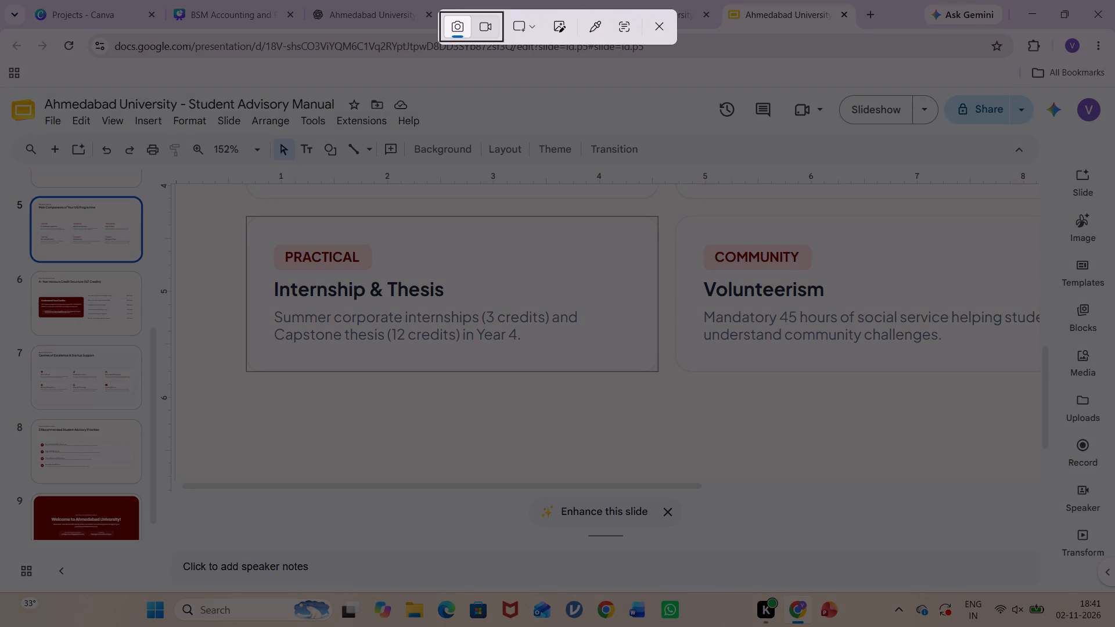
pyautogui.moveTo(236, 208); pyautogui.dragTo(672, 383)
pyautogui.hscroll(2, 501, 381)
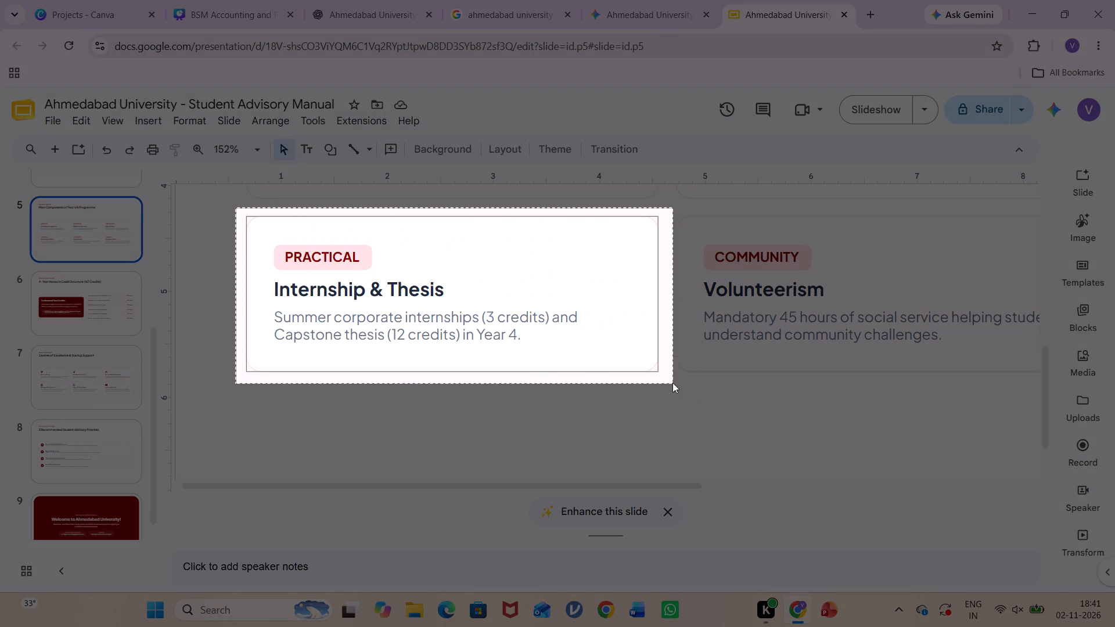
pyautogui.moveTo(672, 383); pyautogui.dragTo(667, 380)
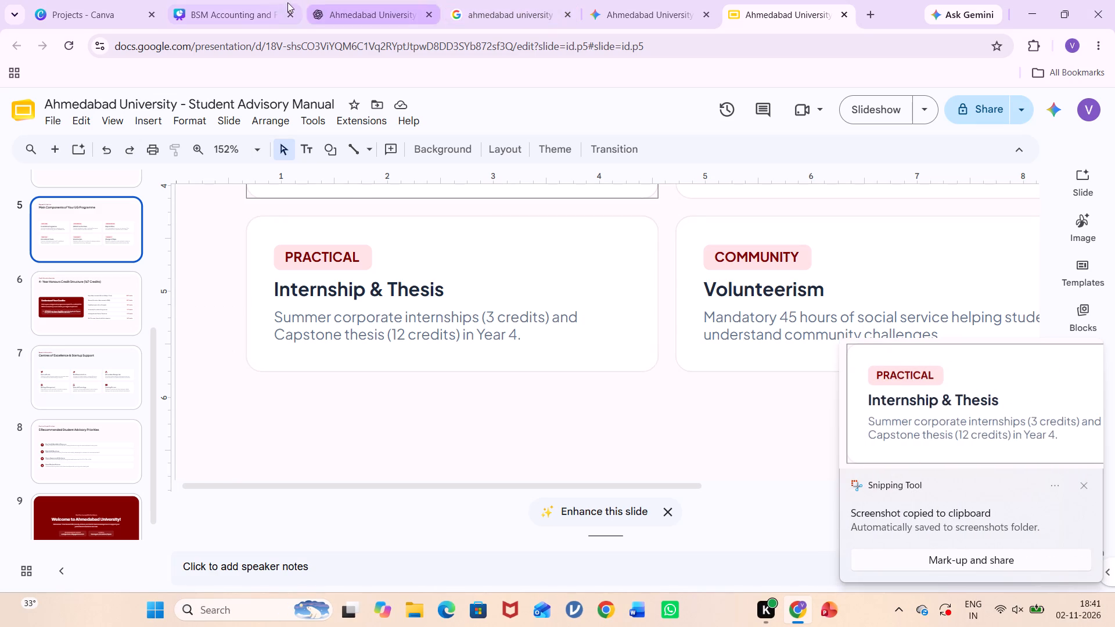
pyautogui.click(263, 3)
pyautogui.hotkey('ctrl', 'v')
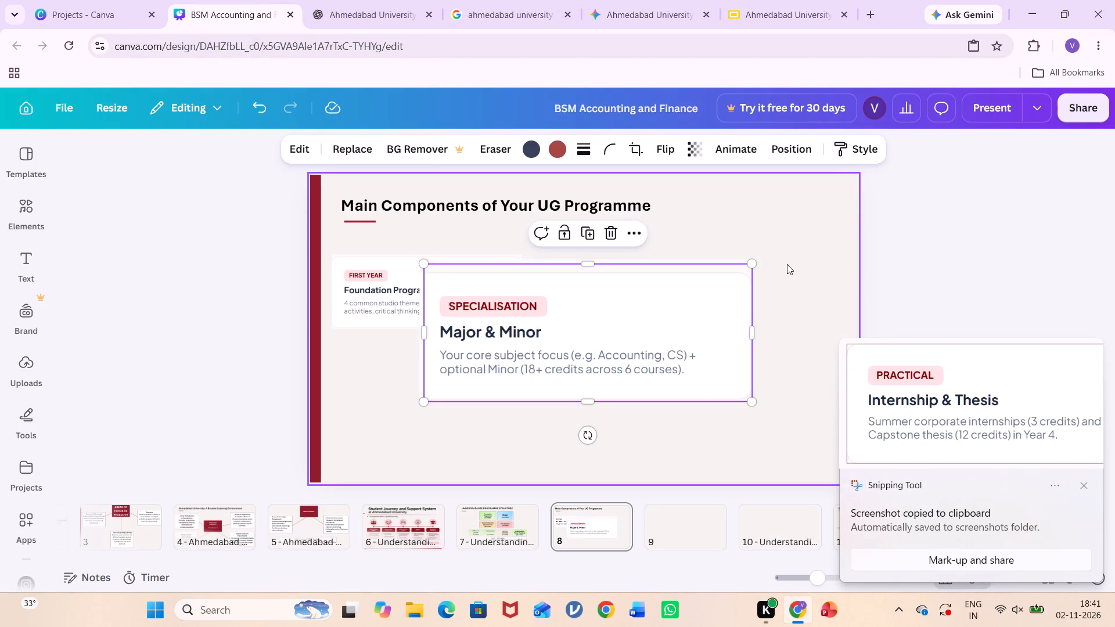
# Capture the Community Volunteerism card from the Google Slides manual and paste it onto page 8 of the Canva design.
pyautogui.click(789, 12)
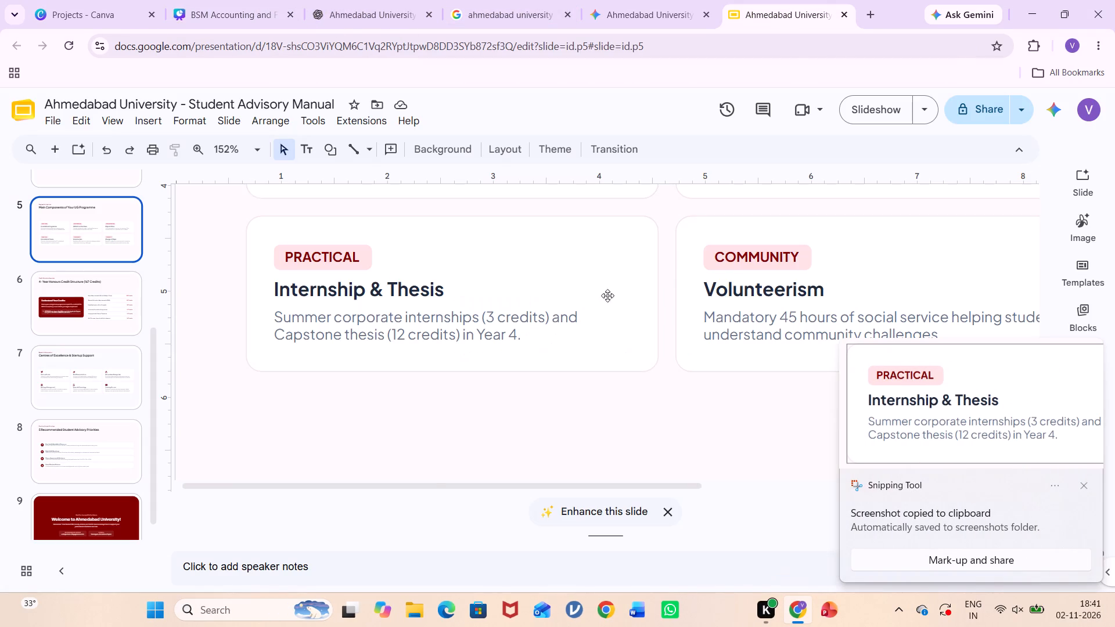
pyautogui.hscroll(-4, 609, 305)
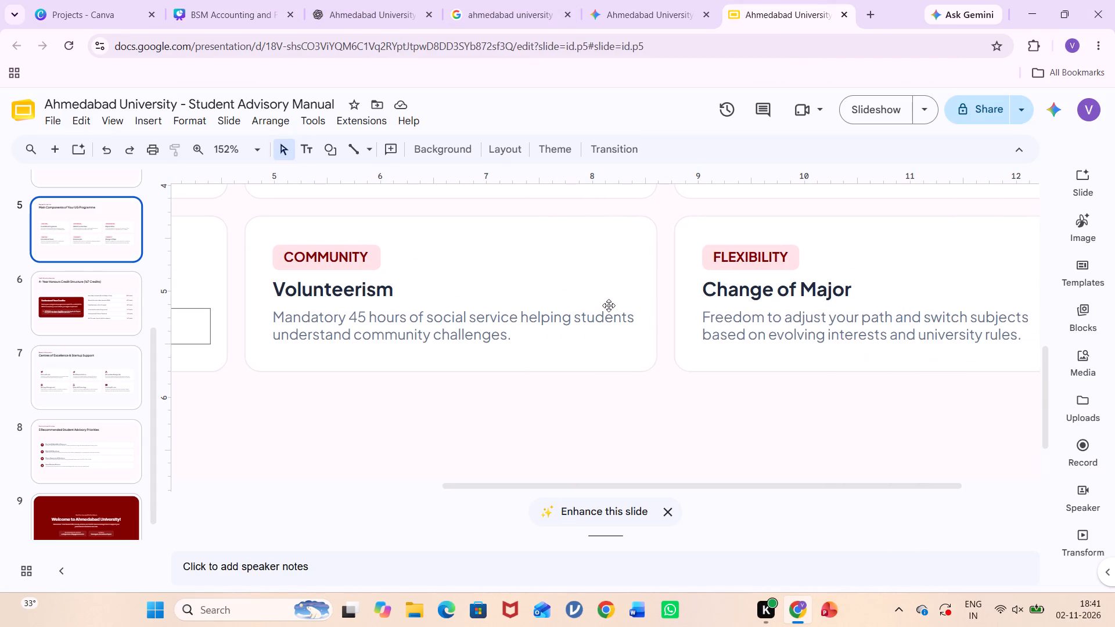
pyautogui.press('Print')
pyautogui.moveTo(239, 212); pyautogui.dragTo(297, 267)
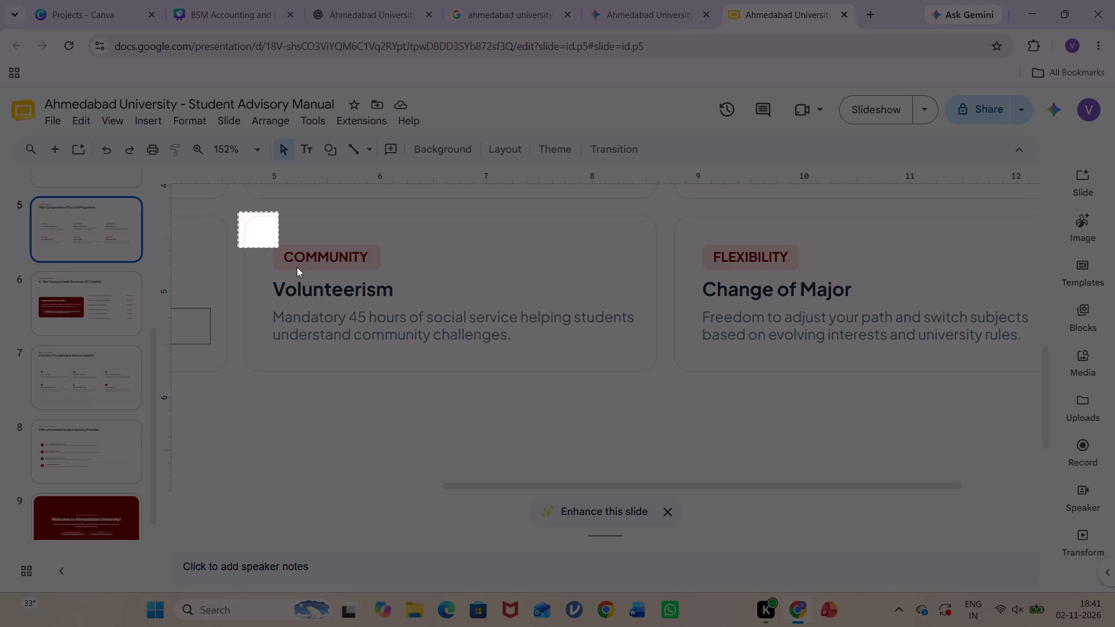
pyautogui.moveTo(297, 267); pyautogui.dragTo(665, 379)
pyautogui.hscroll(1, 542, 411)
pyautogui.click(221, 0)
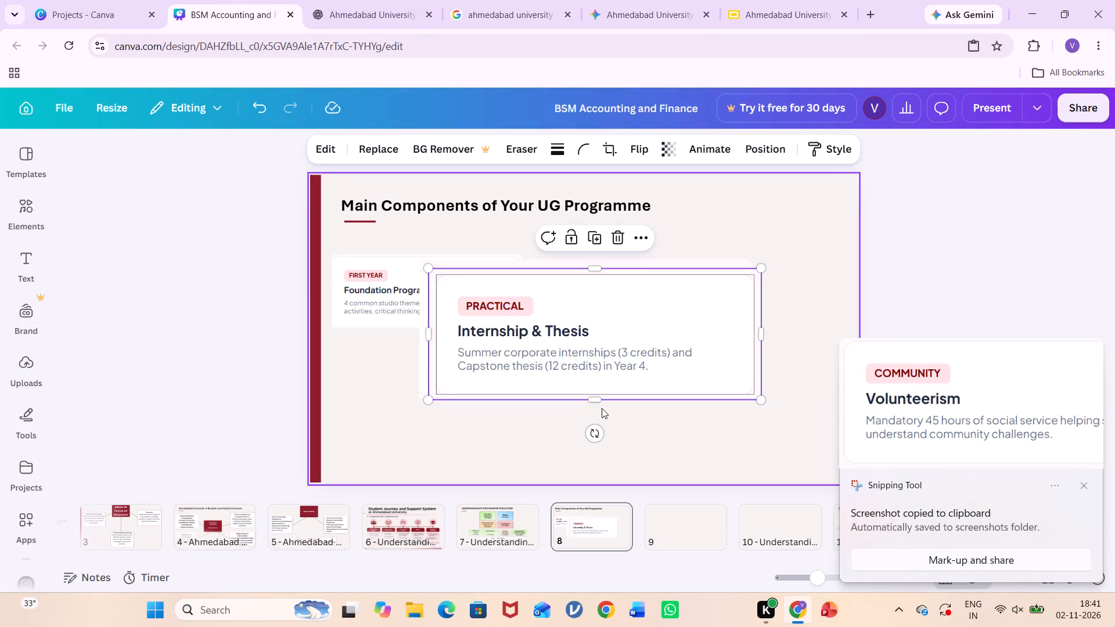
pyautogui.hotkey('ctrl', 'v')
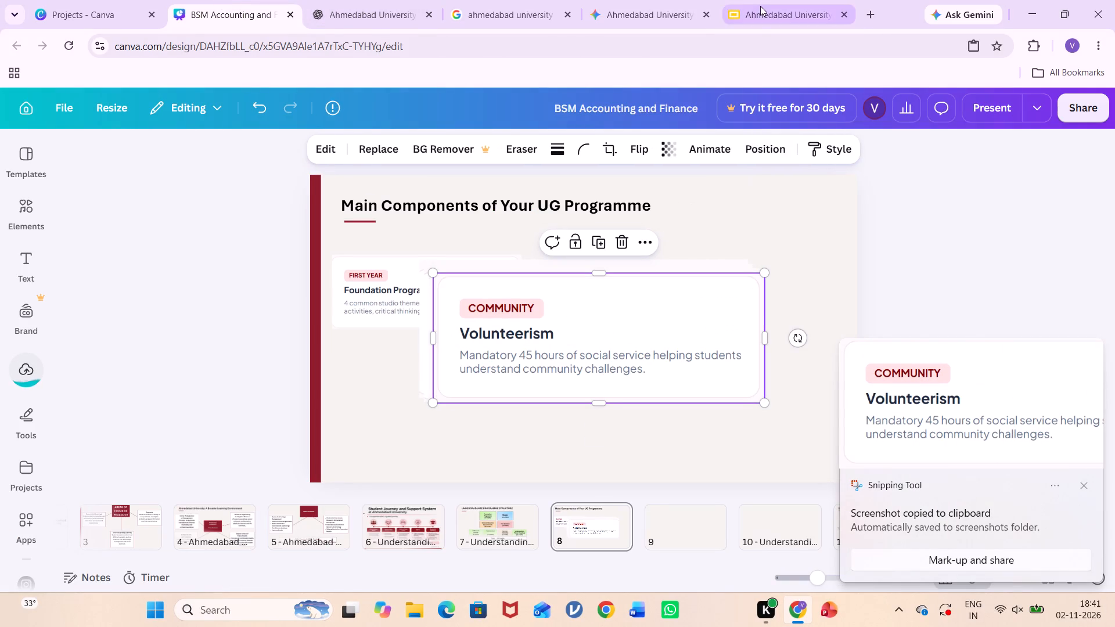
# Capture the Flexibility Change of Major card from the Google Slides manual and paste it onto page 8 of the Canva design.
pyautogui.click(761, 6)
pyautogui.hscroll(-3, 766, 264)
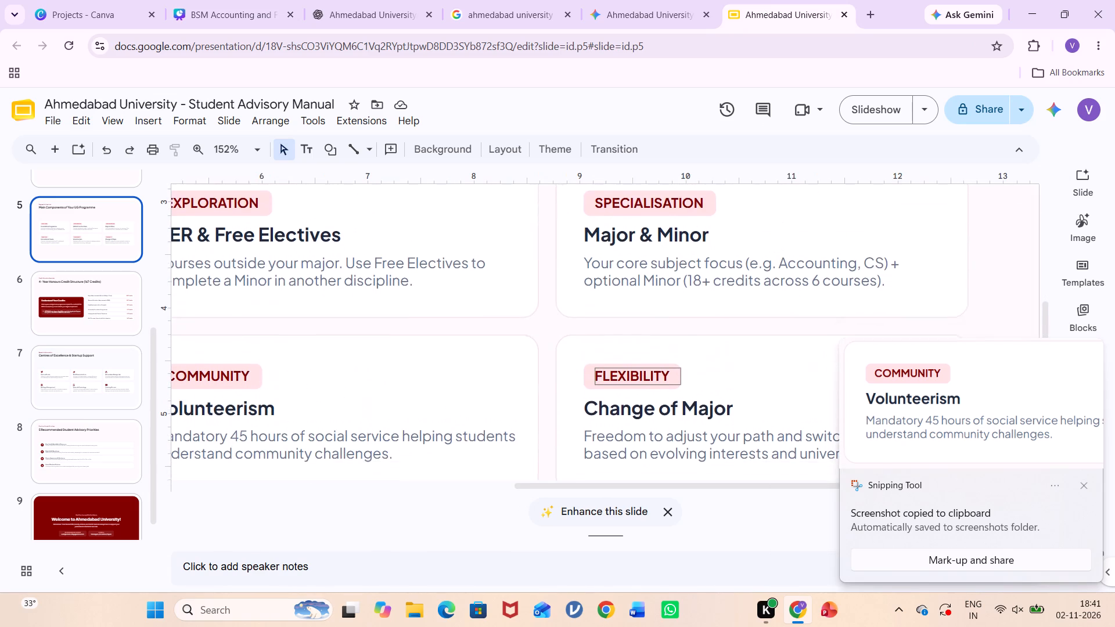
pyautogui.hscroll(-2, 766, 264)
pyautogui.click(1002, 275)
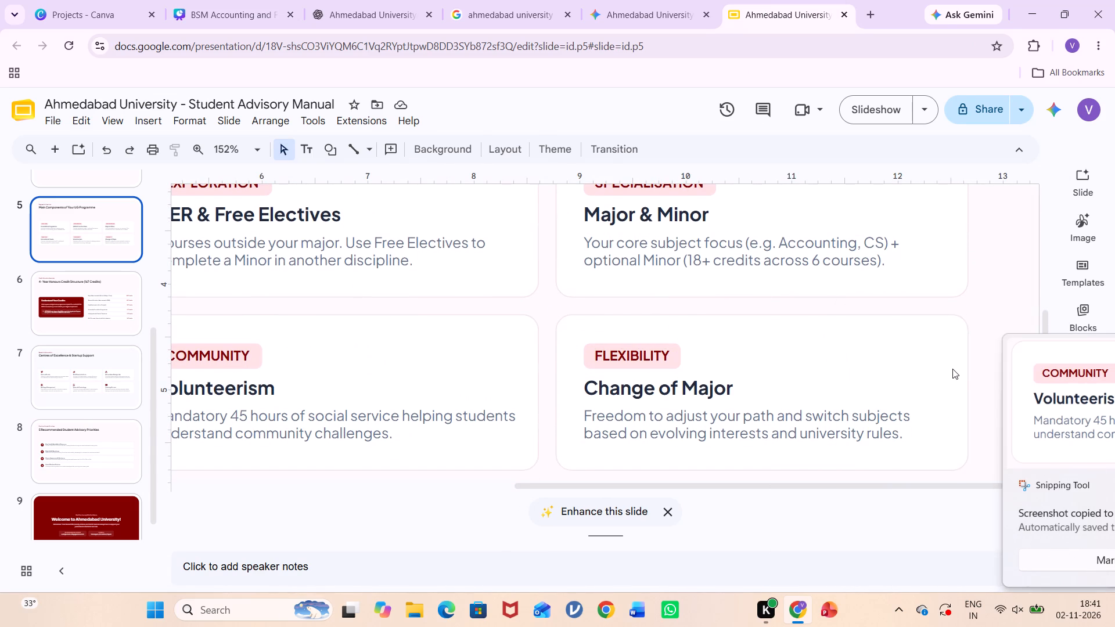
pyautogui.click(952, 369)
pyautogui.click(1029, 251)
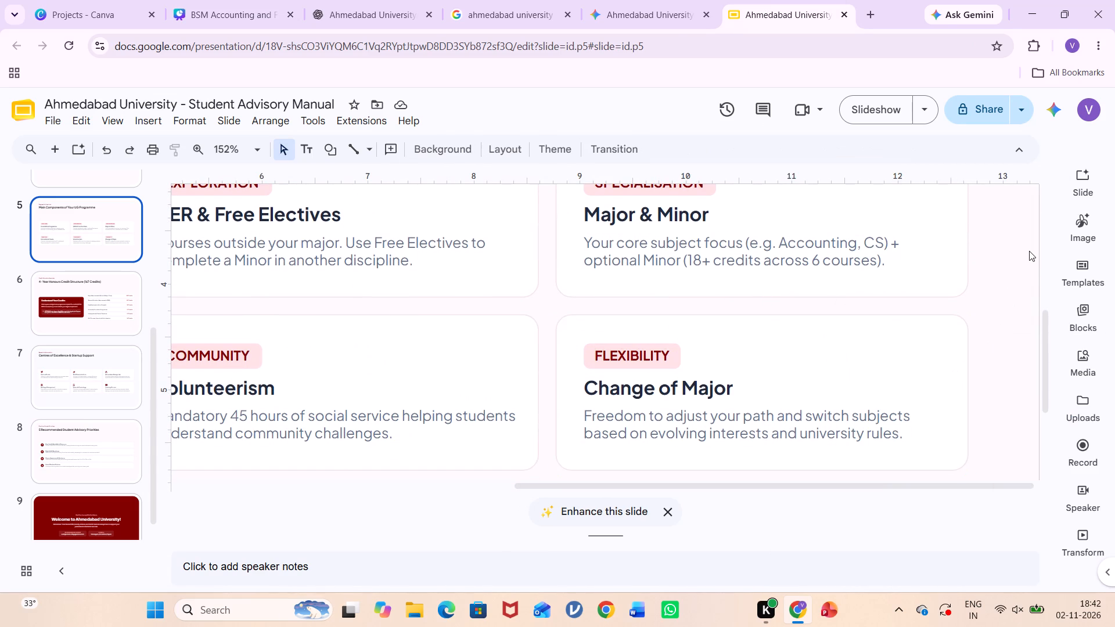
pyautogui.press('Print')
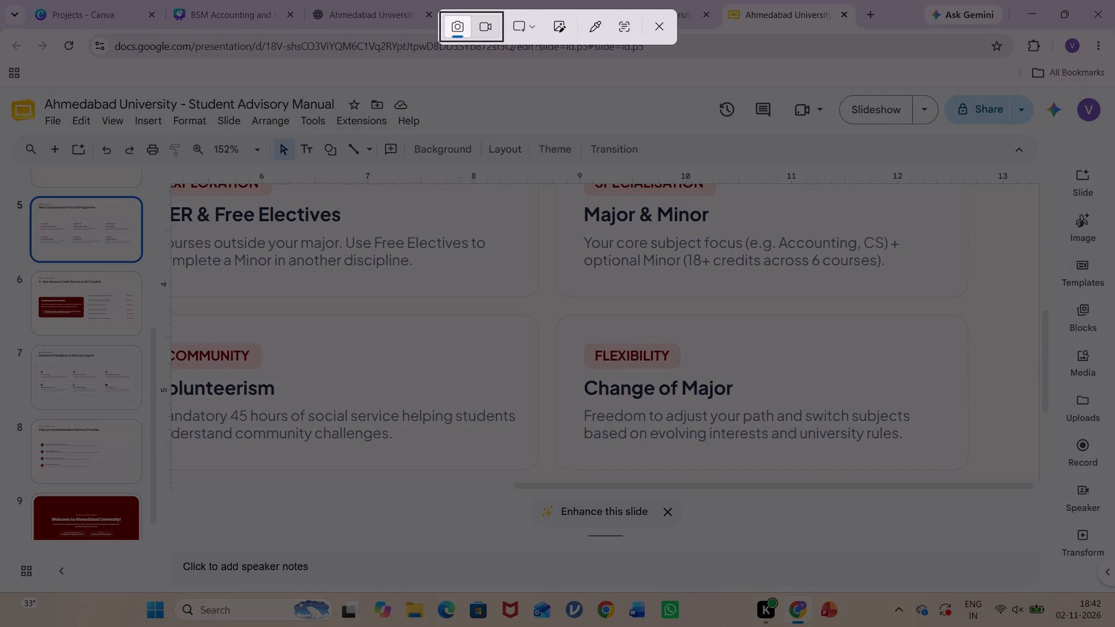
pyautogui.moveTo(559, 309); pyautogui.dragTo(903, 442)
pyautogui.hscroll(1, 690, 468)
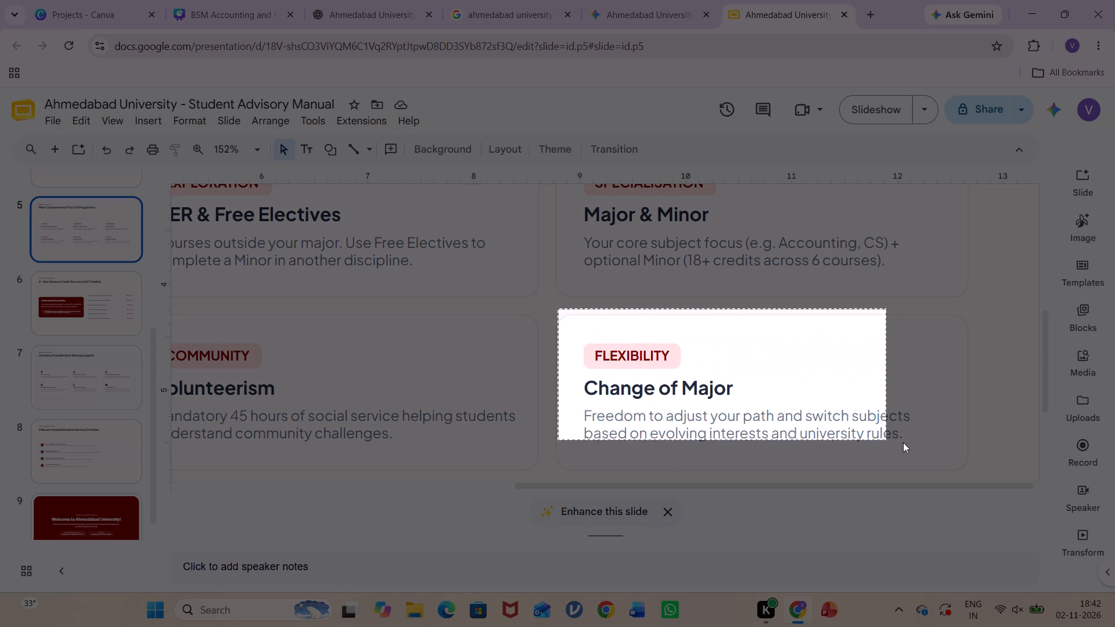
pyautogui.hscroll(1, 903, 442)
pyautogui.moveTo(903, 442); pyautogui.dragTo(977, 475)
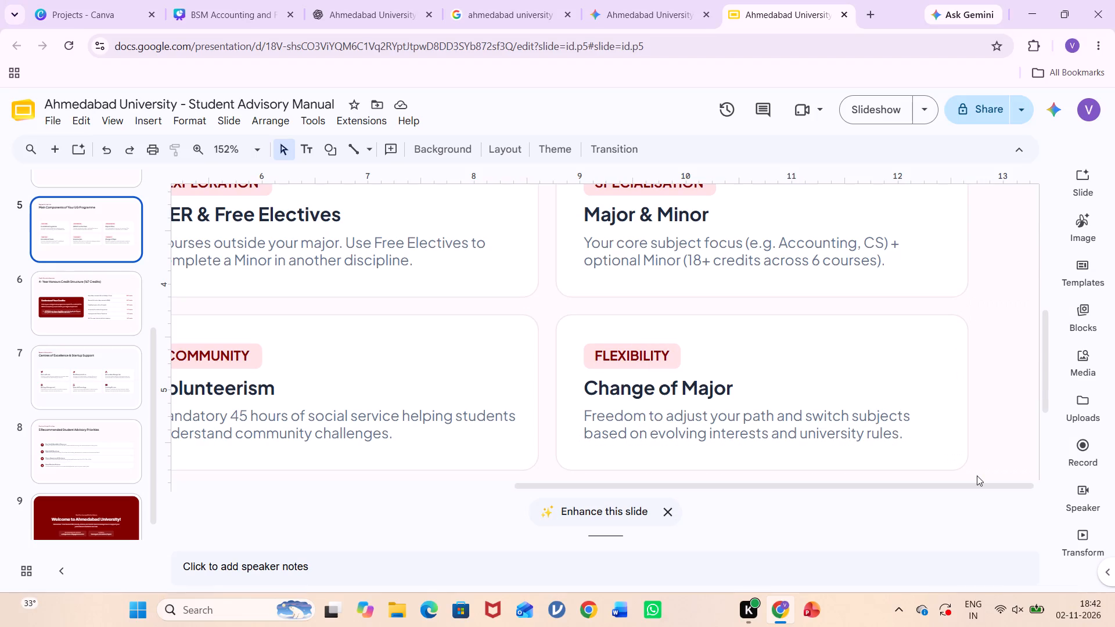
pyautogui.click(220, 0)
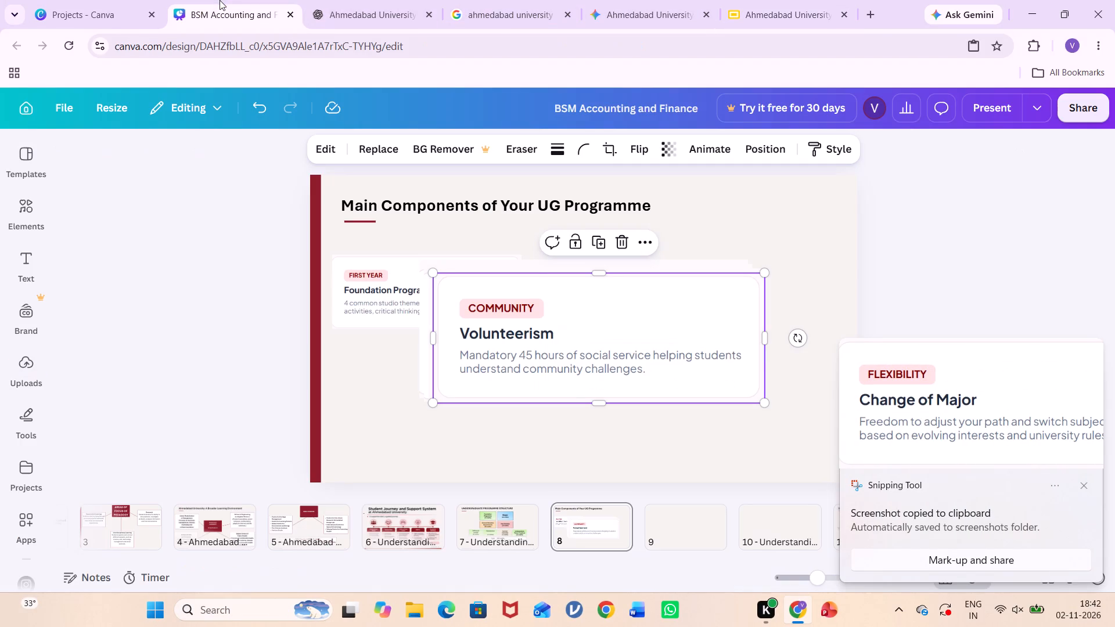
pyautogui.hotkey('ctrl', 'v')
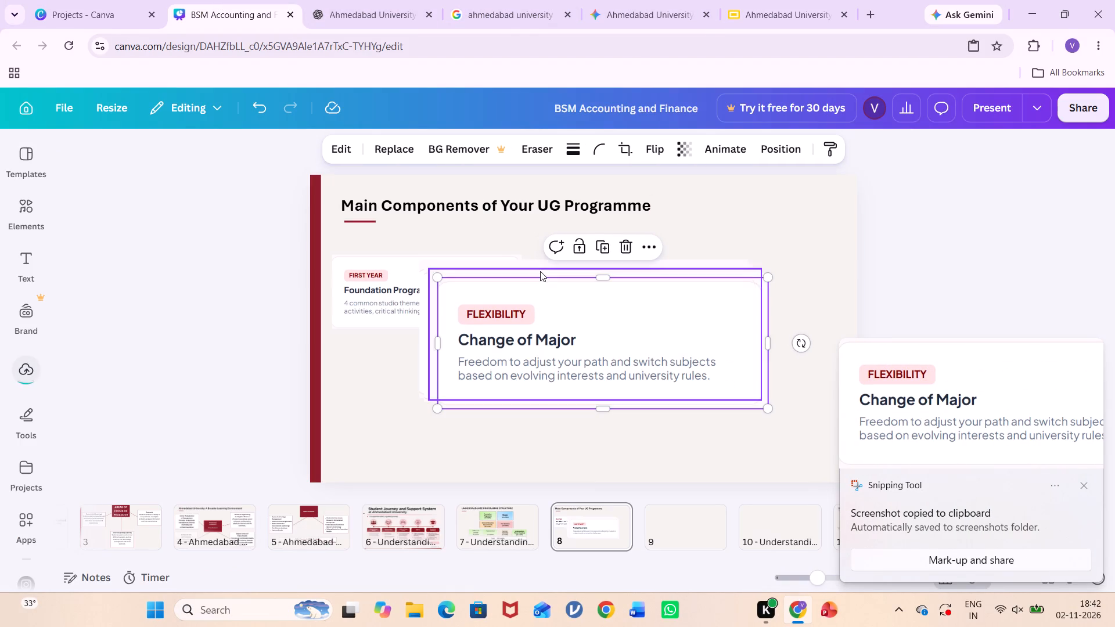
# Spread the stacked Change of Major, Volunteerism, Internship & Thesis and Major & Minor cards apart across page 8.
pyautogui.moveTo(654, 341); pyautogui.dragTo(740, 399)
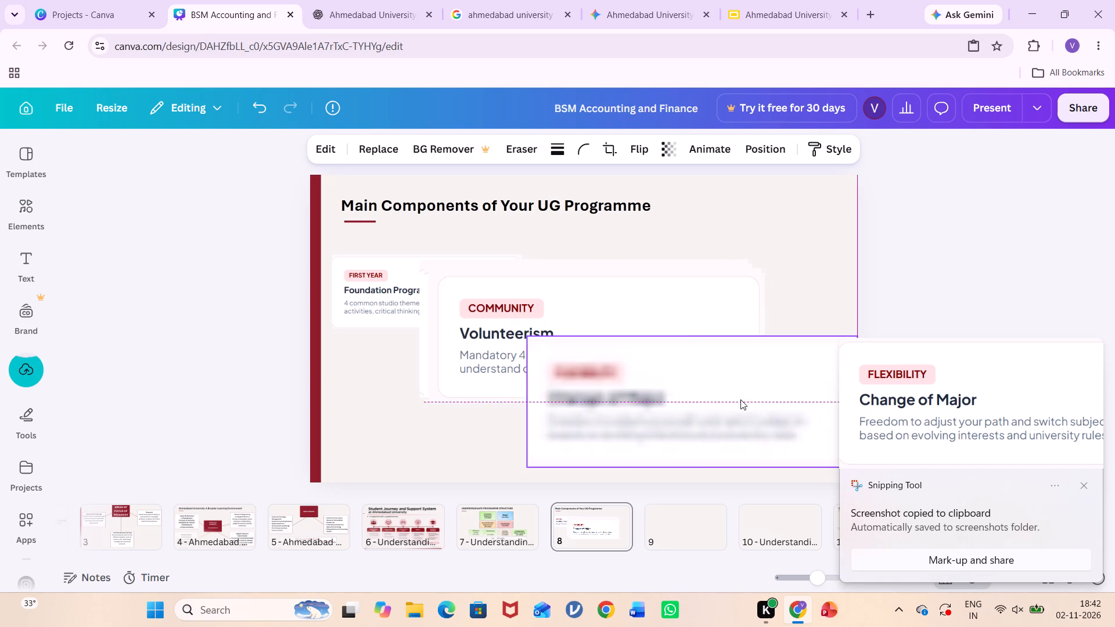
pyautogui.moveTo(534, 314); pyautogui.dragTo(477, 391)
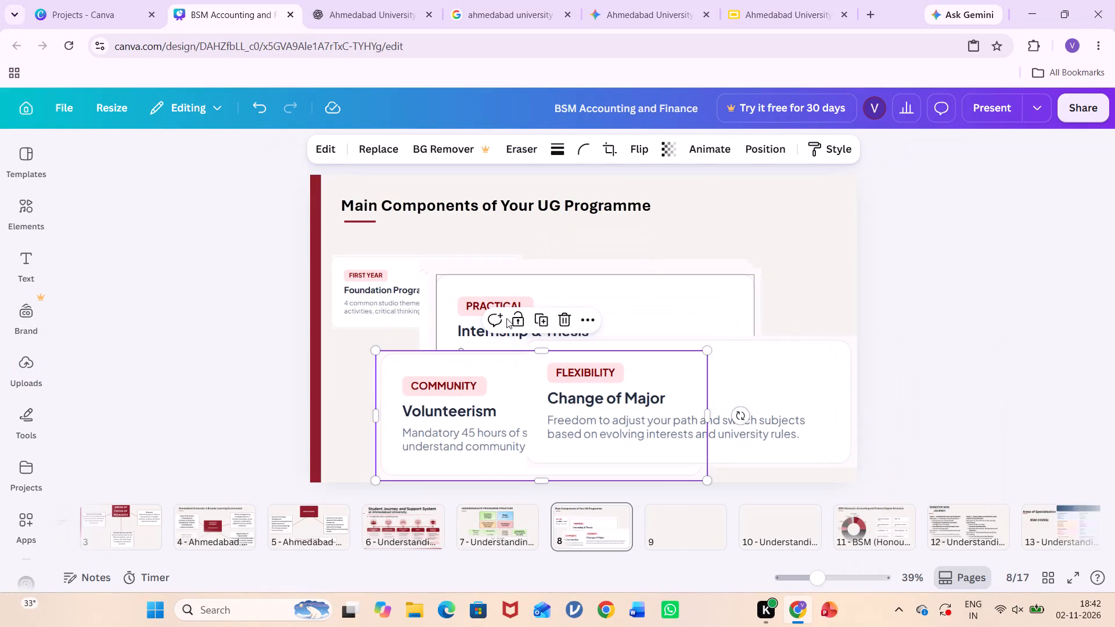
pyautogui.moveTo(490, 297); pyautogui.dragTo(376, 359)
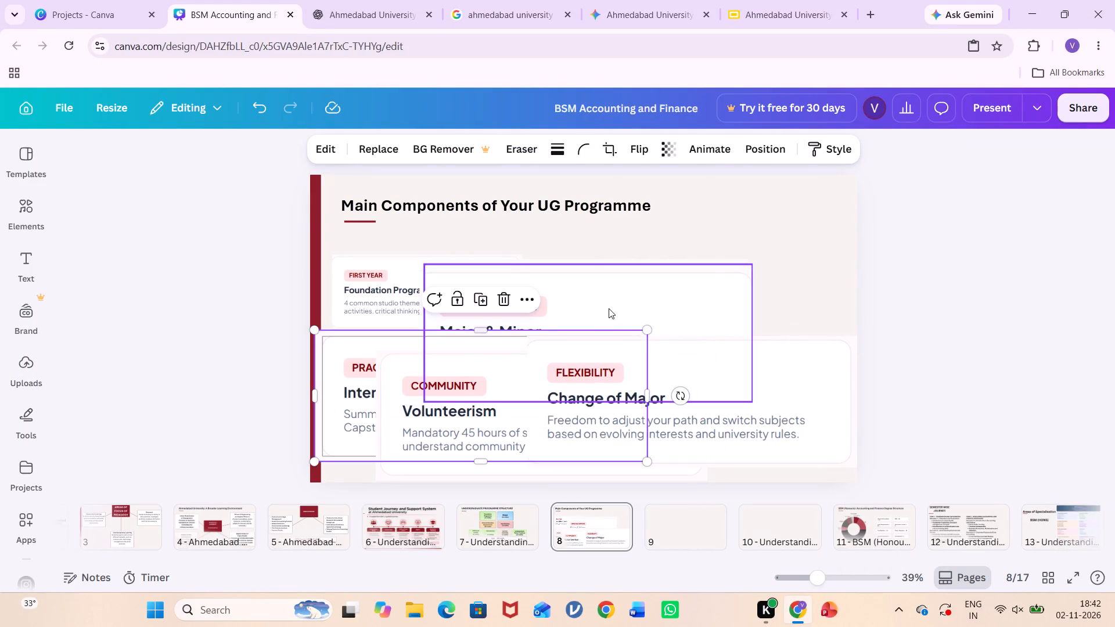
pyautogui.moveTo(609, 308); pyautogui.dragTo(764, 286)
# Shrink the GER & Free Electives card and place it beside the Foundation Programme card, shifting the Major & Minor card further away.
pyautogui.click(496, 273)
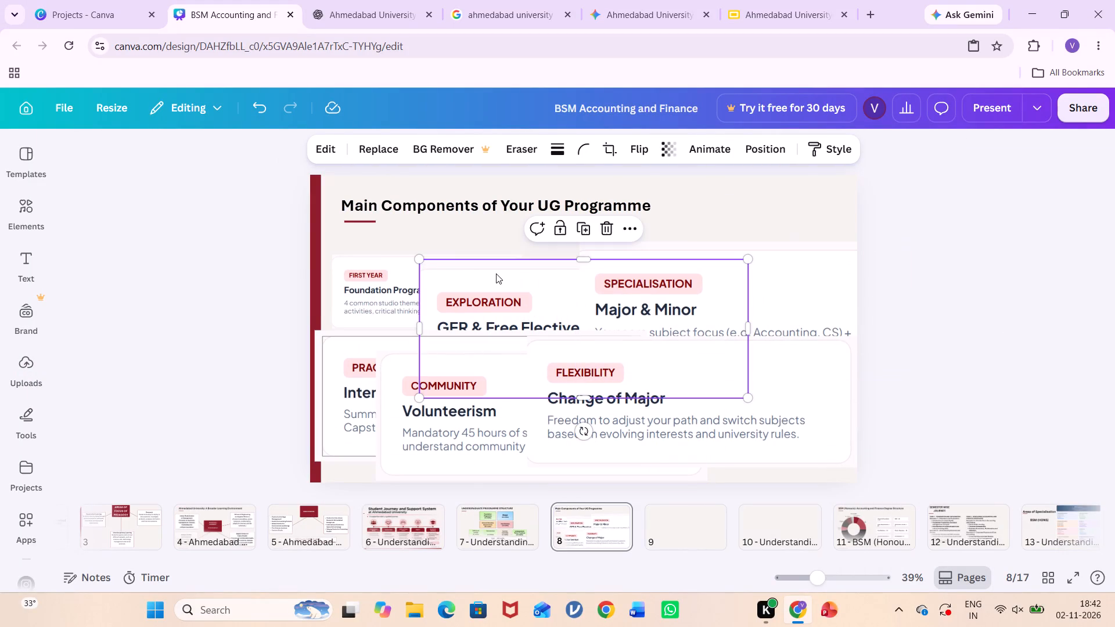
pyautogui.moveTo(747, 402); pyautogui.dragTo(530, 273)
pyautogui.moveTo(641, 278); pyautogui.dragTo(636, 286)
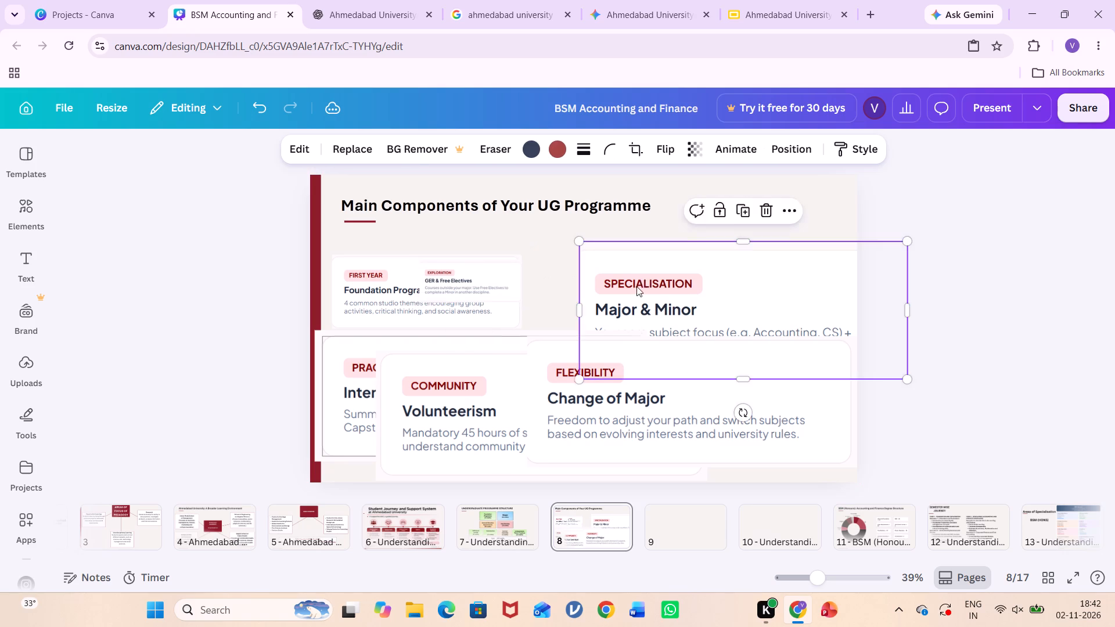
pyautogui.moveTo(636, 286); pyautogui.dragTo(733, 252)
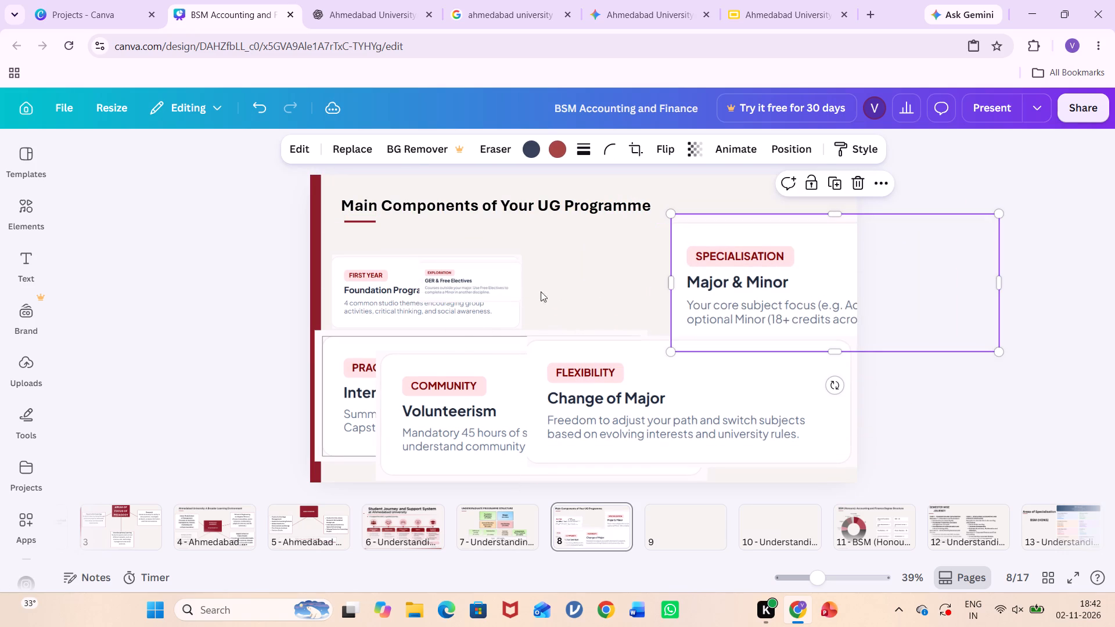
pyautogui.moveTo(503, 278); pyautogui.dragTo(620, 284)
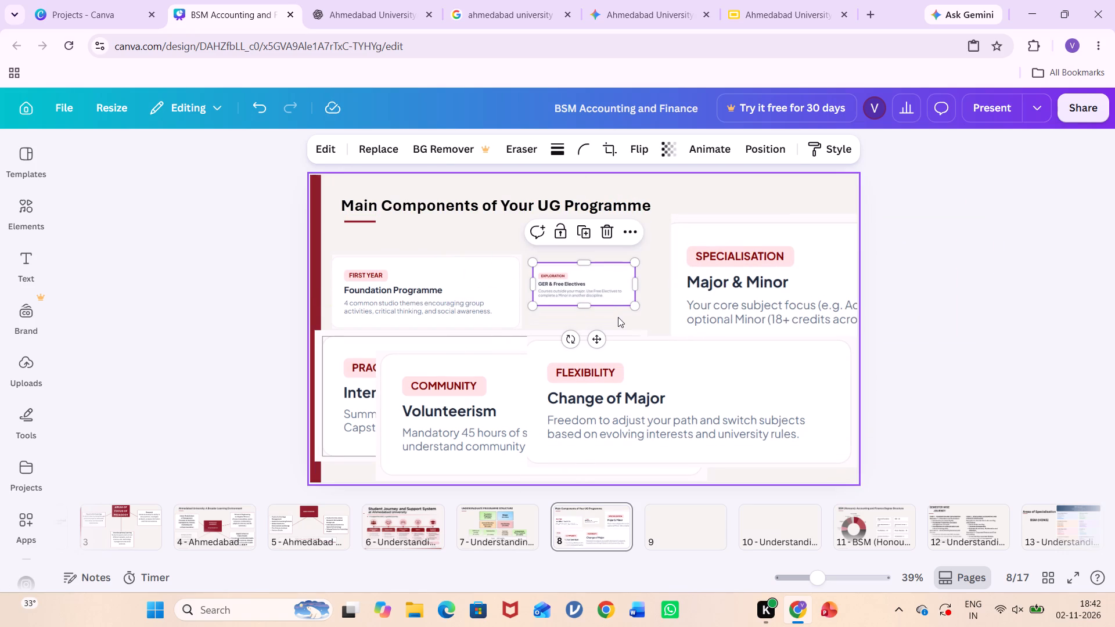
# Move the Change of Major and Volunteerism cards aside, shrink the Internship & Thesis card to the Foundation Programme card's width and place it beneath.
pyautogui.moveTo(706, 397); pyautogui.dragTo(757, 402)
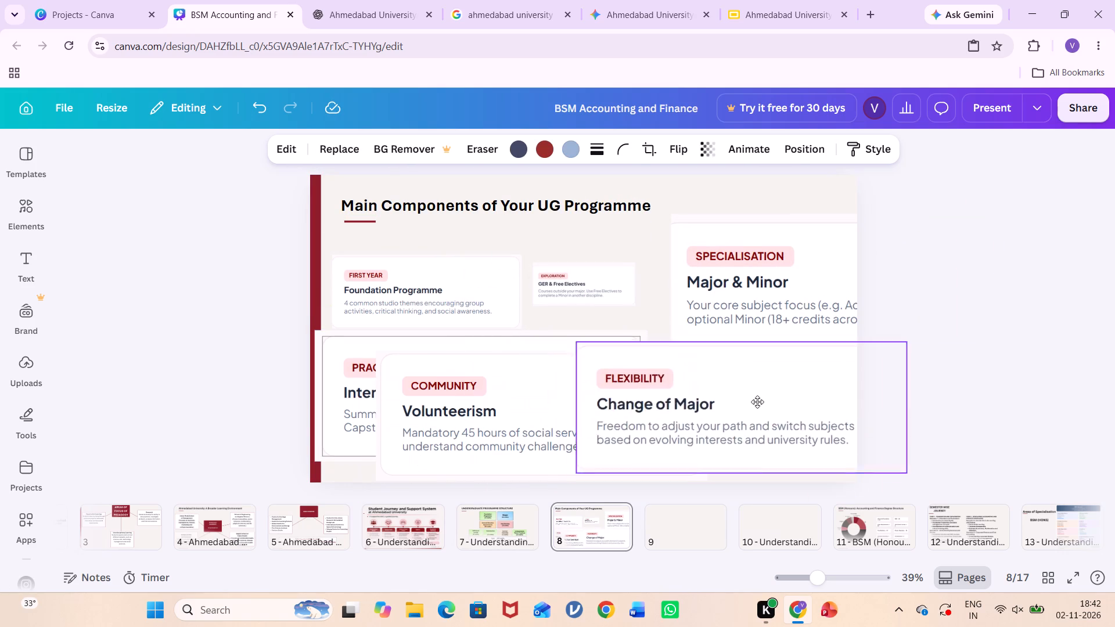
pyautogui.moveTo(757, 402); pyautogui.dragTo(926, 409)
pyautogui.moveTo(639, 424); pyautogui.dragTo(734, 459)
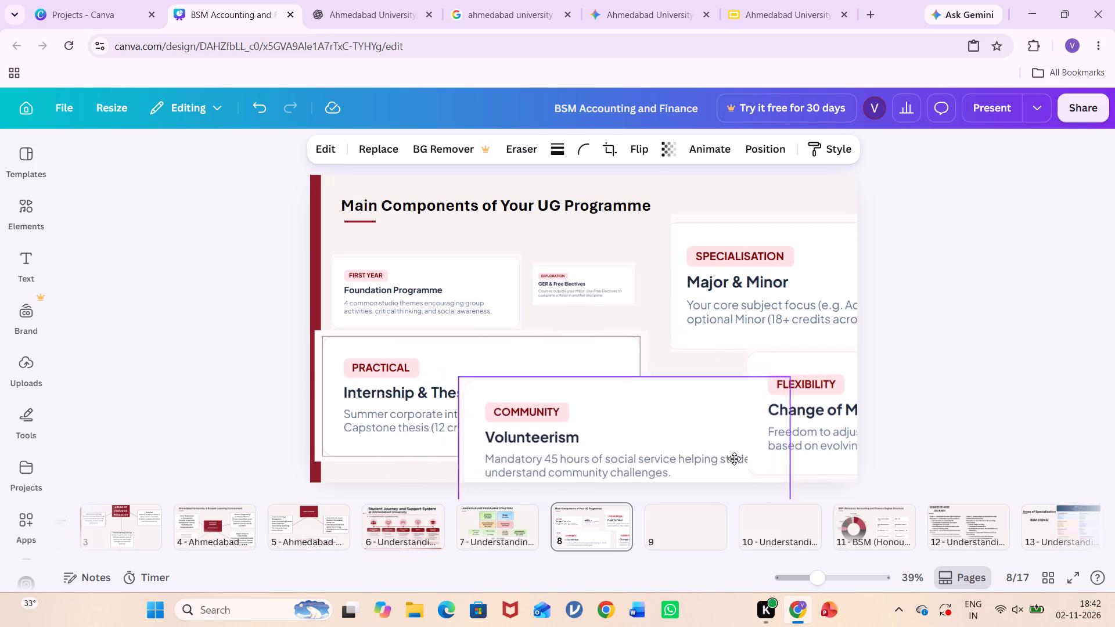
pyautogui.moveTo(734, 459); pyautogui.dragTo(744, 475)
pyautogui.moveTo(578, 348); pyautogui.dragTo(534, 358)
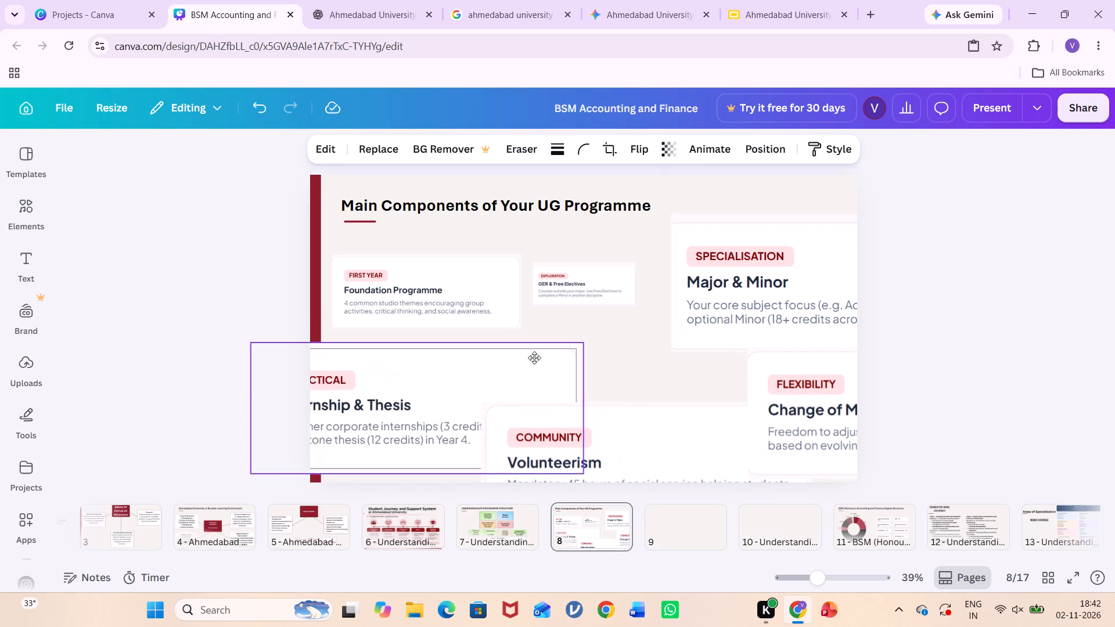
pyautogui.moveTo(534, 358); pyautogui.dragTo(612, 349)
pyautogui.moveTo(346, 463); pyautogui.dragTo(394, 446)
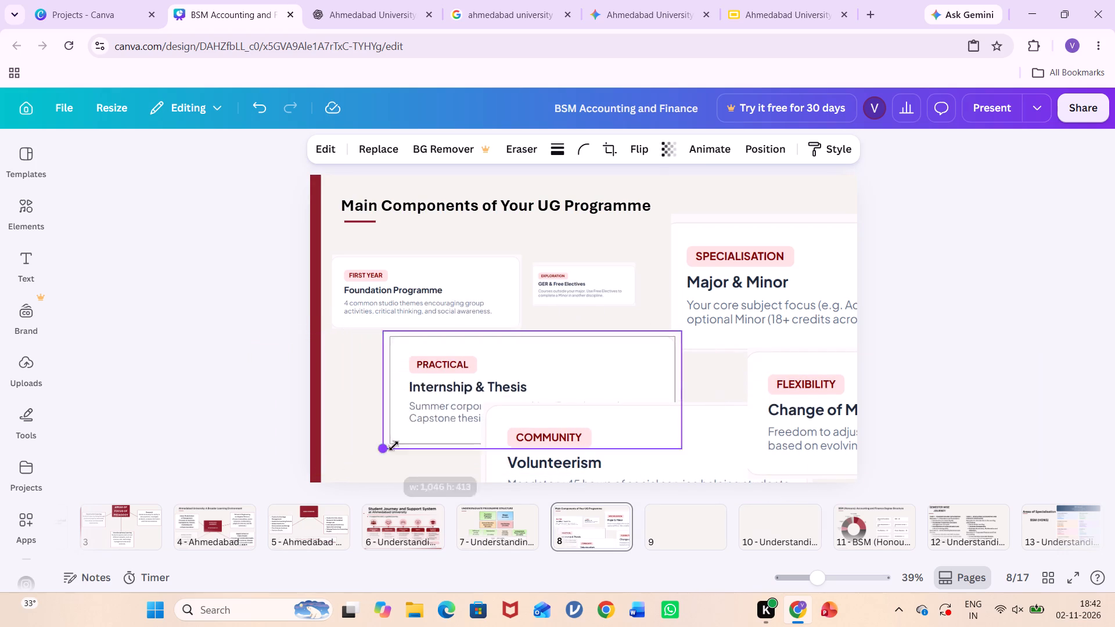
pyautogui.moveTo(394, 446); pyautogui.dragTo(404, 441)
pyautogui.moveTo(548, 340); pyautogui.dragTo(475, 345)
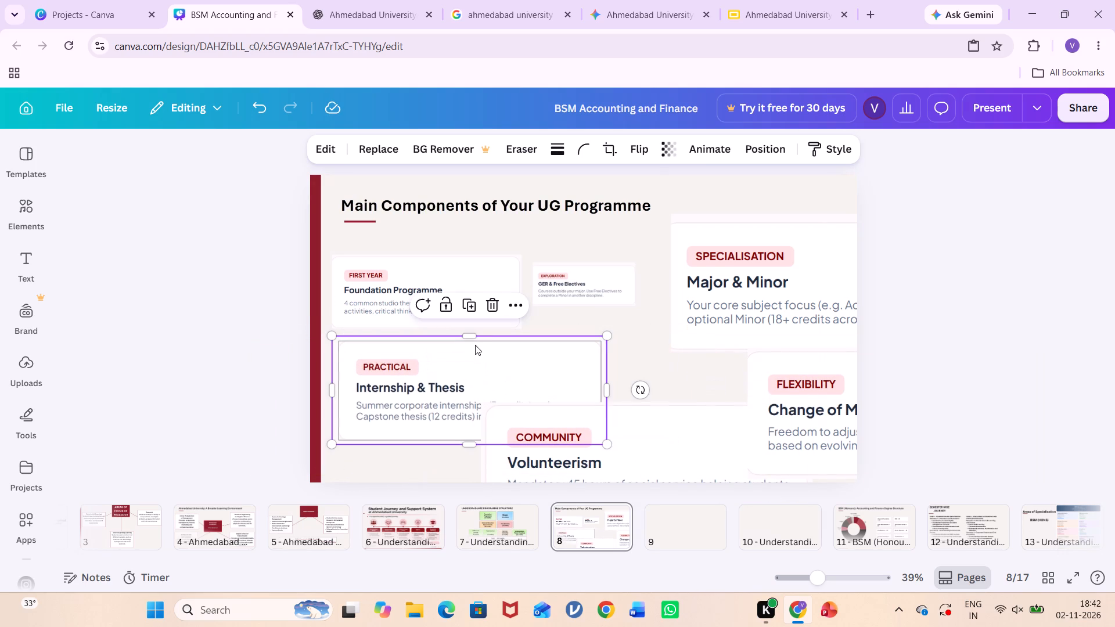
pyautogui.moveTo(609, 445); pyautogui.dragTo(506, 409)
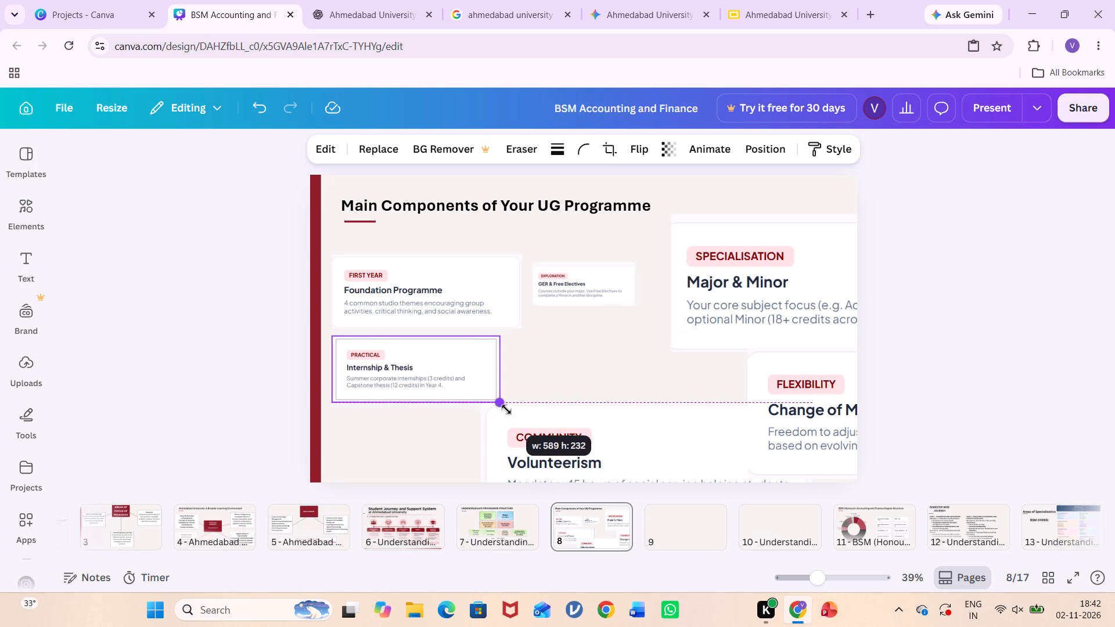
pyautogui.moveTo(506, 409); pyautogui.dragTo(521, 408)
# Shrink the Volunteerism card to about the Internship & Thesis card's size and place it diagonally below that card.
pyautogui.moveTo(609, 441); pyautogui.dragTo(641, 398)
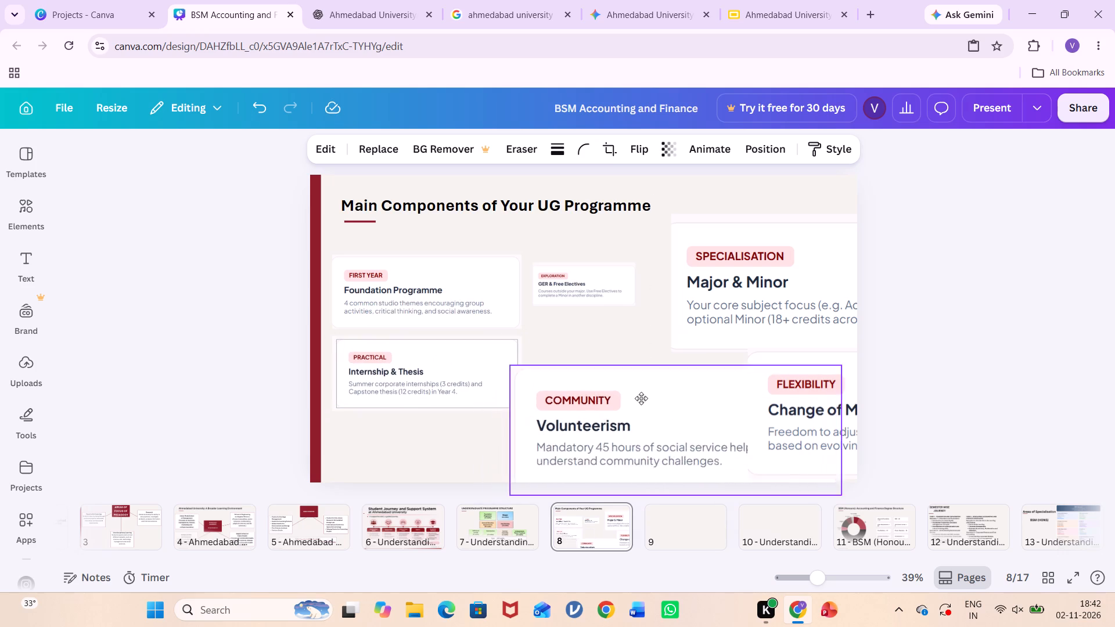
pyautogui.moveTo(641, 398); pyautogui.dragTo(676, 375)
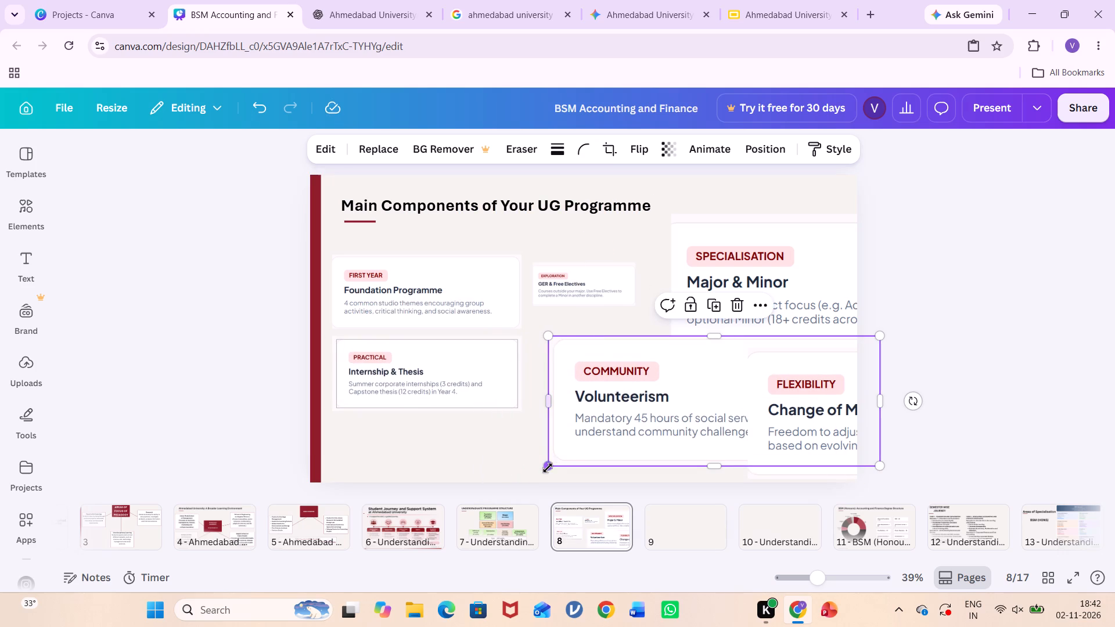
pyautogui.moveTo(548, 467); pyautogui.dragTo(688, 428)
pyautogui.moveTo(712, 367); pyautogui.dragTo(620, 362)
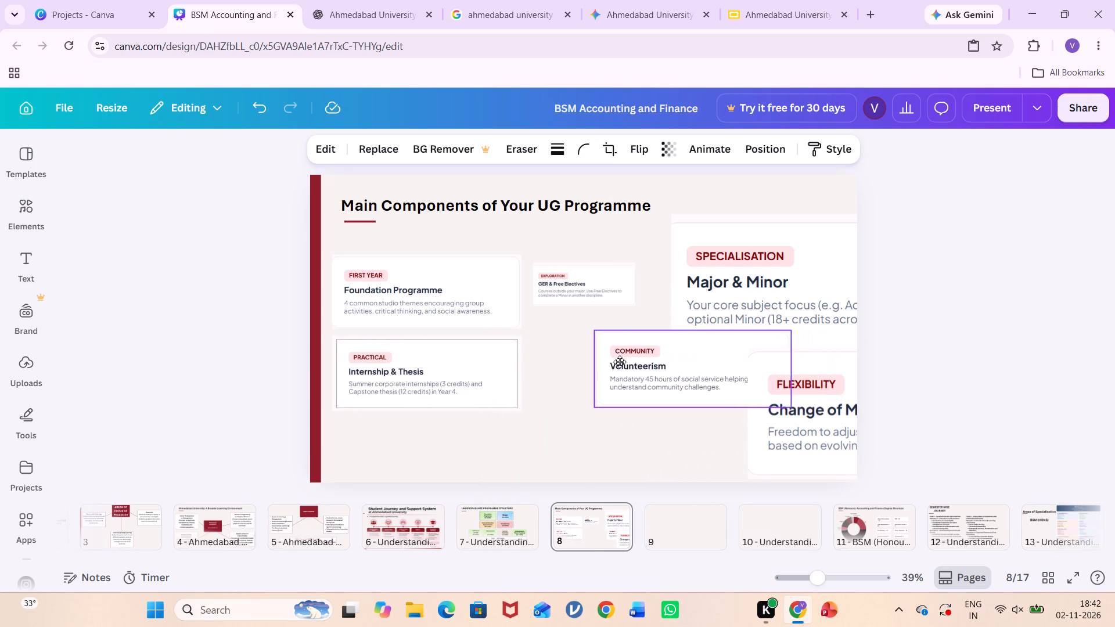
pyautogui.moveTo(620, 362); pyautogui.dragTo(545, 428)
# Shrink the oversized Change of Major and Major & Minor cards so both fit within page 8.
pyautogui.click(771, 395)
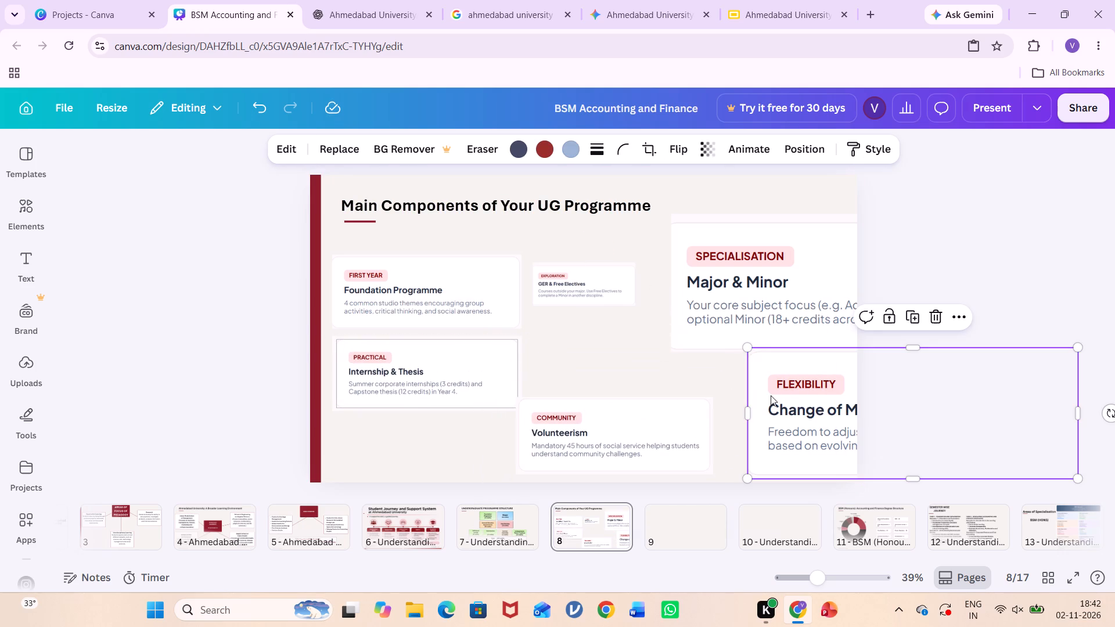
pyautogui.click(747, 347)
pyautogui.moveTo(1077, 481); pyautogui.dragTo(830, 440)
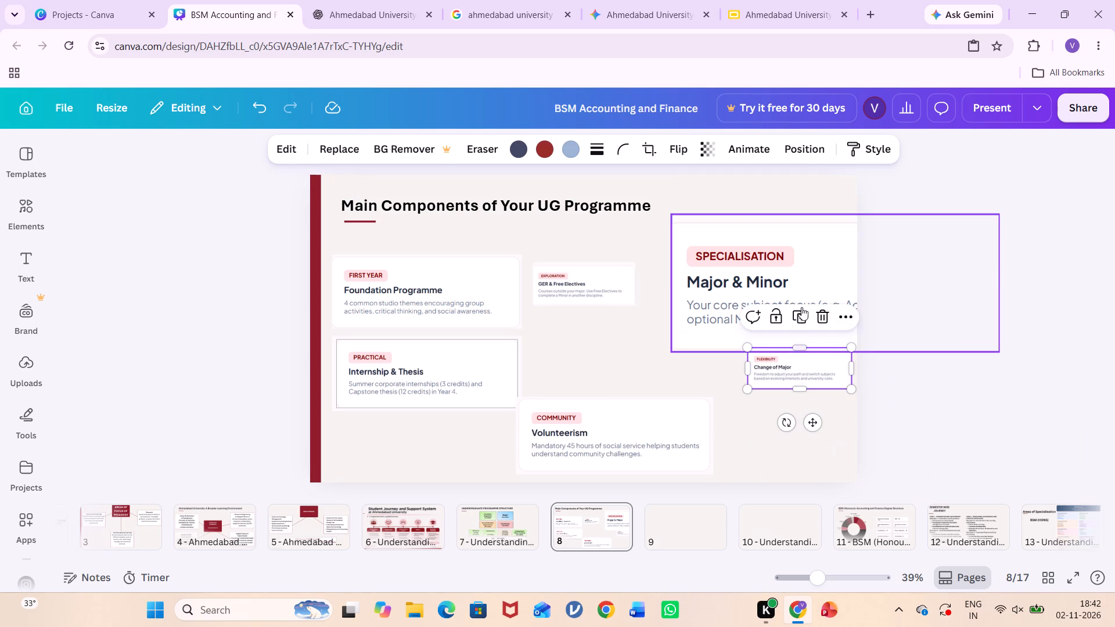
pyautogui.click(771, 240)
pyautogui.moveTo(1000, 351); pyautogui.dragTo(766, 278)
# Move the Major & Minor card up out of the way and enlarge the GER & Free Electives card to the Foundation Programme card's height.
pyautogui.click(538, 294)
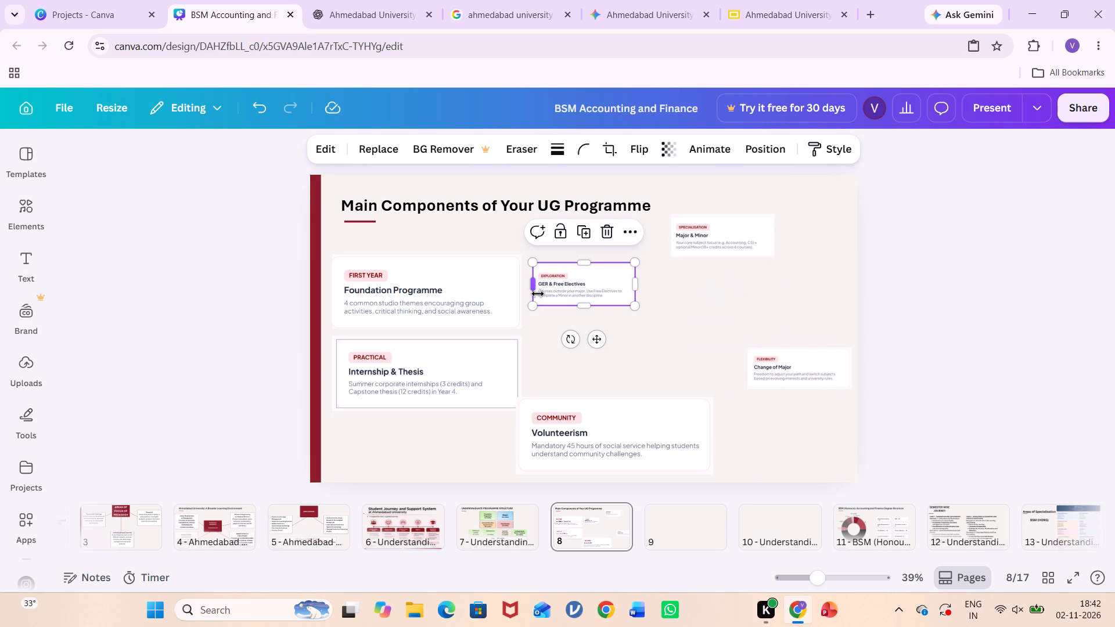
pyautogui.moveTo(712, 243); pyautogui.dragTo(777, 215)
pyautogui.moveTo(589, 284); pyautogui.dragTo(603, 281)
pyautogui.moveTo(653, 301); pyautogui.dragTo(709, 330)
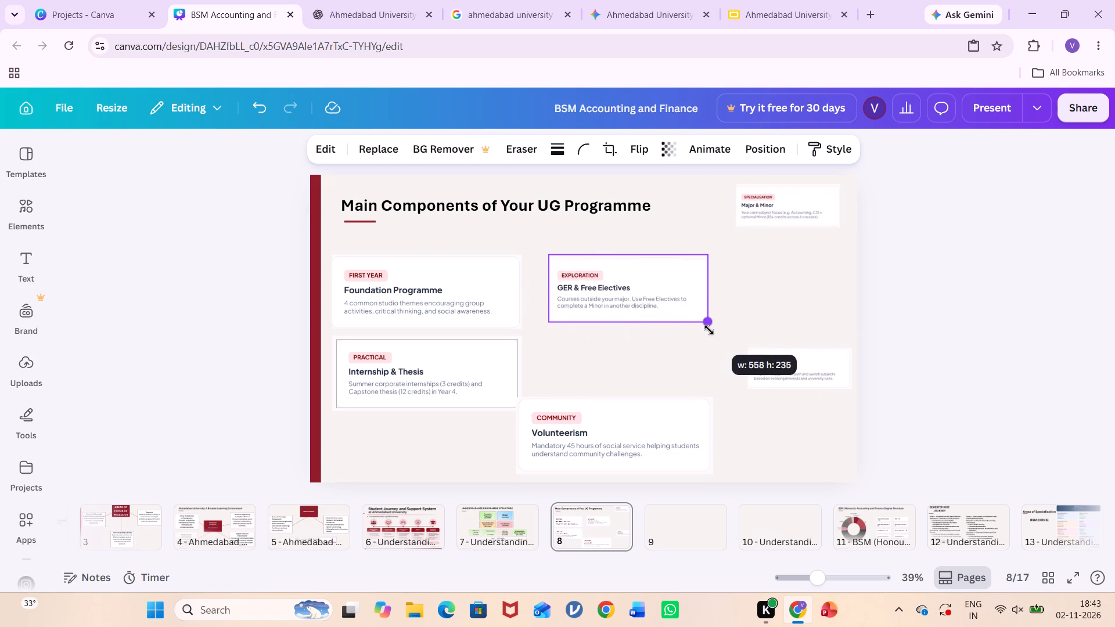
pyautogui.moveTo(709, 330); pyautogui.dragTo(725, 335)
pyautogui.moveTo(668, 284); pyautogui.dragTo(661, 284)
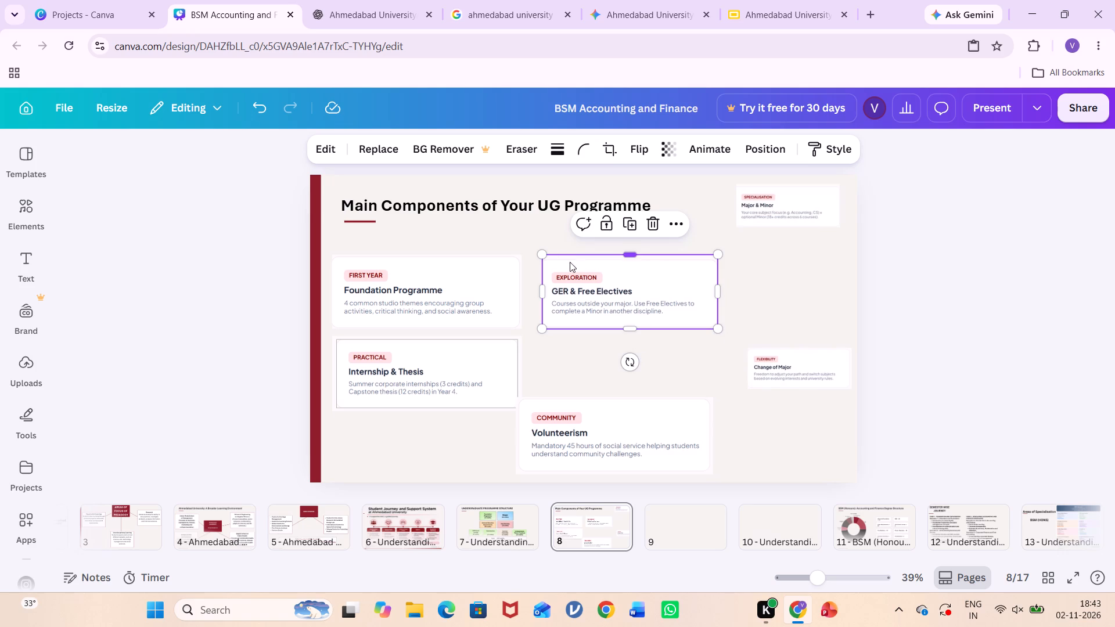
# Move the Major & Minor card down into the first row beside the GER & Free Electives card.
pyautogui.click(811, 287)
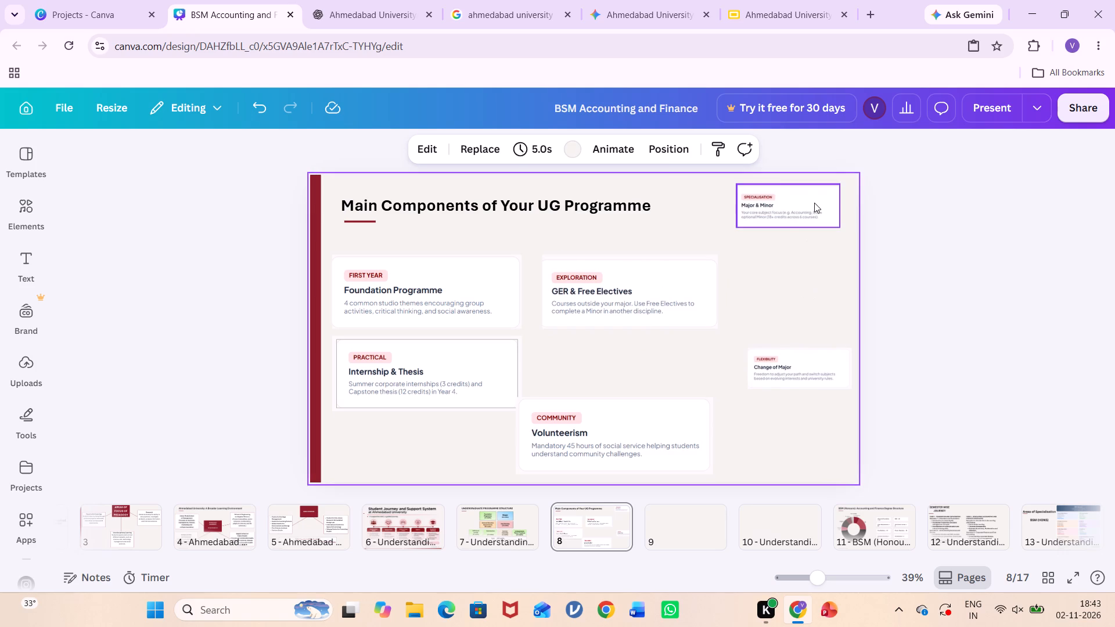
pyautogui.moveTo(814, 203); pyautogui.dragTo(816, 286)
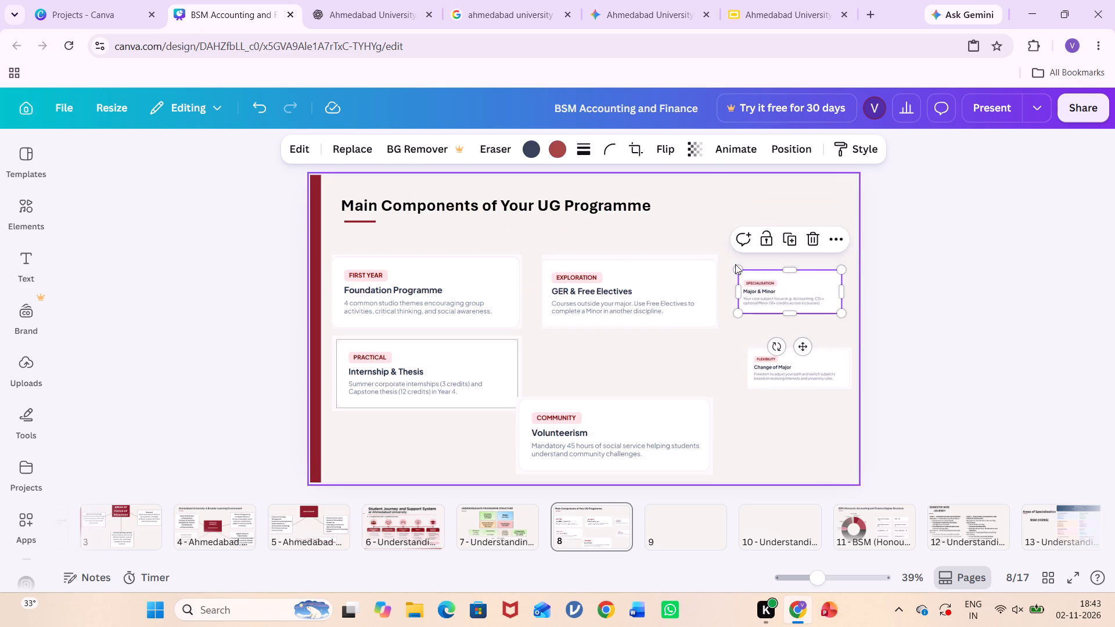
pyautogui.moveTo(735, 264); pyautogui.dragTo(728, 257)
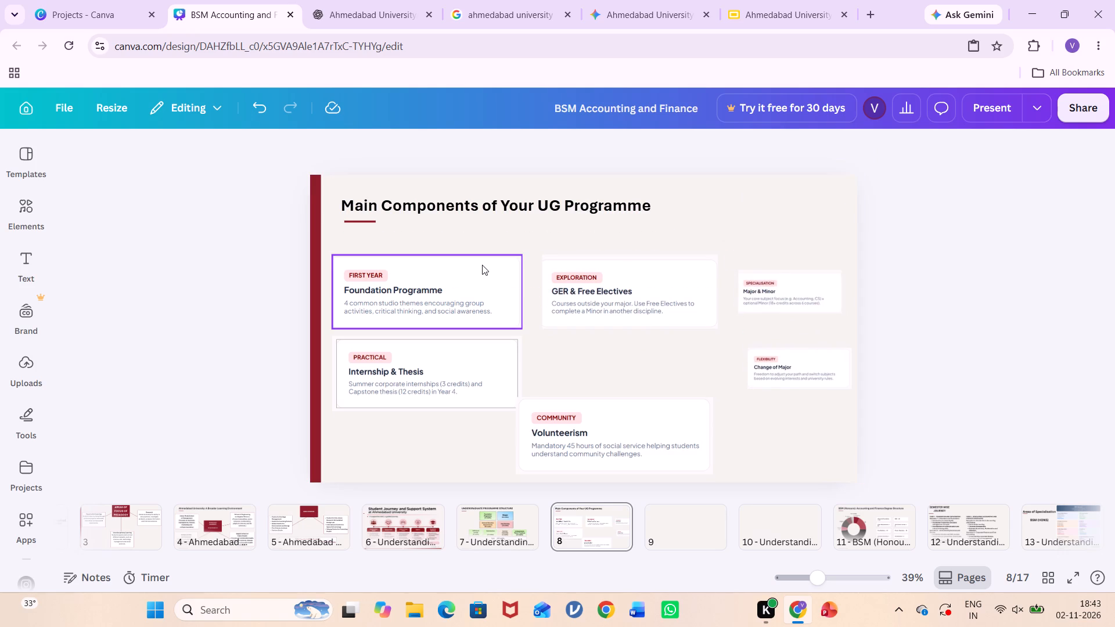
# Shift the Foundation Programme and GER & Free Electives cards towards the maroon side bar to free space in the first row.
pyautogui.moveTo(482, 265); pyautogui.dragTo(474, 265)
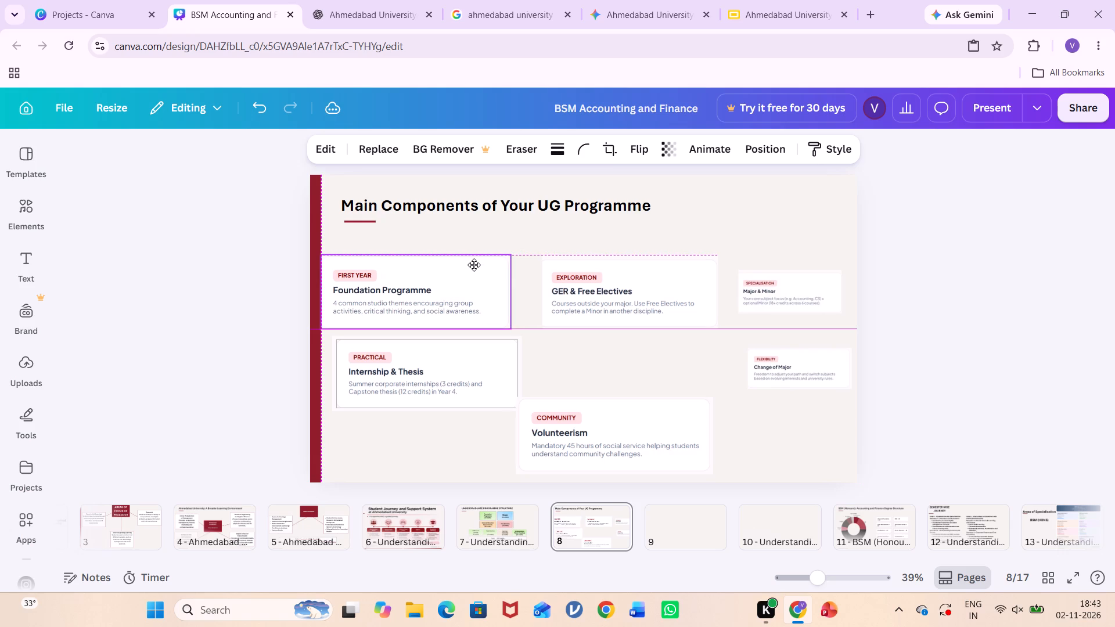
pyautogui.moveTo(474, 265); pyautogui.dragTo(474, 265)
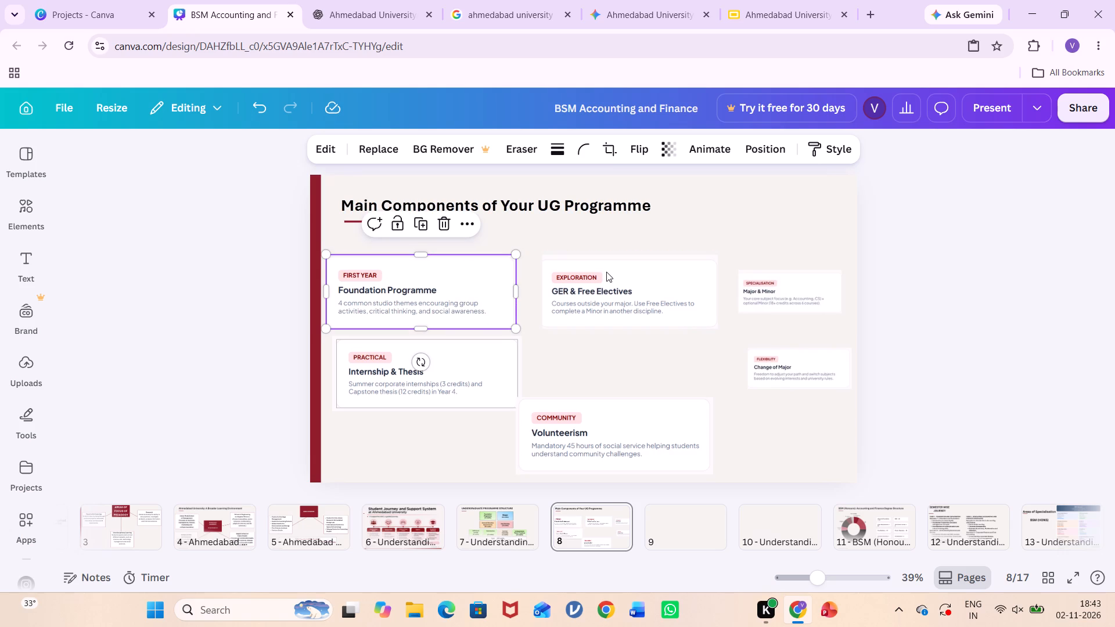
pyautogui.click(594, 271)
pyautogui.moveTo(594, 271); pyautogui.dragTo(587, 271)
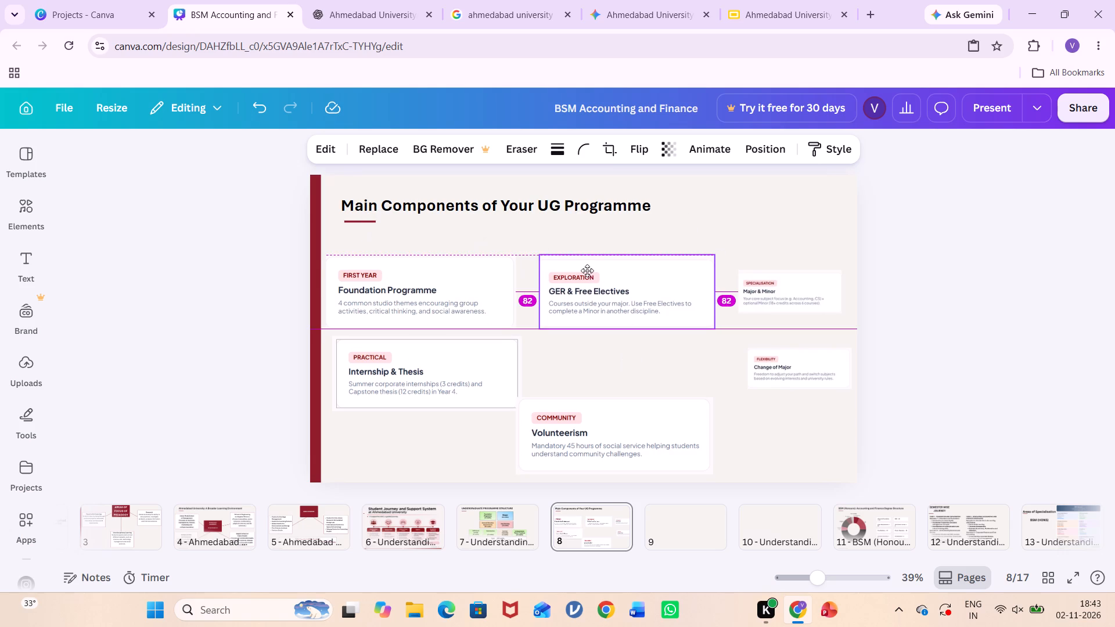
pyautogui.moveTo(587, 271); pyautogui.dragTo(584, 271)
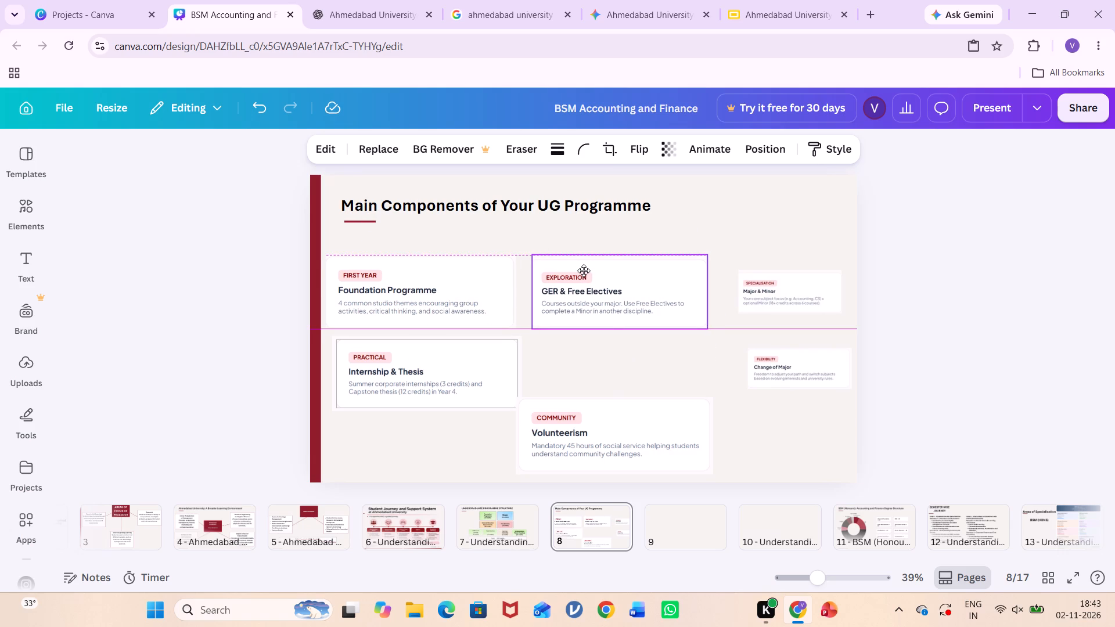
pyautogui.moveTo(584, 271); pyautogui.dragTo(582, 271)
# Enlarge the Major & Minor card to about 526 by 221 so it spans from the GER & Free Electives card to the page edge.
pyautogui.click(790, 290)
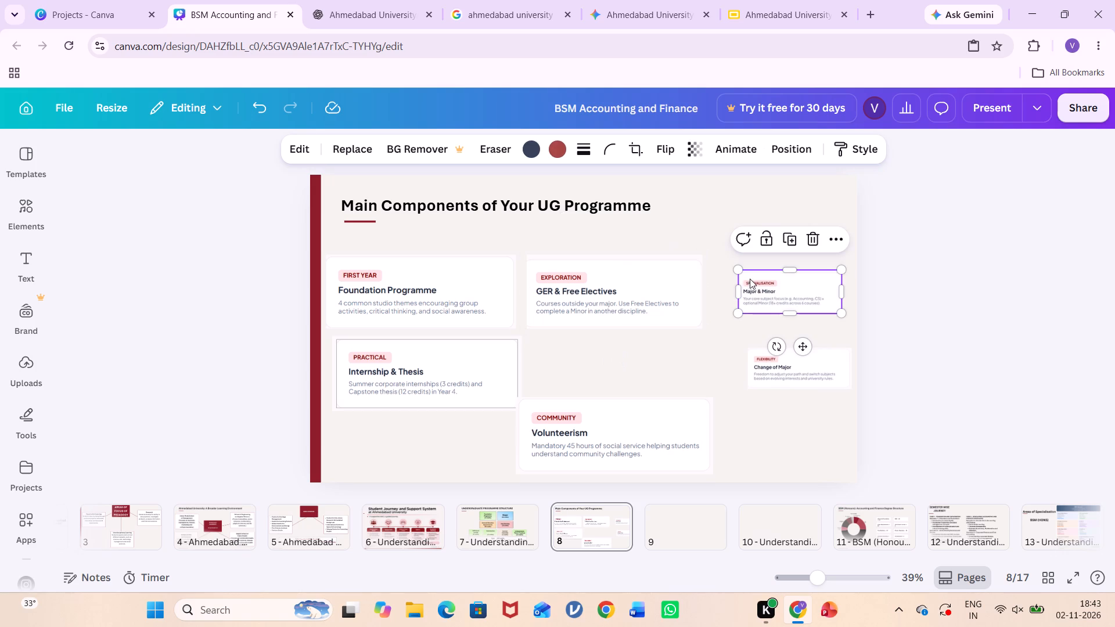
pyautogui.moveTo(741, 273); pyautogui.dragTo(729, 269)
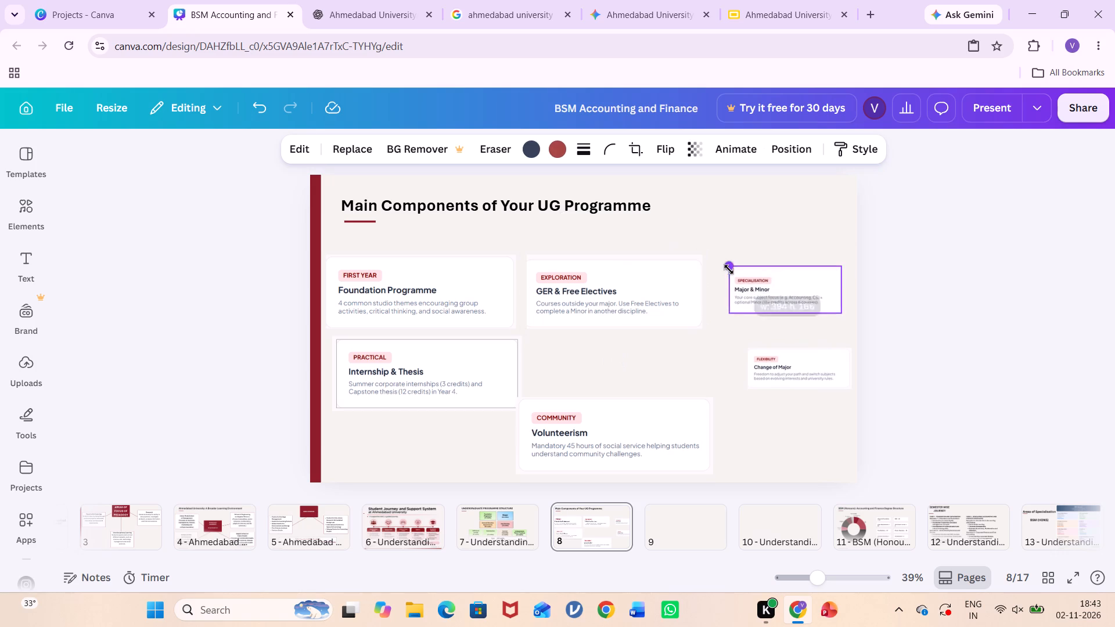
pyautogui.moveTo(729, 269); pyautogui.dragTo(713, 255)
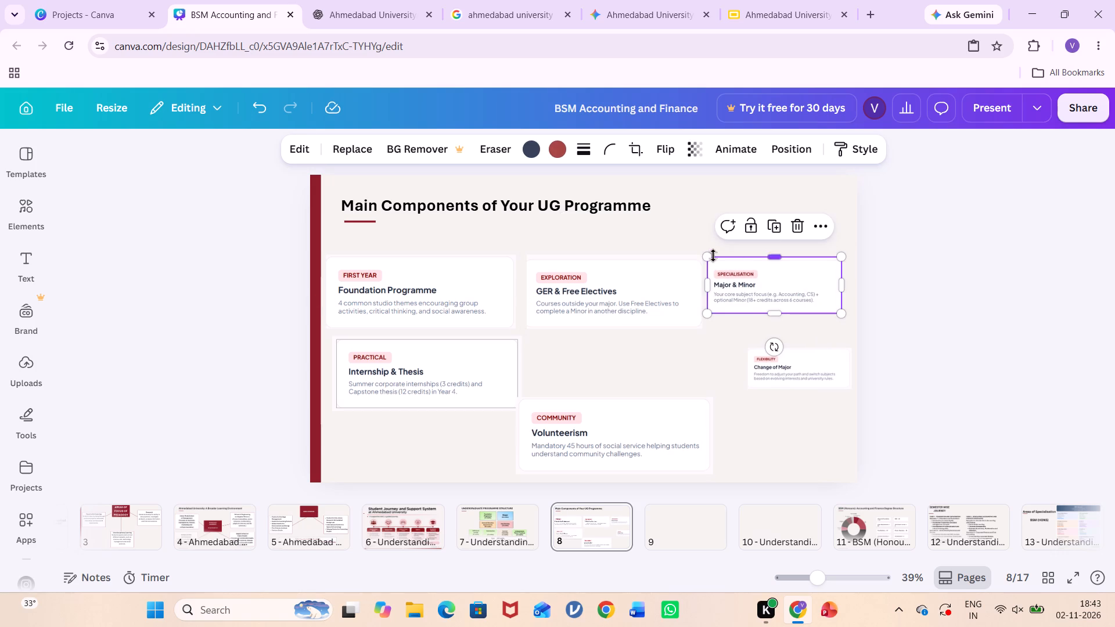
pyautogui.moveTo(839, 309); pyautogui.dragTo(850, 323)
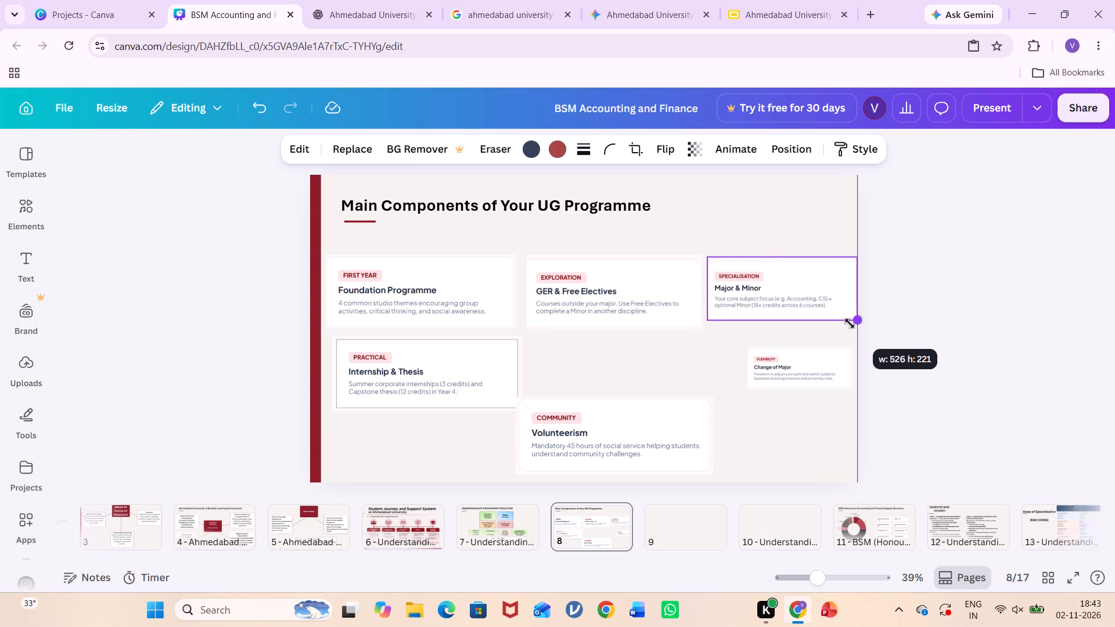
pyautogui.moveTo(850, 323); pyautogui.dragTo(854, 325)
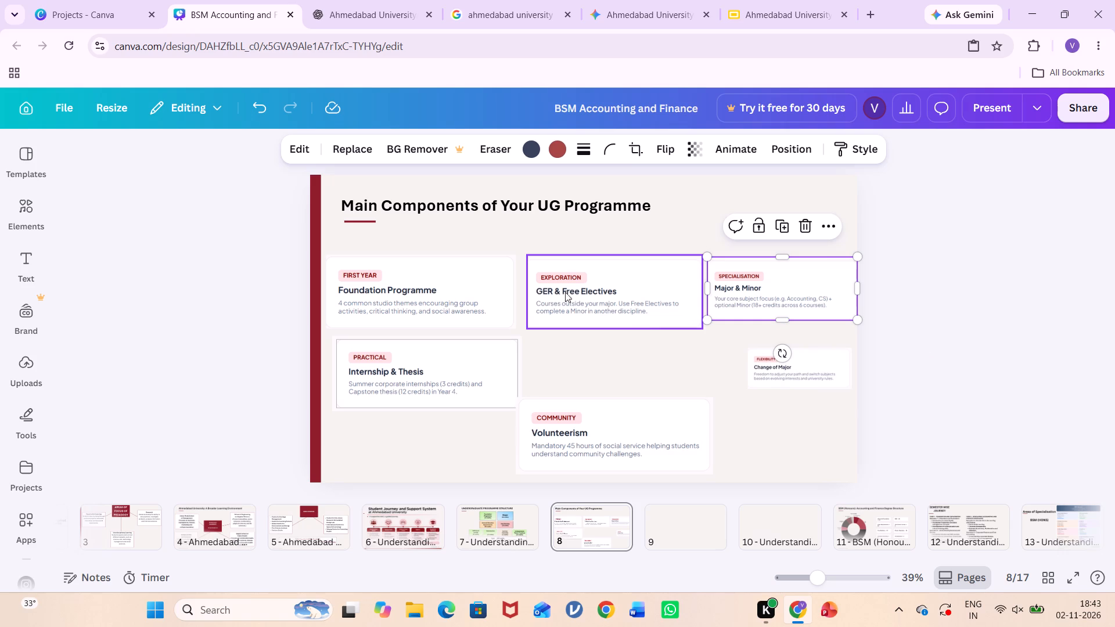
# Slide the maroon side bar partly off the page and move the Foundation Programme and GER & Free Electives cards closer to it.
pyautogui.click(481, 282)
pyautogui.click(481, 282)
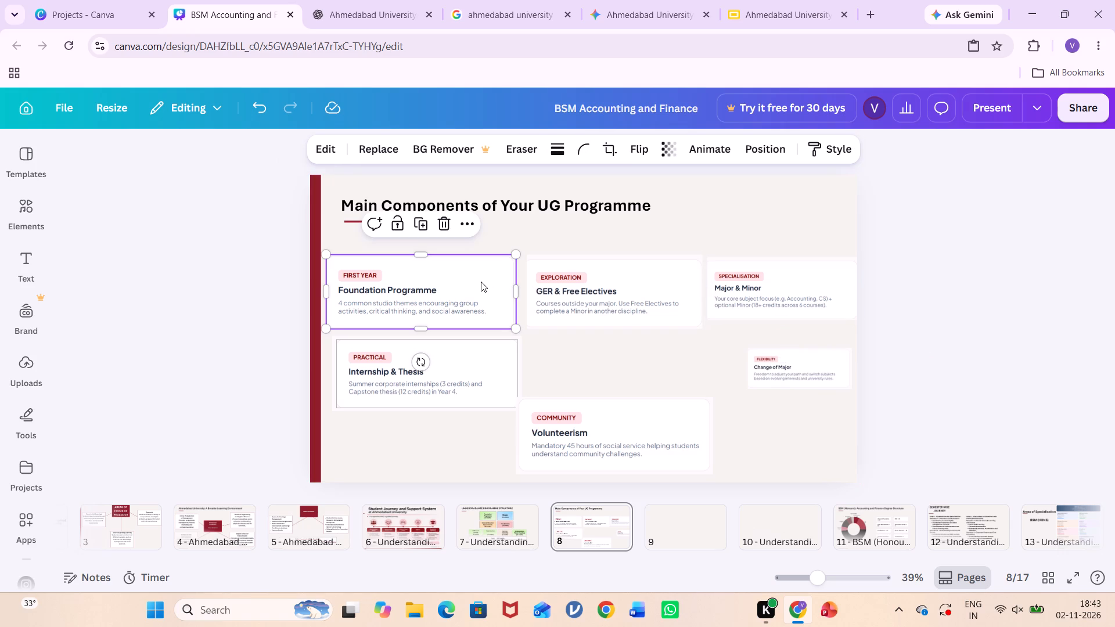
pyautogui.click(315, 219)
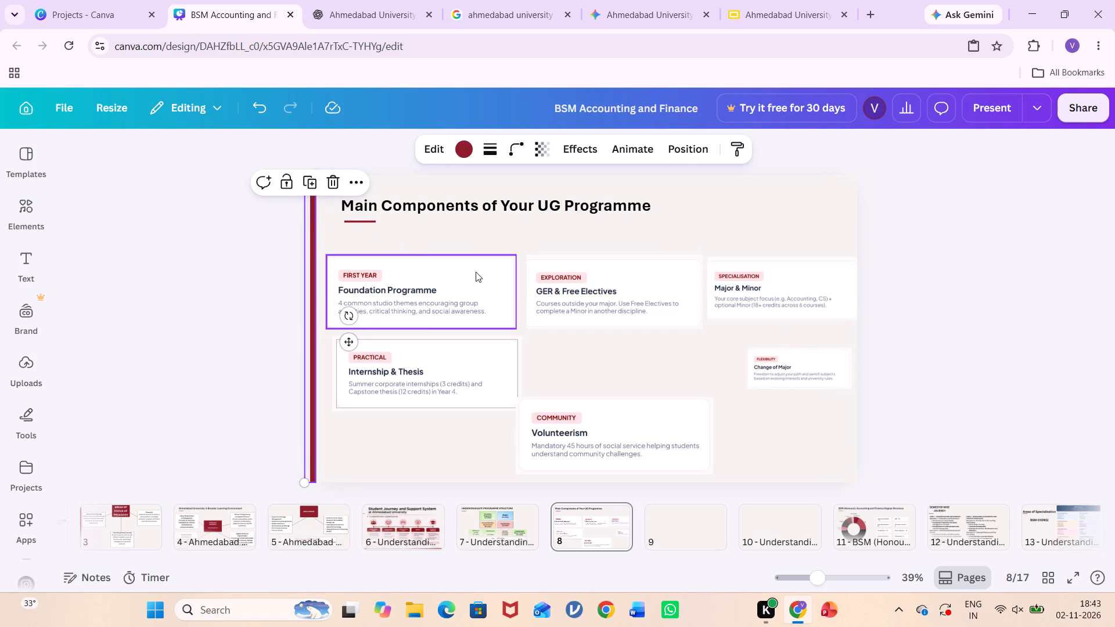
pyautogui.moveTo(476, 272); pyautogui.dragTo(470, 267)
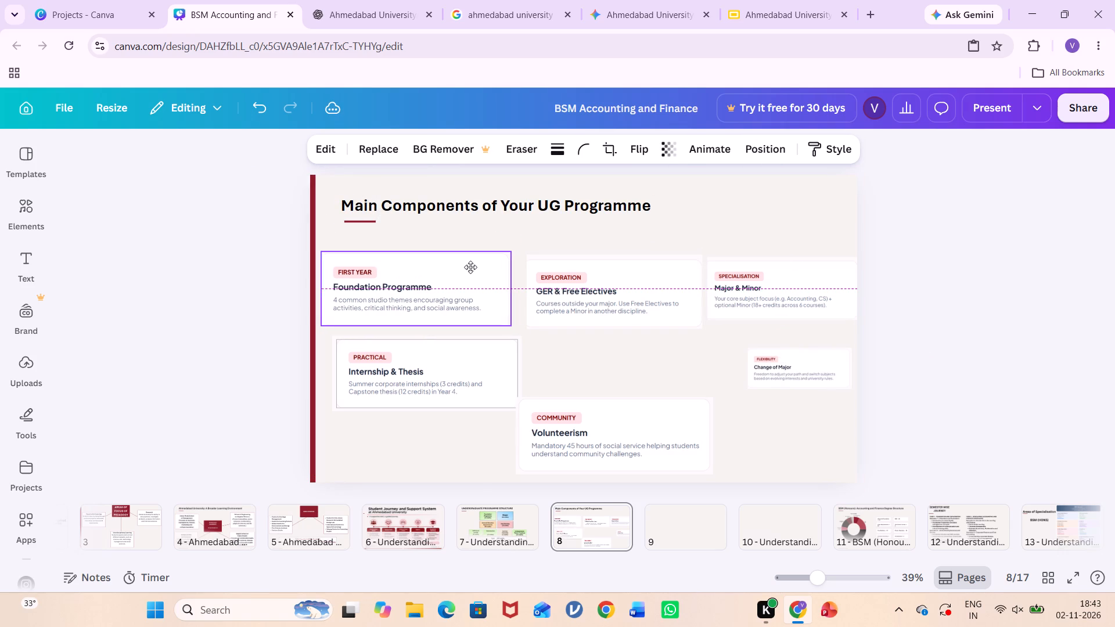
pyautogui.moveTo(470, 267); pyautogui.dragTo(470, 267)
pyautogui.moveTo(594, 273); pyautogui.dragTo(580, 267)
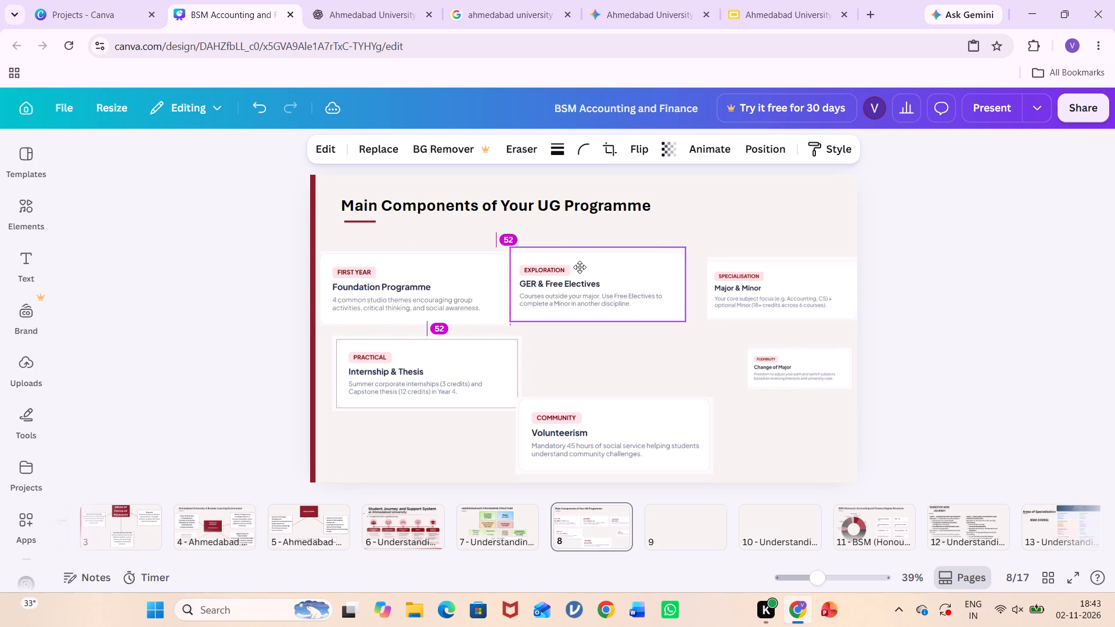
pyautogui.moveTo(580, 267); pyautogui.dragTo(582, 269)
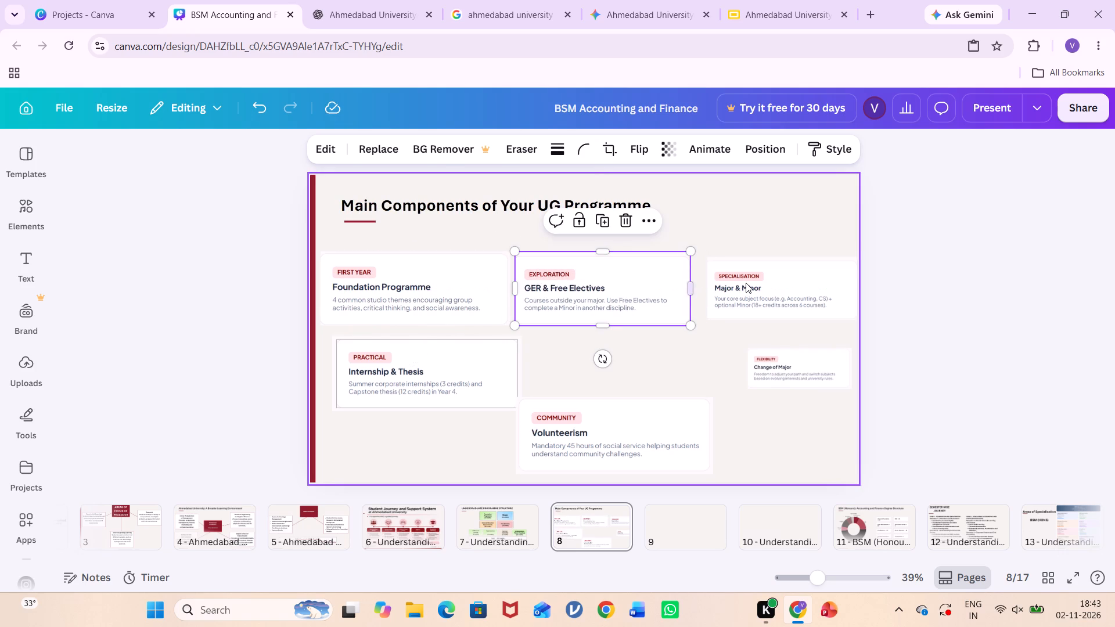
# Enlarge the Major & Minor card to close the gap to the GER & Free Electives card and align it with the first row.
pyautogui.click(746, 283)
pyautogui.moveTo(708, 254); pyautogui.dragTo(704, 253)
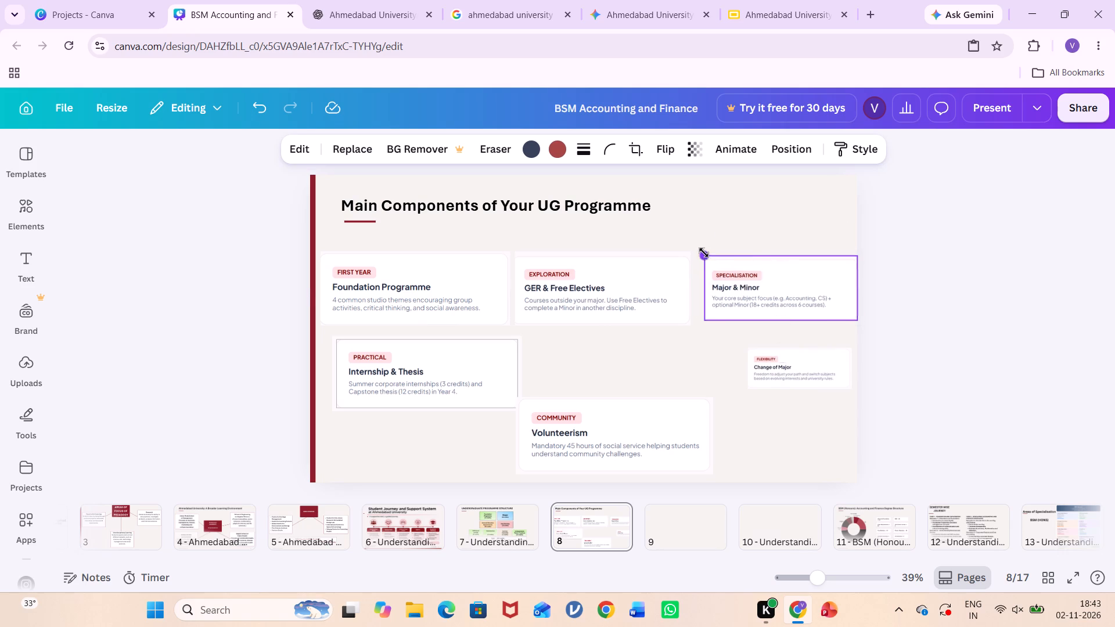
pyautogui.moveTo(704, 253); pyautogui.dragTo(699, 251)
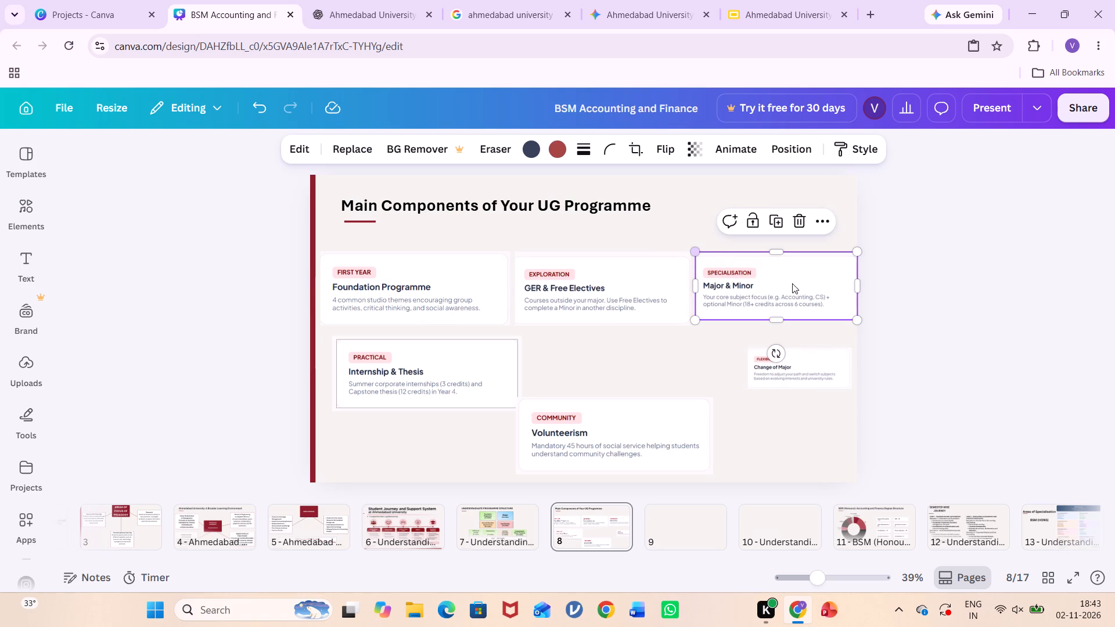
pyautogui.click(810, 293)
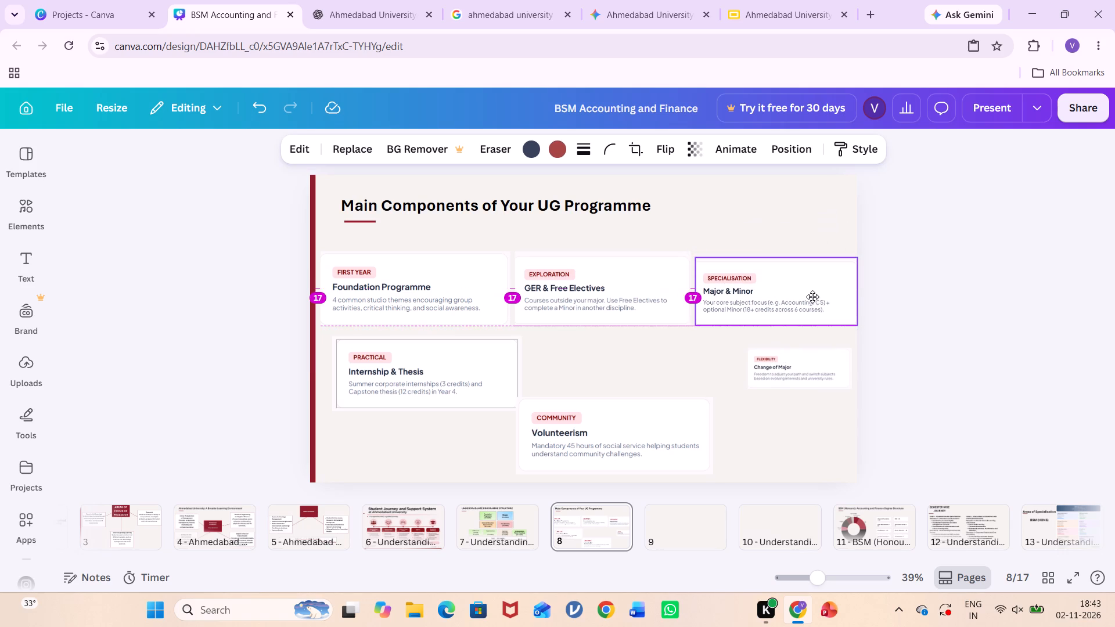
# Form the second row with the Internship & Thesis card beneath Foundation Programme and the Volunteerism card beneath GER & Free Electives.
pyautogui.click(702, 397)
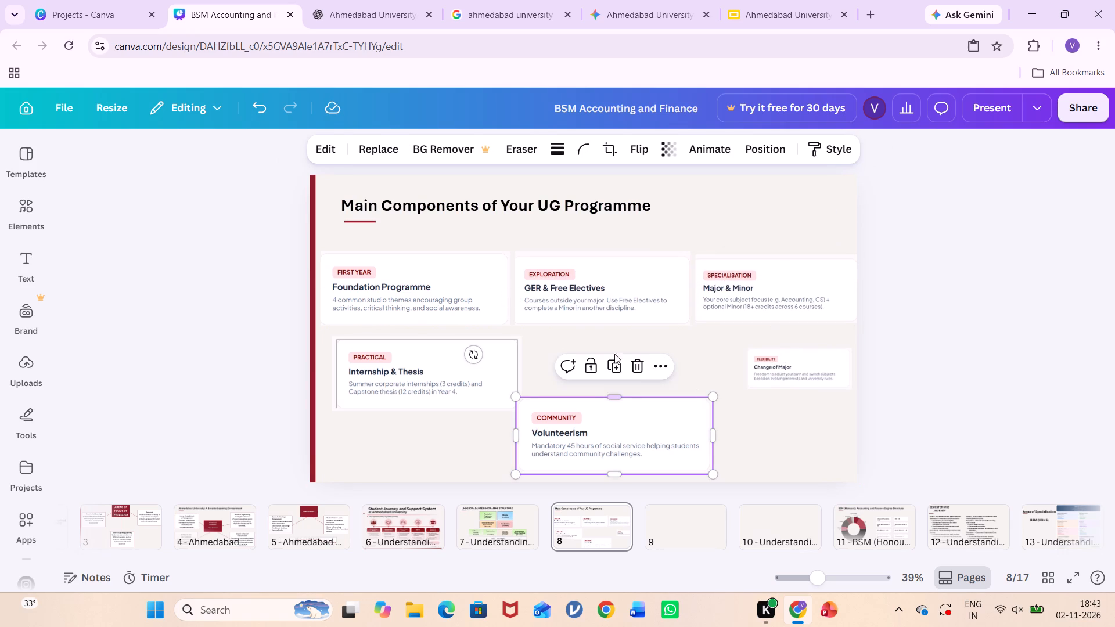
pyautogui.click(465, 323)
pyautogui.moveTo(474, 358); pyautogui.dragTo(473, 358)
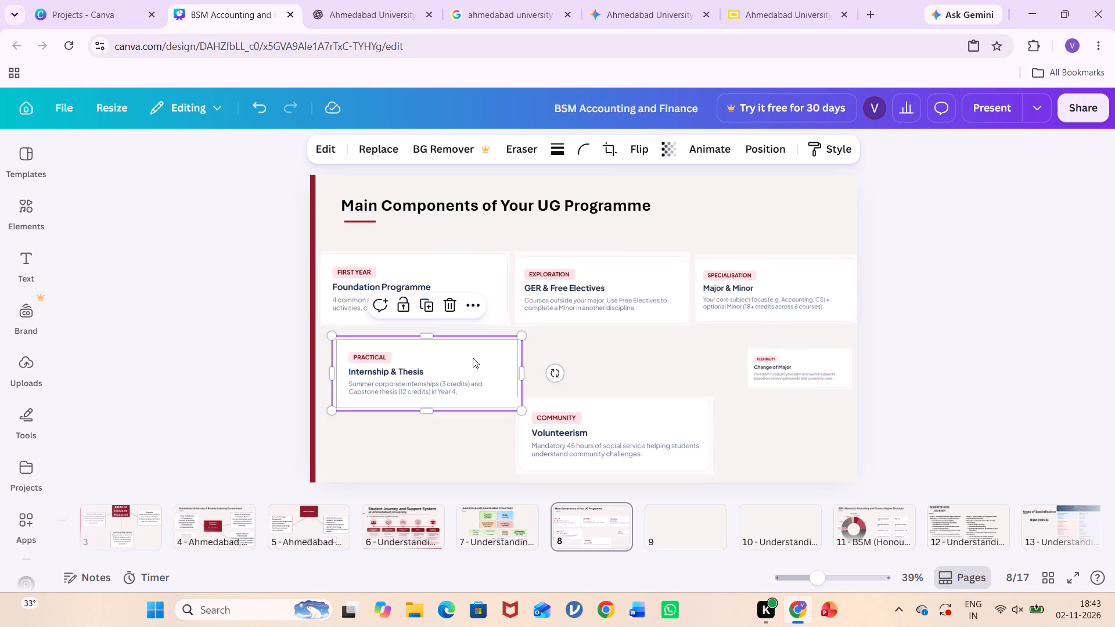
pyautogui.moveTo(473, 358); pyautogui.dragTo(459, 357)
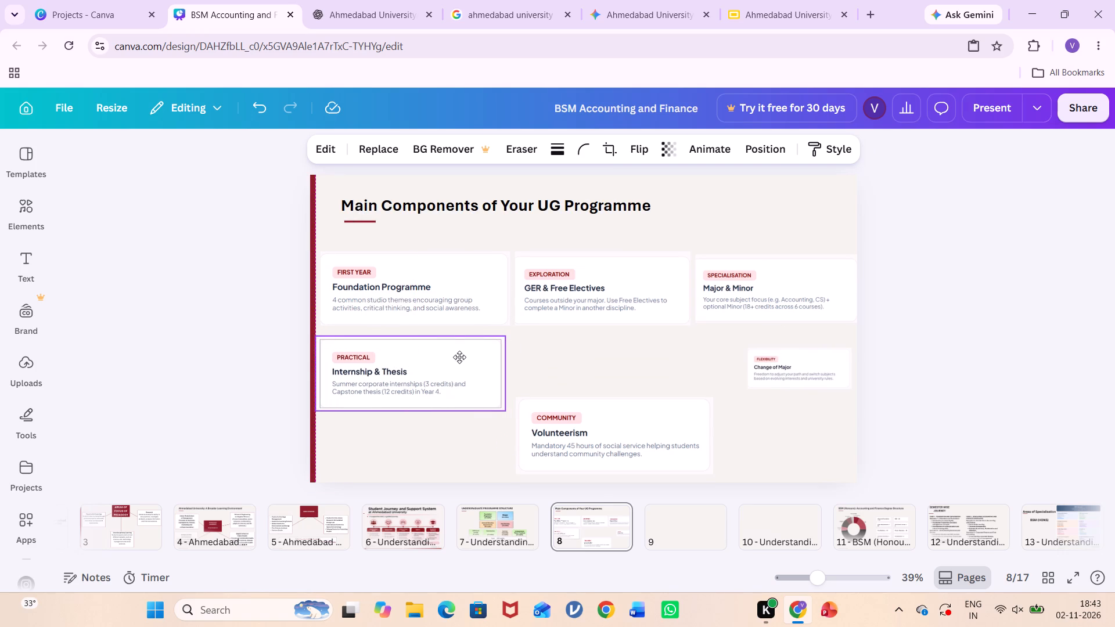
pyautogui.moveTo(459, 357); pyautogui.dragTo(461, 358)
pyautogui.moveTo(635, 429); pyautogui.dragTo(630, 408)
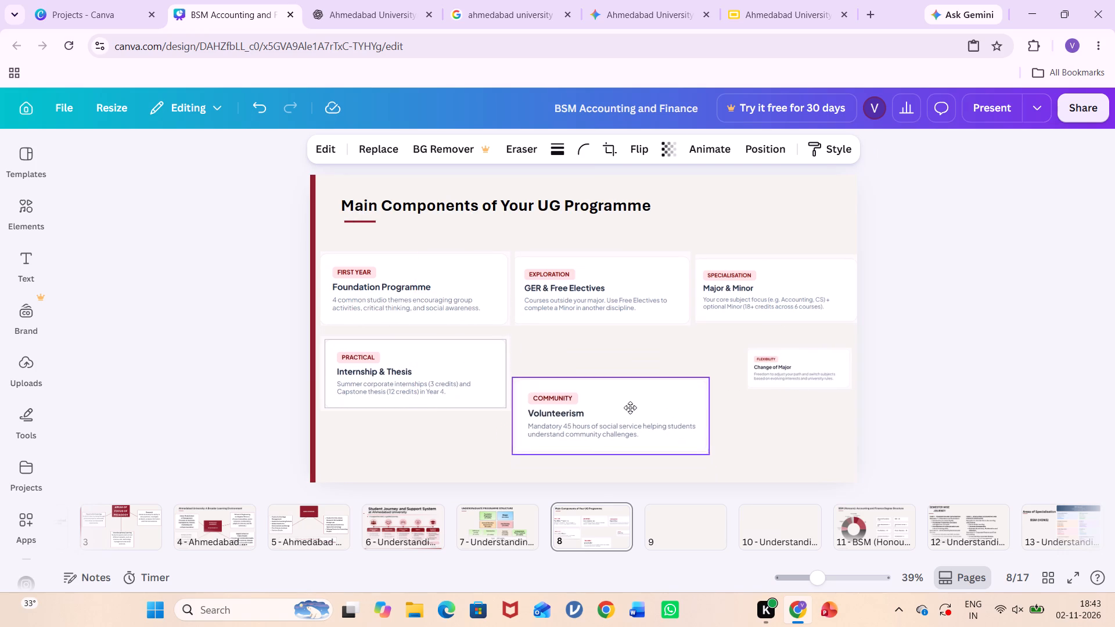
pyautogui.moveTo(630, 408); pyautogui.dragTo(637, 371)
# Enlarge the Change of Major card and position it beside the Volunteerism card, beneath Major & Minor, to complete the second row.
pyautogui.click(792, 367)
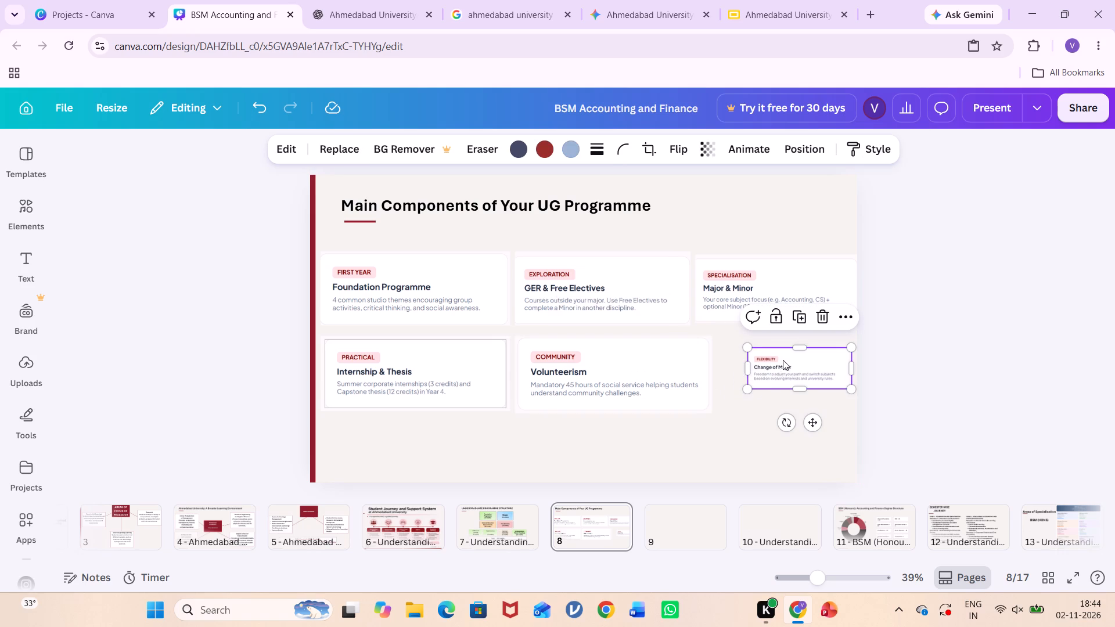
pyautogui.moveTo(749, 345); pyautogui.dragTo(710, 329)
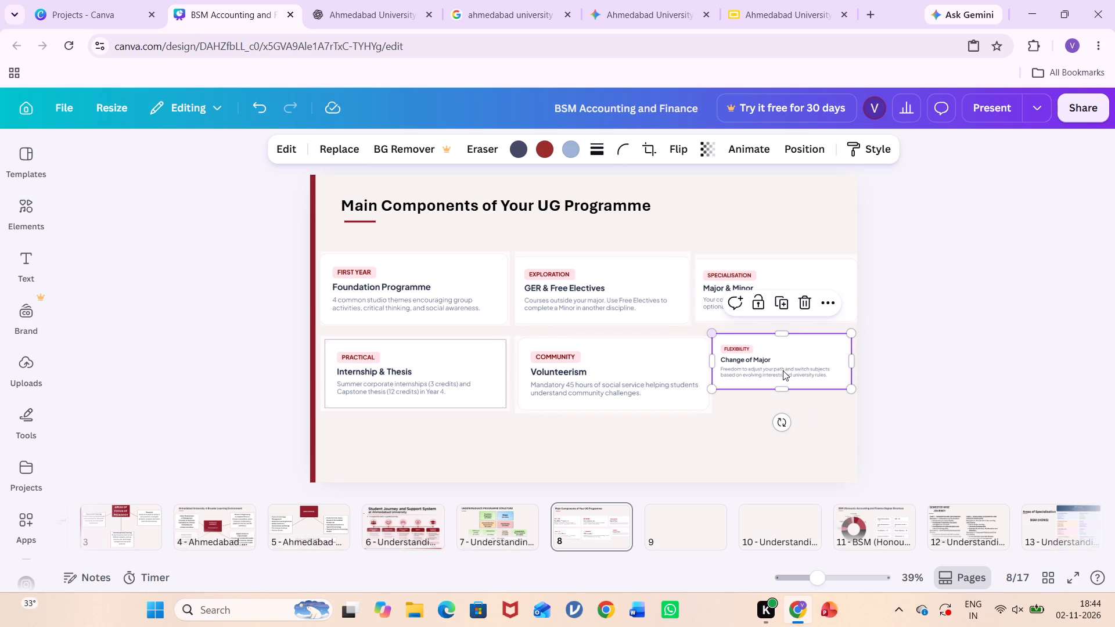
pyautogui.moveTo(784, 370); pyautogui.dragTo(789, 377)
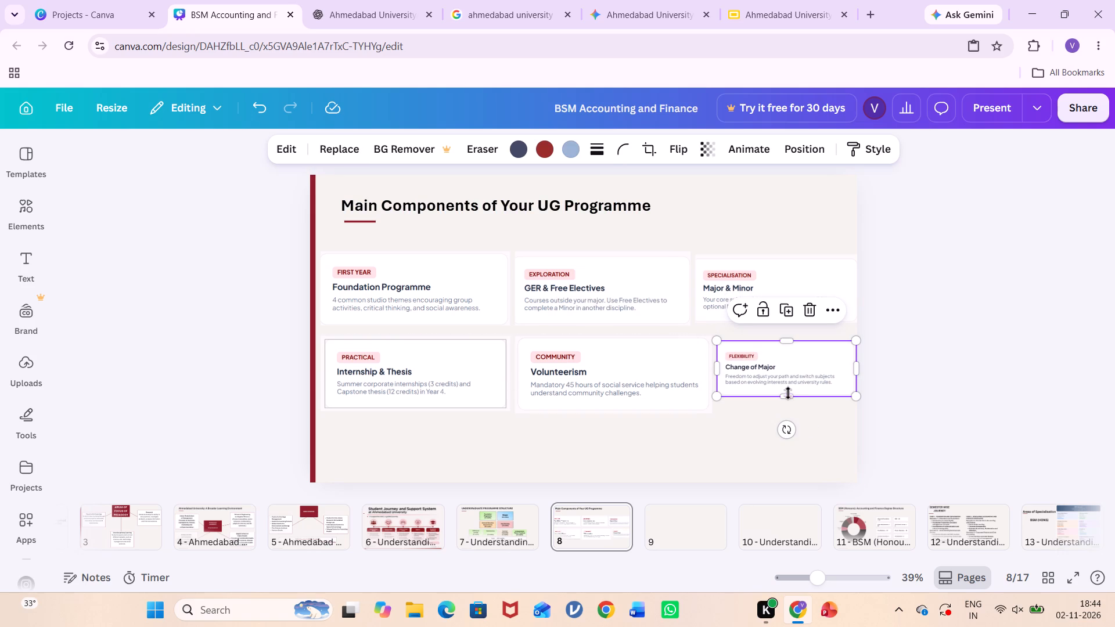
pyautogui.moveTo(787, 394); pyautogui.dragTo(770, 398)
pyautogui.moveTo(856, 402); pyautogui.dragTo(872, 415)
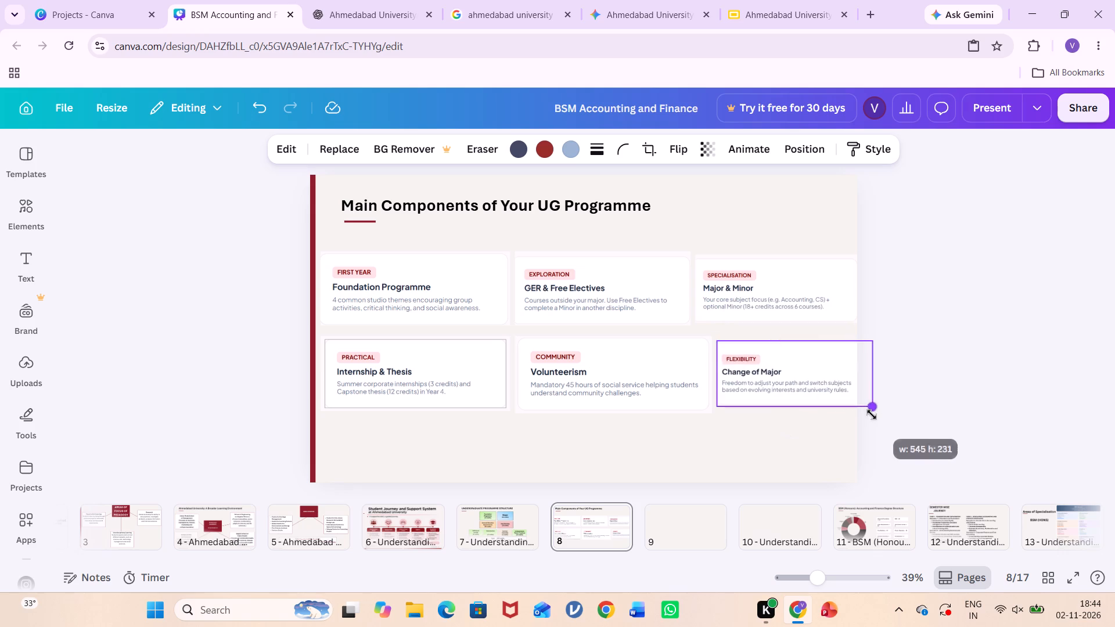
pyautogui.moveTo(872, 415); pyautogui.dragTo(868, 413)
pyautogui.click(838, 375)
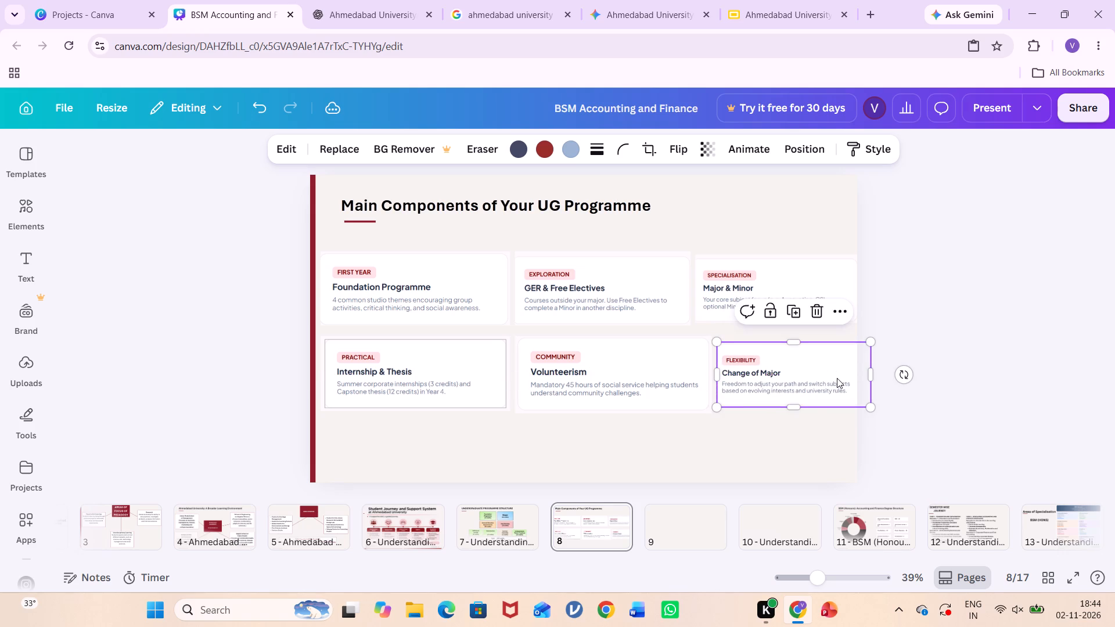
pyautogui.click(977, 388)
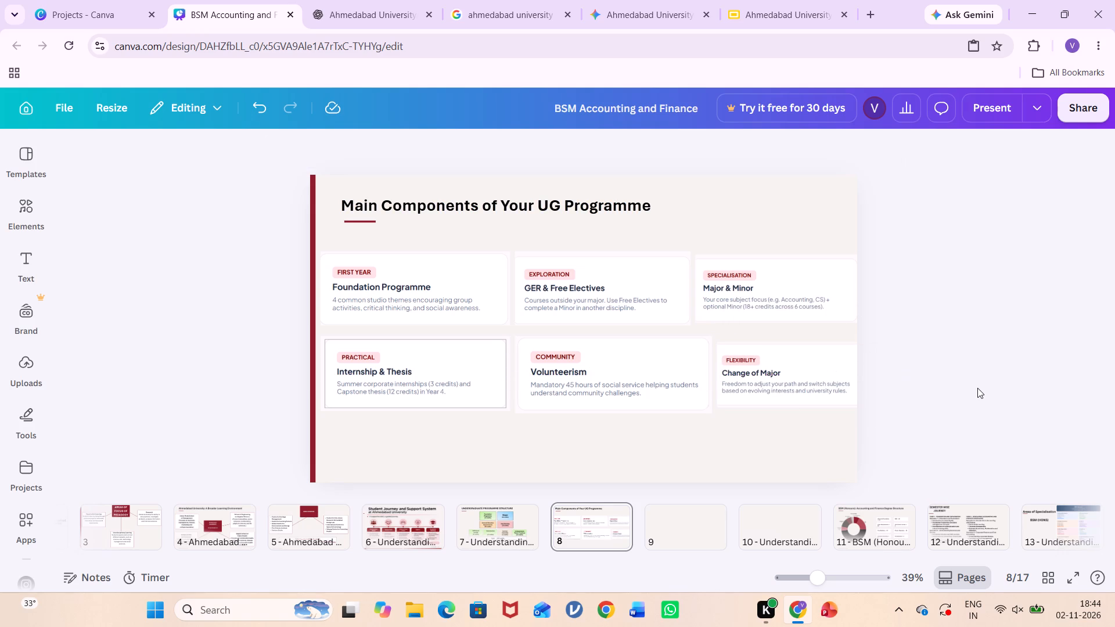
# Crop the empty right and bottom margins of the Foundation Programme card close to its text.
pyautogui.click(473, 294)
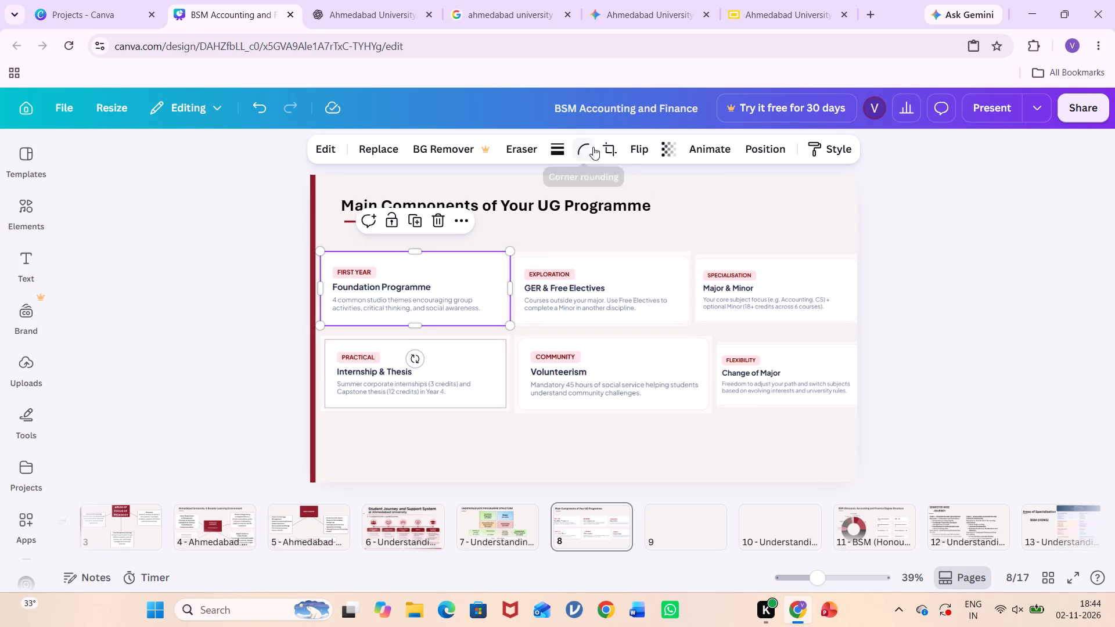
pyautogui.click(616, 141)
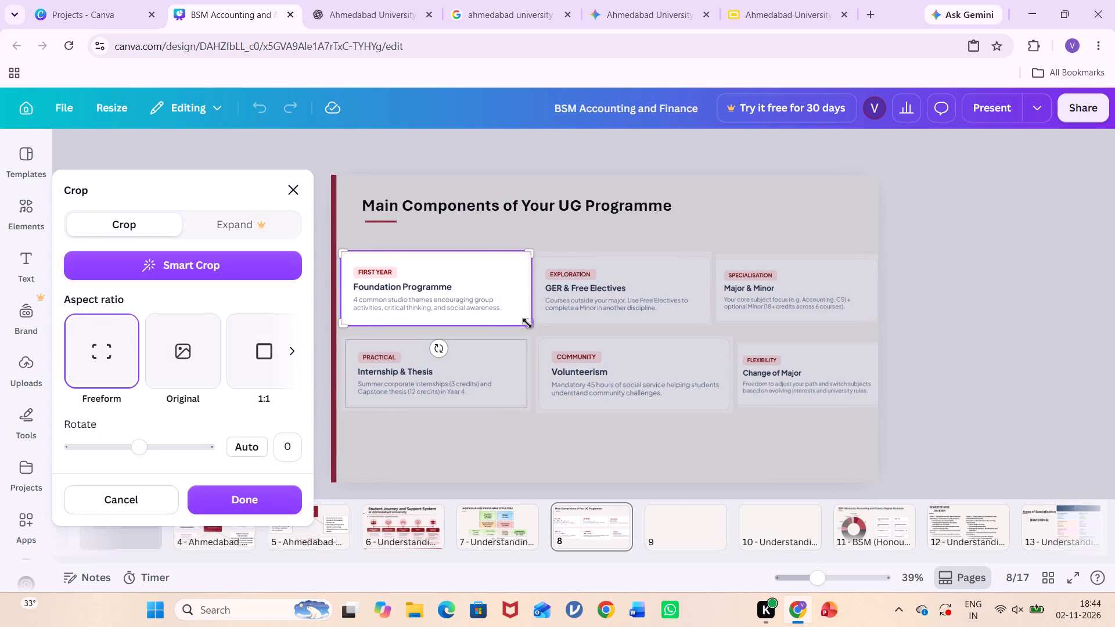
pyautogui.moveTo(528, 324); pyautogui.dragTo(506, 319)
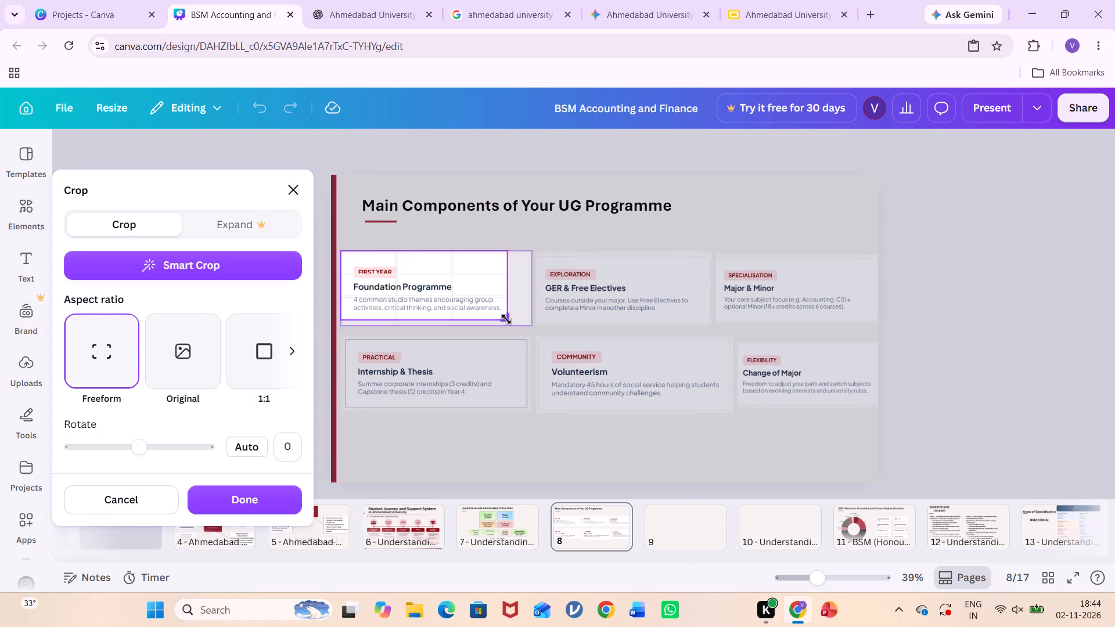
pyautogui.moveTo(506, 319); pyautogui.dragTo(505, 317)
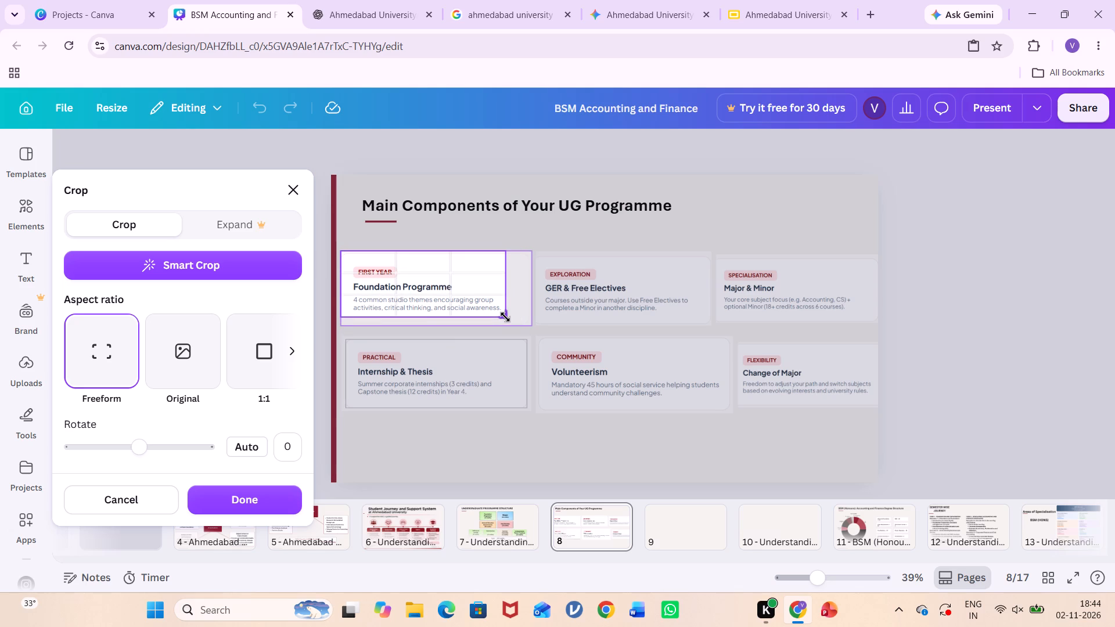
pyautogui.moveTo(505, 317); pyautogui.dragTo(504, 315)
pyautogui.press('Return')
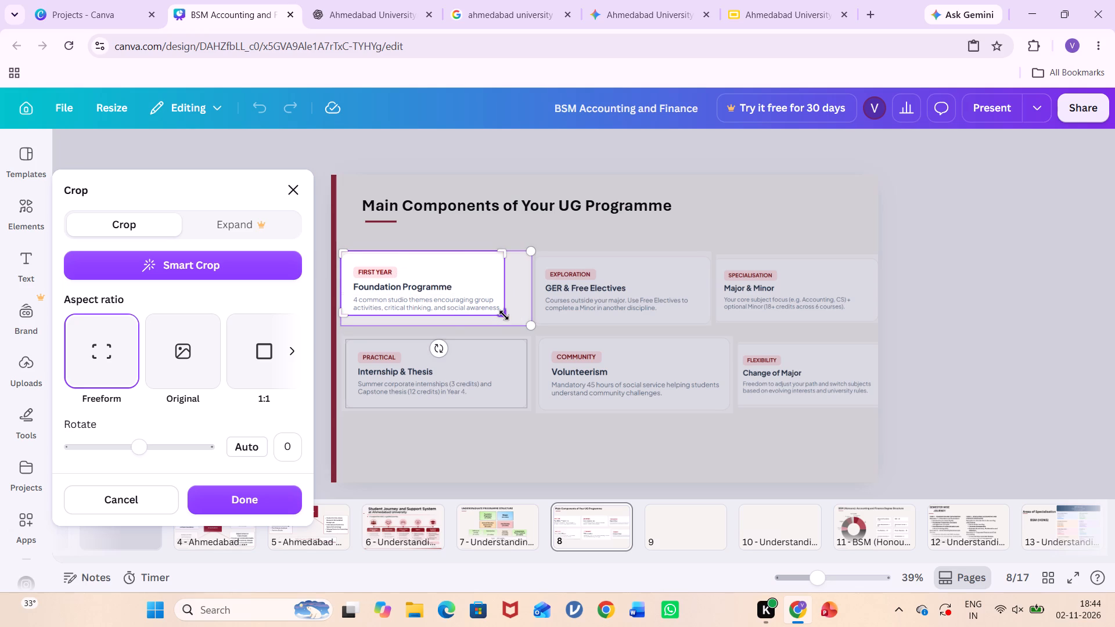
pyautogui.click(256, 505)
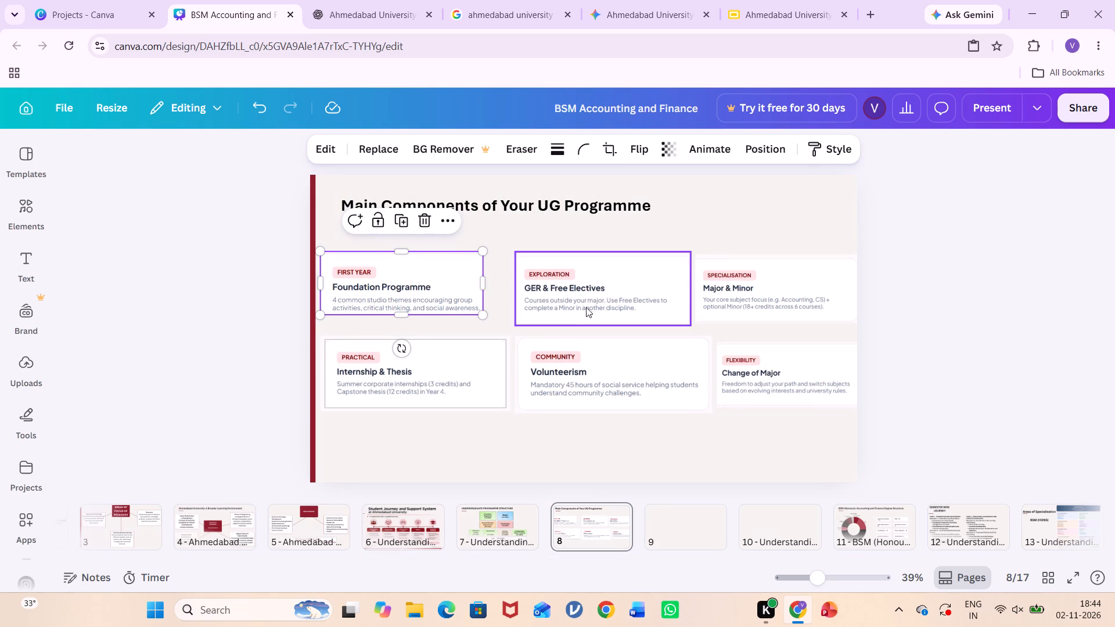
# Crop the GER & Free Electives card's right margin close to its text and trim its bottom edge slightly.
pyautogui.click(589, 305)
pyautogui.click(614, 145)
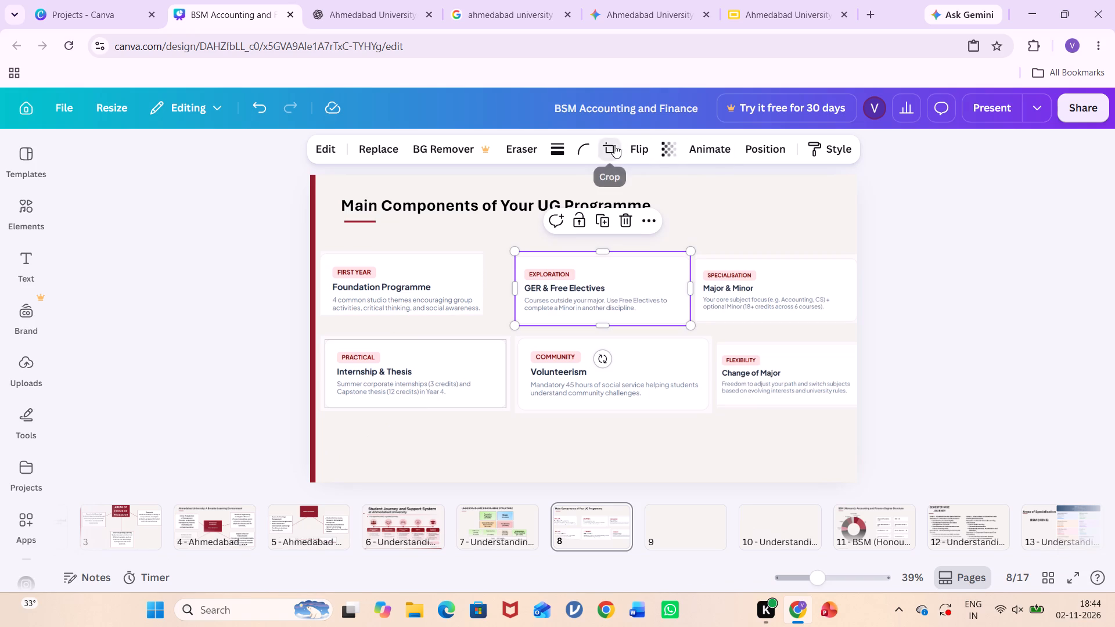
pyautogui.moveTo(714, 290); pyautogui.dragTo(706, 290)
pyautogui.moveTo(706, 290); pyautogui.dragTo(693, 289)
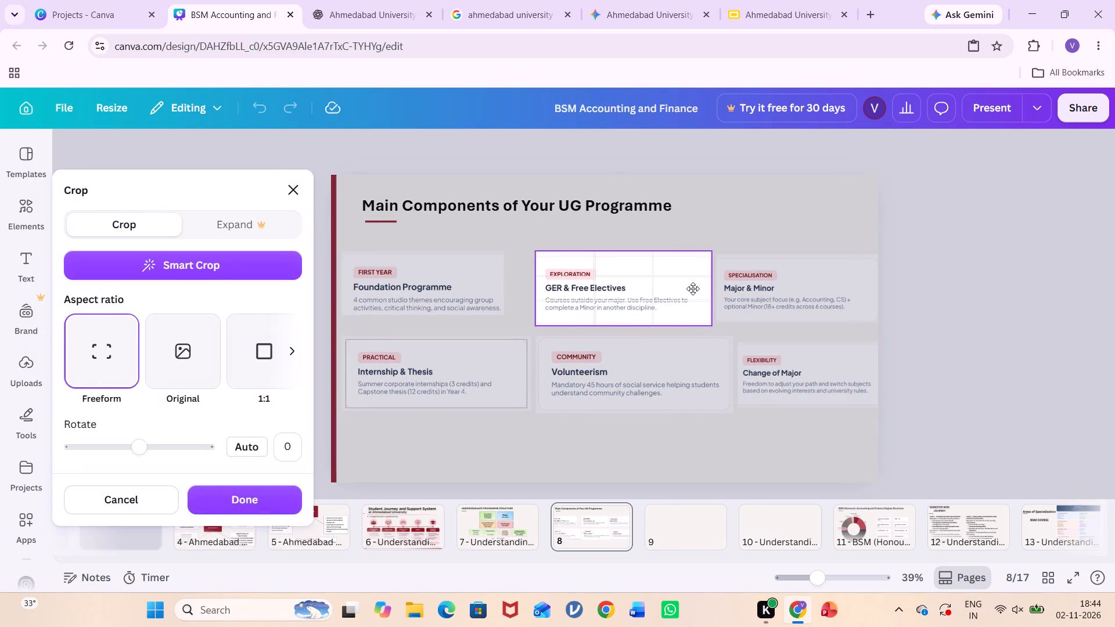
pyautogui.moveTo(693, 289); pyautogui.dragTo(694, 288)
pyautogui.moveTo(710, 327); pyautogui.dragTo(706, 326)
pyautogui.moveTo(706, 326); pyautogui.dragTo(693, 322)
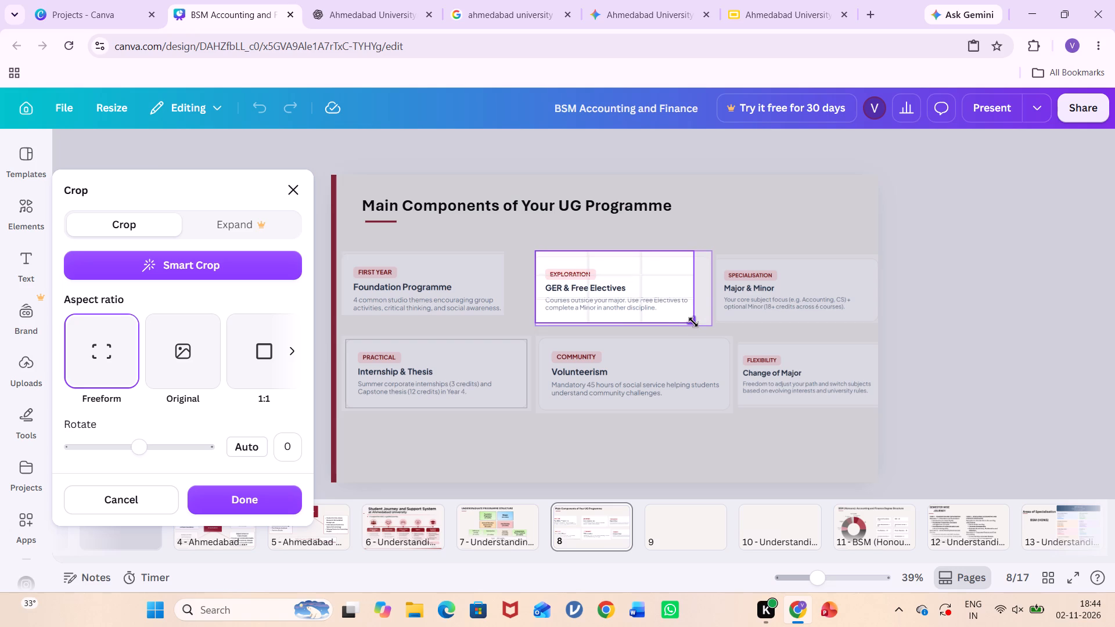
pyautogui.moveTo(693, 322); pyautogui.dragTo(694, 323)
pyautogui.click(271, 497)
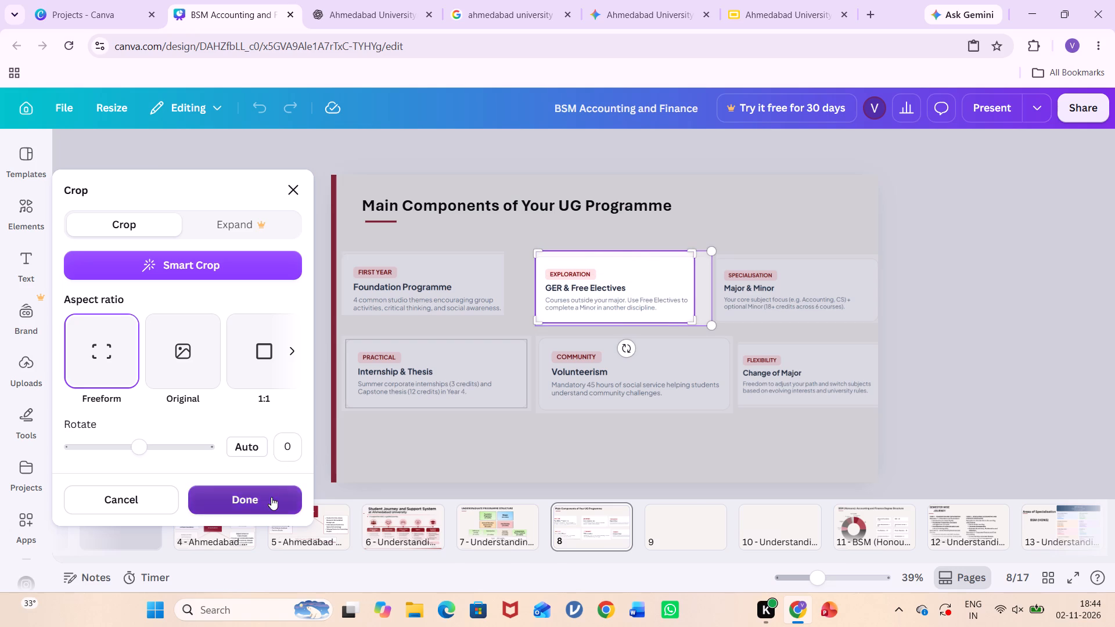
# Move the Major & Minor card closer to the GER & Free Electives card so it sits fully within the page.
pyautogui.click(786, 309)
pyautogui.moveTo(786, 309); pyautogui.dragTo(774, 306)
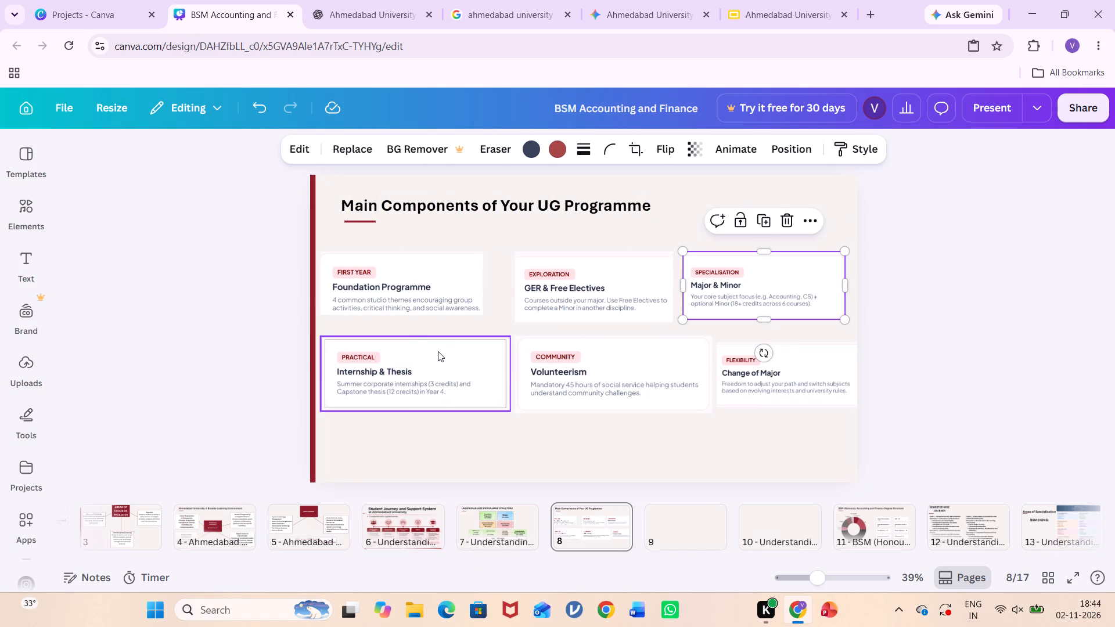
# Crop the Internship & Thesis card's right margin and bottom border, keeping its text intact.
pyautogui.click(437, 351)
pyautogui.click(606, 156)
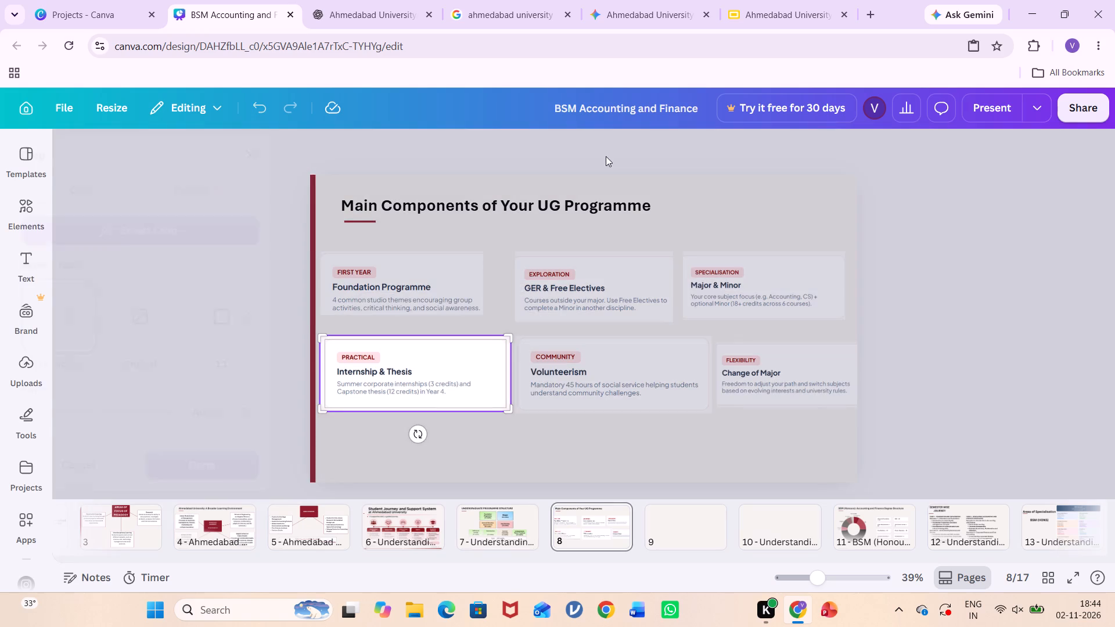
pyautogui.moveTo(528, 406); pyautogui.dragTo(515, 406)
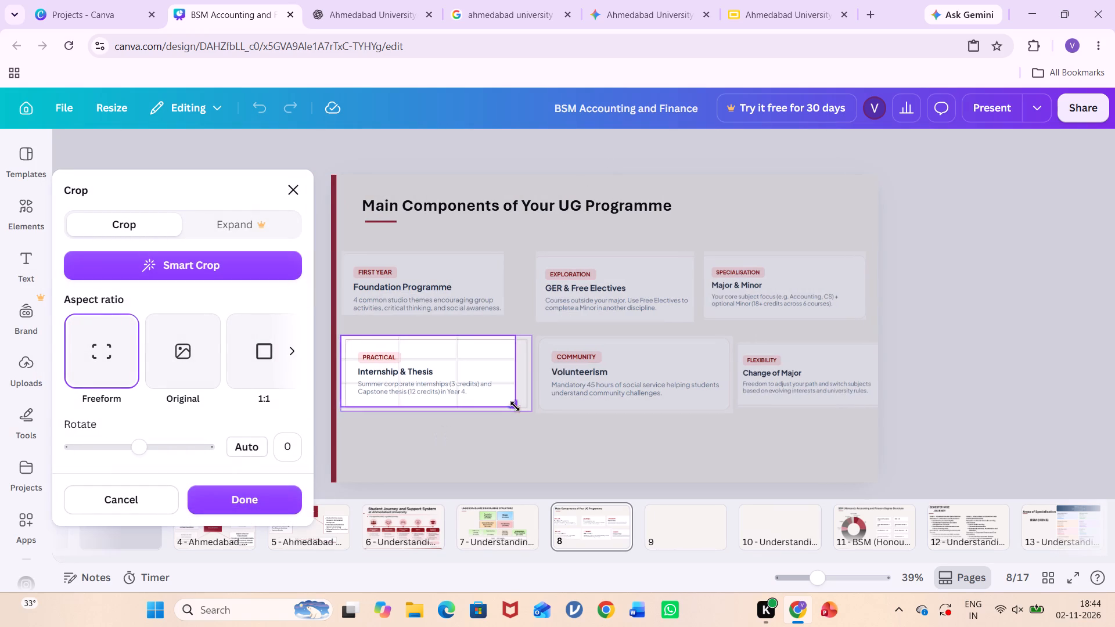
pyautogui.moveTo(515, 406); pyautogui.dragTo(501, 407)
pyautogui.click(255, 511)
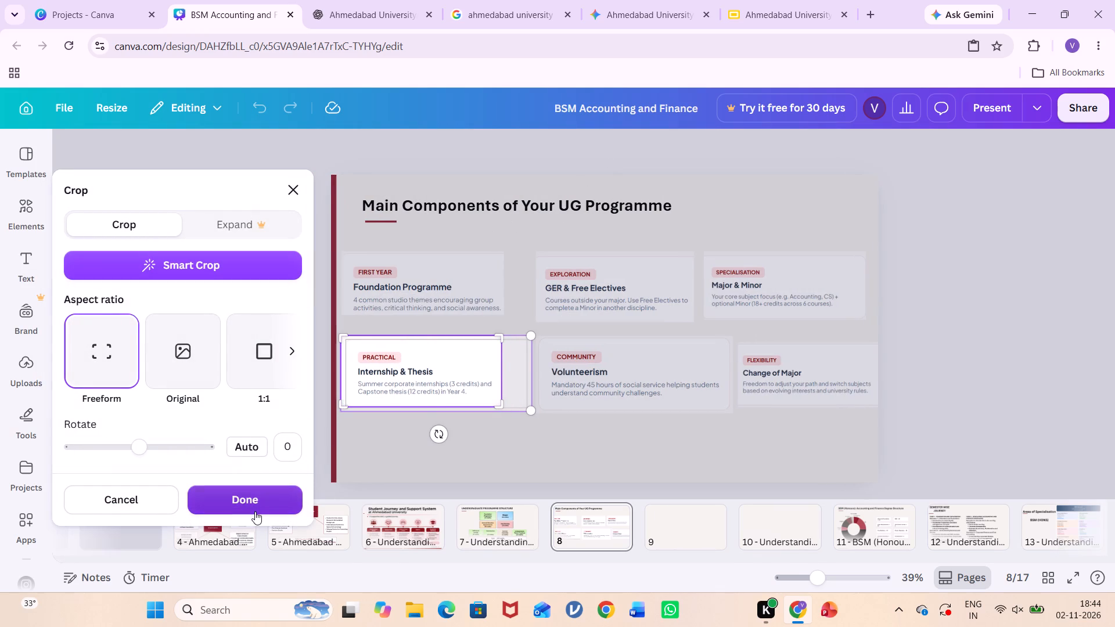
# Shift the Volunteerism card toward Internship & Thesis and crop its margins on all sides close to the text.
pyautogui.click(580, 387)
pyautogui.moveTo(580, 387); pyautogui.dragTo(565, 384)
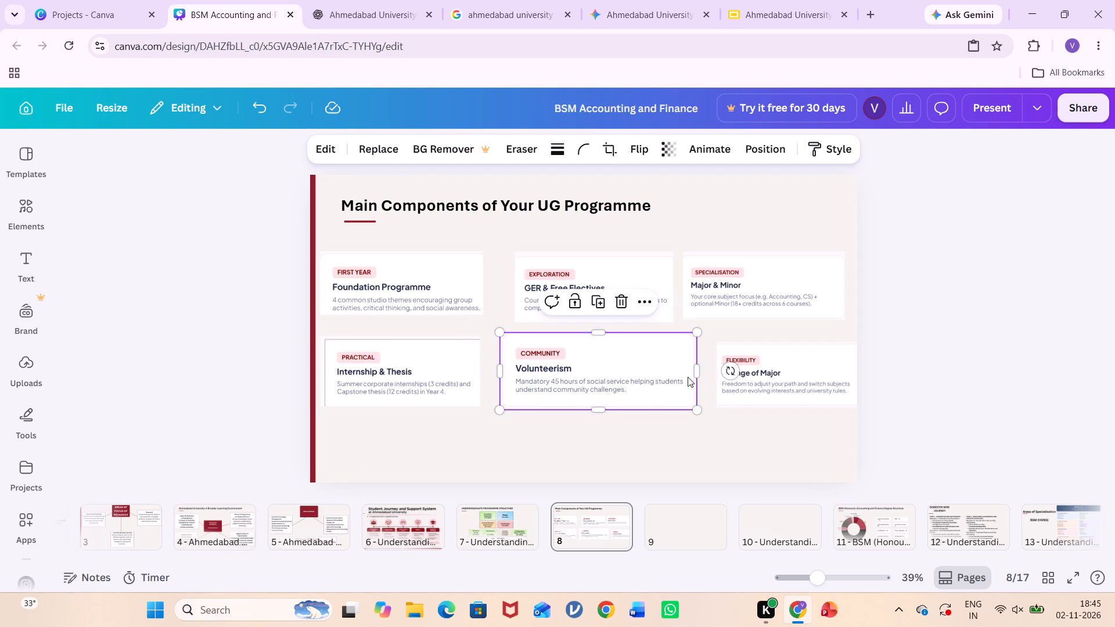
pyautogui.click(613, 148)
pyautogui.moveTo(718, 411); pyautogui.dragTo(713, 407)
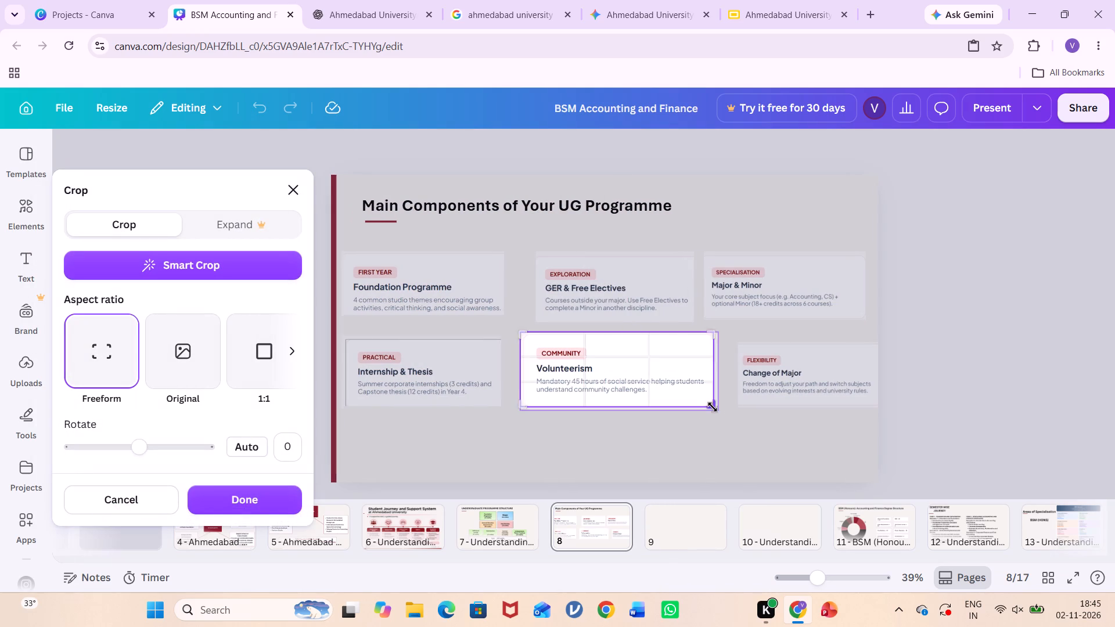
pyautogui.moveTo(713, 407); pyautogui.dragTo(705, 398)
pyautogui.moveTo(523, 335); pyautogui.dragTo(531, 339)
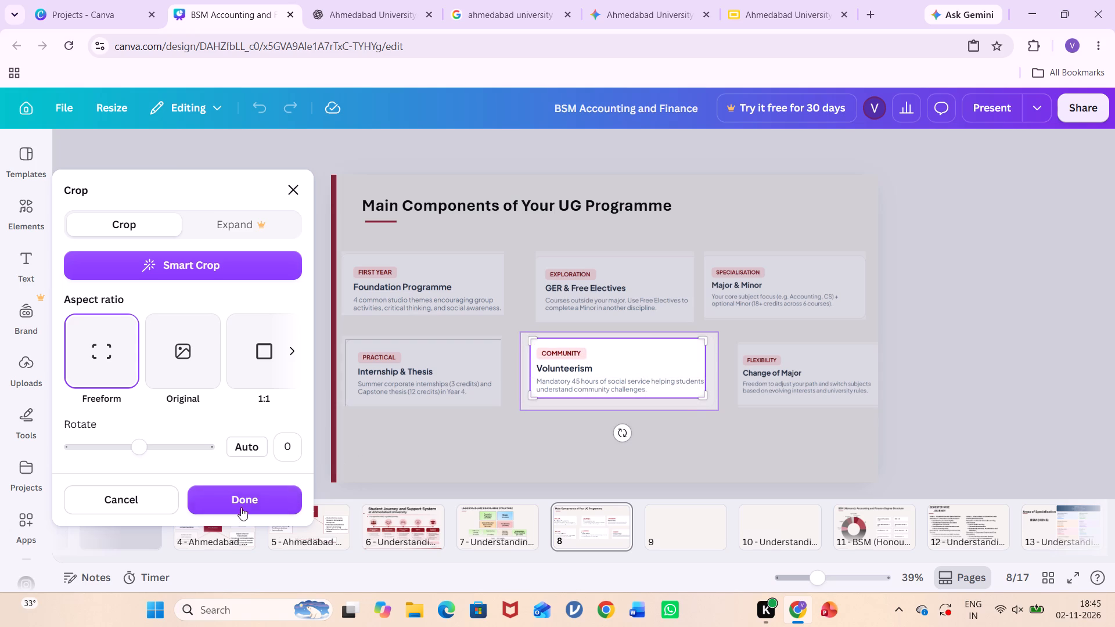
pyautogui.click(231, 500)
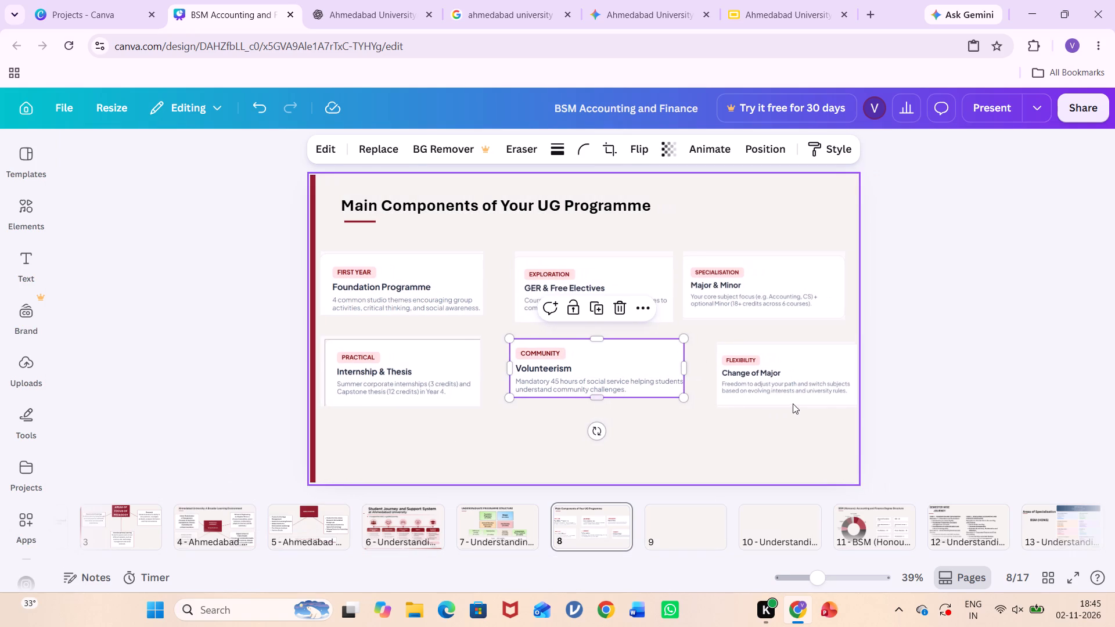
# Move the Change of Major card closer to the Volunteerism card so it fits entirely within the page.
pyautogui.click(793, 403)
pyautogui.moveTo(793, 403); pyautogui.dragTo(764, 400)
pyautogui.moveTo(801, 383); pyautogui.dragTo(786, 379)
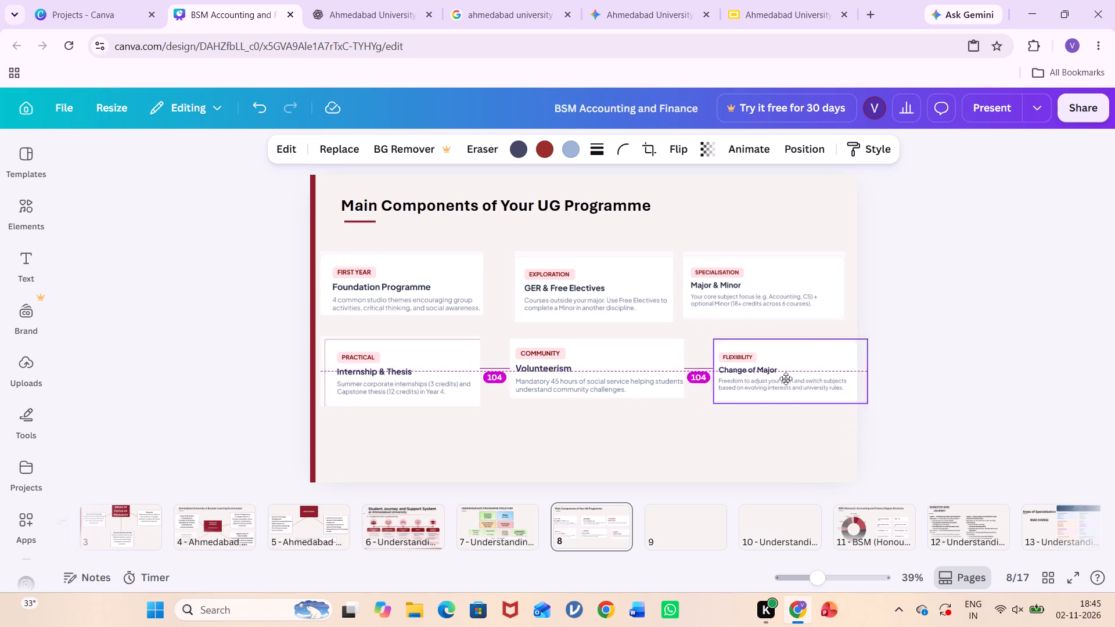
pyautogui.moveTo(786, 379); pyautogui.dragTo(782, 378)
# Move the GER & Free Electives card closer to Foundation Programme, and shift Major & Minor slightly up and toward it.
pyautogui.click(444, 305)
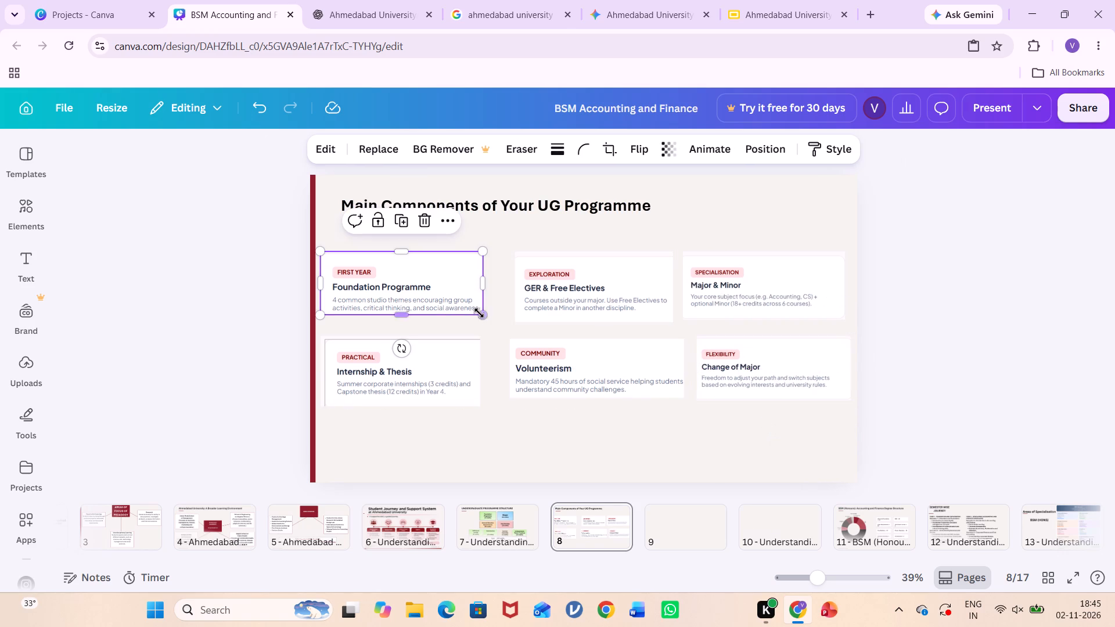
pyautogui.moveTo(561, 293); pyautogui.dragTo(543, 286)
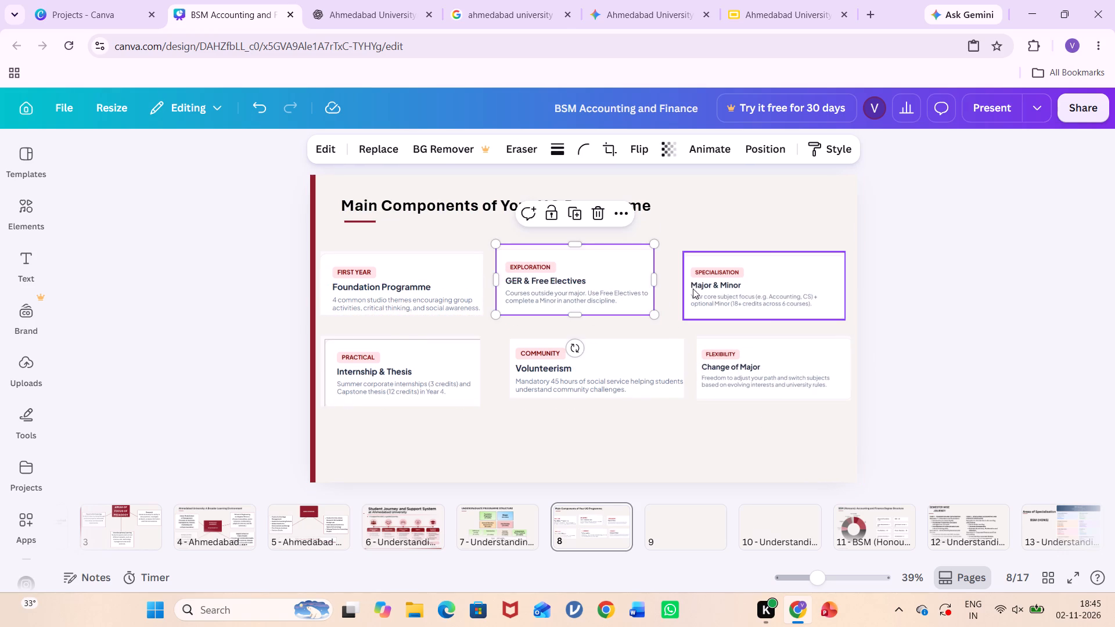
pyautogui.moveTo(700, 289); pyautogui.dragTo(695, 283)
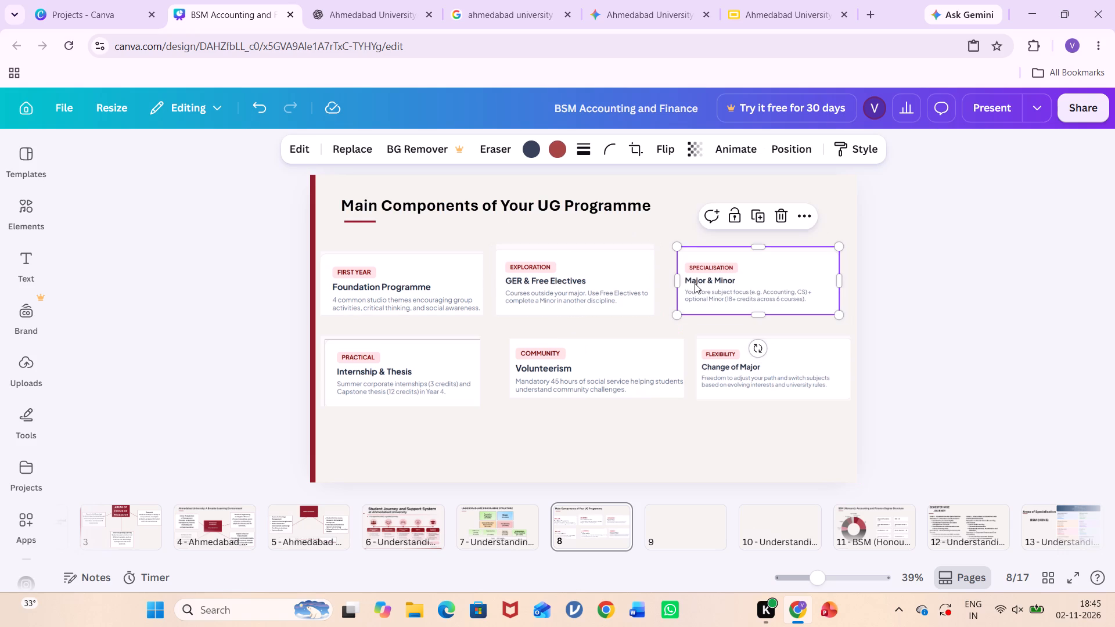
# Nudge the Volunteerism card toward Internship & Thesis and enlarge the Change of Major card slightly toward Volunteerism.
pyautogui.click(721, 371)
pyautogui.moveTo(580, 358); pyautogui.dragTo(575, 359)
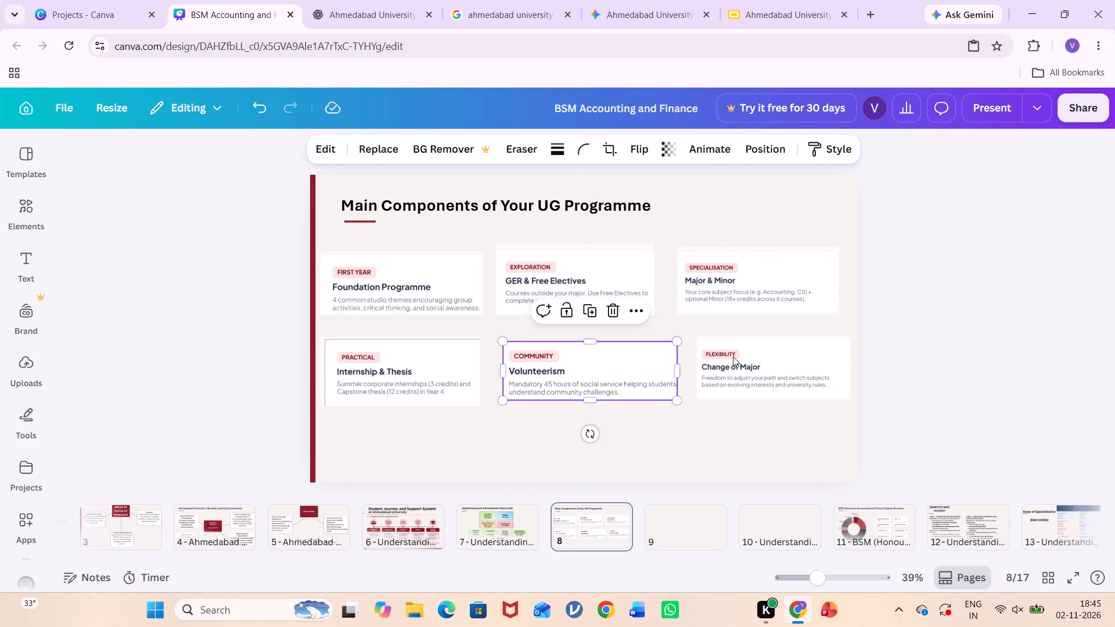
pyautogui.click(741, 358)
pyautogui.moveTo(697, 338); pyautogui.dragTo(688, 334)
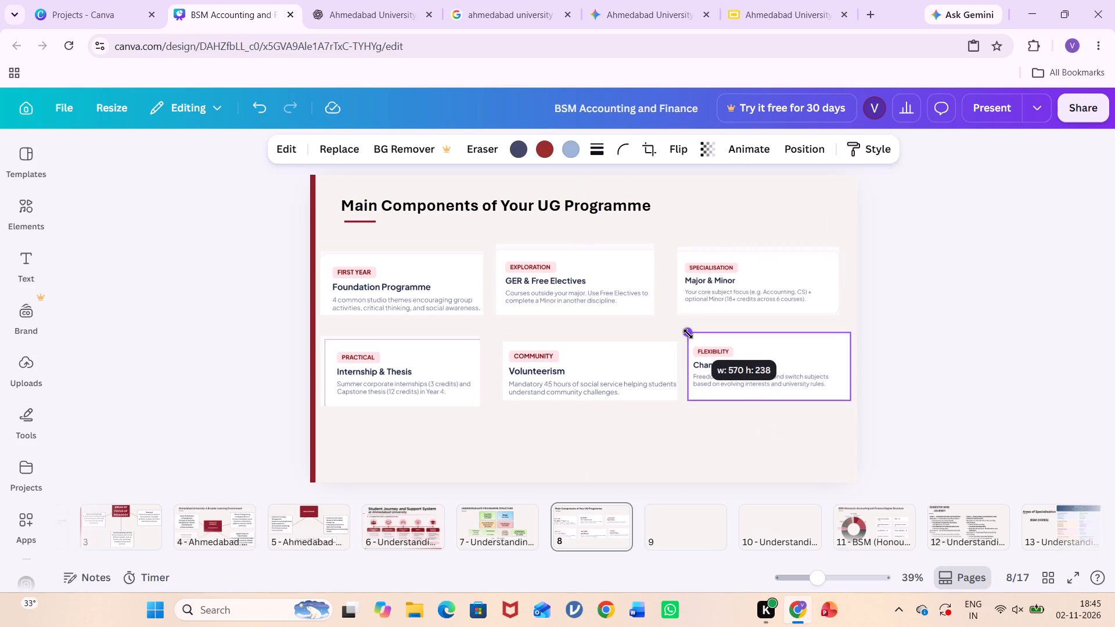
pyautogui.moveTo(688, 334); pyautogui.dragTo(692, 334)
# Enlarge the Volunteerism card slightly so its left edge lines up with the GER & Free Electives card above.
pyautogui.click(630, 354)
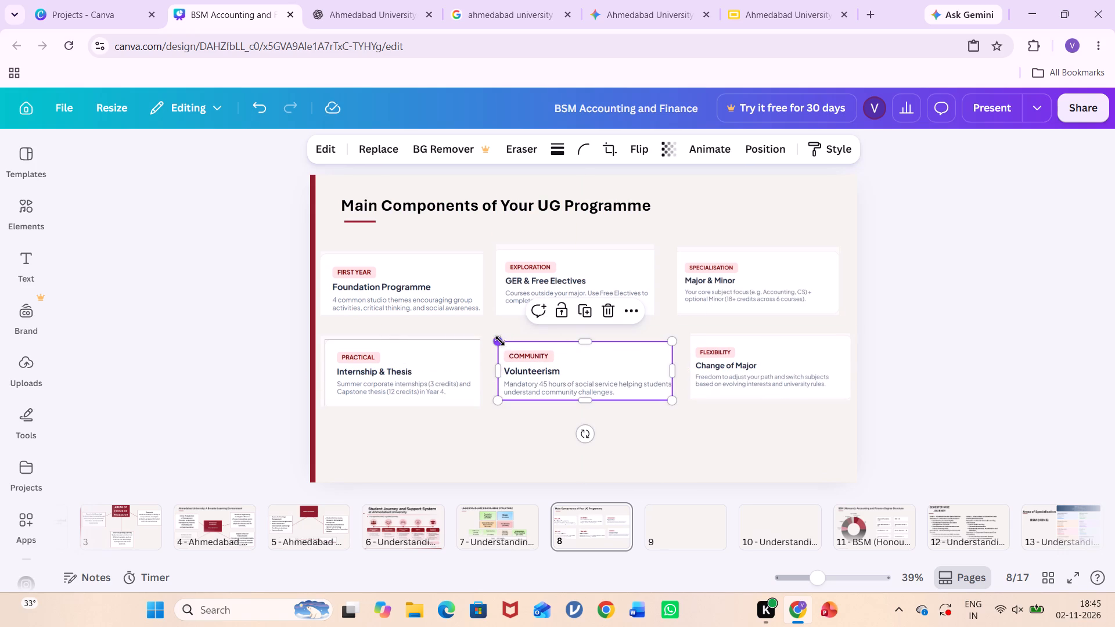
pyautogui.moveTo(500, 341); pyautogui.dragTo(498, 330)
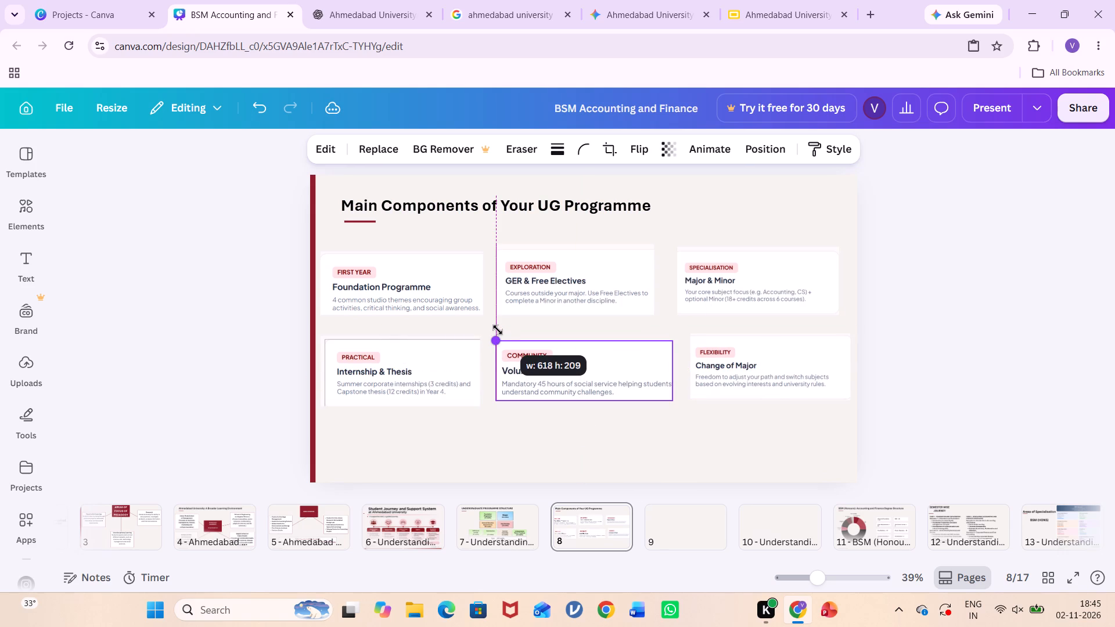
pyautogui.moveTo(498, 330); pyautogui.dragTo(503, 326)
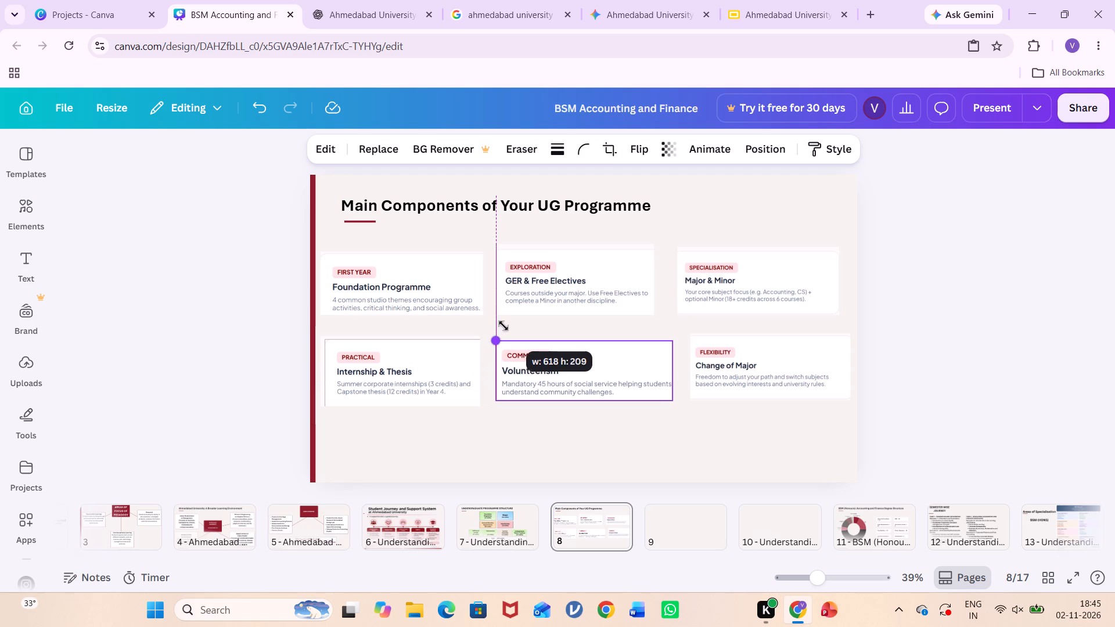
pyautogui.moveTo(503, 326); pyautogui.dragTo(504, 327)
pyautogui.moveTo(671, 335); pyautogui.dragTo(676, 323)
pyautogui.click(442, 365)
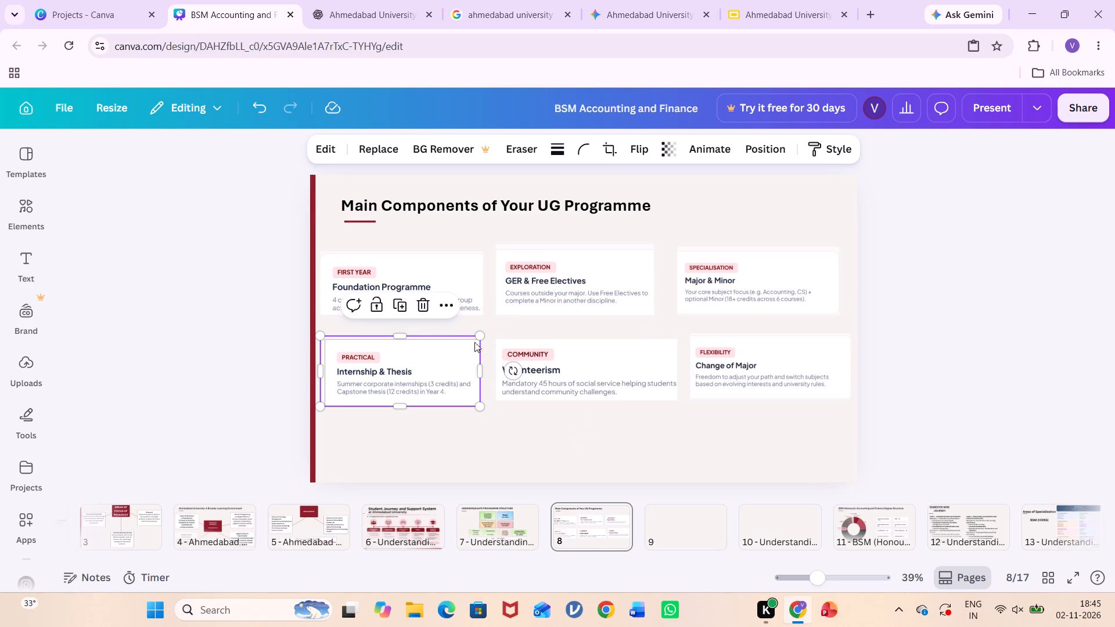
# Resize the GER & Free Electives card to about 567 by 254 and check page 8 in full-screen presentation view.
pyautogui.click(546, 287)
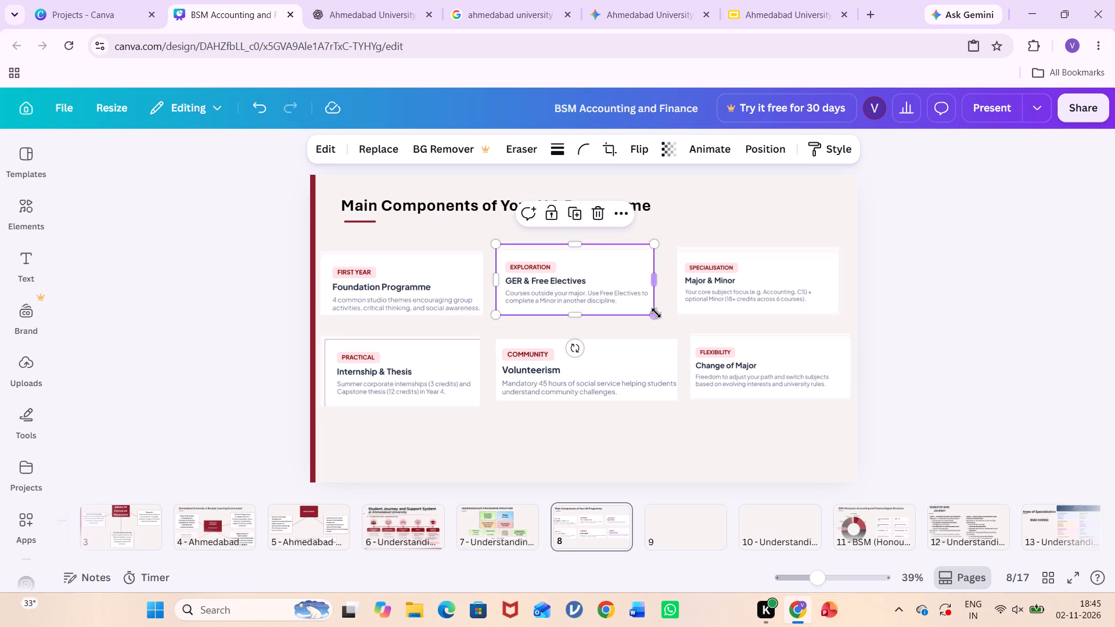
pyautogui.moveTo(656, 313); pyautogui.dragTo(668, 313)
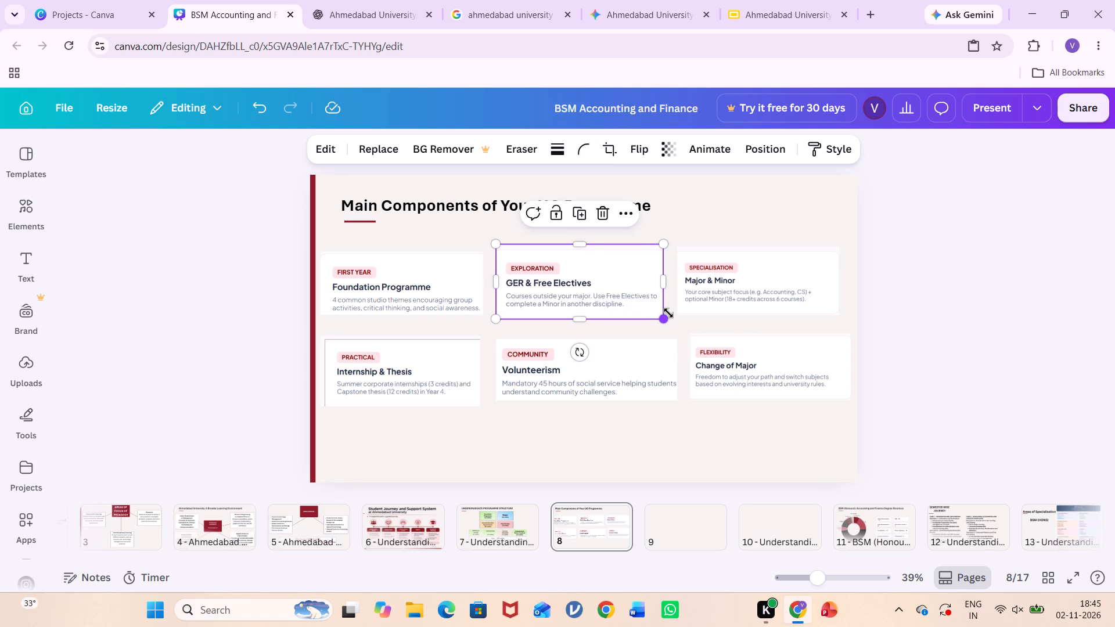
pyautogui.moveTo(668, 244); pyautogui.dragTo(665, 249)
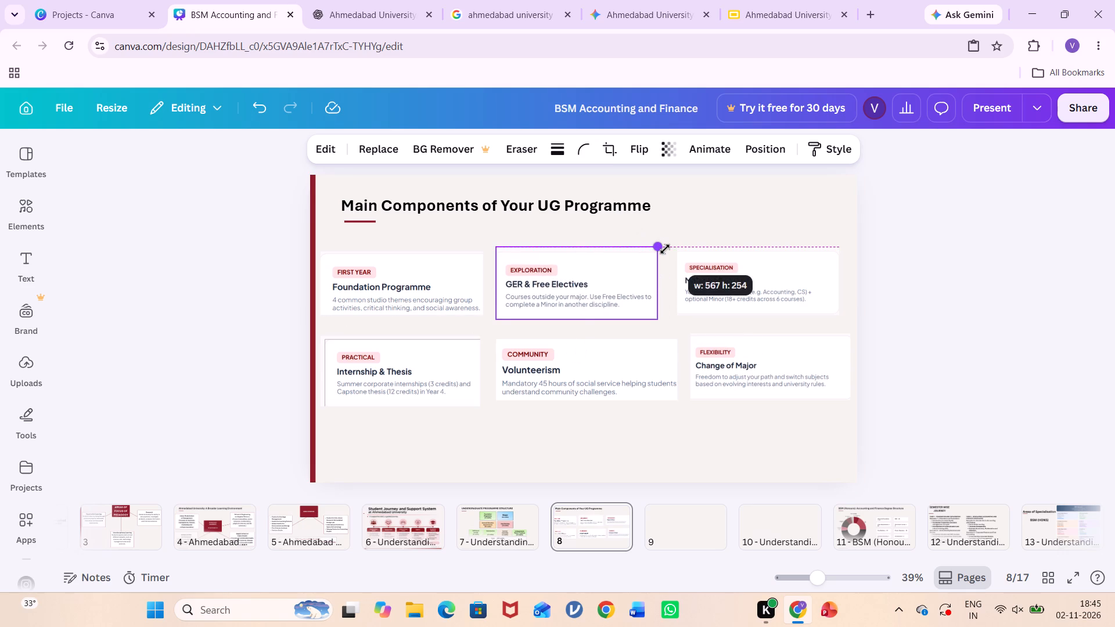
pyautogui.moveTo(665, 249); pyautogui.dragTo(666, 250)
pyautogui.click(743, 228)
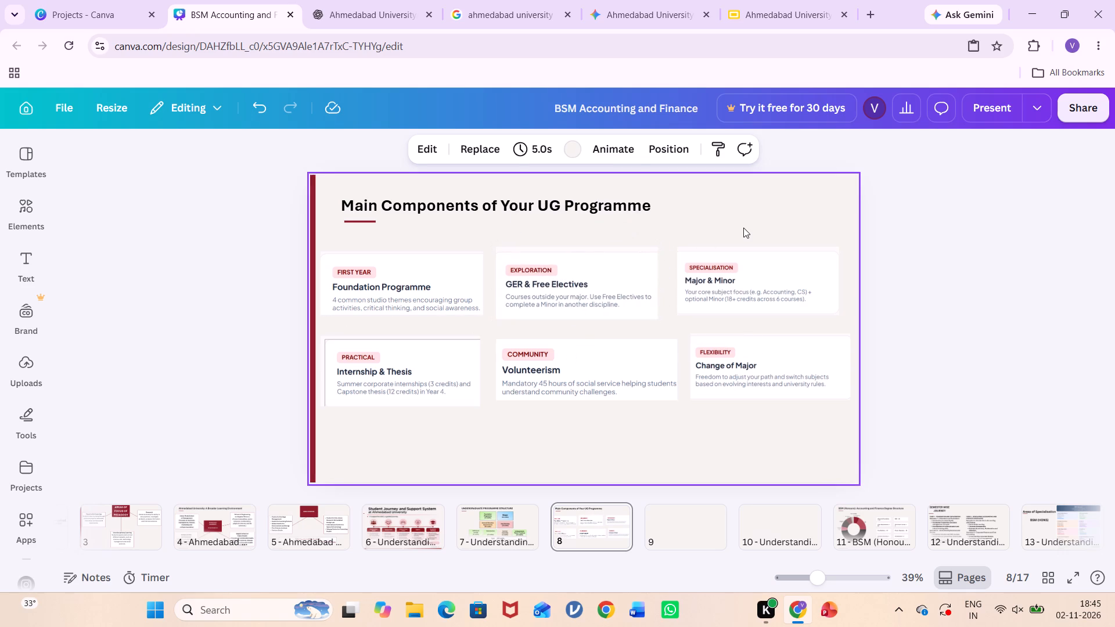
pyautogui.click(988, 103)
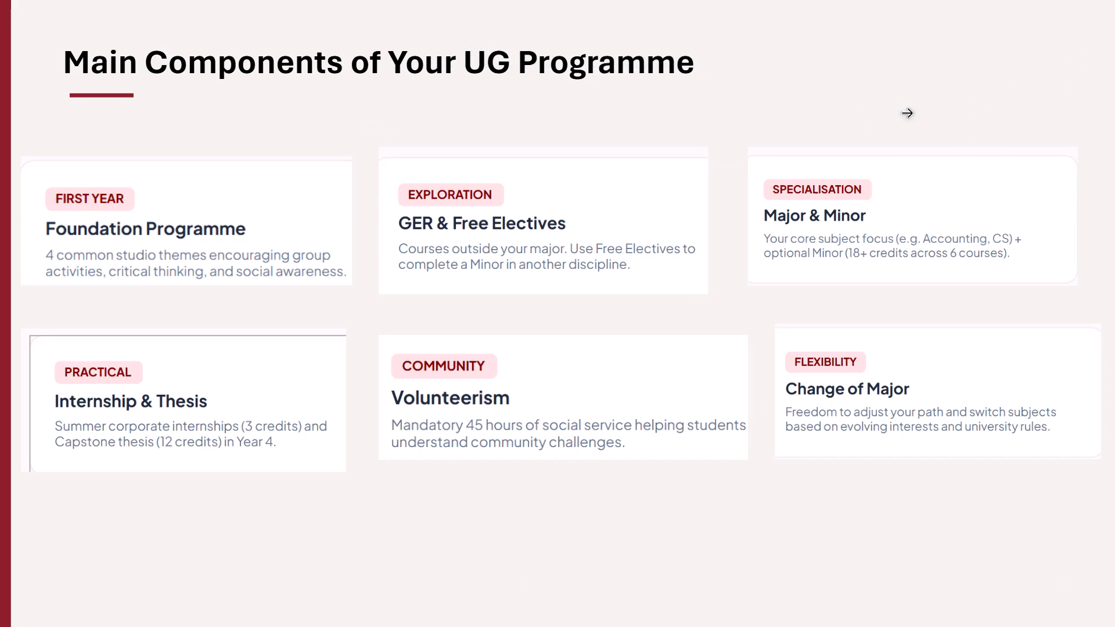
pyautogui.press('Escape')
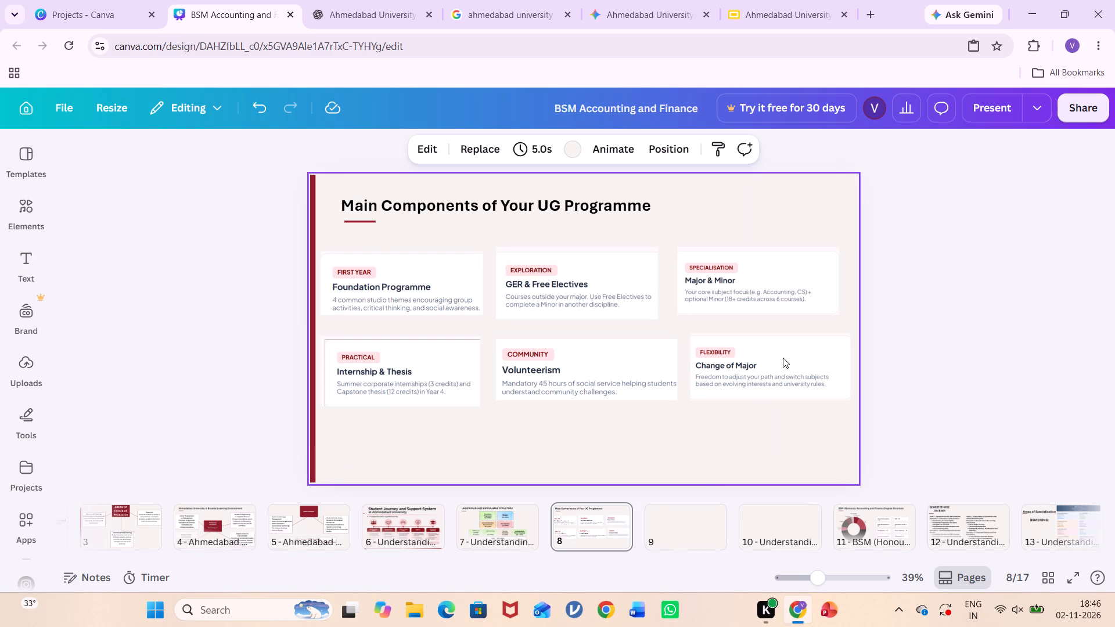
# Move the BSM (Honours): Accounting and Finance Degree Structure page from position 11 to position 8, before the Main Components page.
pyautogui.click(857, 531)
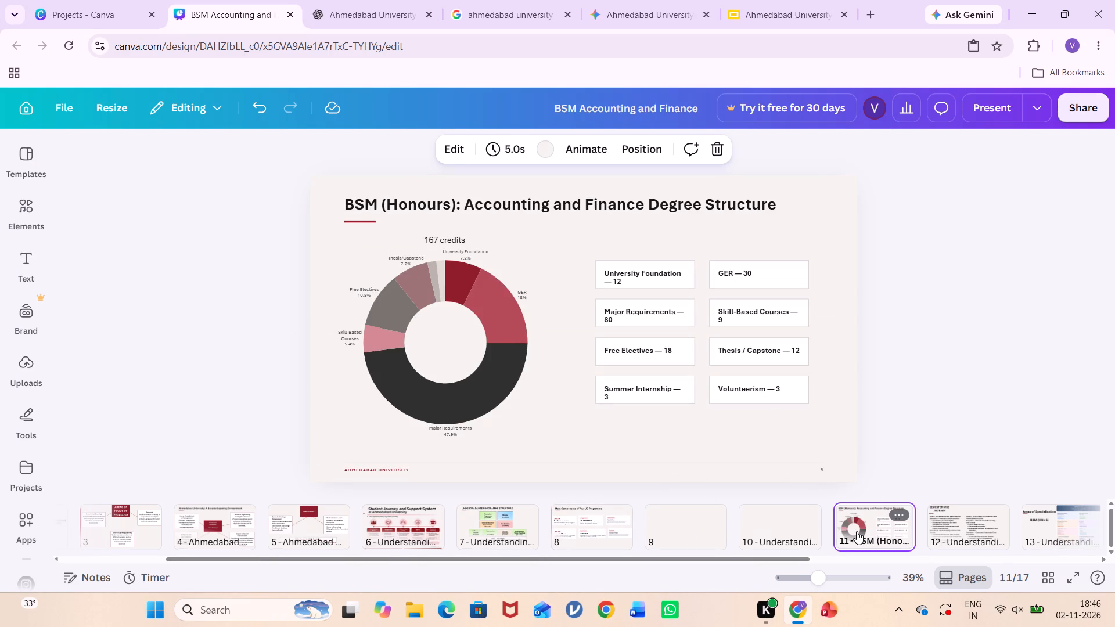
pyautogui.moveTo(857, 531); pyautogui.dragTo(546, 514)
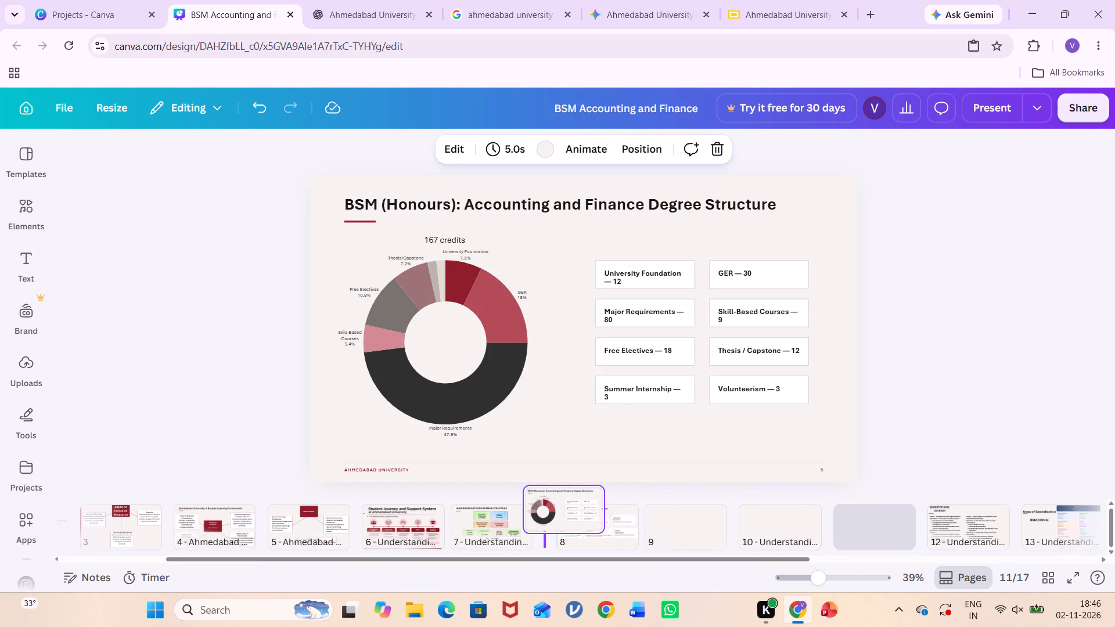
pyautogui.moveTo(546, 514); pyautogui.dragTo(544, 522)
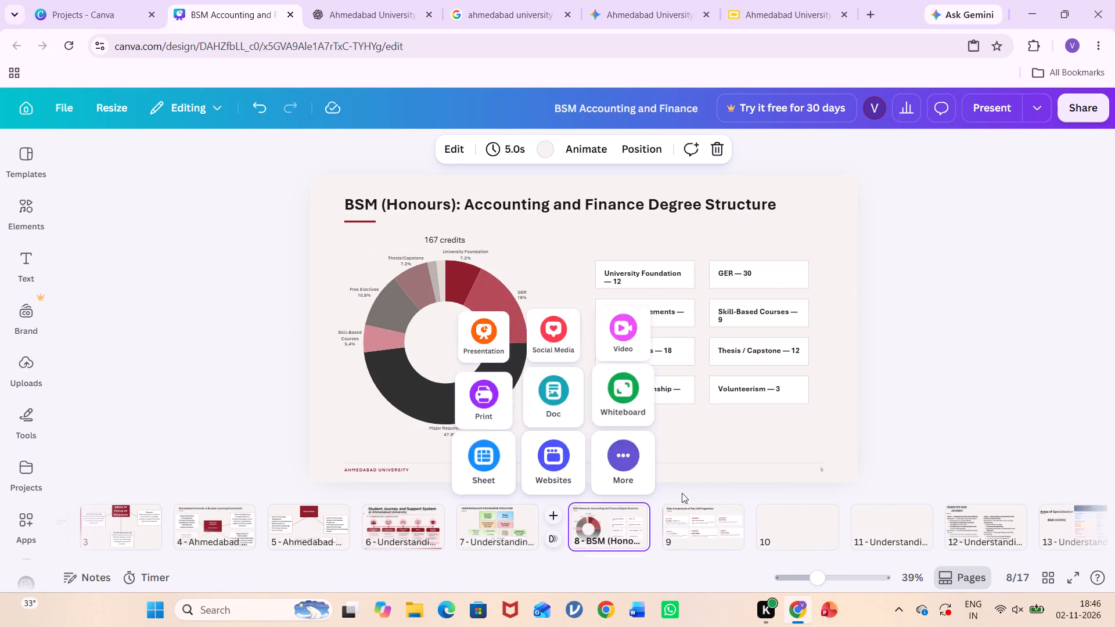
pyautogui.click(714, 525)
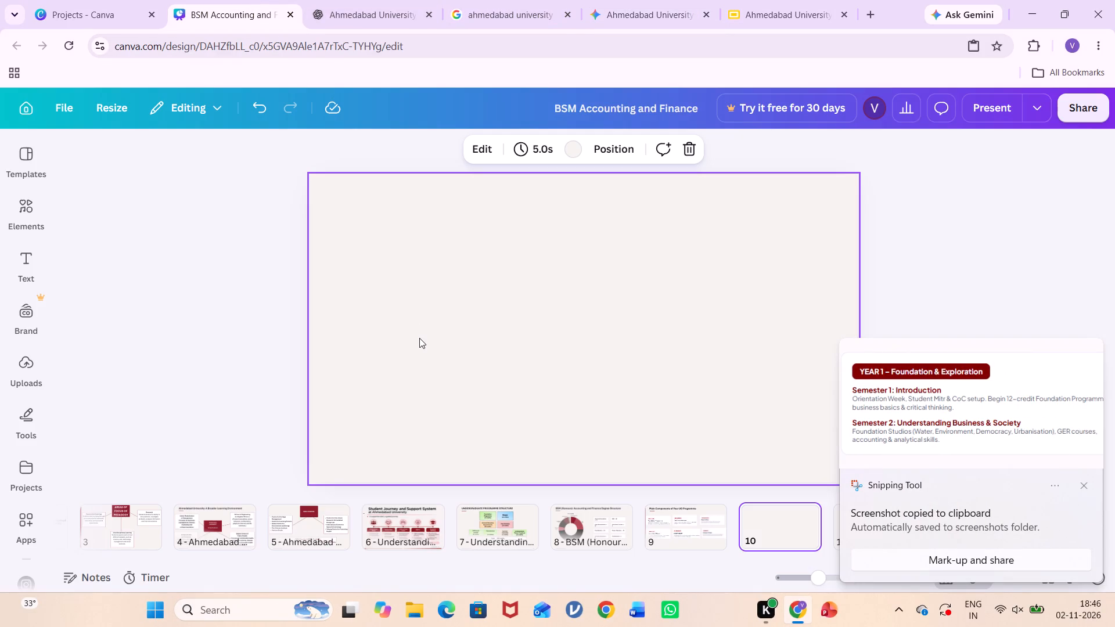
pyautogui.hotkey('ctrl', 'v')
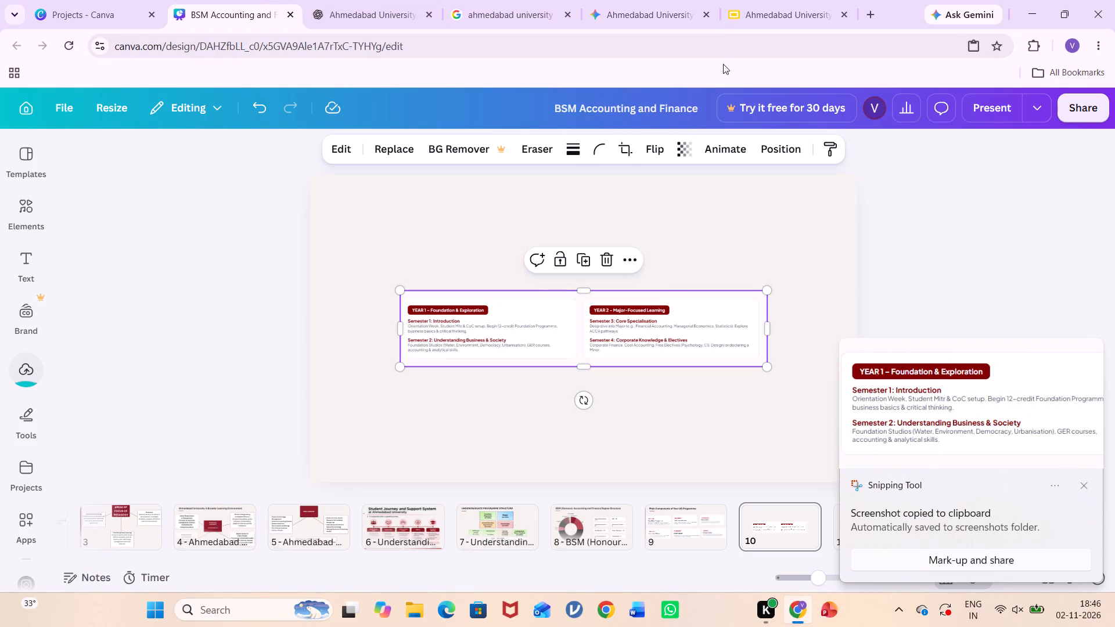
# Switch to the Student Advisory Manual in Google Slides and look through its slides for the credit breakdown on slide 6.
pyautogui.click(796, 0)
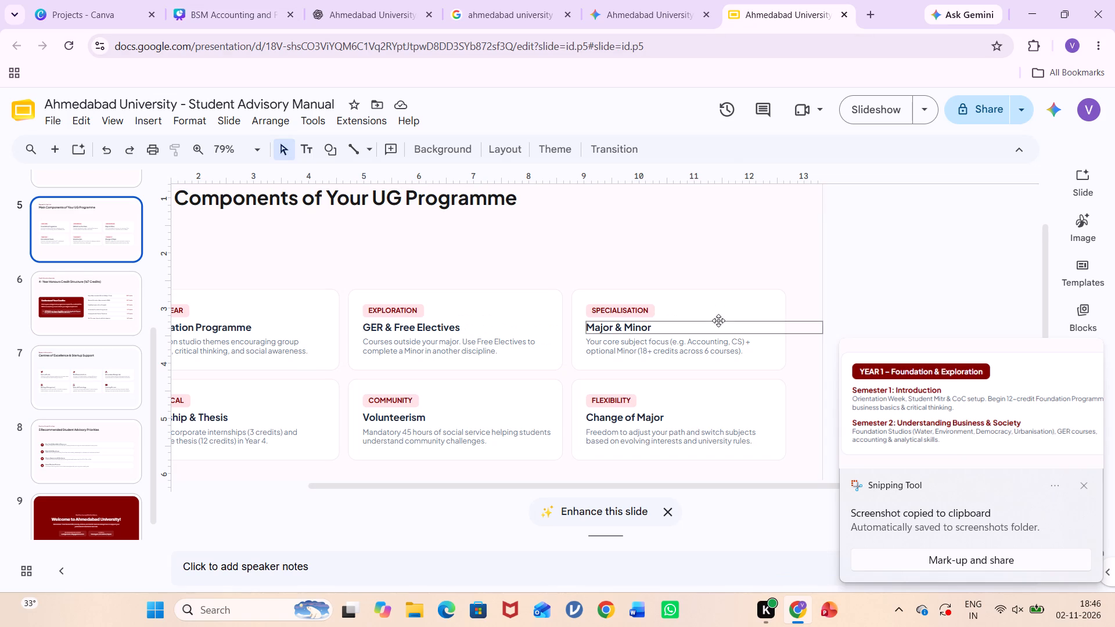
pyautogui.hscroll(2, 629, 391)
pyautogui.scroll(-1, 629, 391)
pyautogui.click(97, 468)
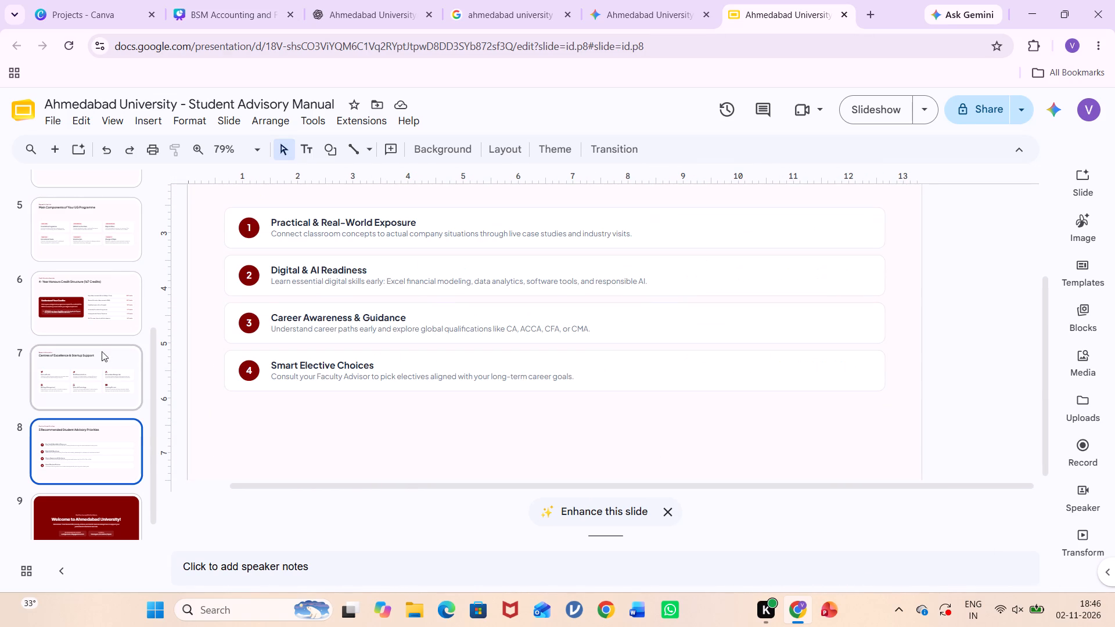
pyautogui.click(108, 313)
pyautogui.scroll(1, 120, 282)
pyautogui.click(120, 282)
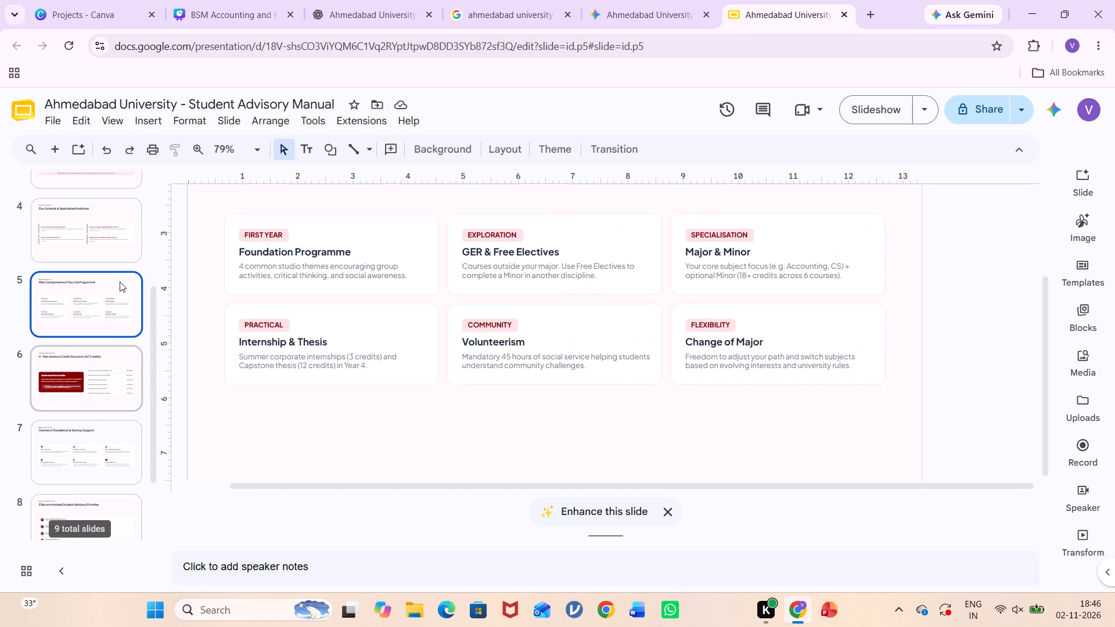
pyautogui.click(102, 360)
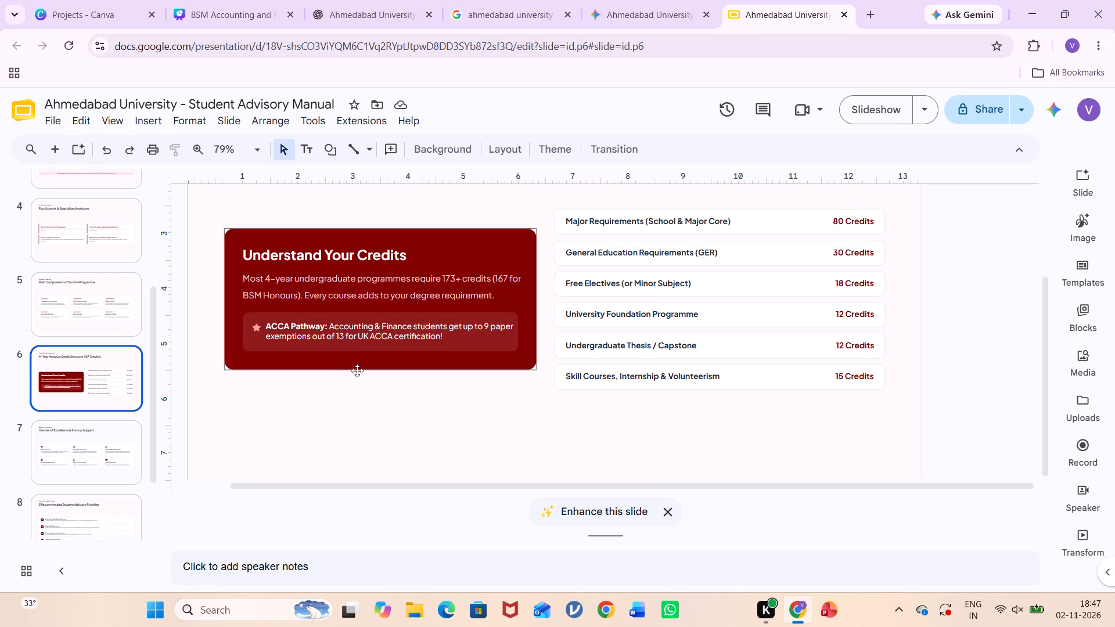
pyautogui.scroll(2, 372, 378)
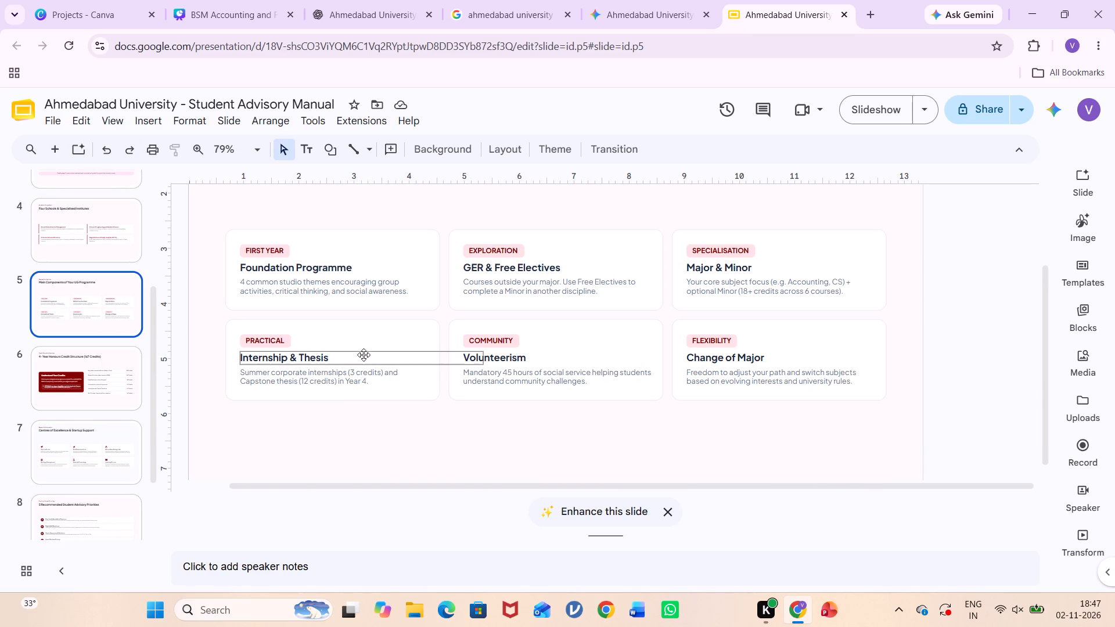
pyautogui.scroll(1, 364, 355)
pyautogui.press('Down')
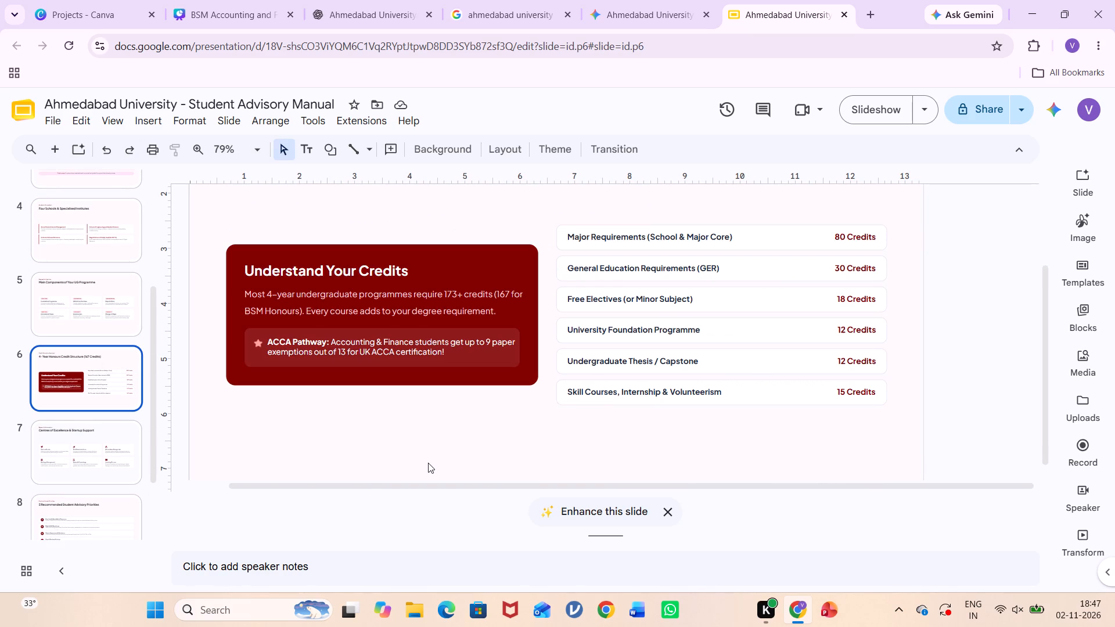
pyautogui.click(551, 209)
# Capture the six-row credit list from Major Requirements to Skill Courses, Internship & Volunteerism and paste it onto page 10 in Canva.
pyautogui.press('Print')
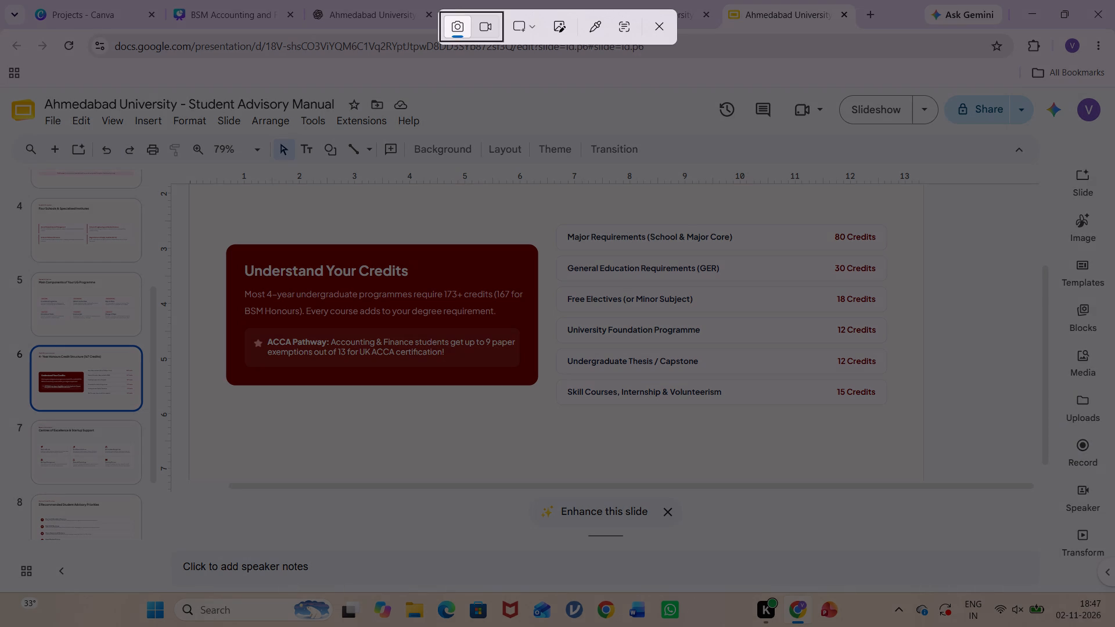
pyautogui.moveTo(551, 209); pyautogui.dragTo(934, 439)
pyautogui.hscroll(1, 768, 475)
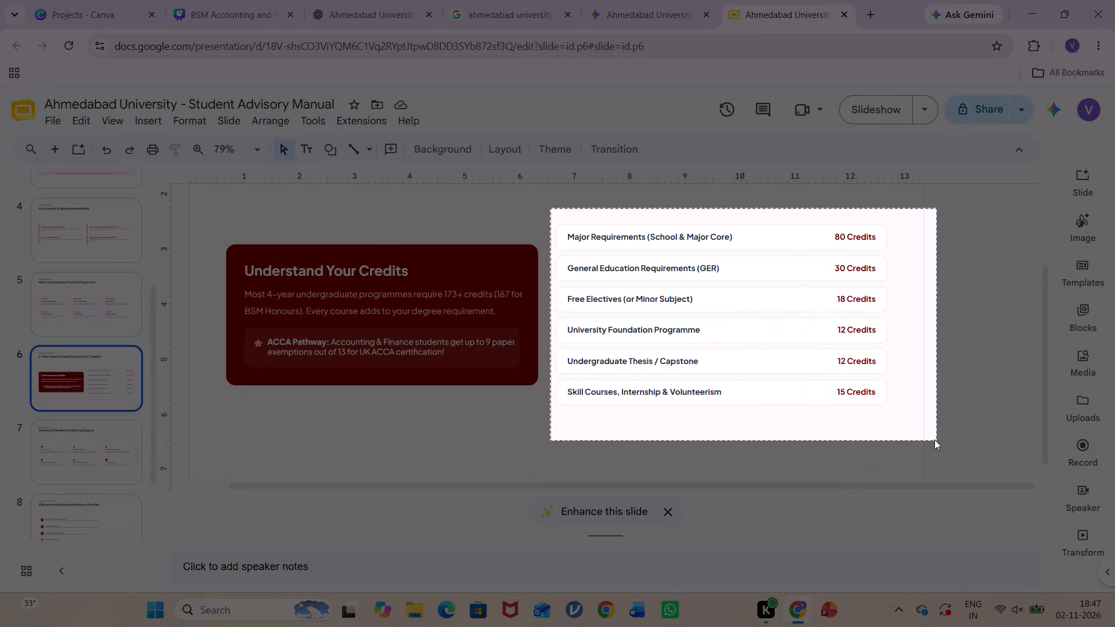
pyautogui.moveTo(934, 439); pyautogui.dragTo(896, 419)
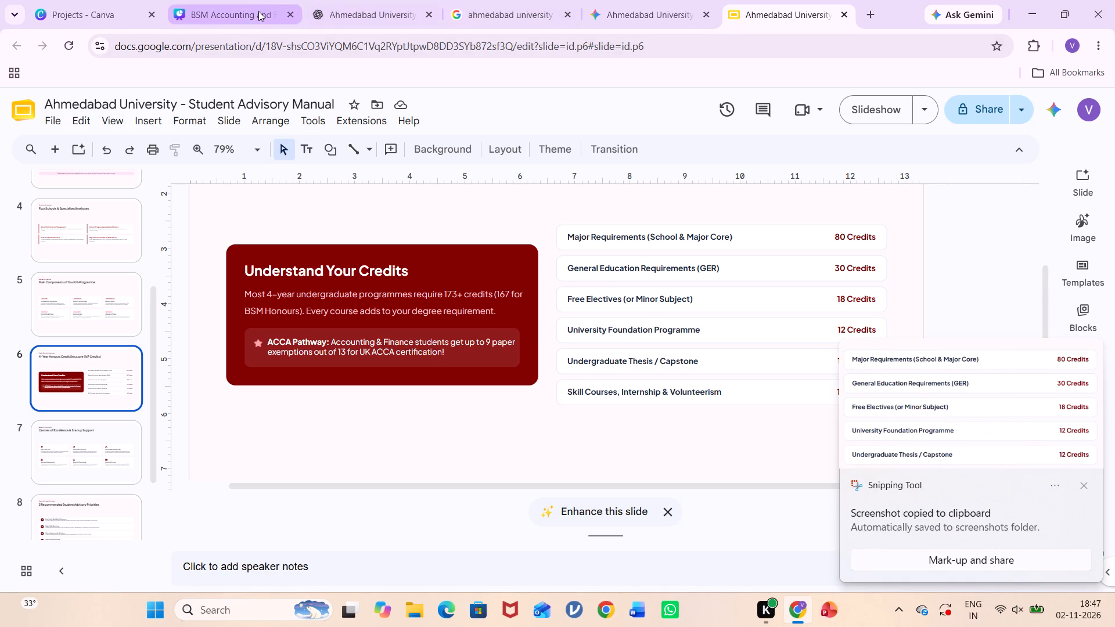
pyautogui.click(258, 11)
pyautogui.click(657, 268)
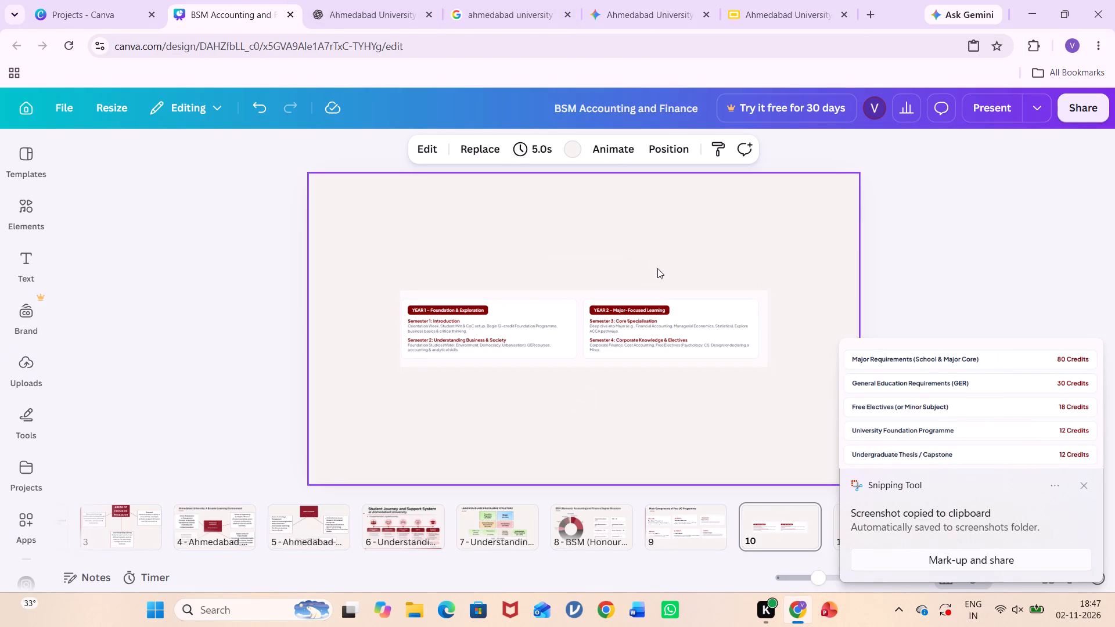
pyautogui.hotkey('ctrl', 'v')
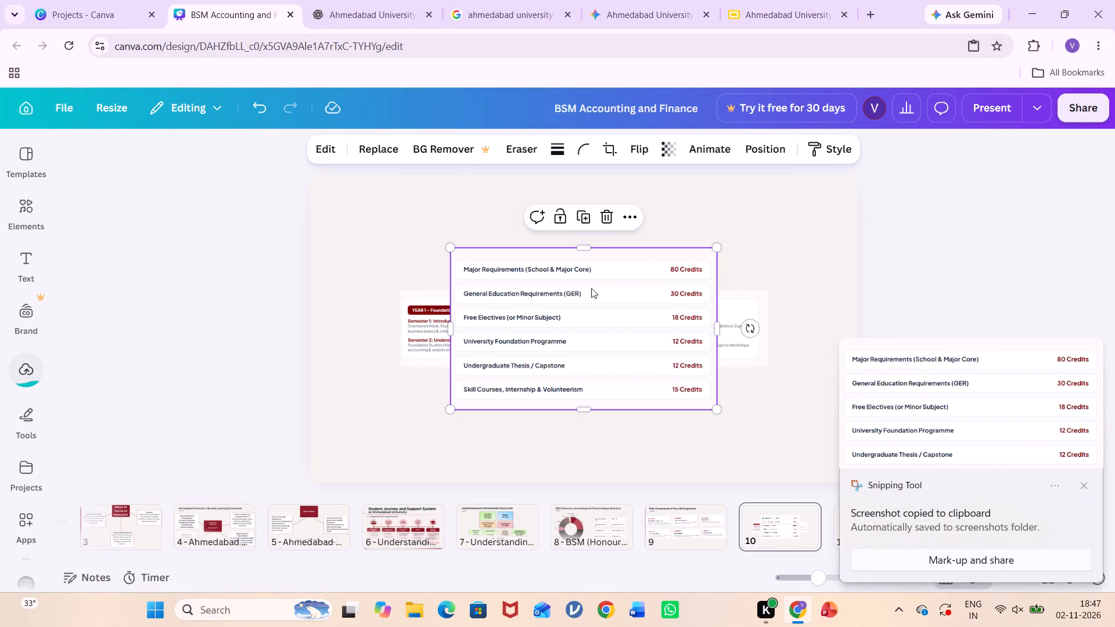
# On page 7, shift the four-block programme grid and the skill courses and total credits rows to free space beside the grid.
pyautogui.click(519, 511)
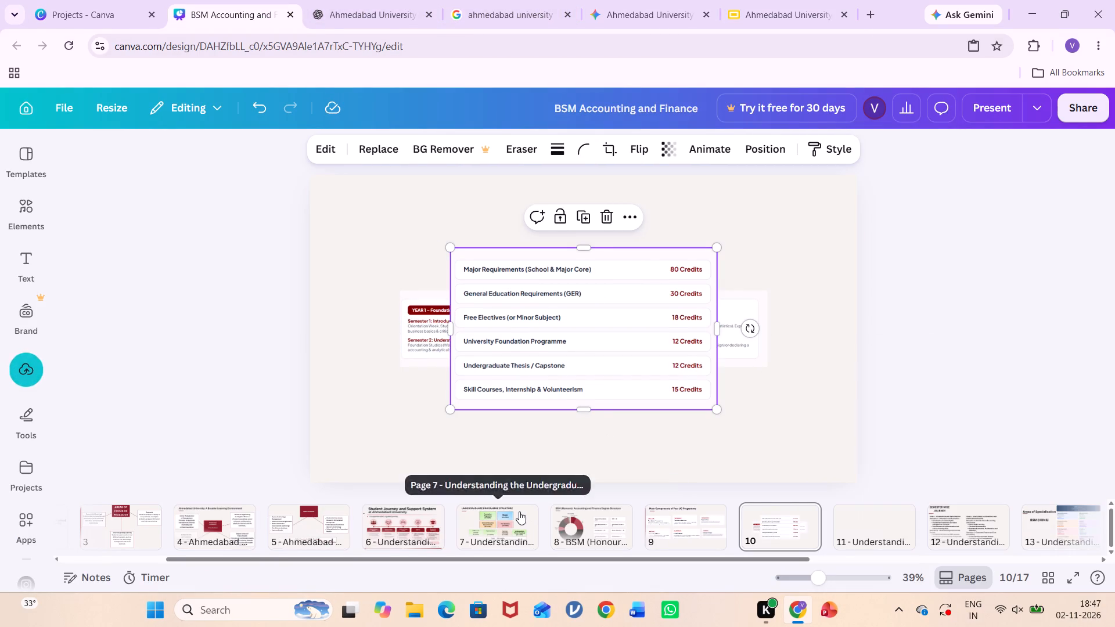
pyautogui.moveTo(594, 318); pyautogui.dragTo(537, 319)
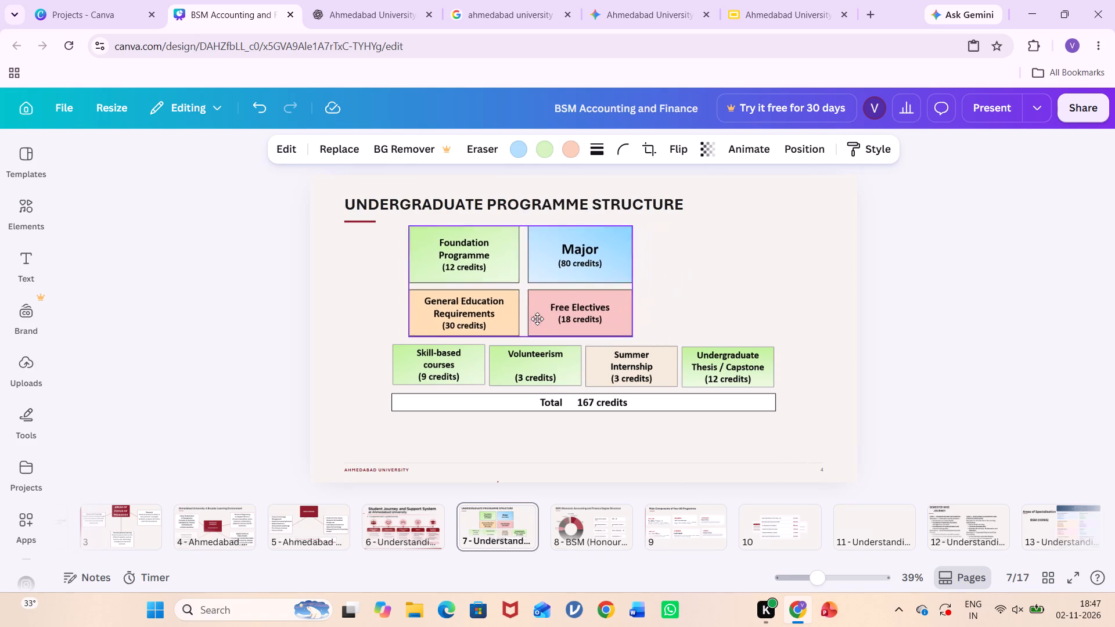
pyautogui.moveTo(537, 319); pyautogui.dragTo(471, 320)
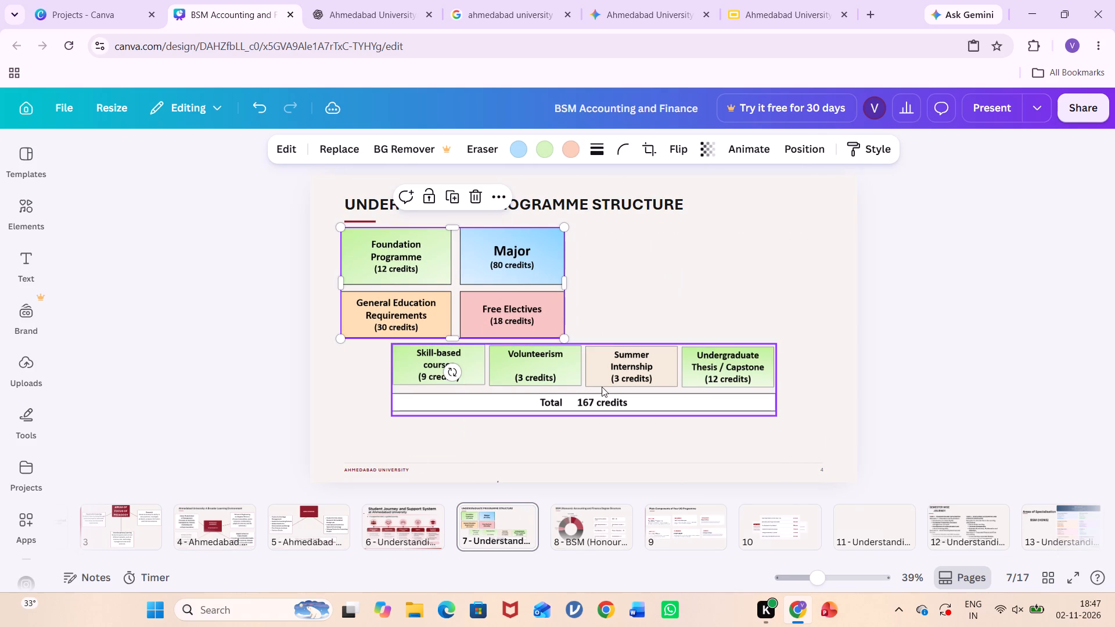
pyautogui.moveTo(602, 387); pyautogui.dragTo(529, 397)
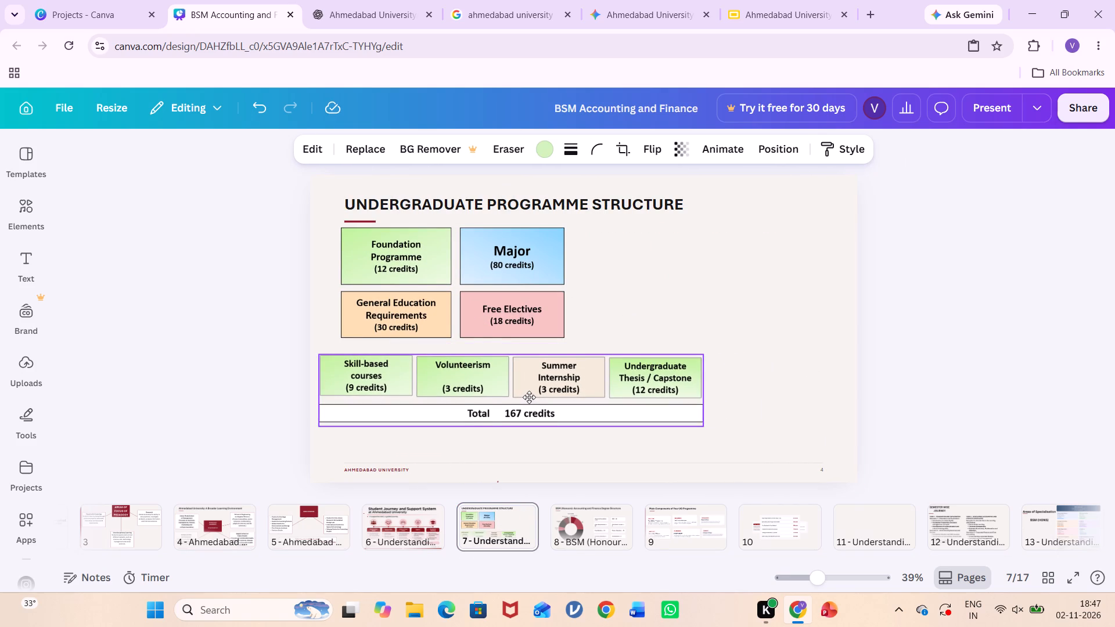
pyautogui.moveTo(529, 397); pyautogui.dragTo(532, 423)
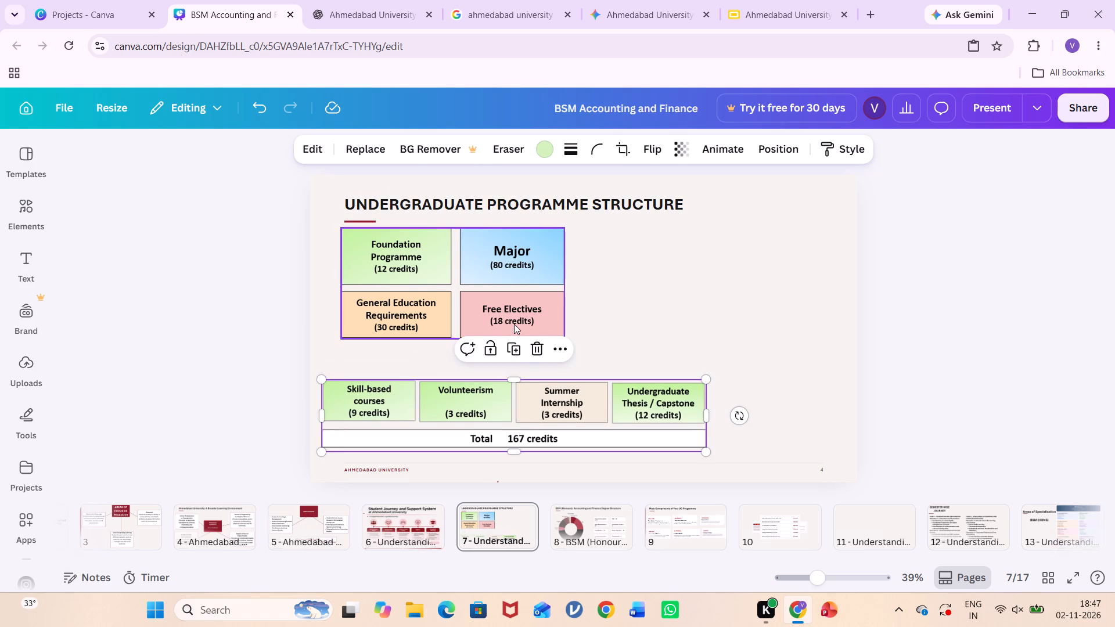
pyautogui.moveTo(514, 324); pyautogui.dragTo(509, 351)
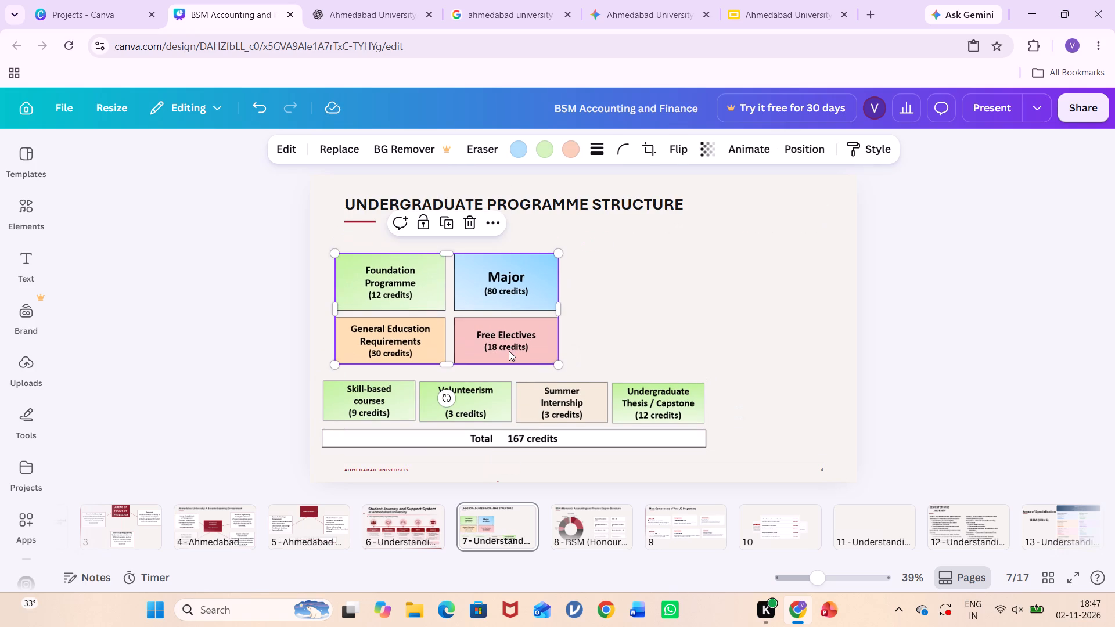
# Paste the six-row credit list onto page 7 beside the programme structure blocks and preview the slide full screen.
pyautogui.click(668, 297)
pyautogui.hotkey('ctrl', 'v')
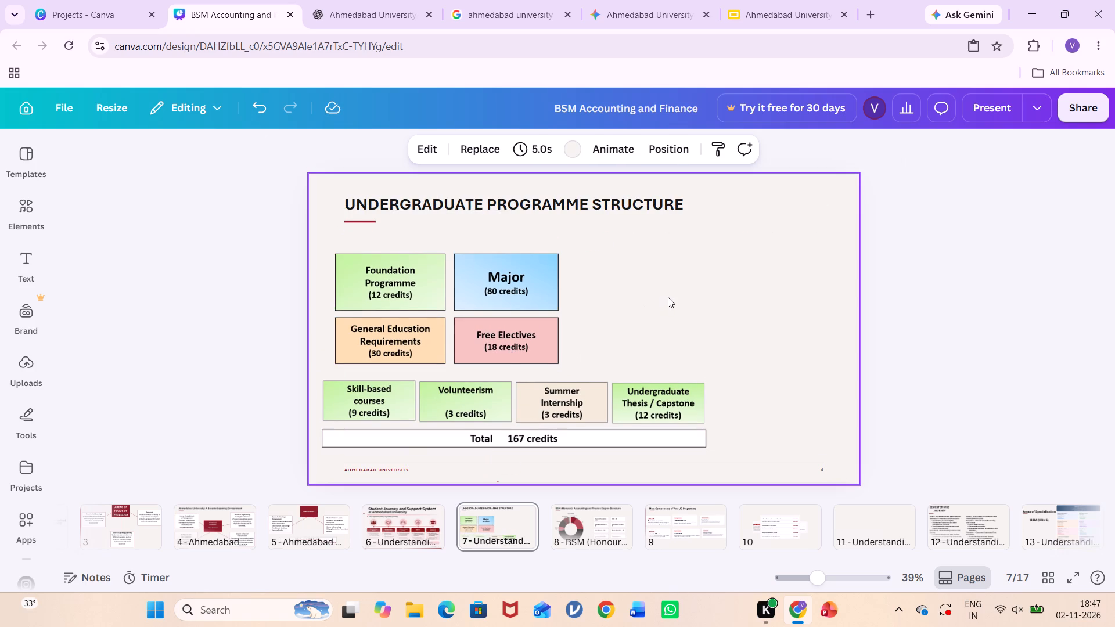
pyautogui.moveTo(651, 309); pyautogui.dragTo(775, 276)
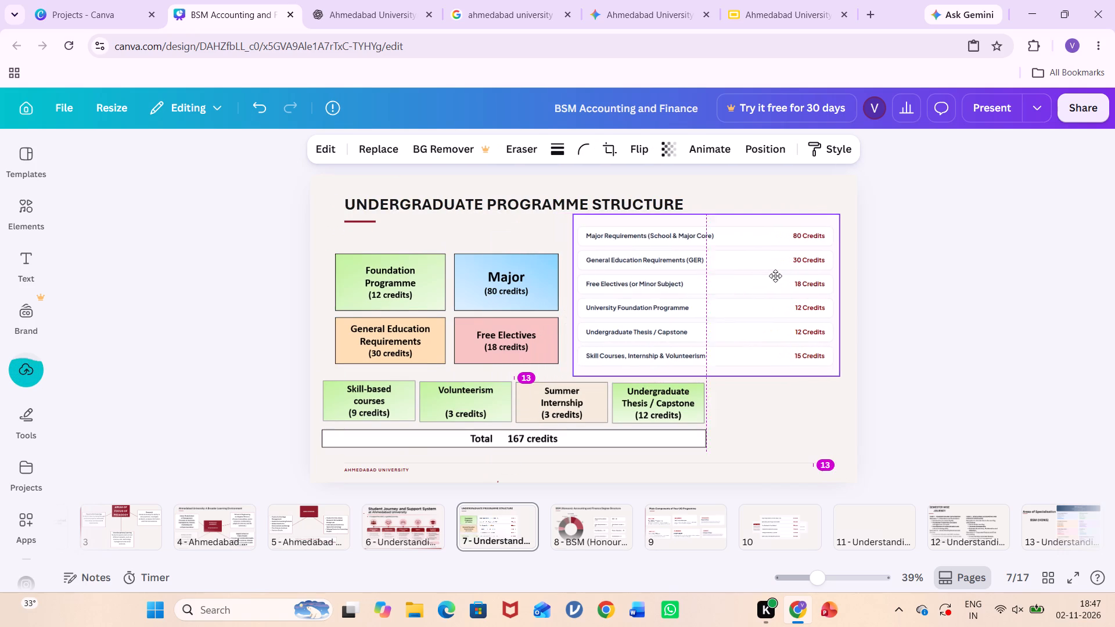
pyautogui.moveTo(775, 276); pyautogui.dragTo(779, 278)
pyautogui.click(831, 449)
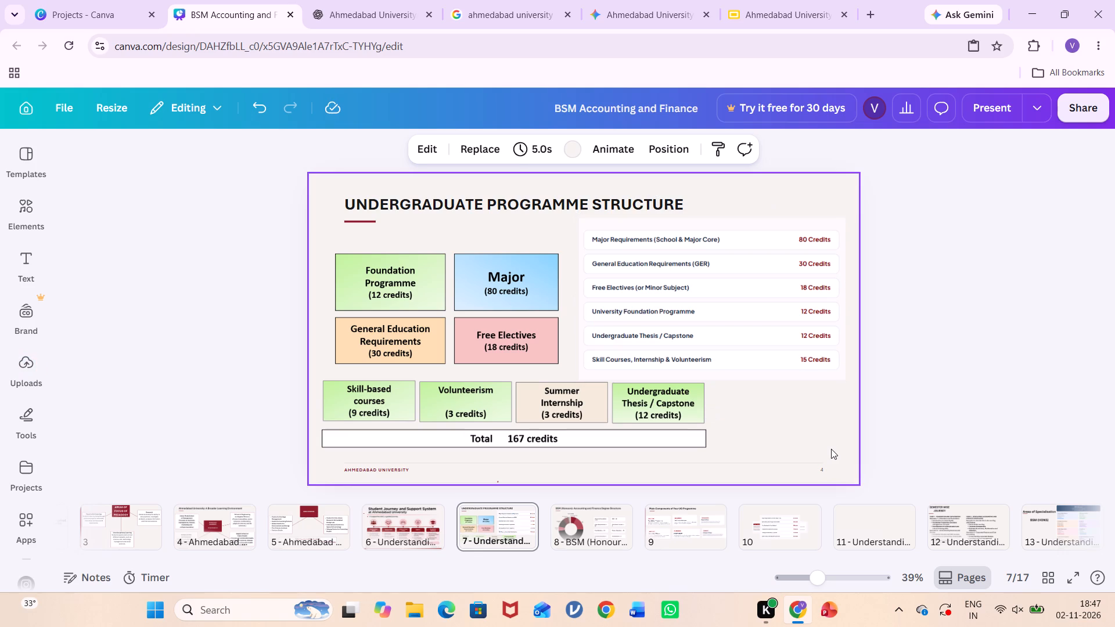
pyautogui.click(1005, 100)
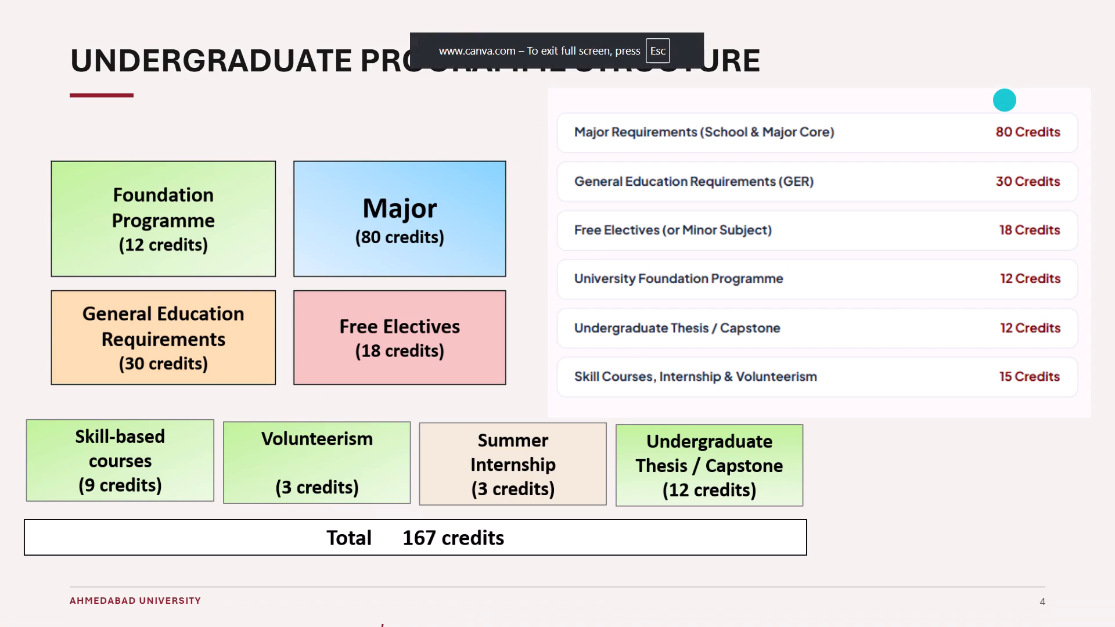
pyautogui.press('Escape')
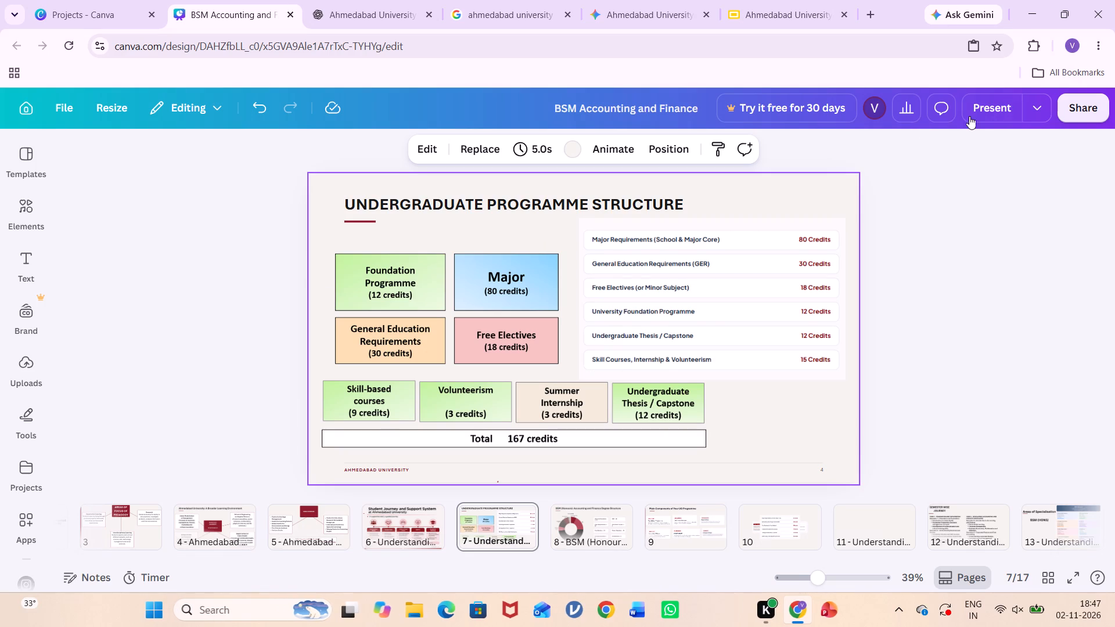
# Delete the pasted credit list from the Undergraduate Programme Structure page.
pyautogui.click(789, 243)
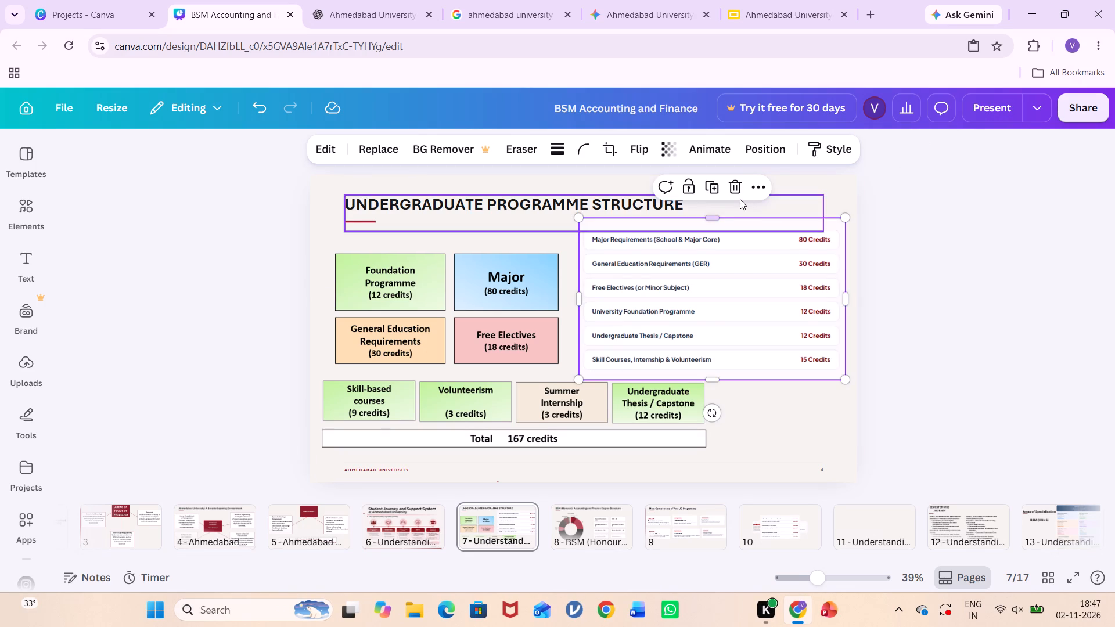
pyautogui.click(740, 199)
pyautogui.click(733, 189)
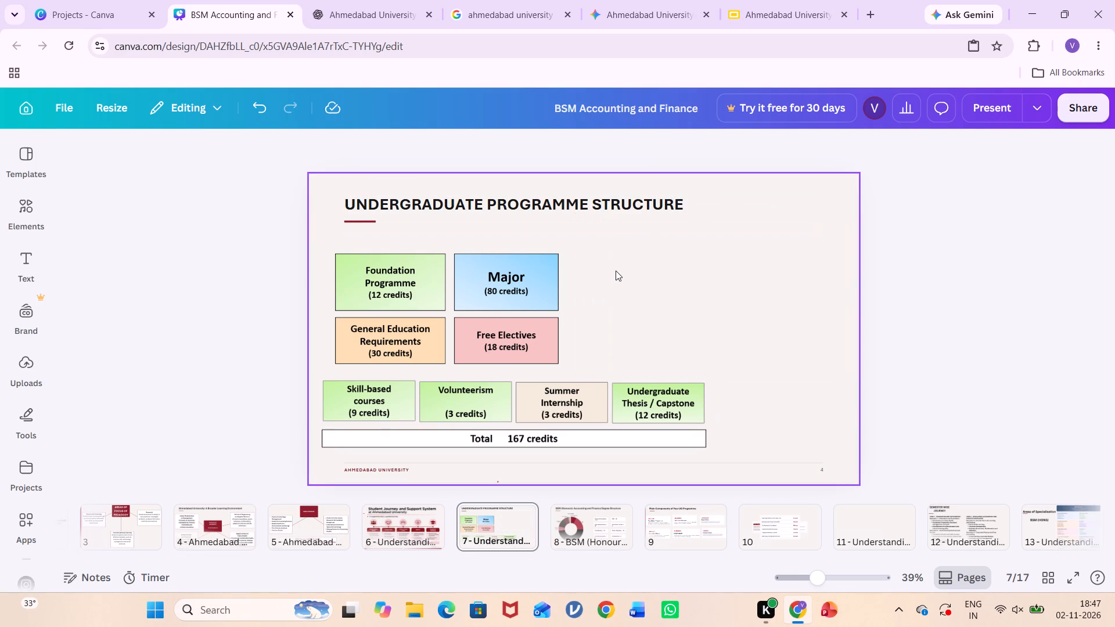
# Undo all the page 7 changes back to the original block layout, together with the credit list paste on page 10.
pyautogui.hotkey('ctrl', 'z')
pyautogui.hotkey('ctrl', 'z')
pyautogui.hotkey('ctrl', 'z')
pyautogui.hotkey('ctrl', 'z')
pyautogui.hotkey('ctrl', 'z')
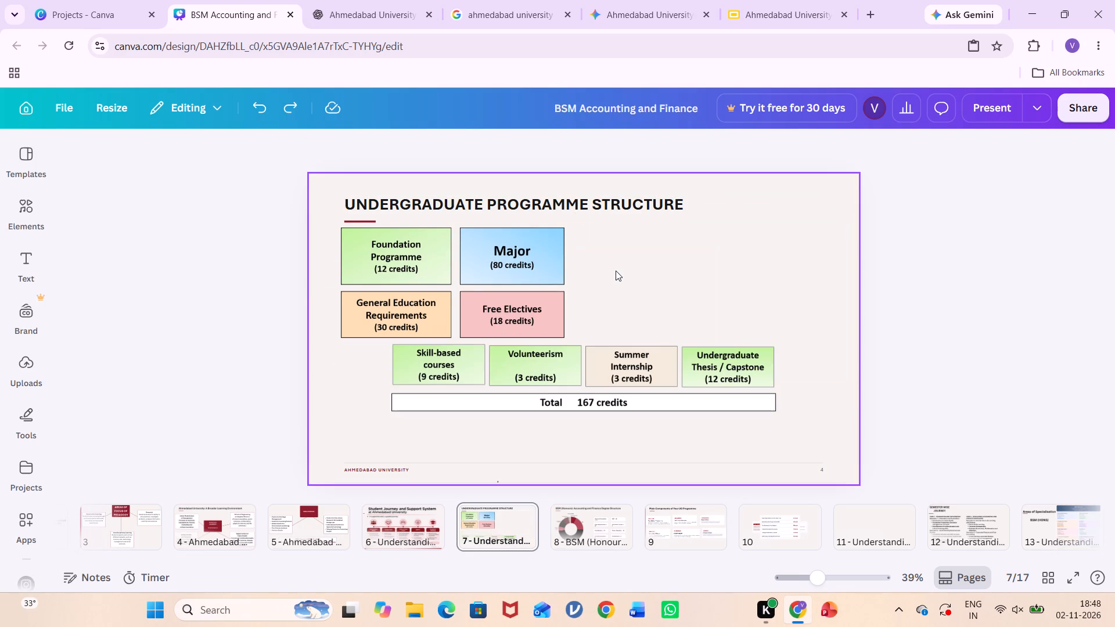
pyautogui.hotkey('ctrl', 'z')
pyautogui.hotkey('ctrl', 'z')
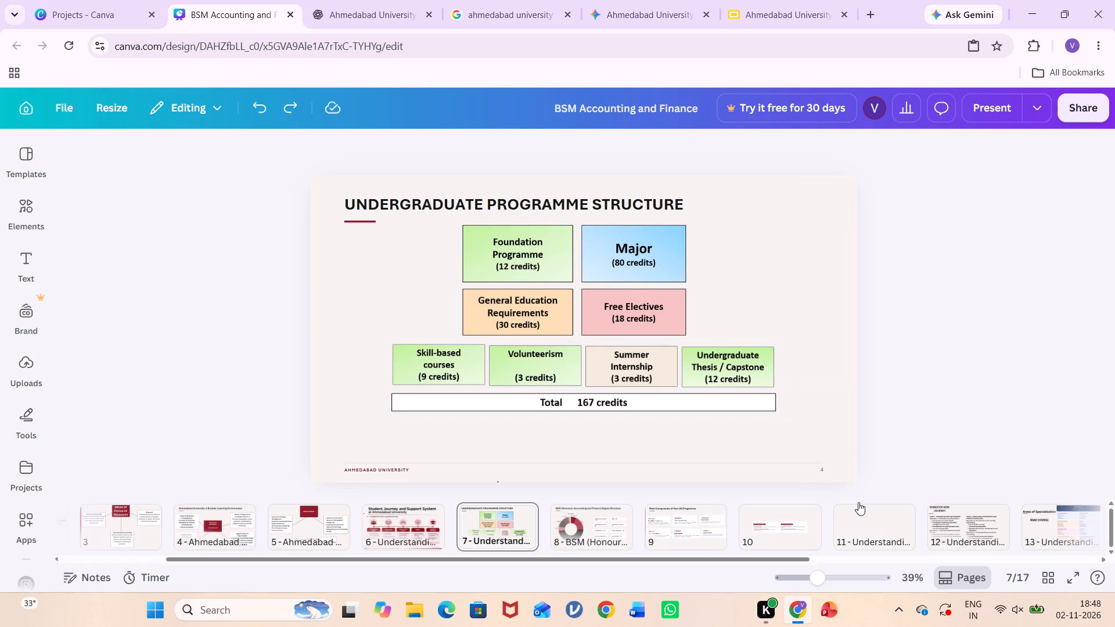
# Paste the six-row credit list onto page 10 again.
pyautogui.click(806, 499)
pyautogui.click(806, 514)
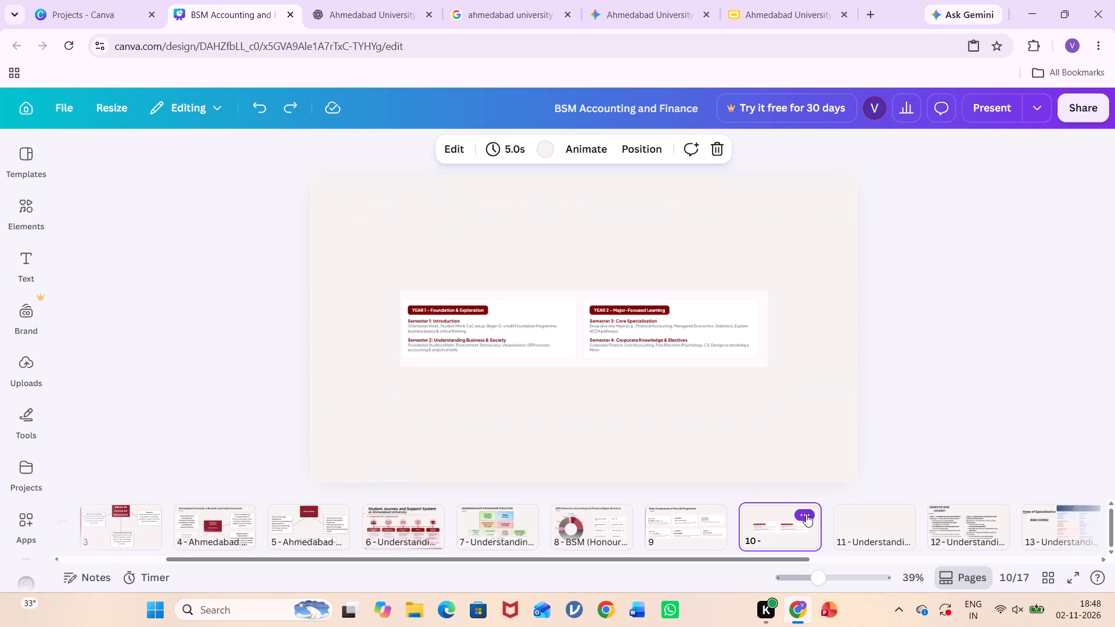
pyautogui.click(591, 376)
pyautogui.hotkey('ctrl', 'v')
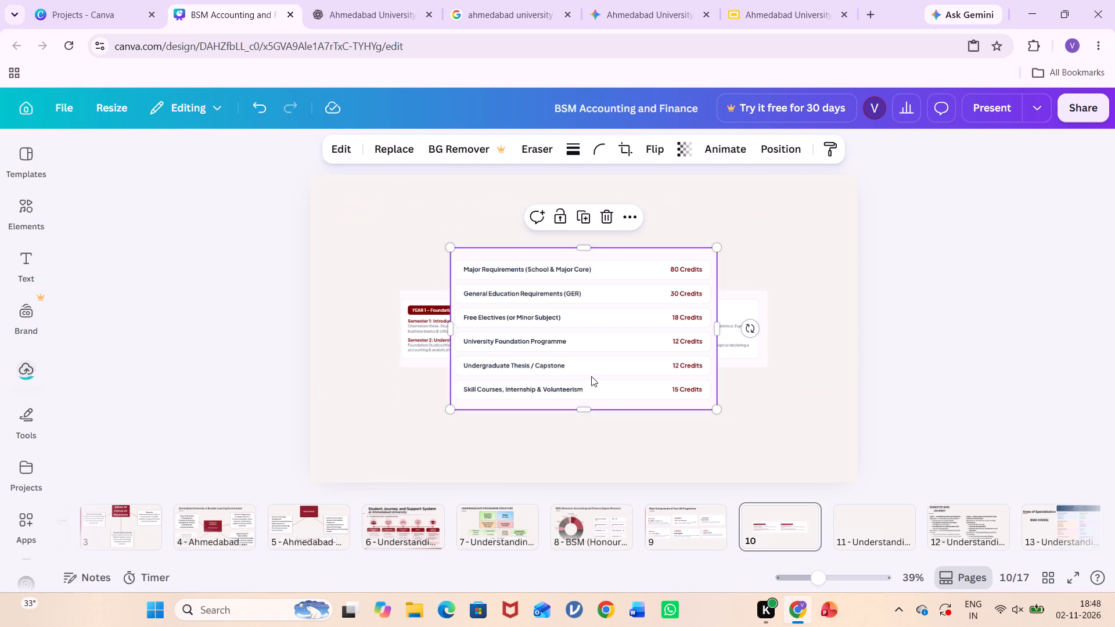
# Delete the eight credit boxes beside the donut chart on page 8, BSM (Honours): Accounting and Finance Degree Structure.
pyautogui.click(609, 517)
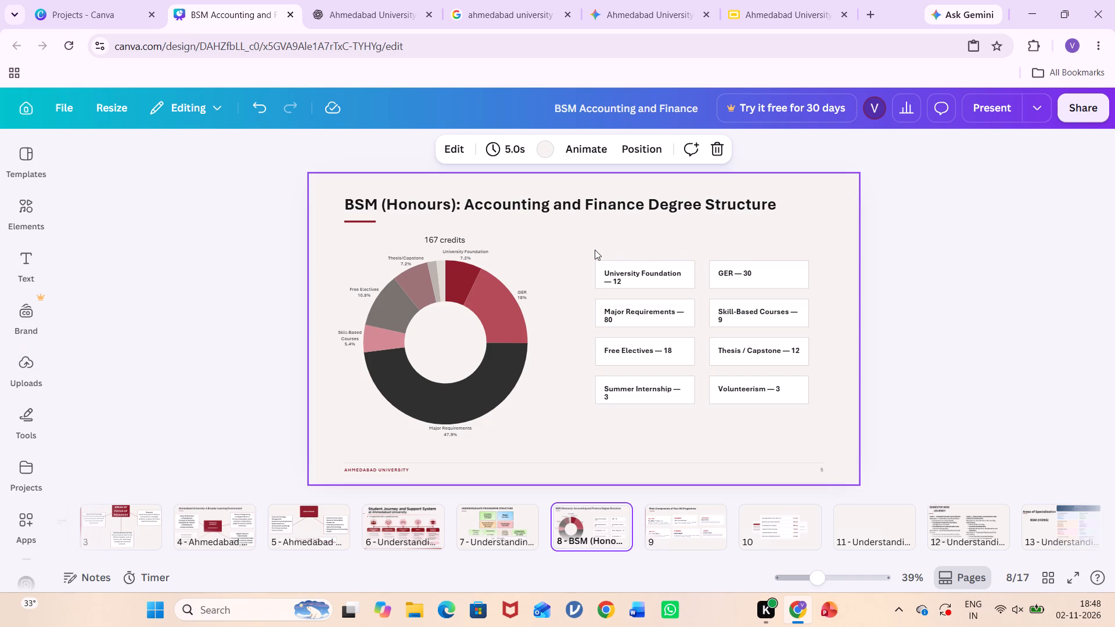
pyautogui.moveTo(591, 250); pyautogui.dragTo(820, 421)
pyautogui.hscroll(1, 808, 417)
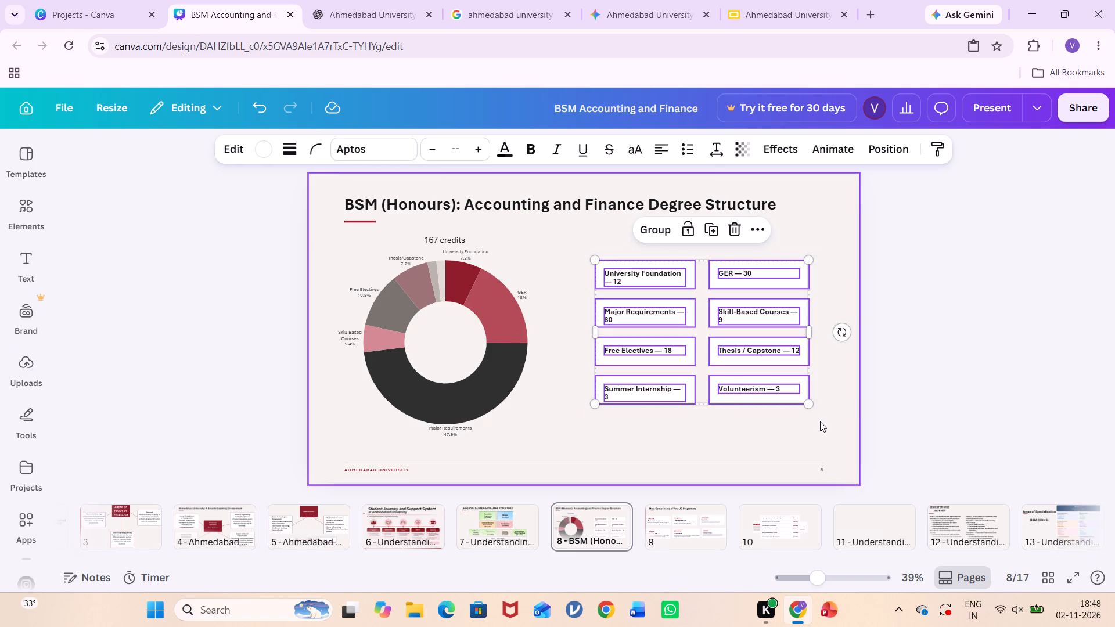
pyautogui.click(739, 225)
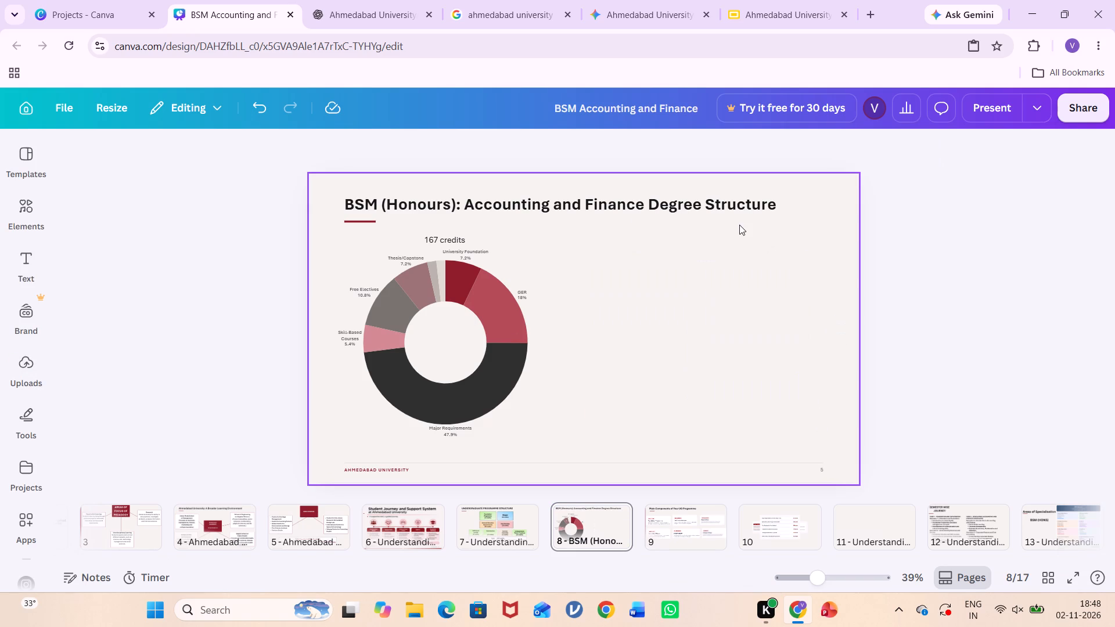
# Paste the six-row credit list onto page 8, place it beside the donut chart slightly enlarged, and preview the slide full screen.
pyautogui.click(670, 287)
pyautogui.hotkey('ctrl', 'v')
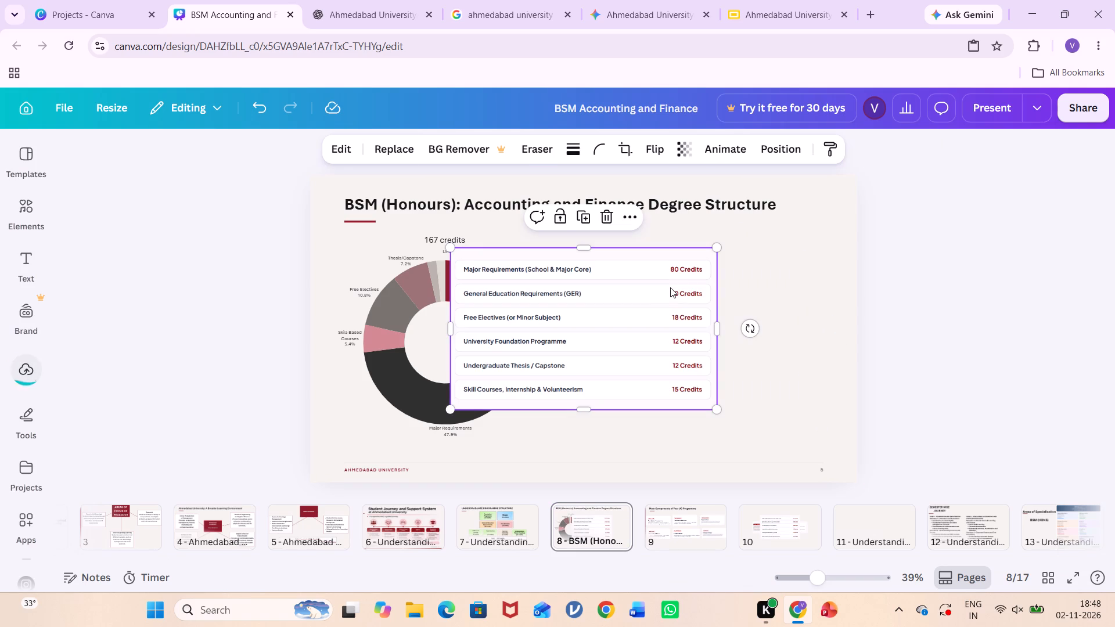
pyautogui.moveTo(660, 304); pyautogui.dragTo(768, 299)
pyautogui.click(690, 399)
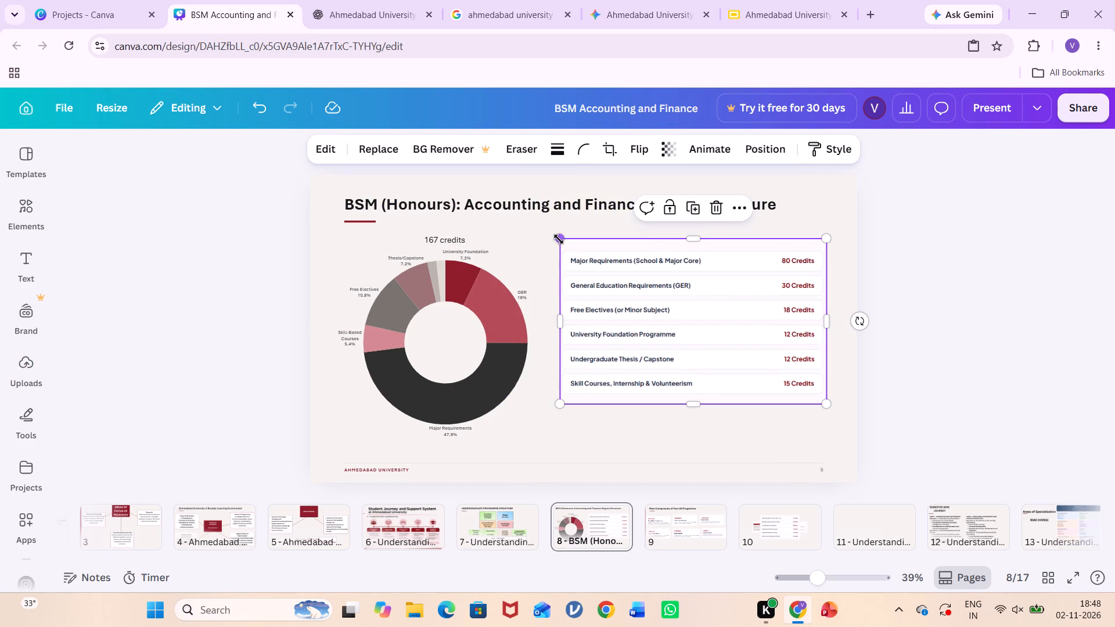
pyautogui.moveTo(559, 239); pyautogui.dragTo(541, 225)
pyautogui.moveTo(674, 297); pyautogui.dragTo(681, 307)
pyautogui.click(965, 105)
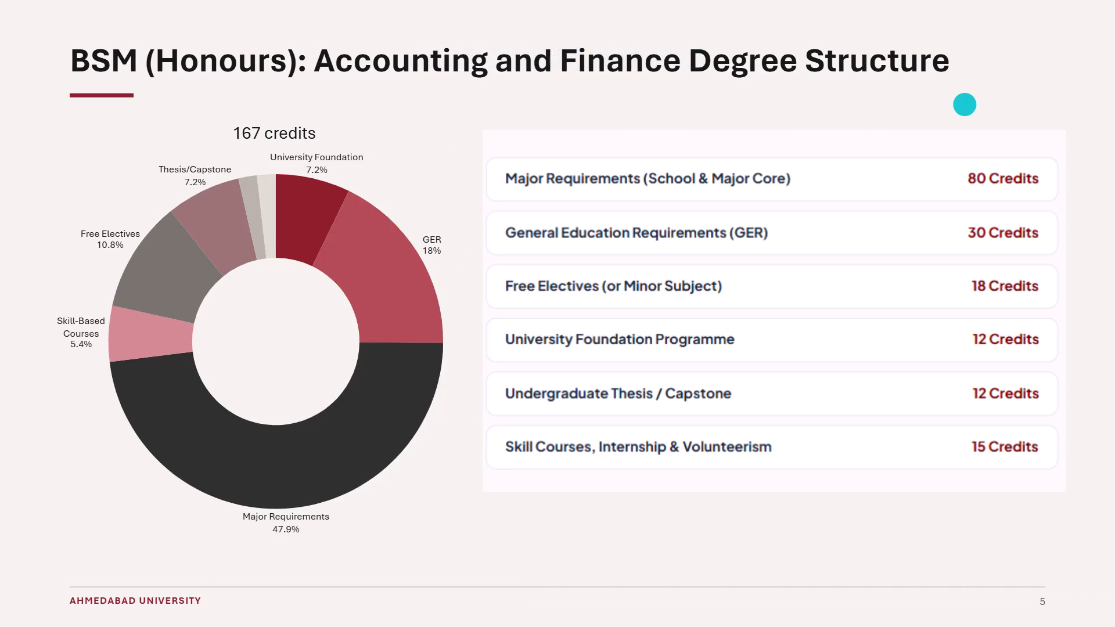
pyautogui.press('Escape')
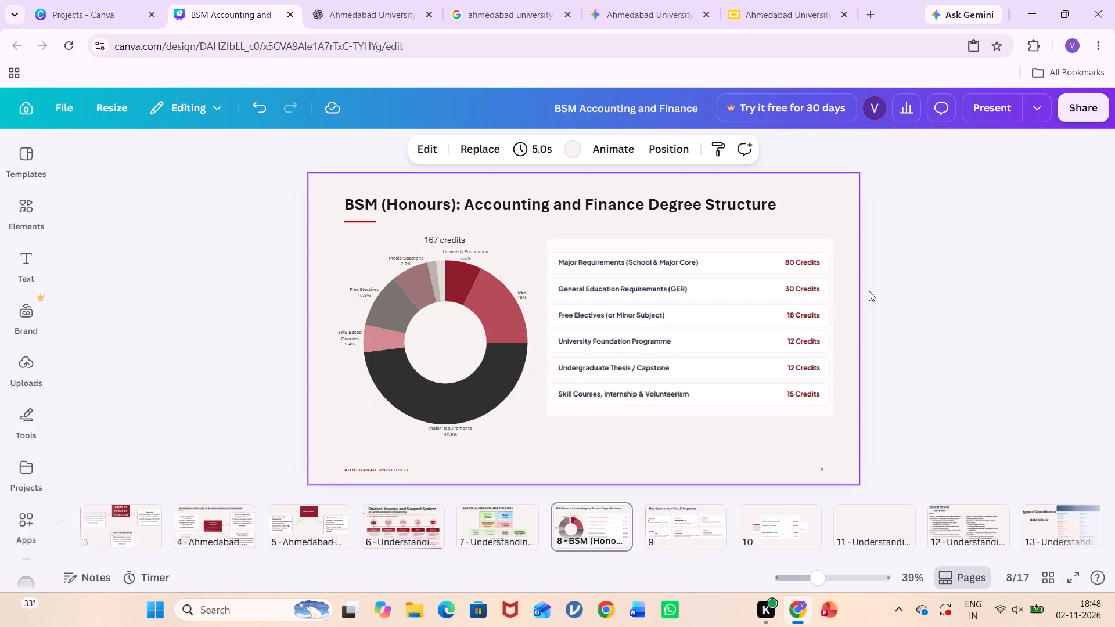
# Delete the six-row credit list covering the Year 1 and Year 2 cards on page 10.
pyautogui.click(689, 518)
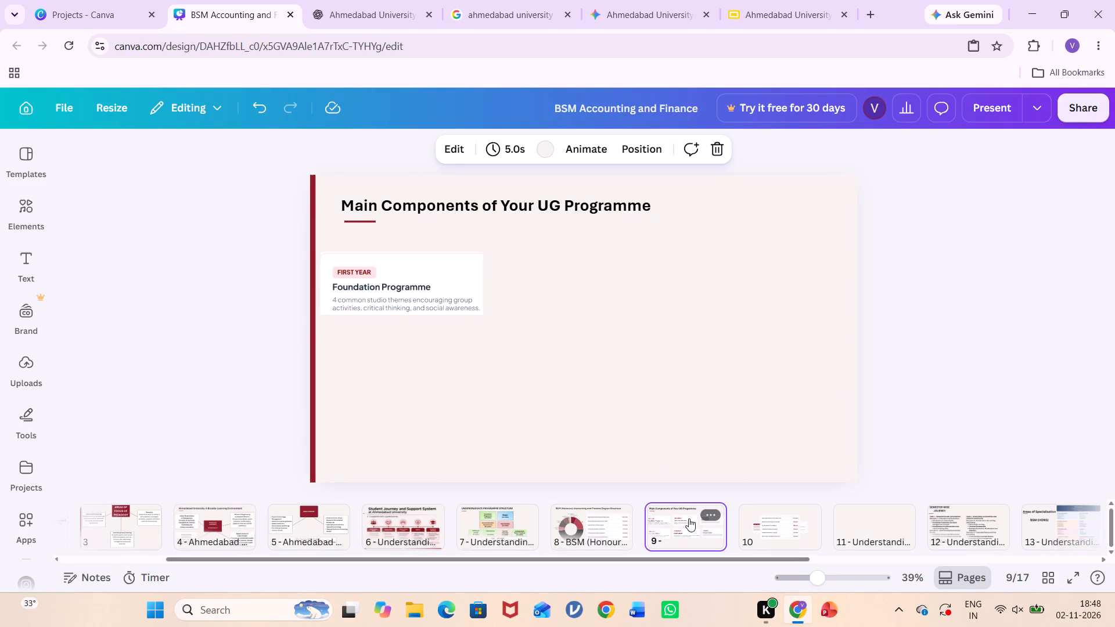
pyautogui.click(778, 520)
pyautogui.click(636, 364)
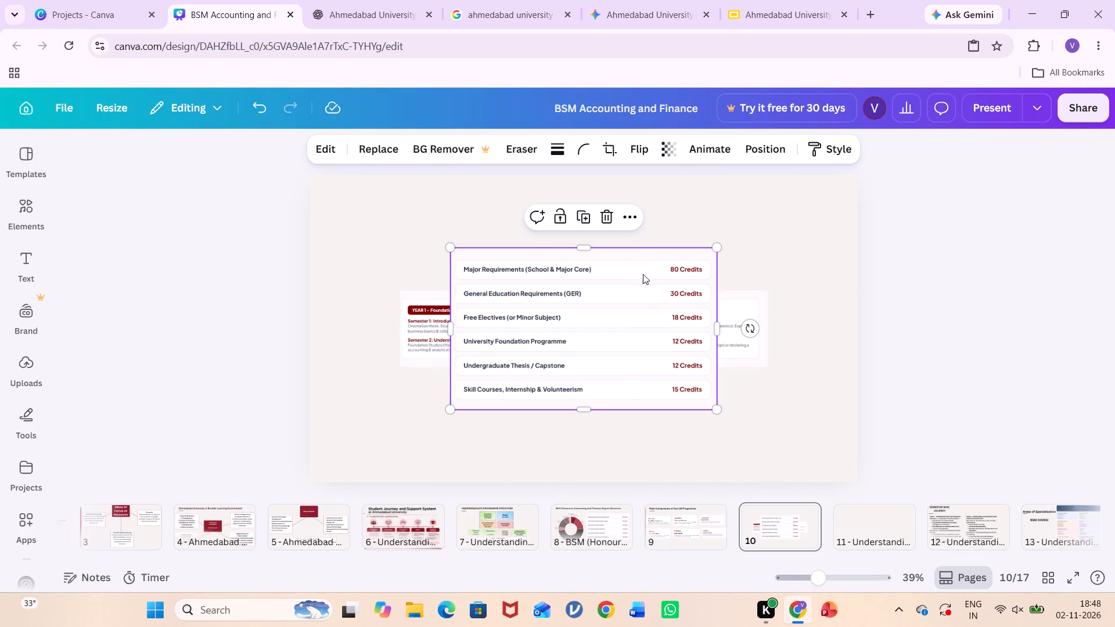
pyautogui.click(606, 222)
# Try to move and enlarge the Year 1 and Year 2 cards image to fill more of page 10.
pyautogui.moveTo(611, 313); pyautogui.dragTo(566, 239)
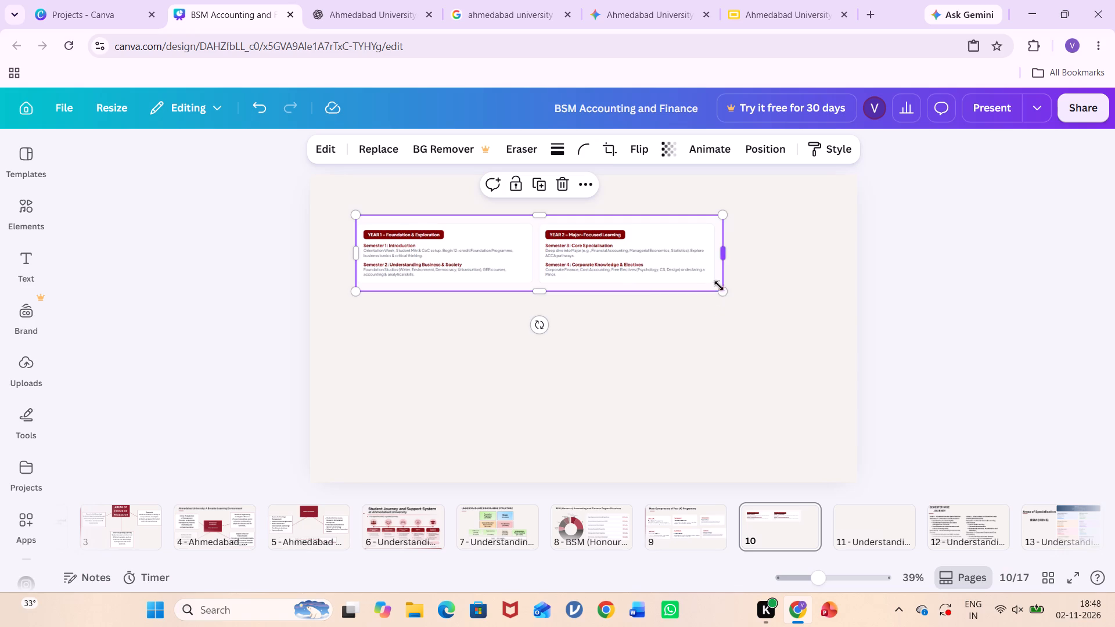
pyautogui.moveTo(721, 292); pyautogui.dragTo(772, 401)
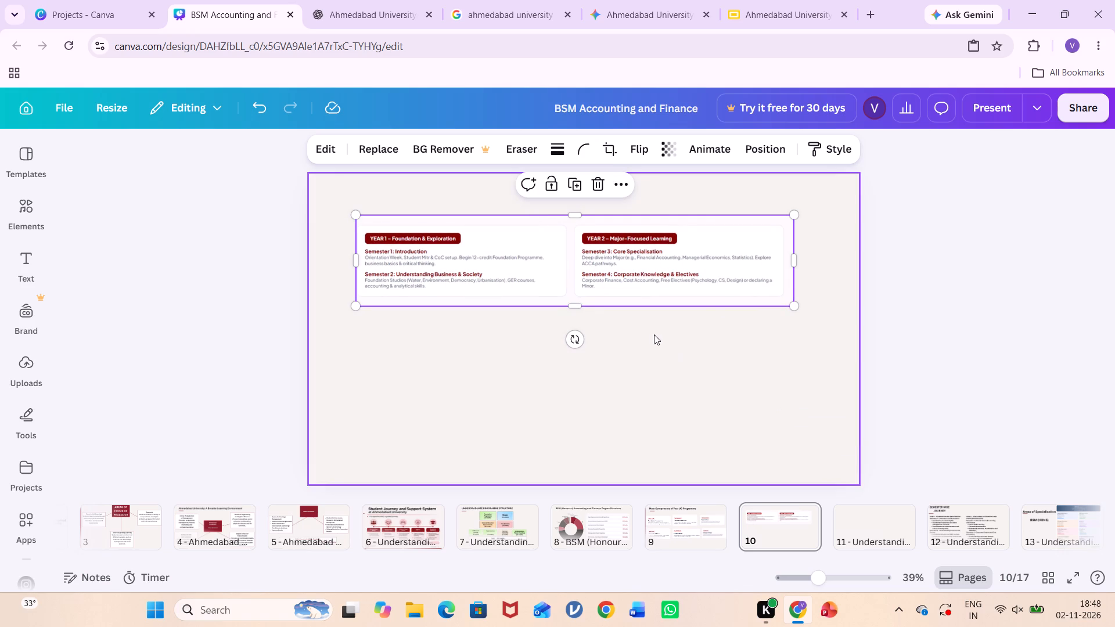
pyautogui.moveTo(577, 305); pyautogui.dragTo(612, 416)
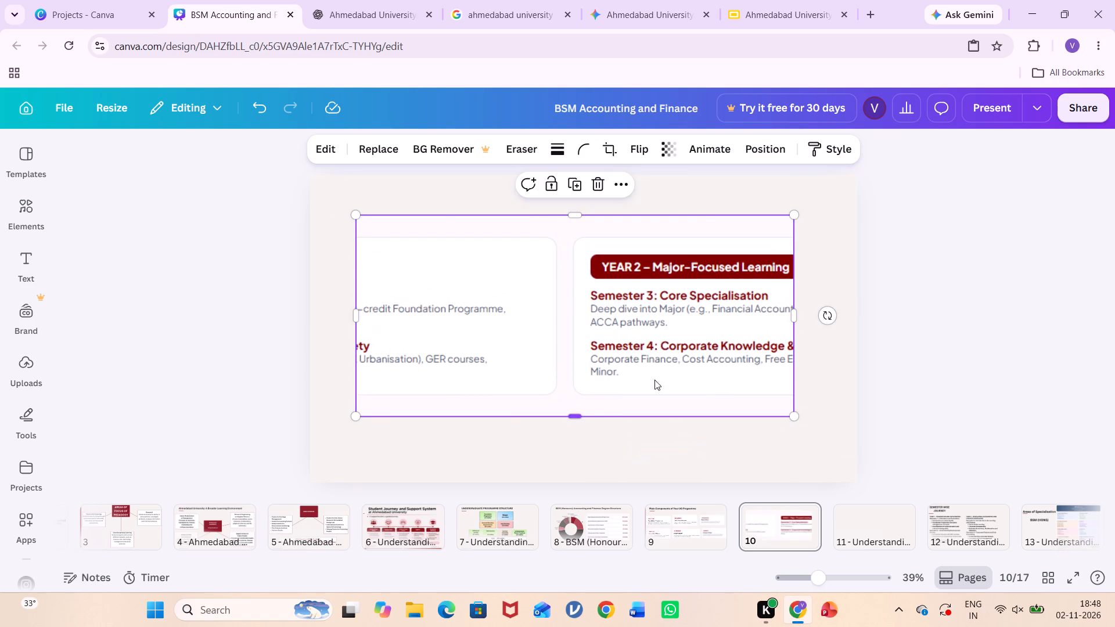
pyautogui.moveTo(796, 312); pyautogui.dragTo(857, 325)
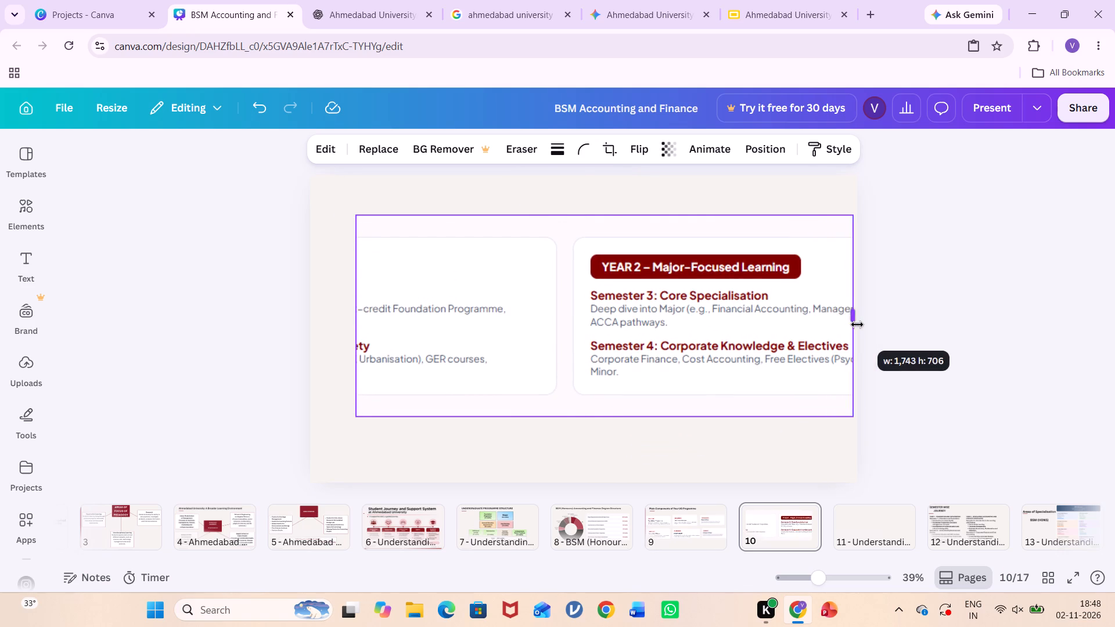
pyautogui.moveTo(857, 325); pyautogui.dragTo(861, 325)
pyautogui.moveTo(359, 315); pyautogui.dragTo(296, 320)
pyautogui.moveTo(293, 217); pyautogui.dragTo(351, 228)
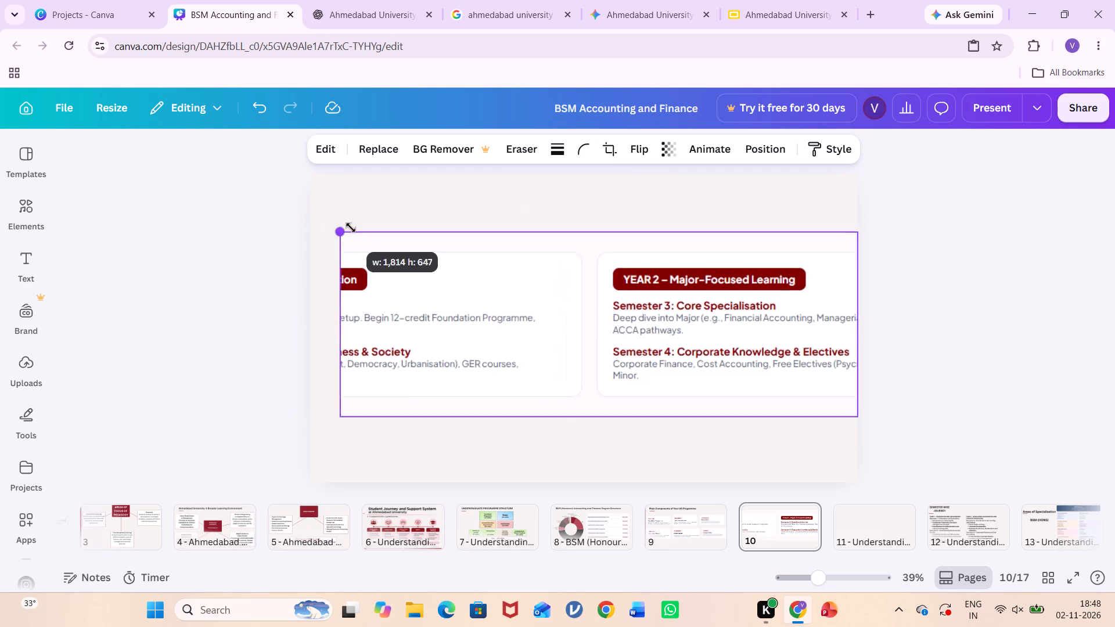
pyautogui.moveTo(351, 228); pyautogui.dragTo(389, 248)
# Delete the Year 1 and Year 2 cards image from page 10.
pyautogui.click(605, 399)
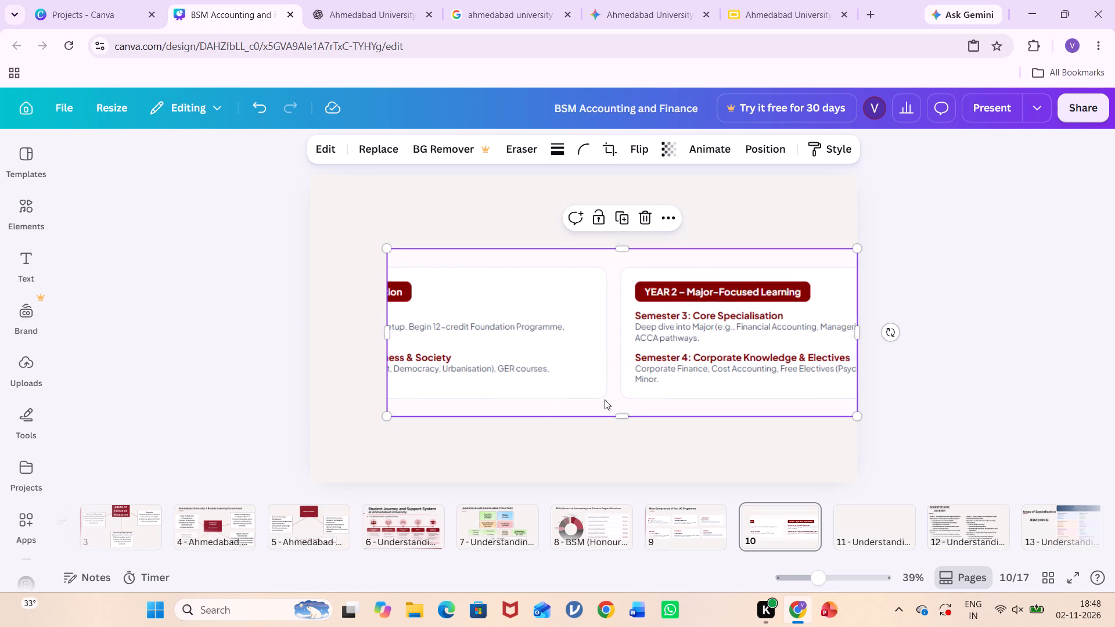
pyautogui.click(636, 287)
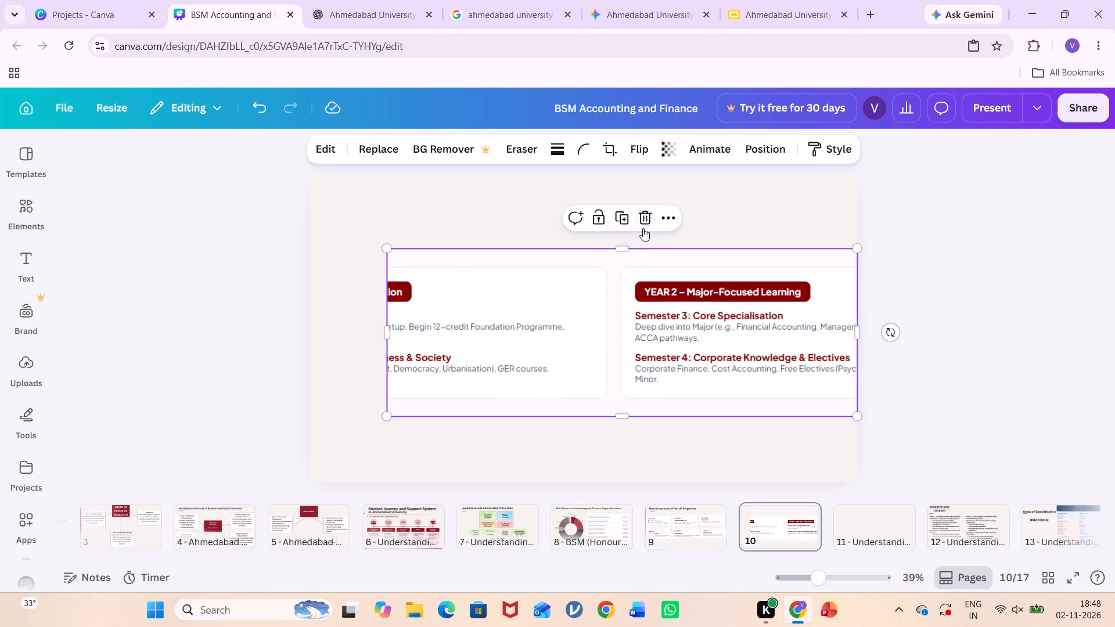
pyautogui.click(643, 228)
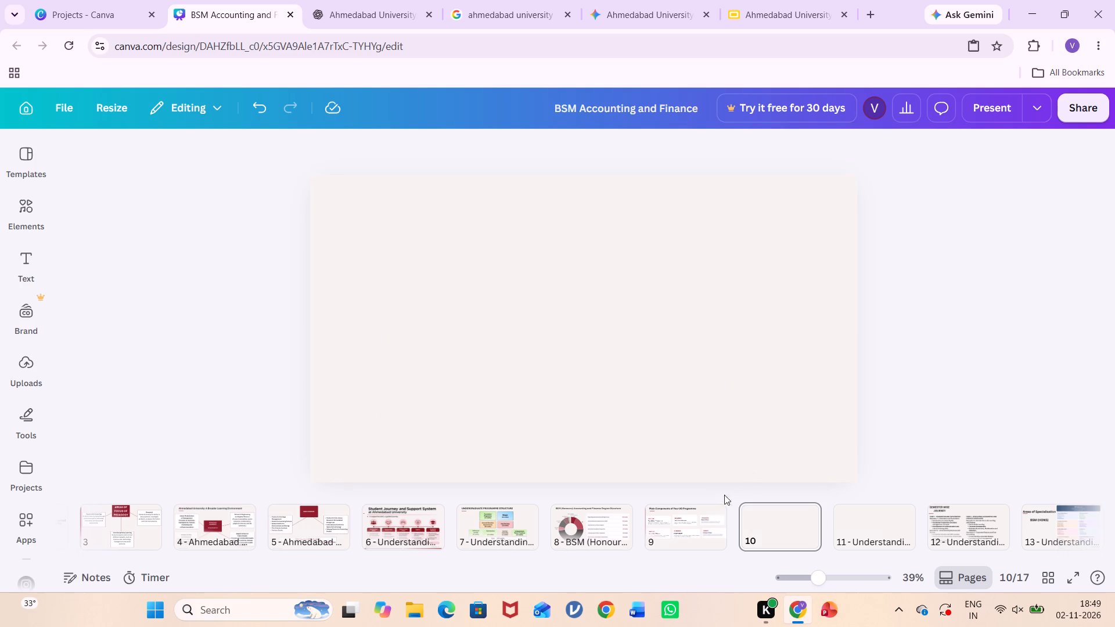
pyautogui.click(697, 510)
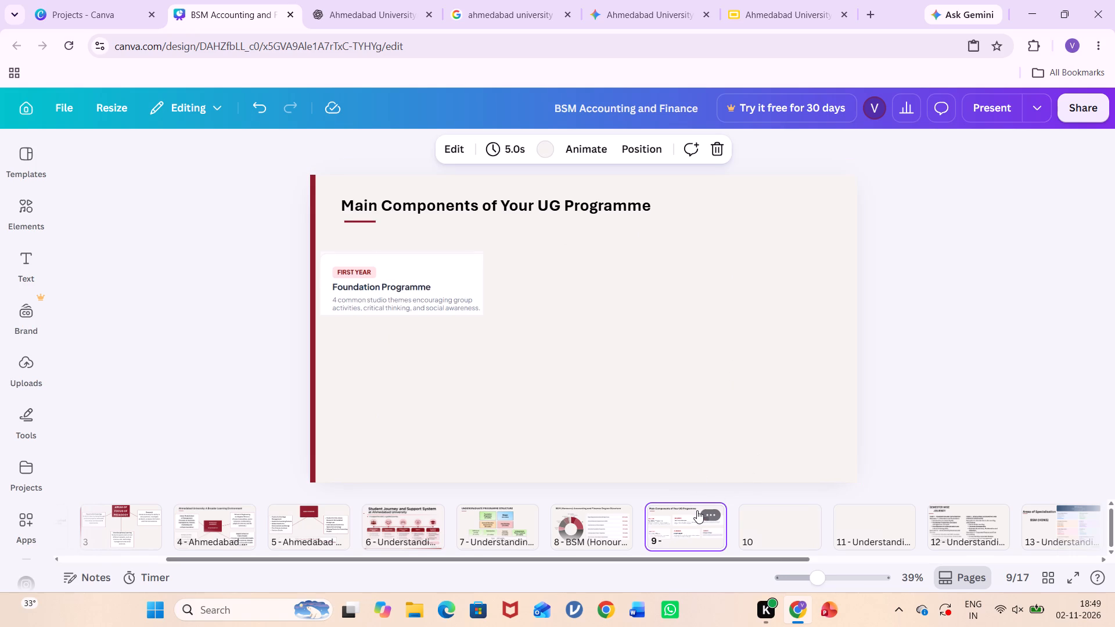
pyautogui.click(775, 549)
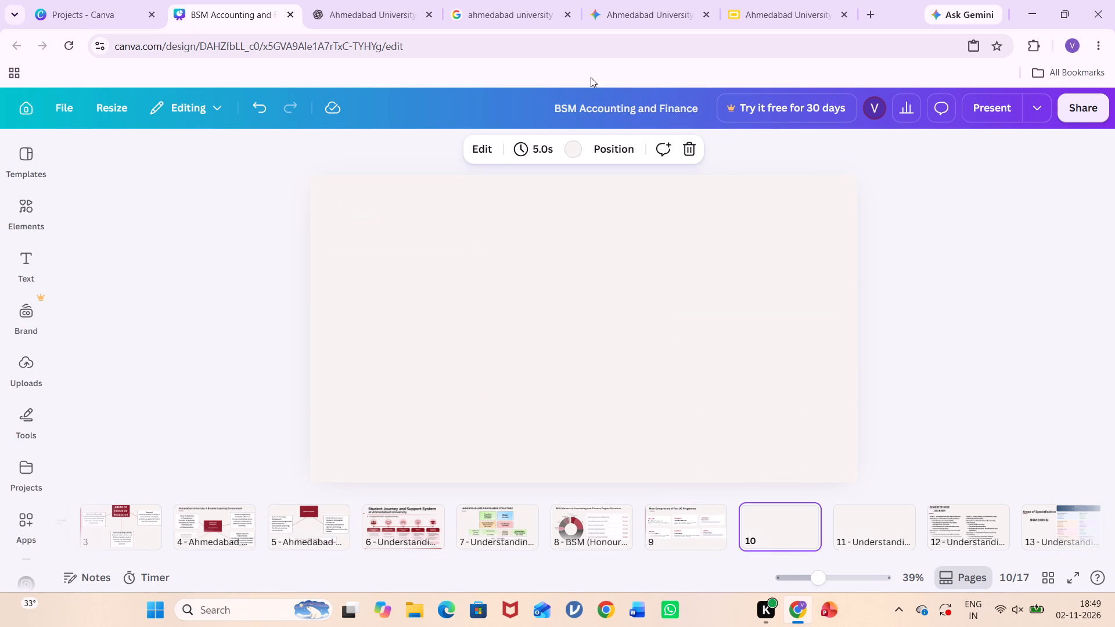
pyautogui.click(785, 5)
pyautogui.scroll(2, 578, 302)
pyautogui.rightClick(578, 302)
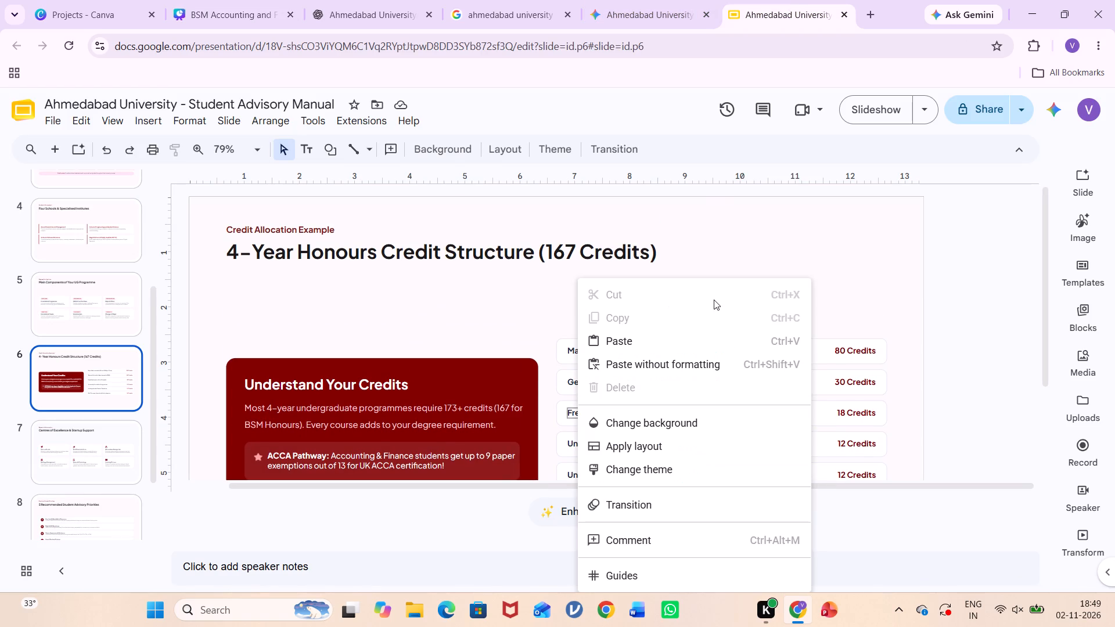
pyautogui.click(838, 251)
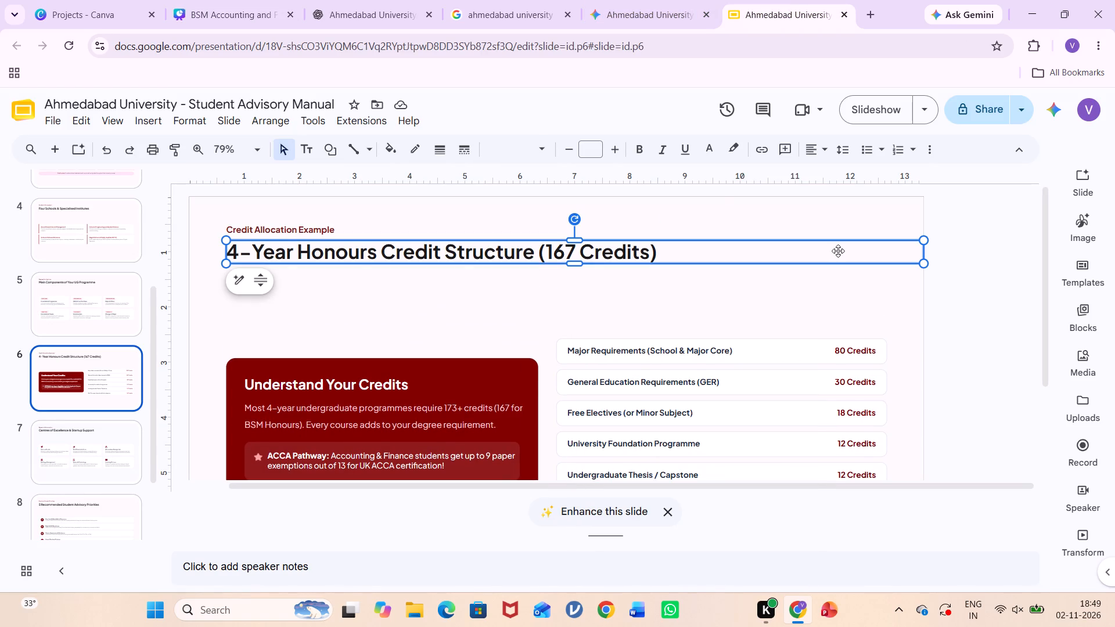
pyautogui.click(114, 430)
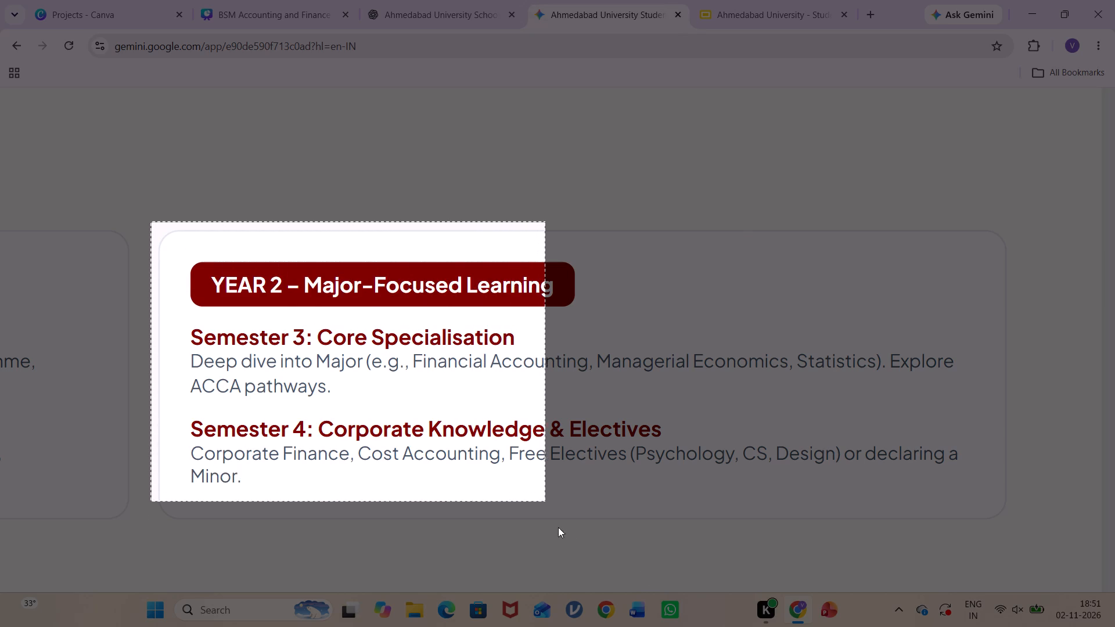
pyautogui.moveTo(558, 527); pyautogui.dragTo(1012, 523)
pyautogui.hscroll(2, 757, 618)
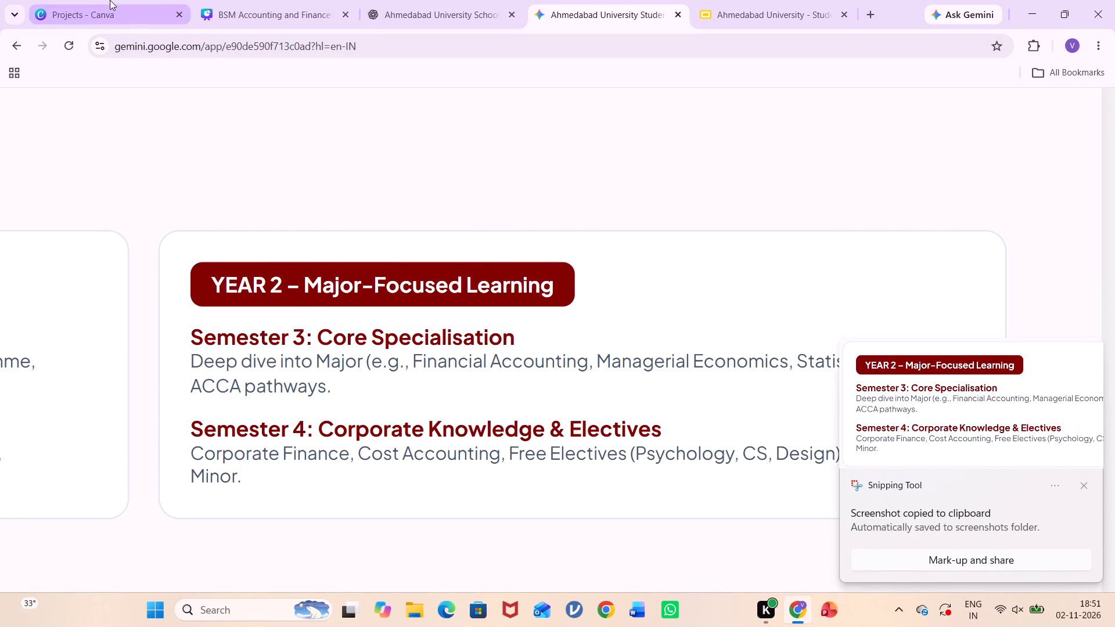
# Switch to the Canva design, paste the Year 2 card onto page 10 and align it directly below the Year 1 card.
pyautogui.click(228, 7)
pyautogui.click(515, 380)
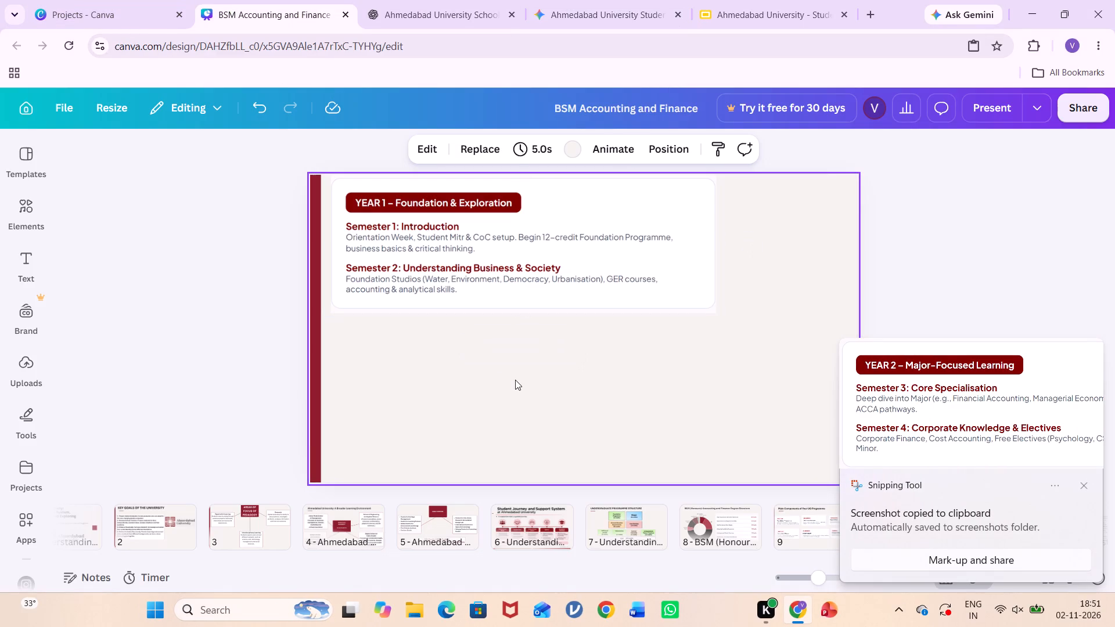
pyautogui.hotkey('ctrl', 'v')
pyautogui.click(515, 380)
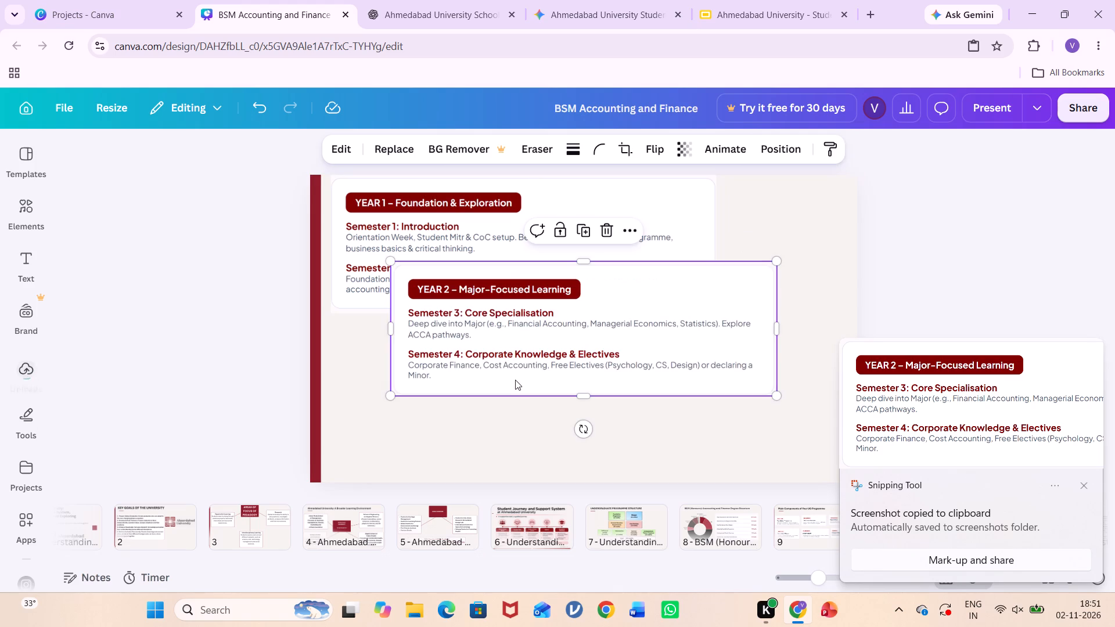
pyautogui.moveTo(526, 328); pyautogui.dragTo(473, 391)
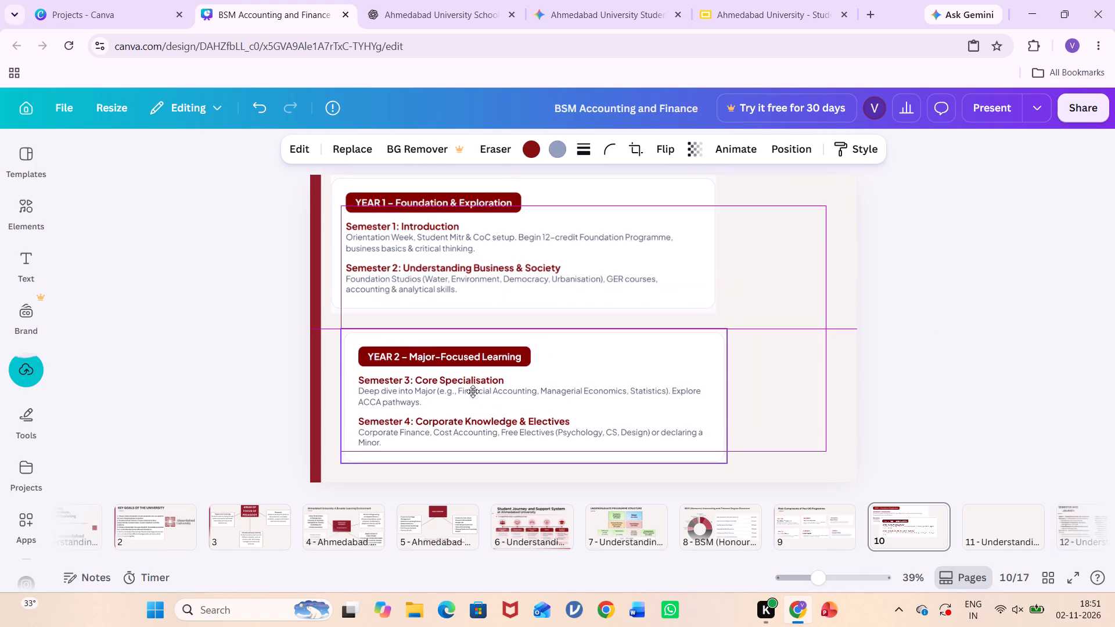
pyautogui.moveTo(473, 391); pyautogui.dragTo(468, 386)
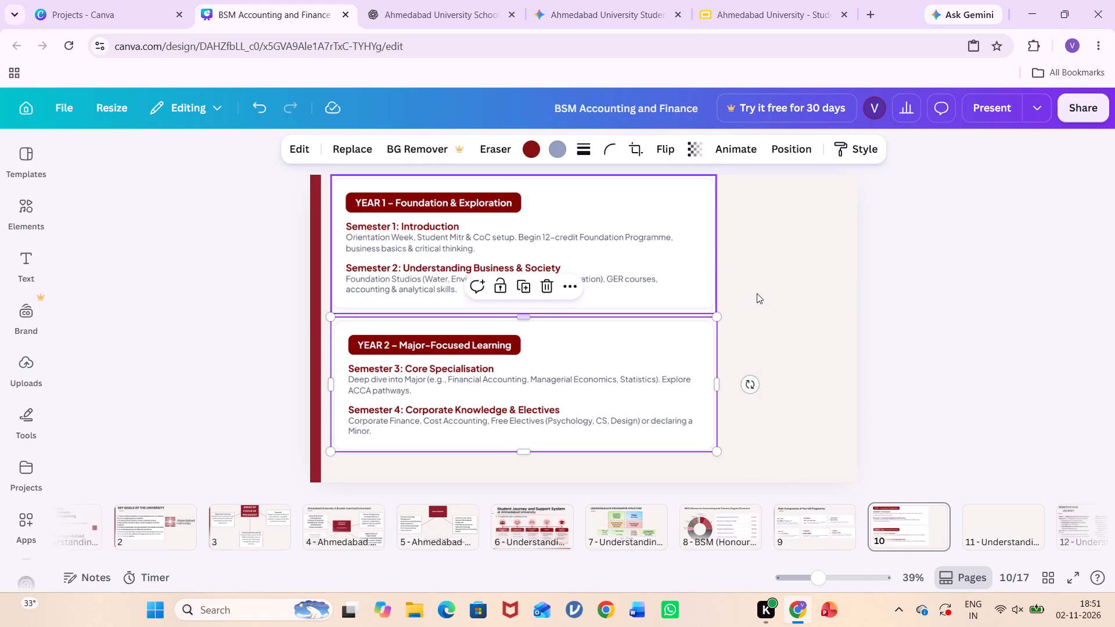
# Enlarge the Year 2 card proportionally so it extends nearly to the bottom edge of page 10.
pyautogui.click(757, 293)
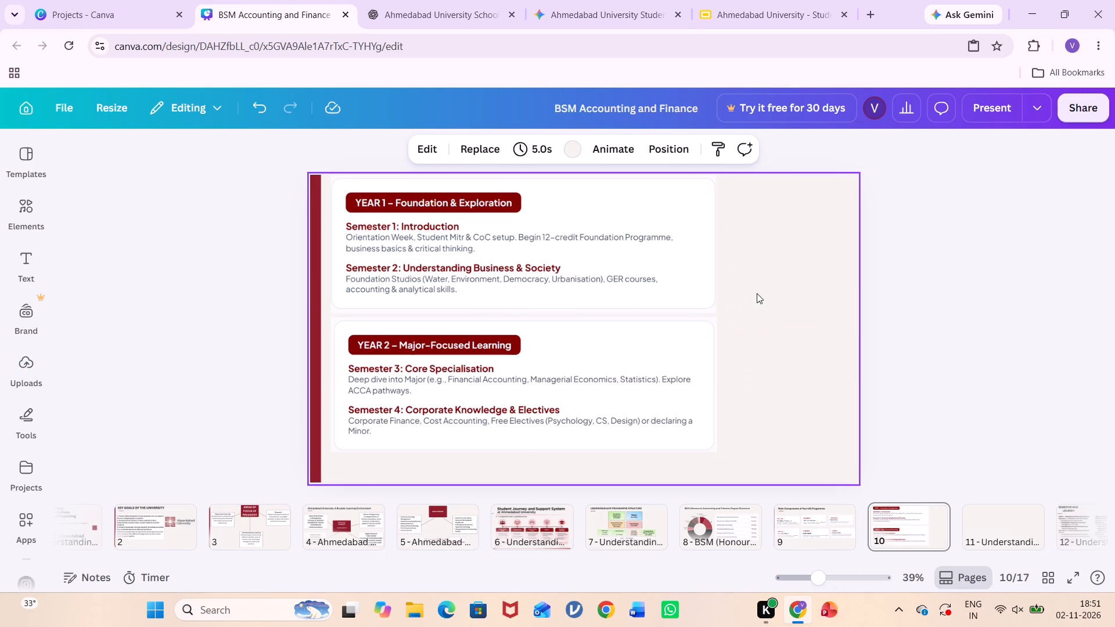
pyautogui.click(686, 358)
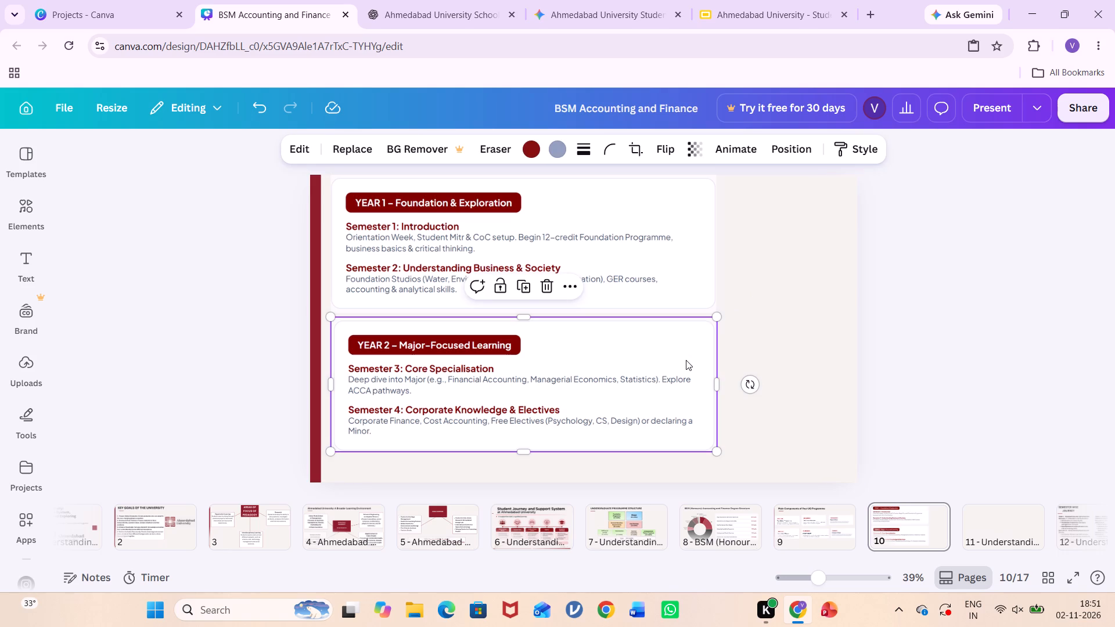
pyautogui.moveTo(715, 451); pyautogui.dragTo(730, 455)
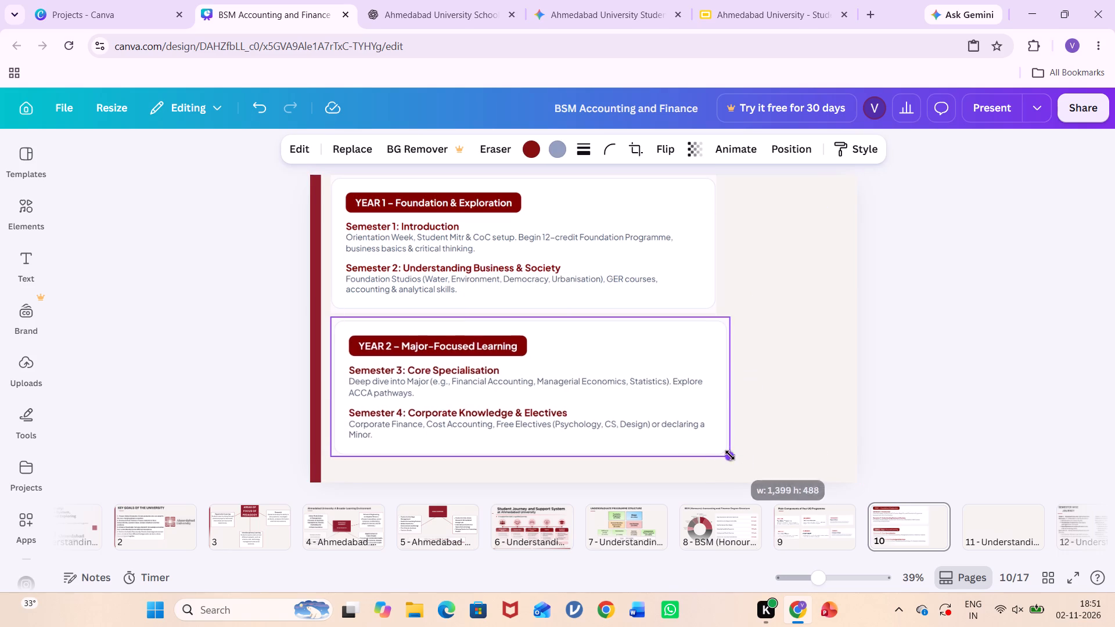
pyautogui.moveTo(730, 455); pyautogui.dragTo(792, 459)
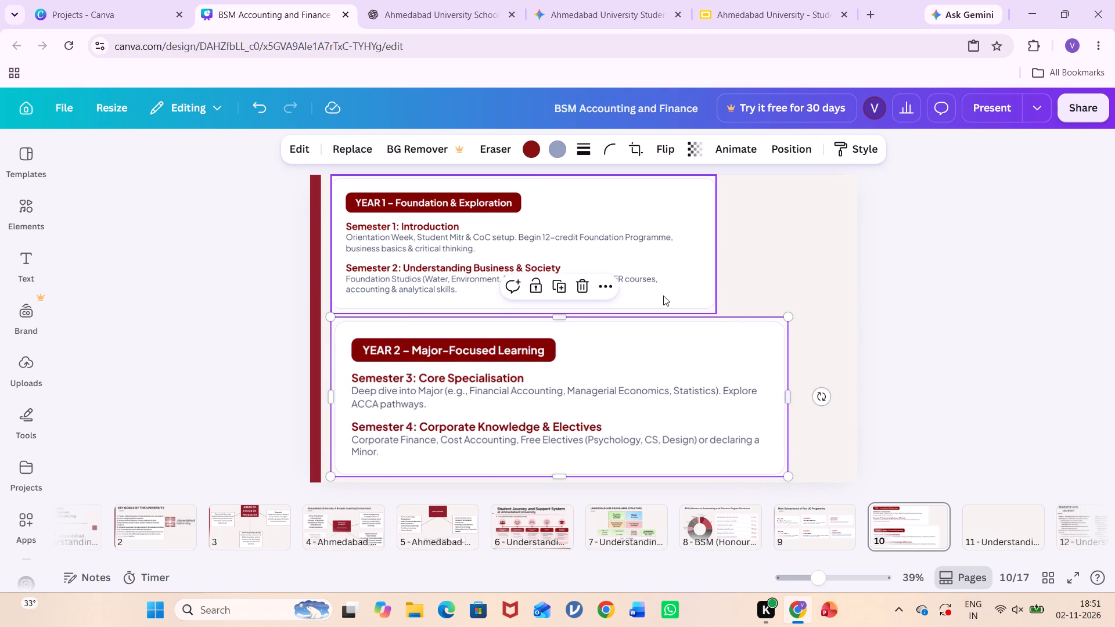
# Resize the Year 1 card to clear the Year 2 card, and widen it to nearly the same width.
pyautogui.click(663, 294)
pyautogui.moveTo(718, 311); pyautogui.dragTo(745, 307)
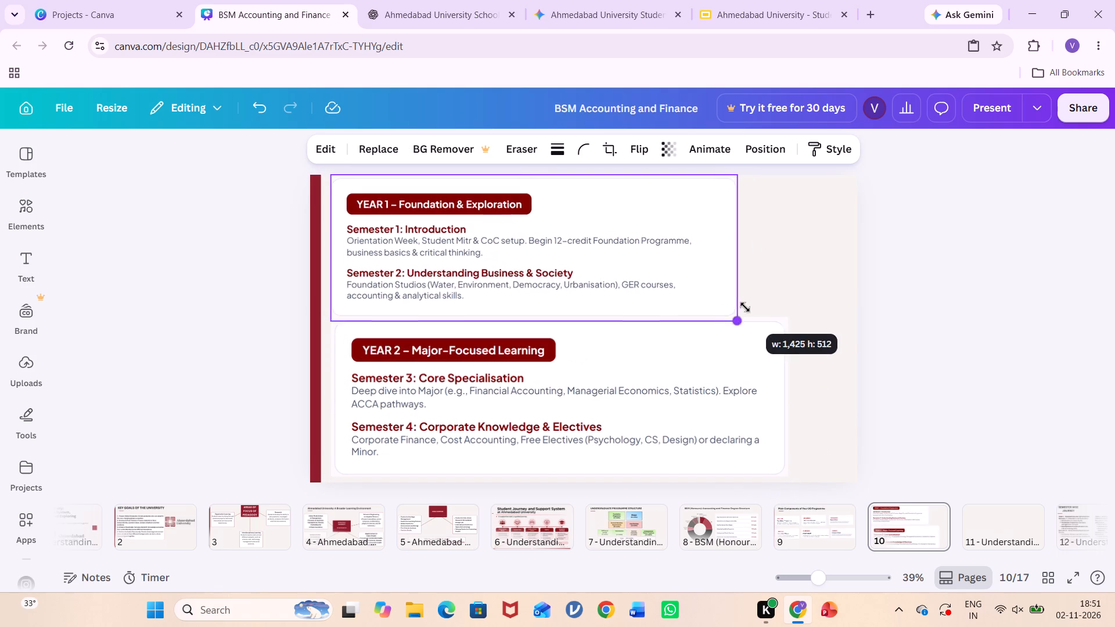
pyautogui.moveTo(745, 307); pyautogui.dragTo(713, 272)
pyautogui.click(668, 235)
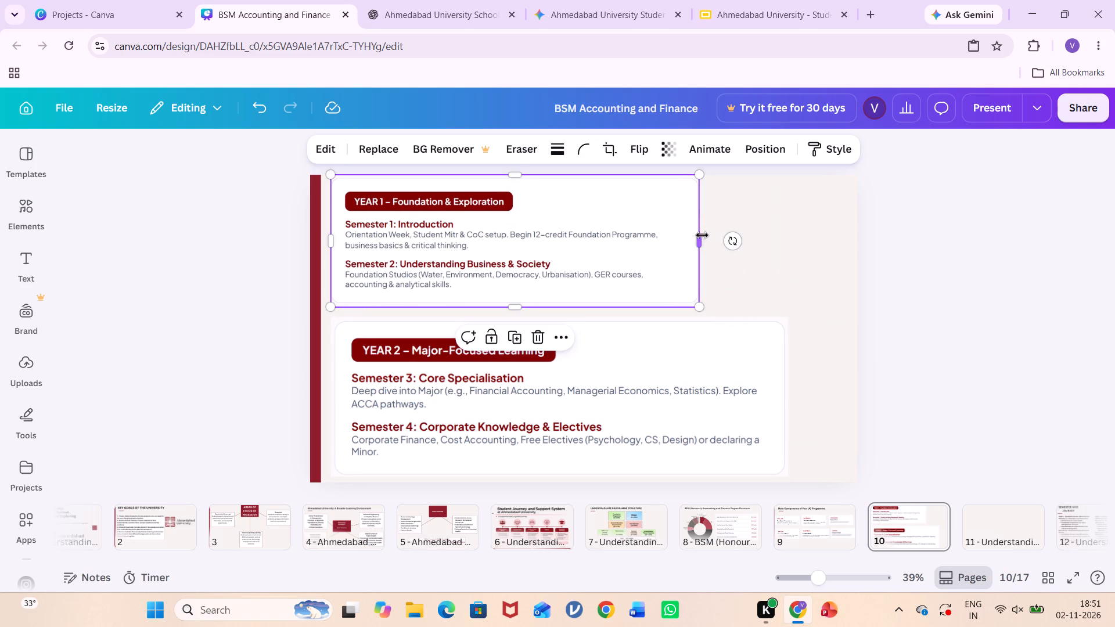
pyautogui.moveTo(702, 239); pyautogui.dragTo(779, 257)
# Widen the Year 2 card further and move it flush against the maroon bar, keeping a gap below the Year 1 card.
pyautogui.click(739, 341)
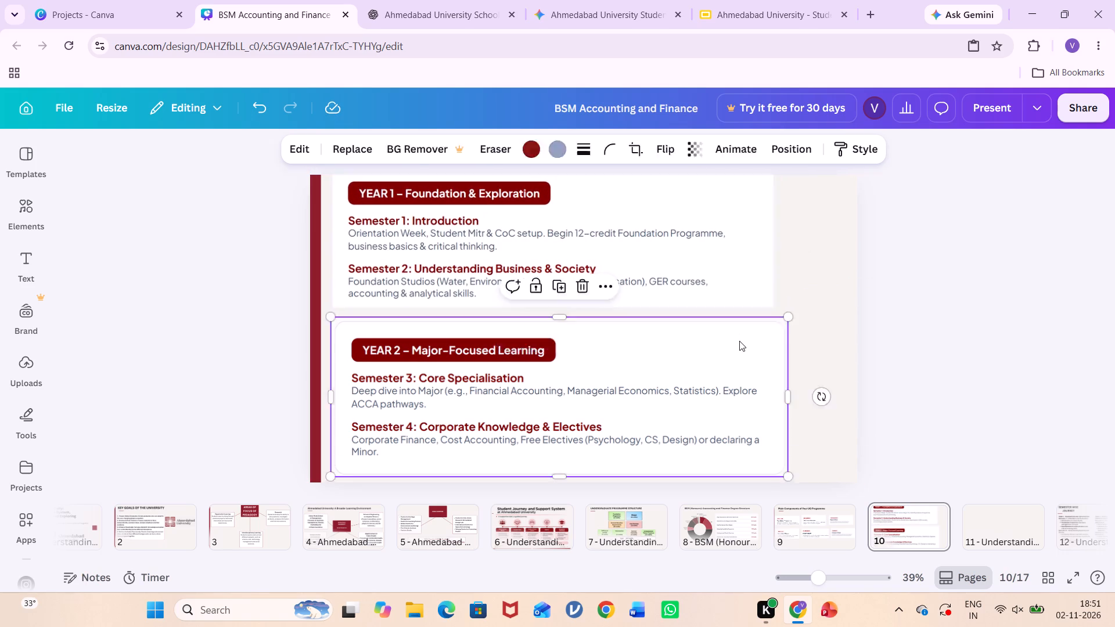
pyautogui.moveTo(791, 394); pyautogui.dragTo(825, 399)
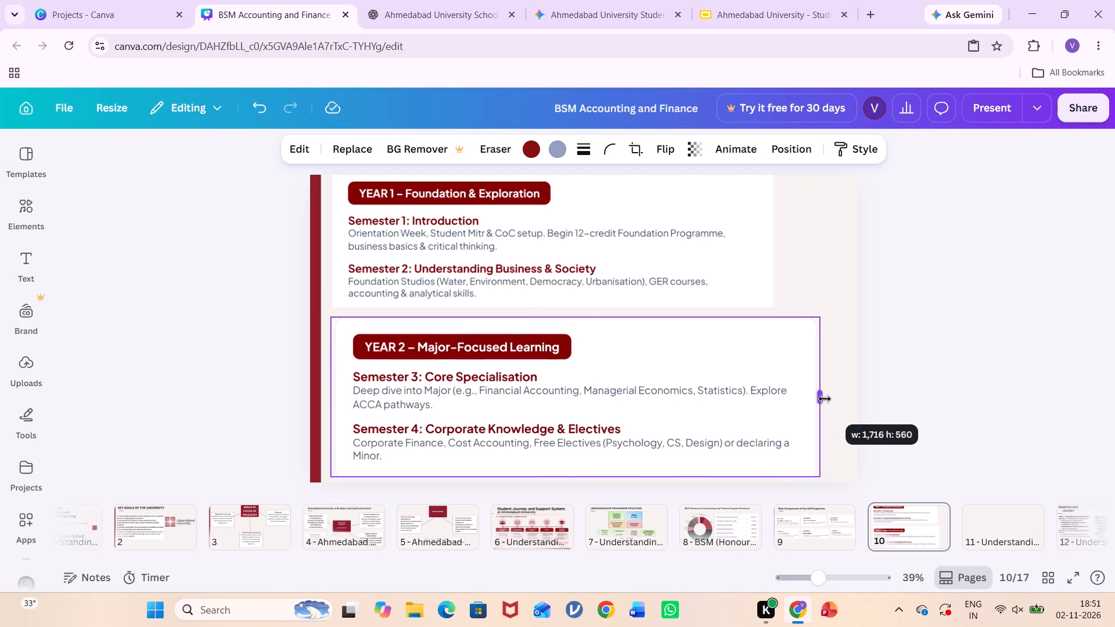
pyautogui.moveTo(825, 399); pyautogui.dragTo(832, 399)
pyautogui.moveTo(806, 359); pyautogui.dragTo(794, 354)
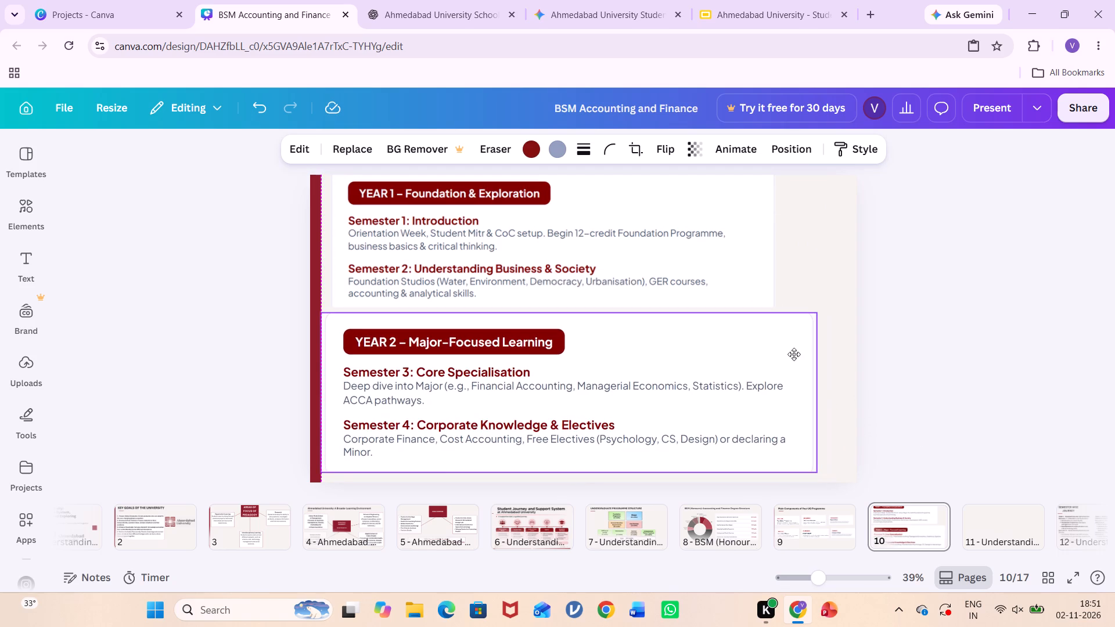
pyautogui.moveTo(794, 354); pyautogui.dragTo(800, 359)
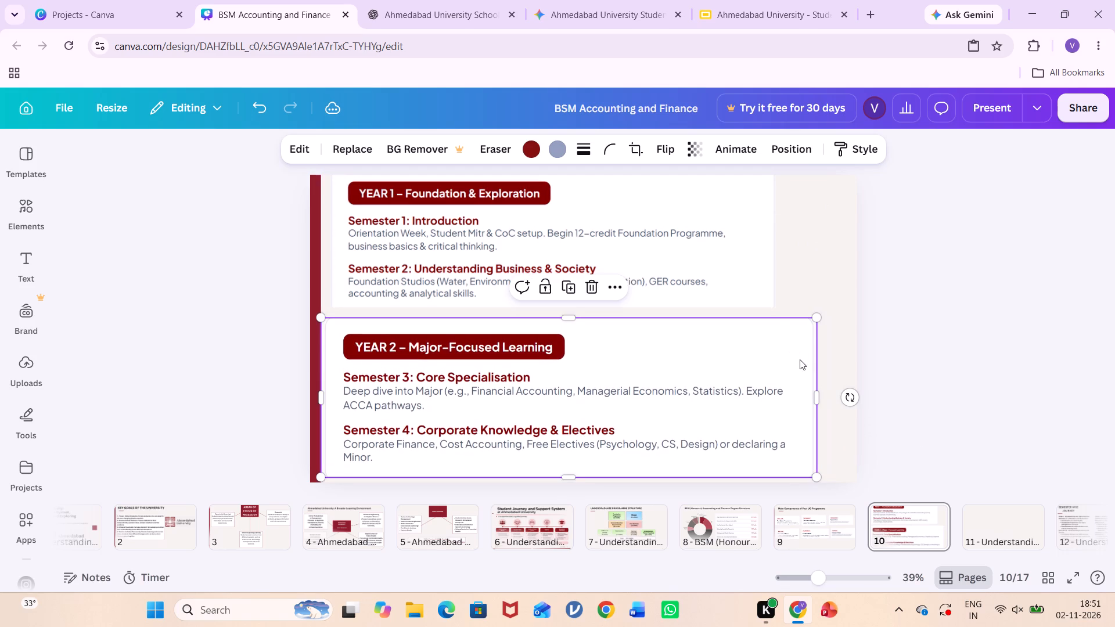
# Crop the Year 1 card on page 10, trimming its upper and right edges close to the heading and text.
pyautogui.click(751, 268)
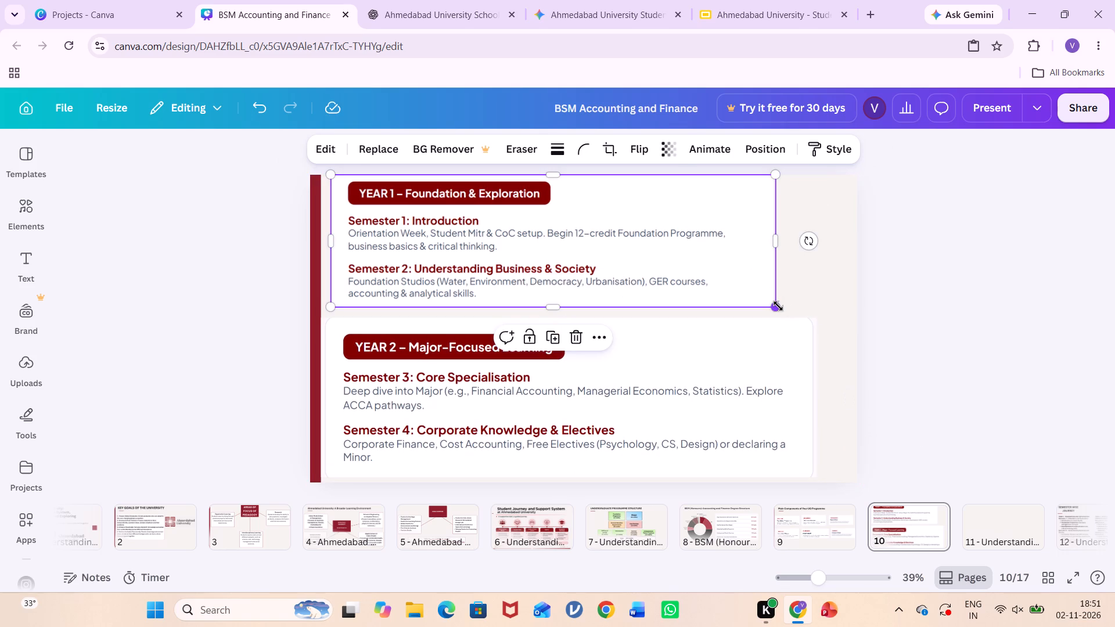
pyautogui.click(613, 146)
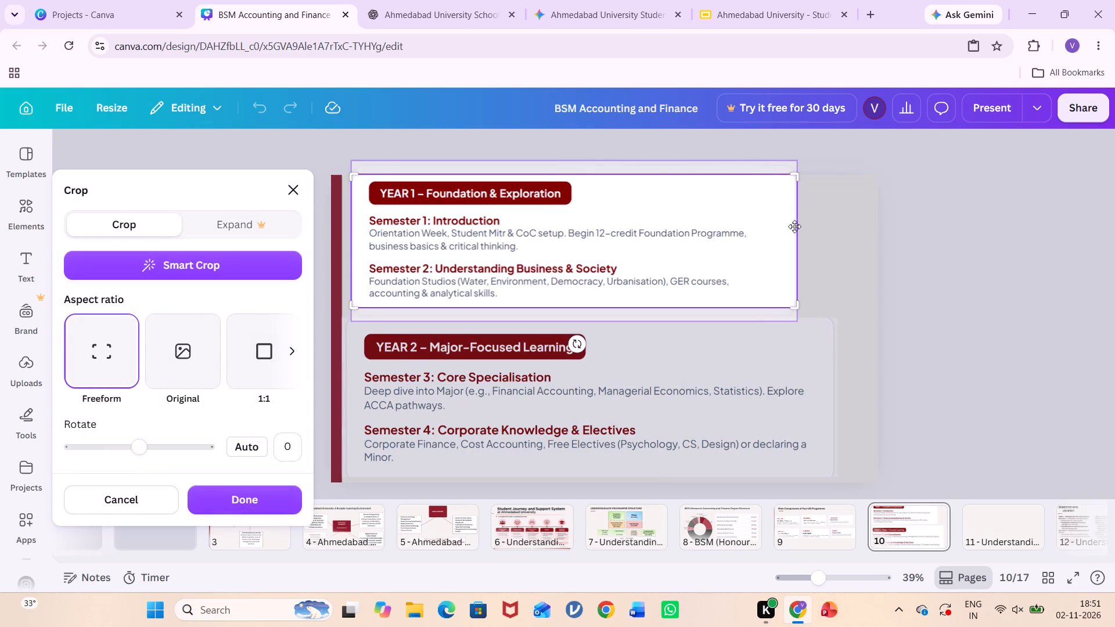
pyautogui.moveTo(794, 226); pyautogui.dragTo(758, 230)
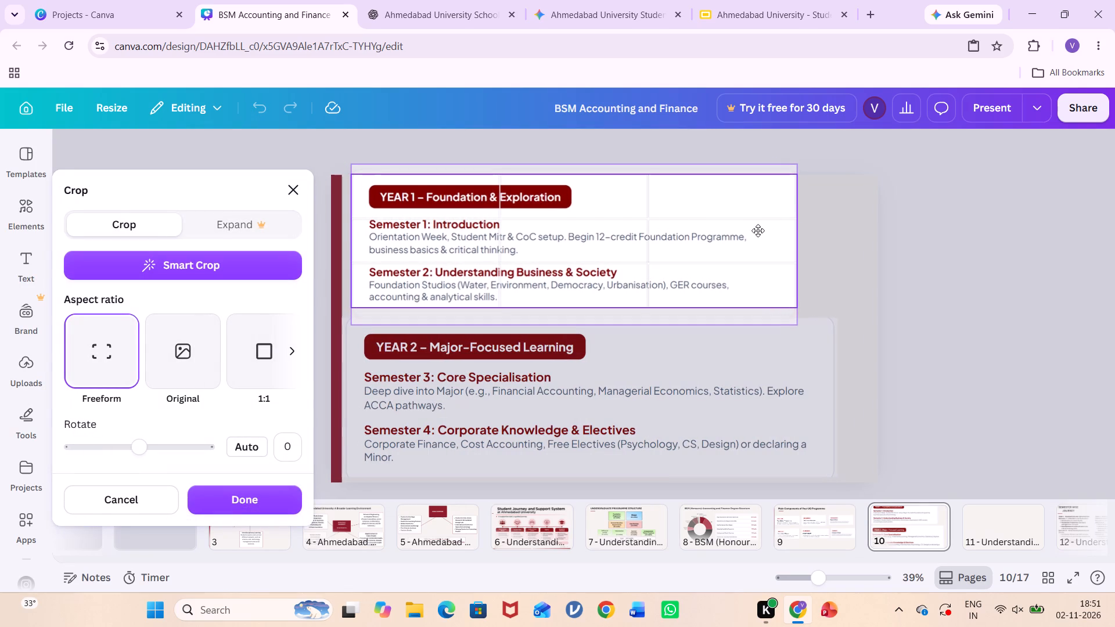
pyautogui.moveTo(758, 230); pyautogui.dragTo(758, 226)
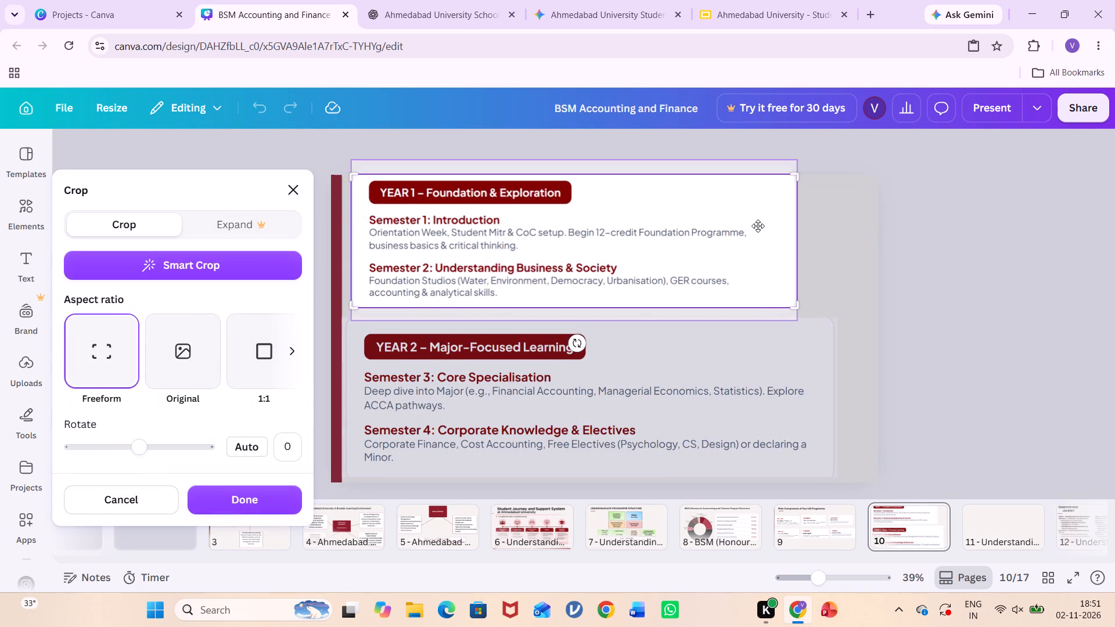
pyautogui.moveTo(795, 180); pyautogui.dragTo(774, 179)
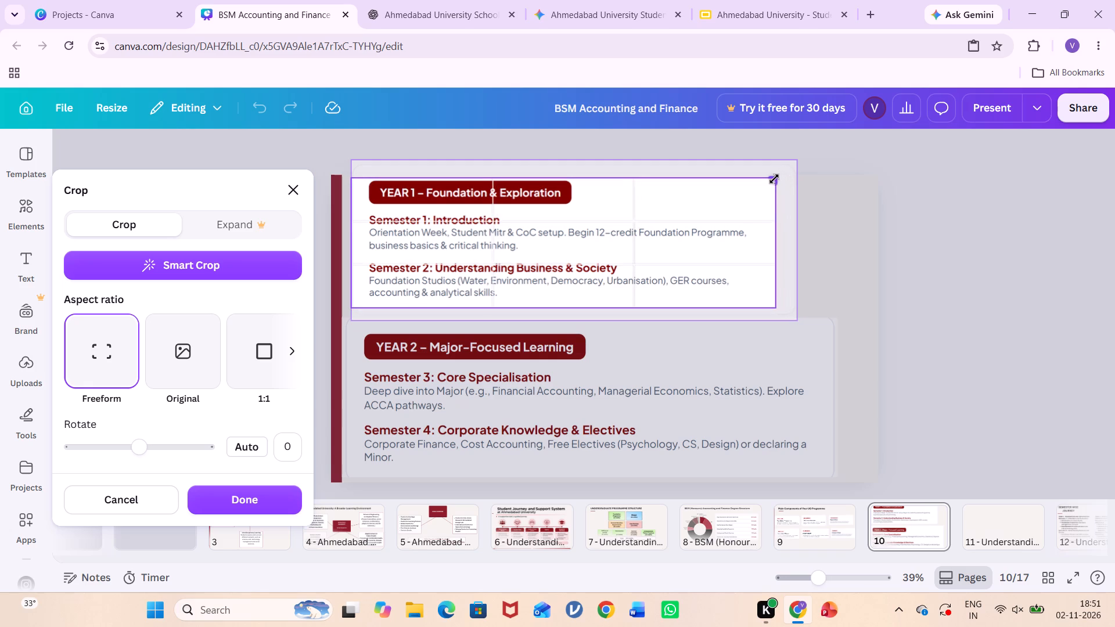
pyautogui.moveTo(774, 179); pyautogui.dragTo(751, 183)
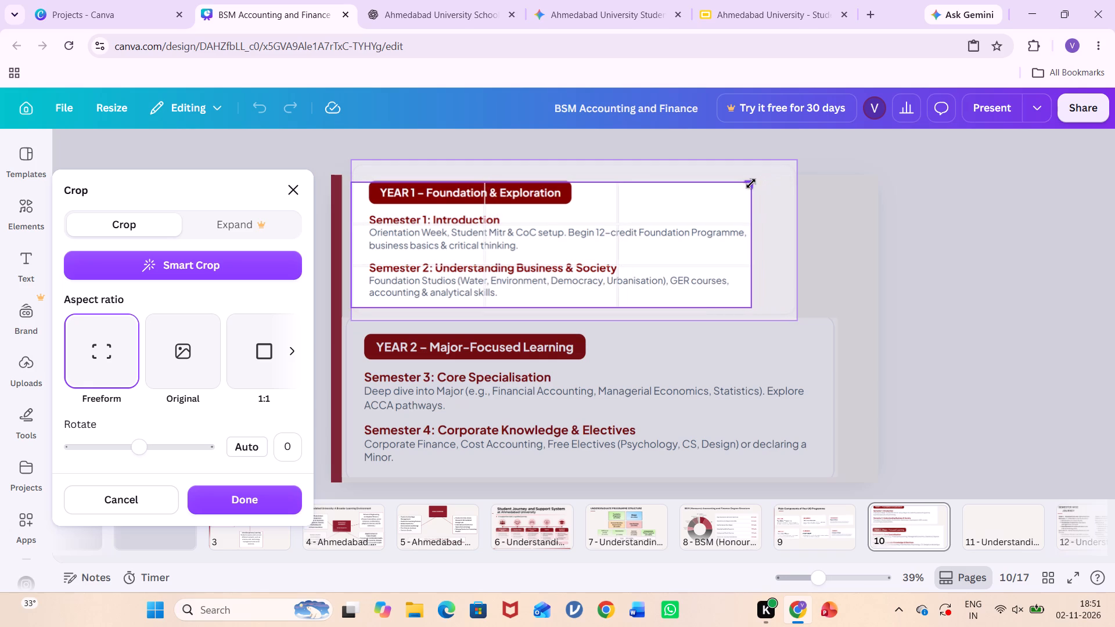
pyautogui.moveTo(751, 183); pyautogui.dragTo(751, 184)
pyautogui.click(213, 493)
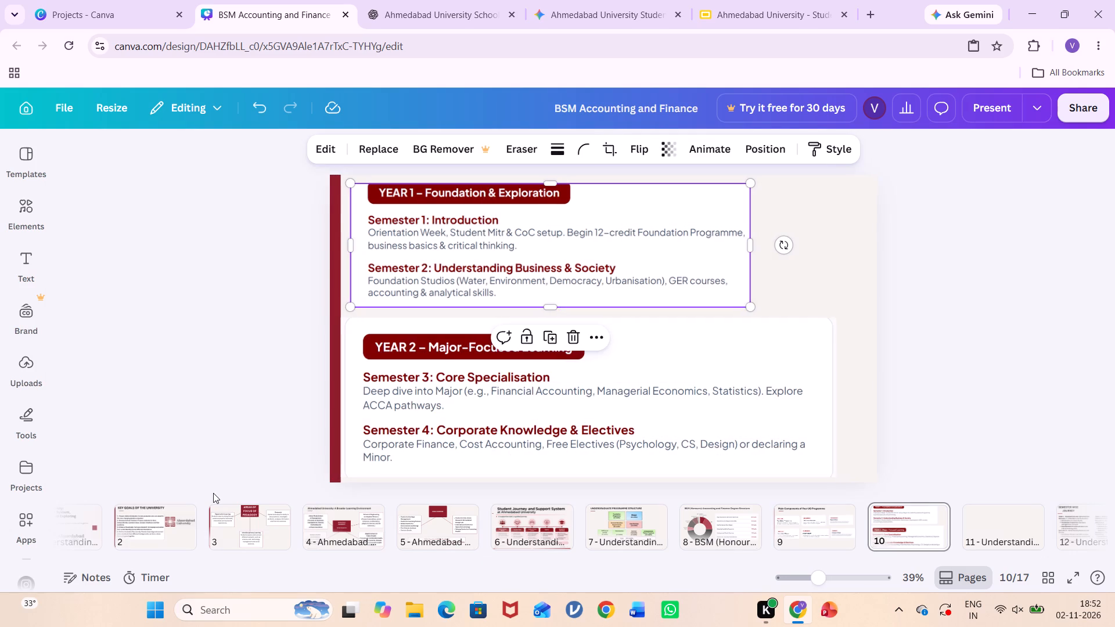
# Crop the Year 2 card's upper, right and lower edges close to its text.
pyautogui.click(530, 449)
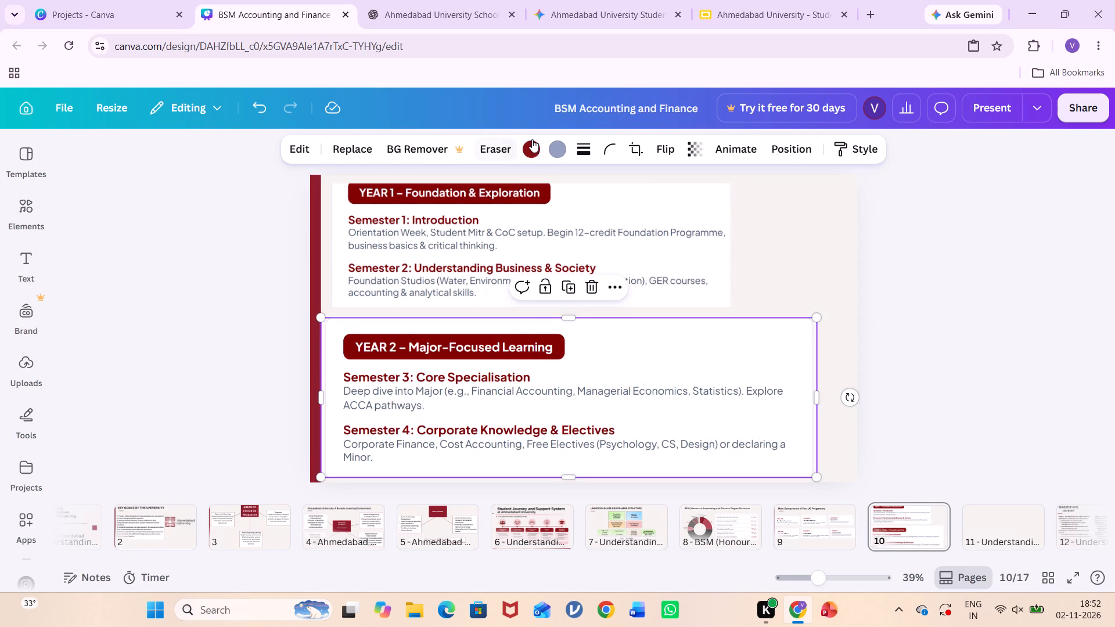
pyautogui.click(639, 150)
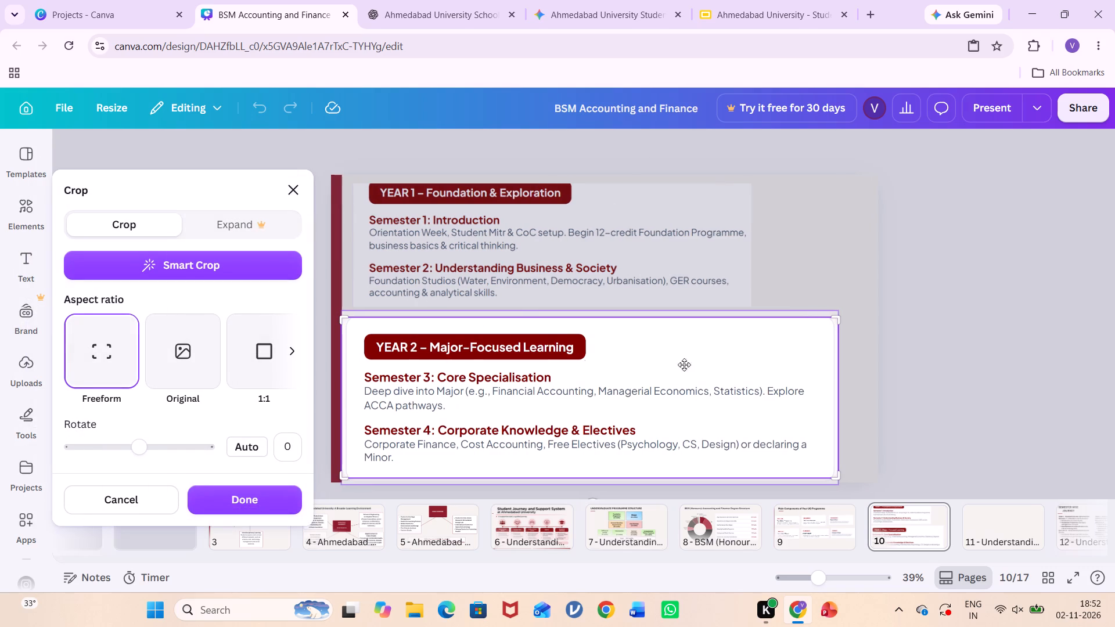
pyautogui.moveTo(838, 319); pyautogui.dragTo(814, 318)
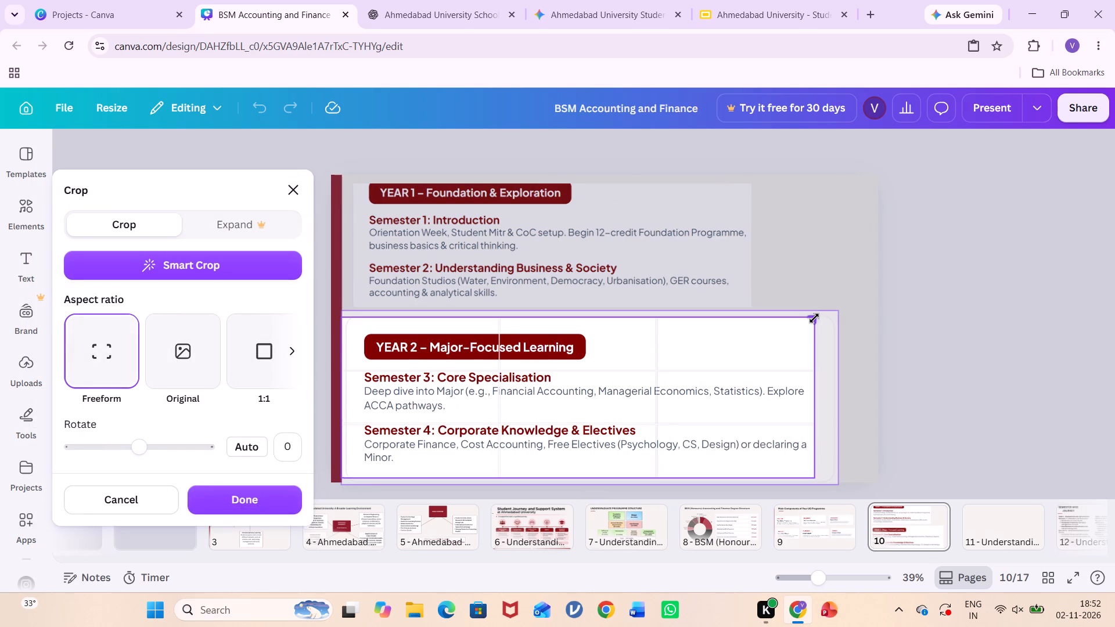
pyautogui.moveTo(814, 318); pyautogui.dragTo(814, 326)
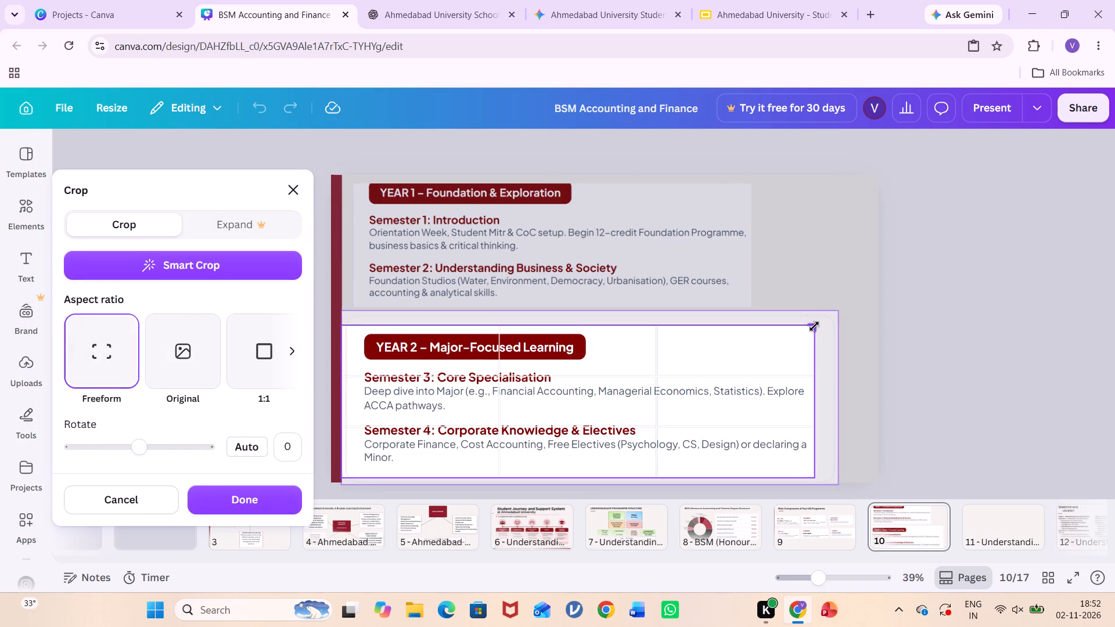
pyautogui.moveTo(814, 326); pyautogui.dragTo(811, 326)
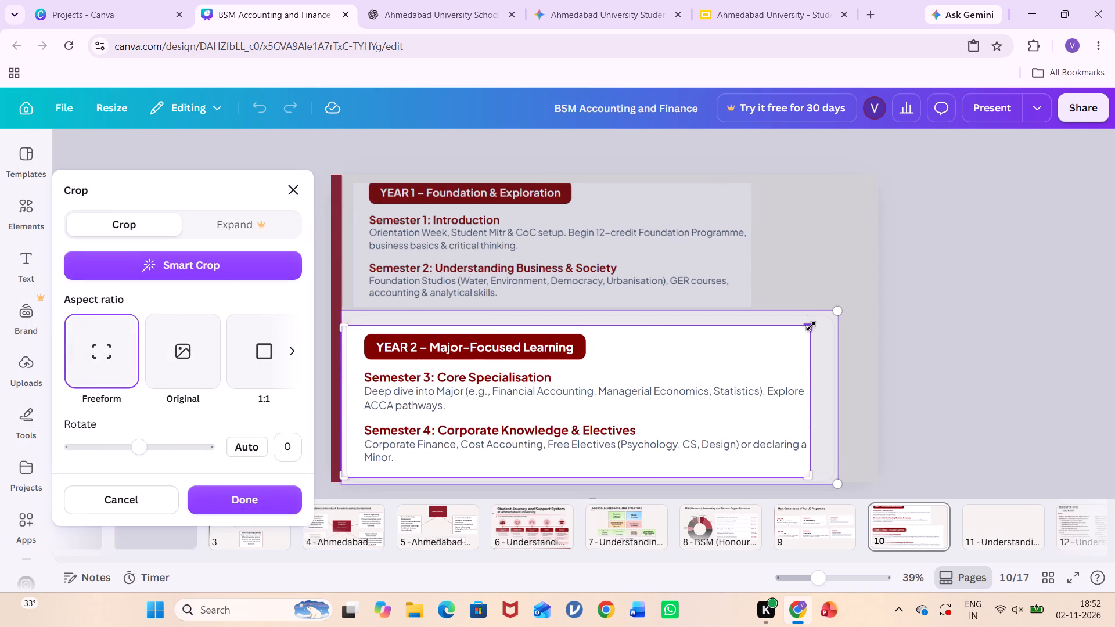
pyautogui.moveTo(810, 475); pyautogui.dragTo(811, 468)
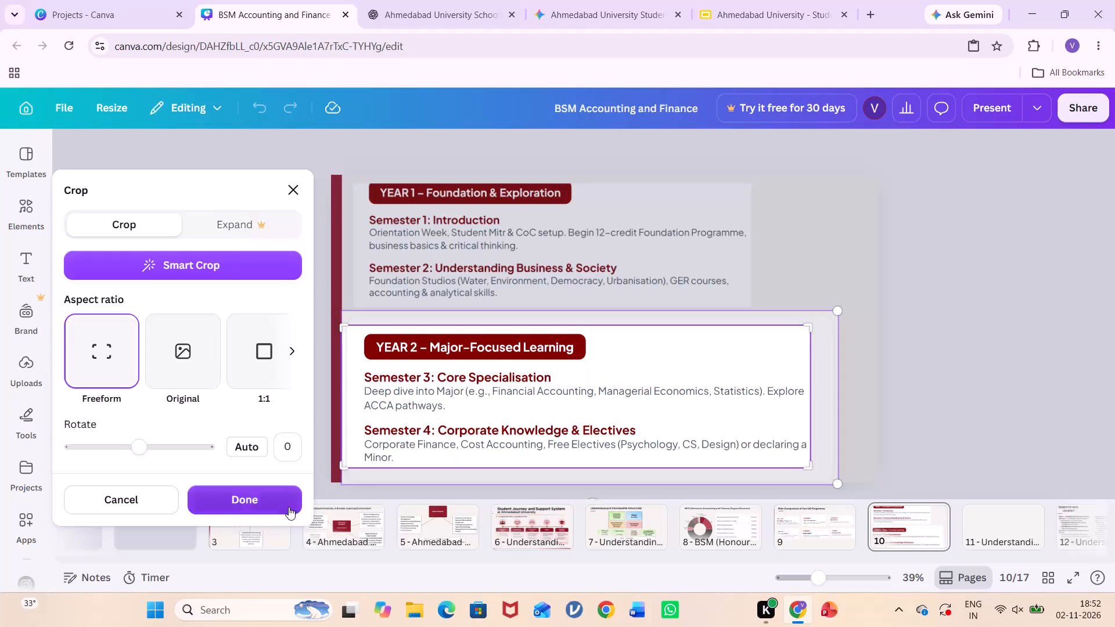
pyautogui.click(289, 507)
# Move the Year 2 card slightly down and right, leaving a narrow margin above the lower edge of page 10.
pyautogui.moveTo(549, 388); pyautogui.dragTo(553, 400)
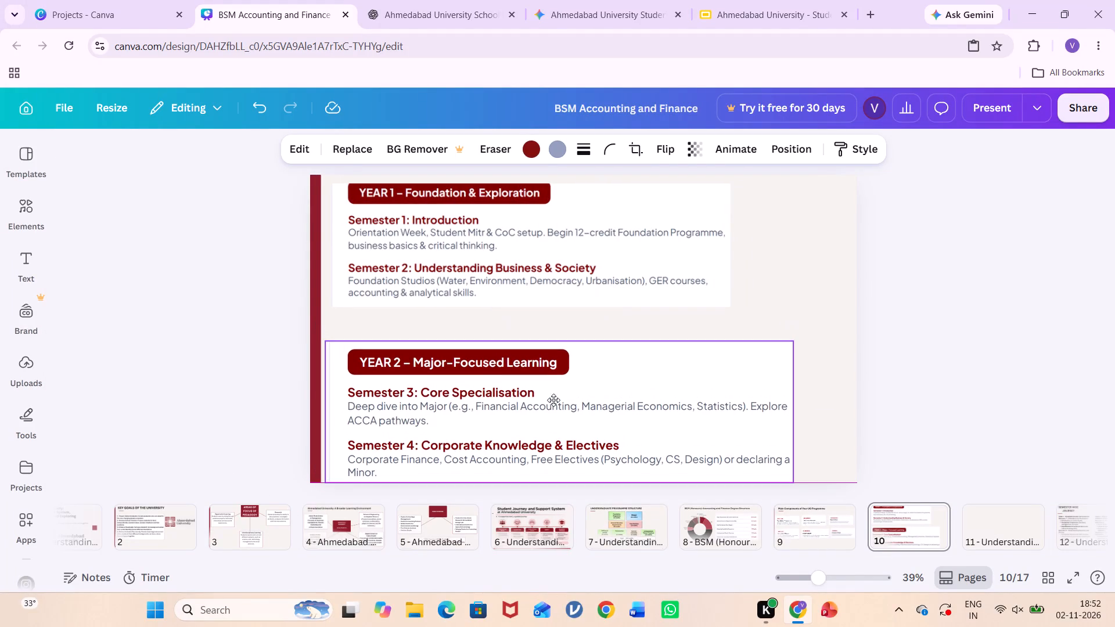
pyautogui.moveTo(553, 400); pyautogui.dragTo(553, 395)
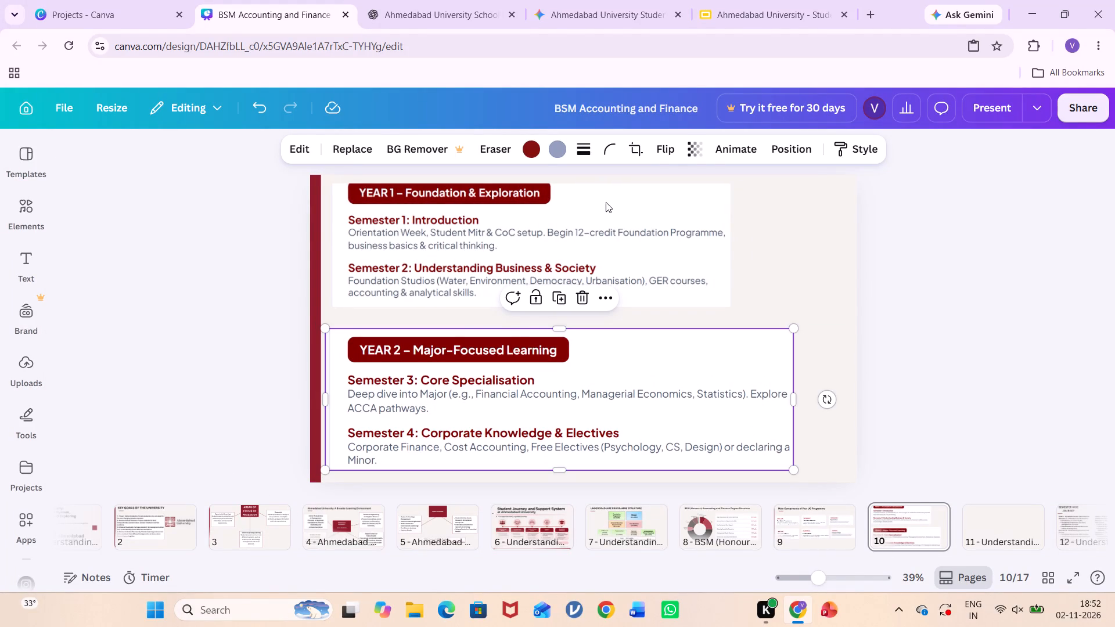
# Enlarge the Year 1 card to the Year 2 card's width and place it directly above, with both side edges aligned.
pyautogui.click(606, 202)
pyautogui.moveTo(735, 305); pyautogui.dragTo(766, 306)
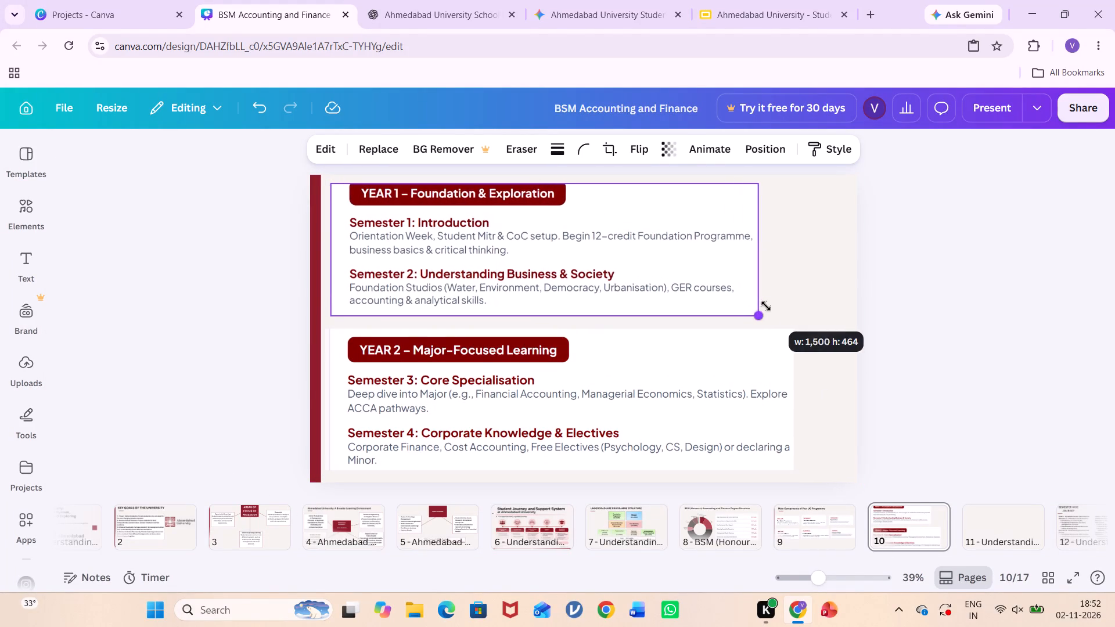
pyautogui.moveTo(766, 306); pyautogui.dragTo(804, 300)
pyautogui.click(815, 290)
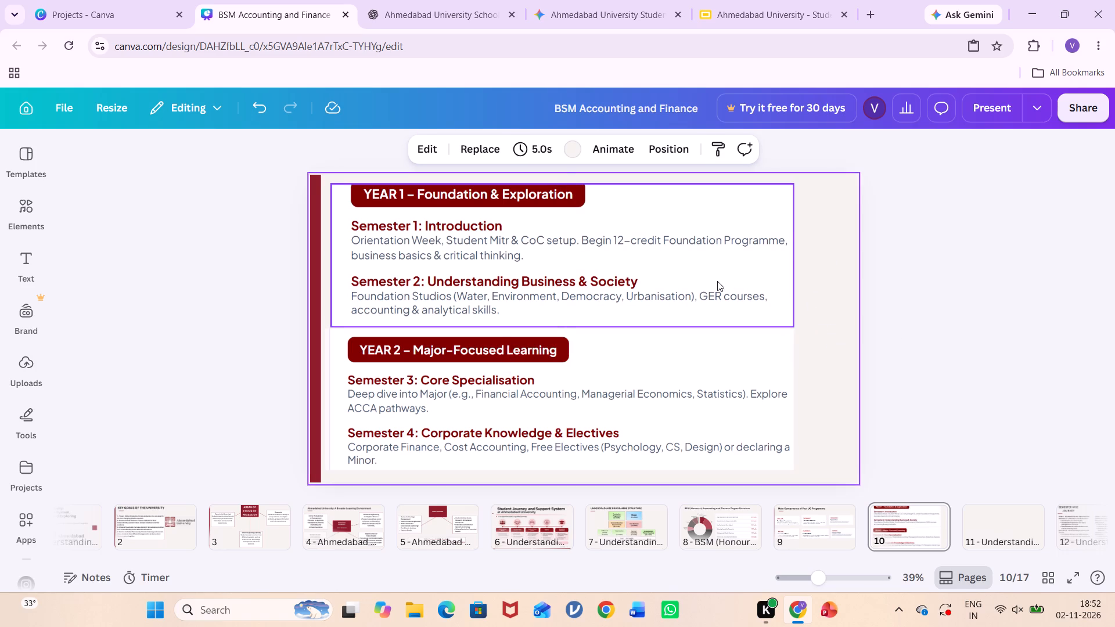
pyautogui.moveTo(717, 281); pyautogui.dragTo(714, 280)
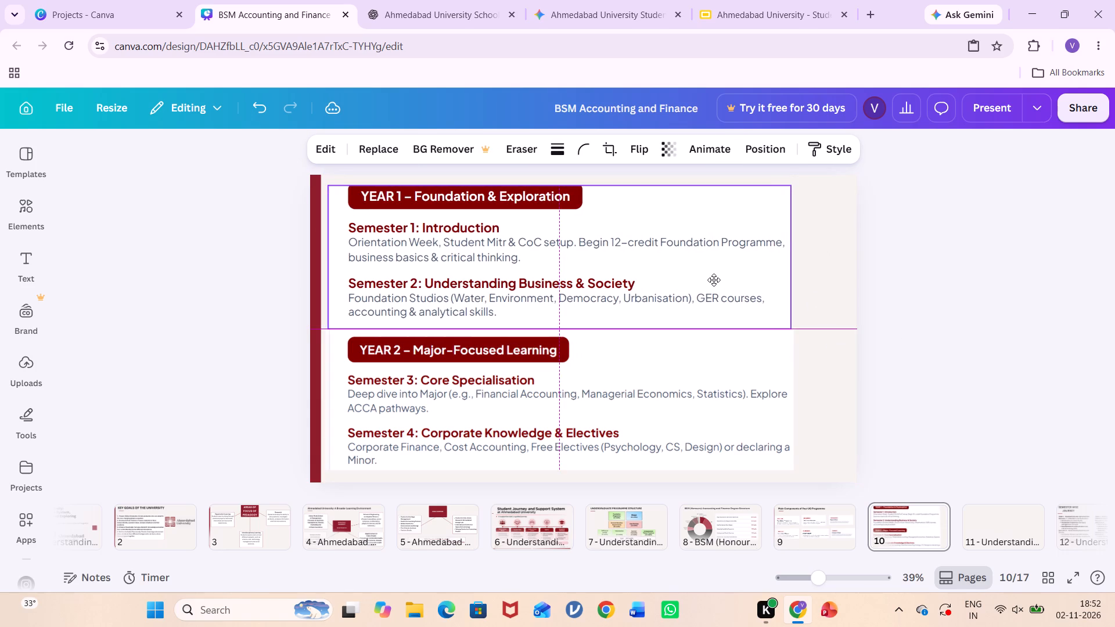
pyautogui.moveTo(714, 280); pyautogui.dragTo(711, 280)
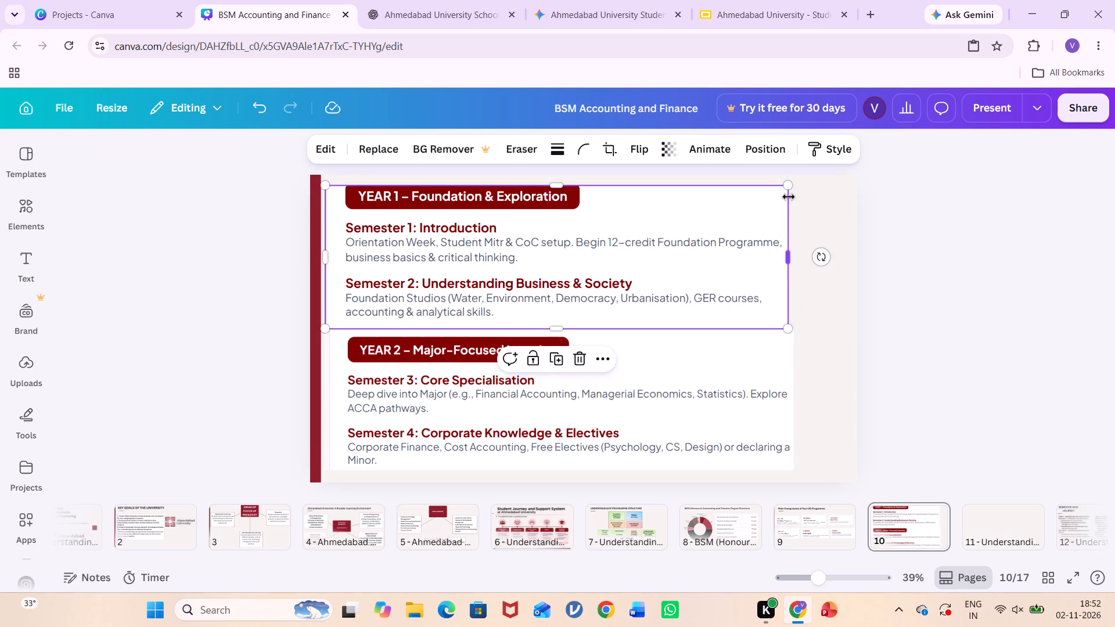
pyautogui.click(790, 188)
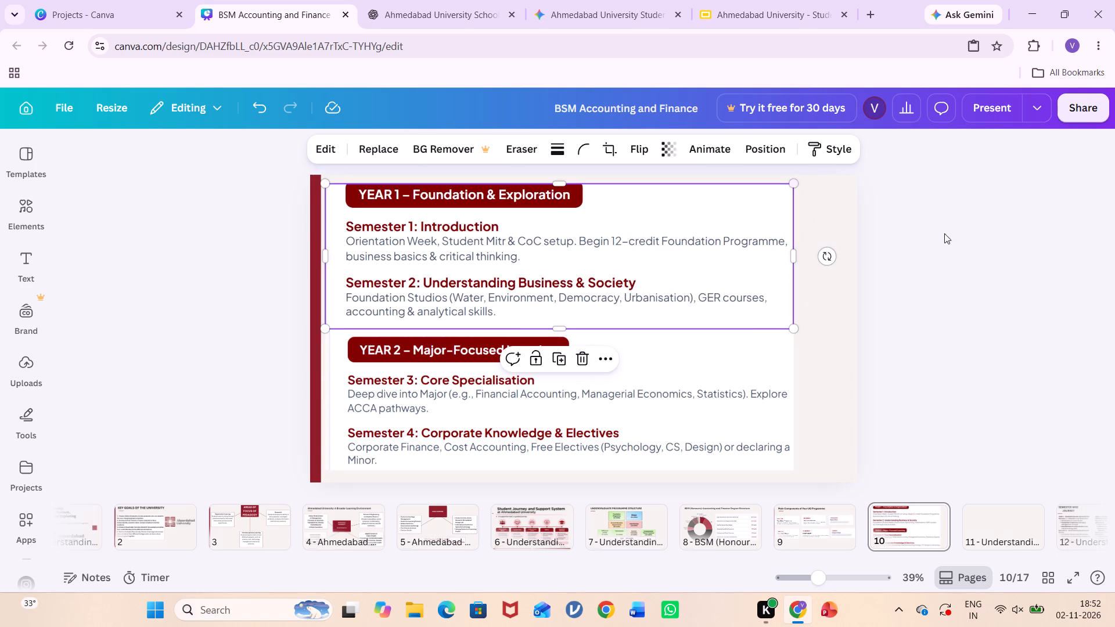
pyautogui.click(950, 239)
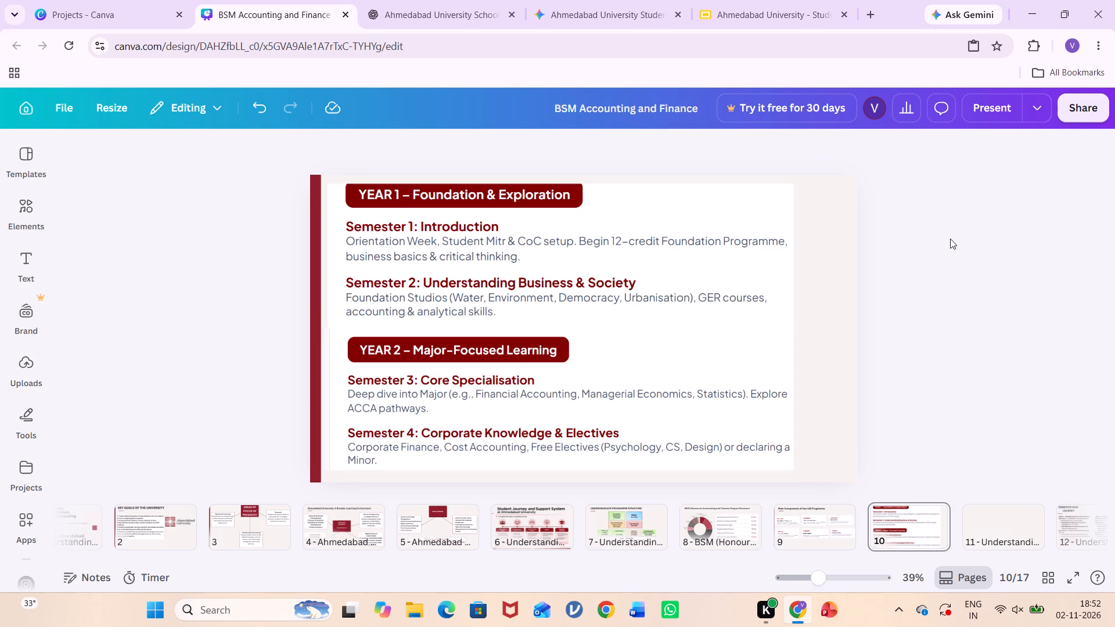
# Preview page 10 in full-screen presentation mode and return to the editor.
pyautogui.click(983, 111)
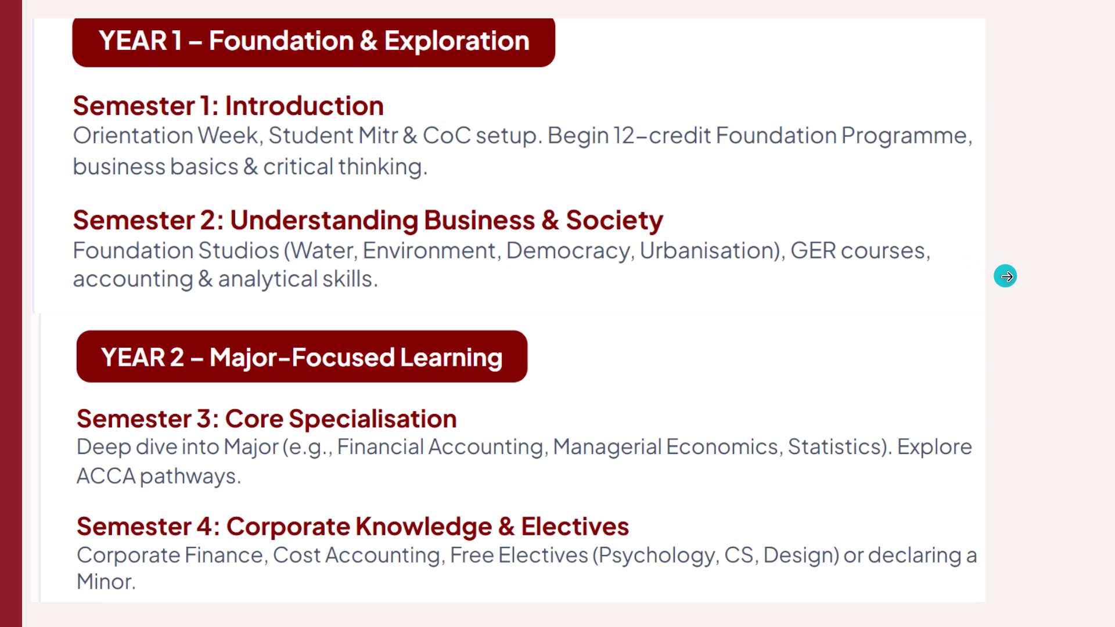
pyautogui.press('Escape')
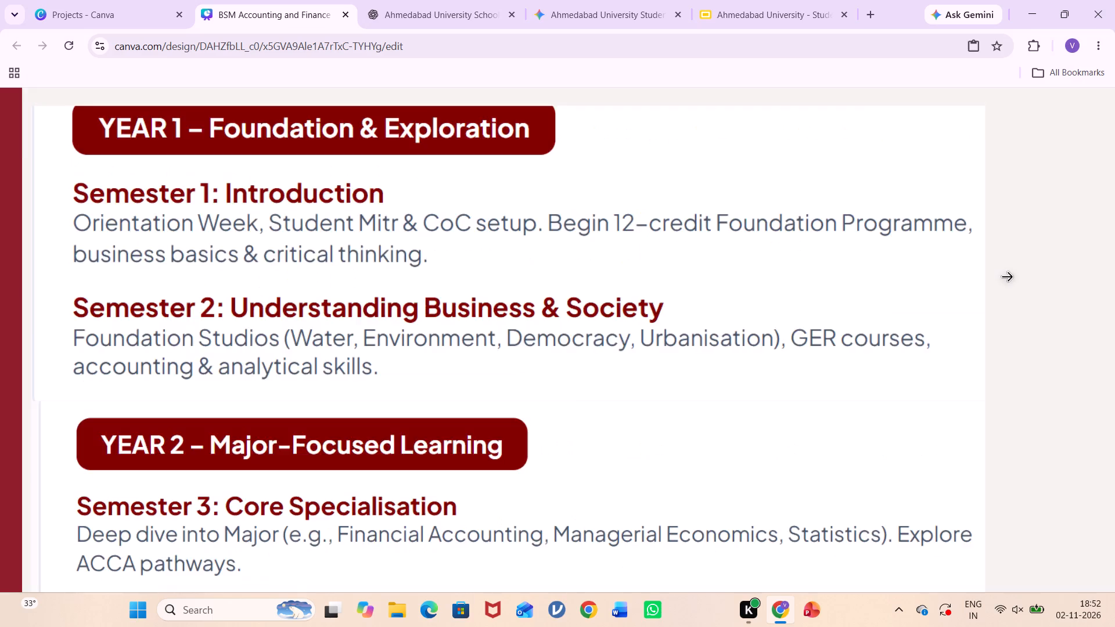
# Review the design's pages 6 to 11, comparing their layouts with the year-wise cards on page 10.
pyautogui.click(569, 538)
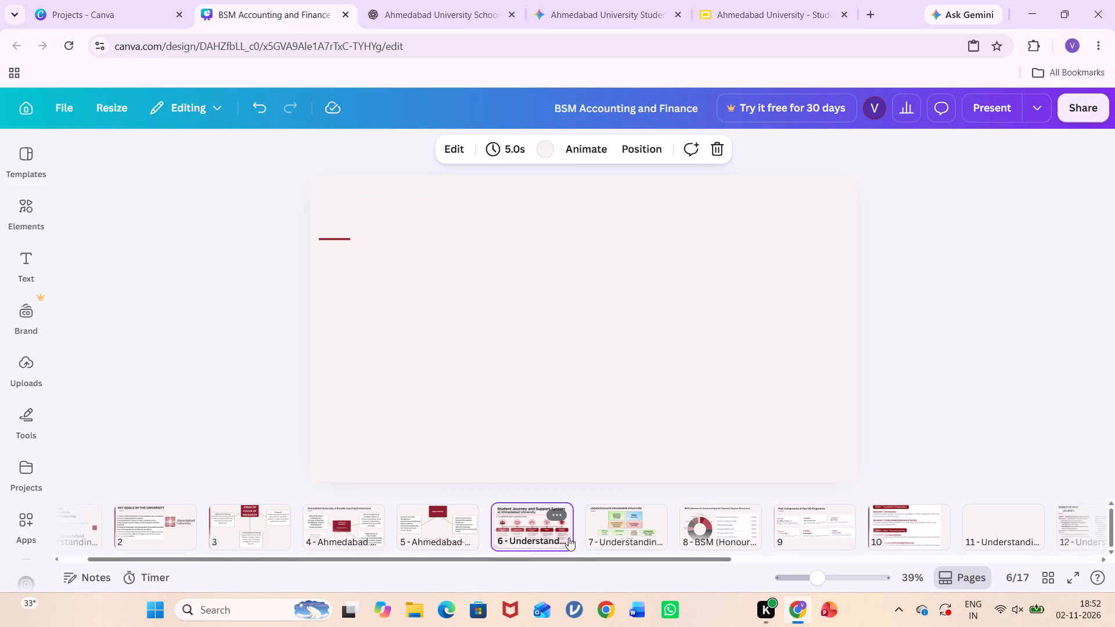
pyautogui.click(602, 534)
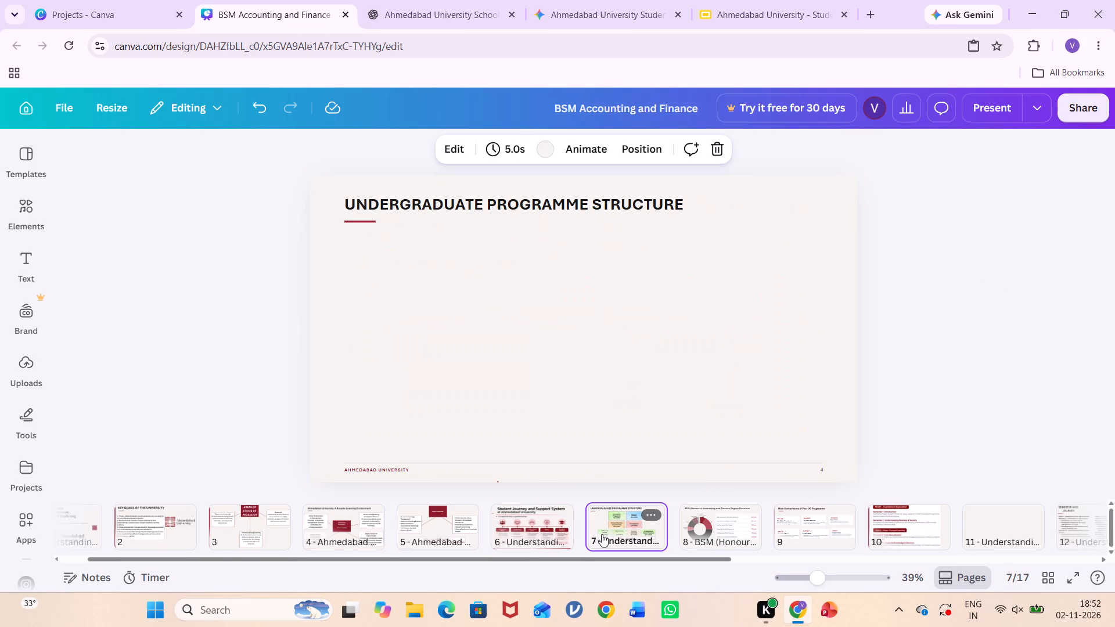
pyautogui.click(706, 521)
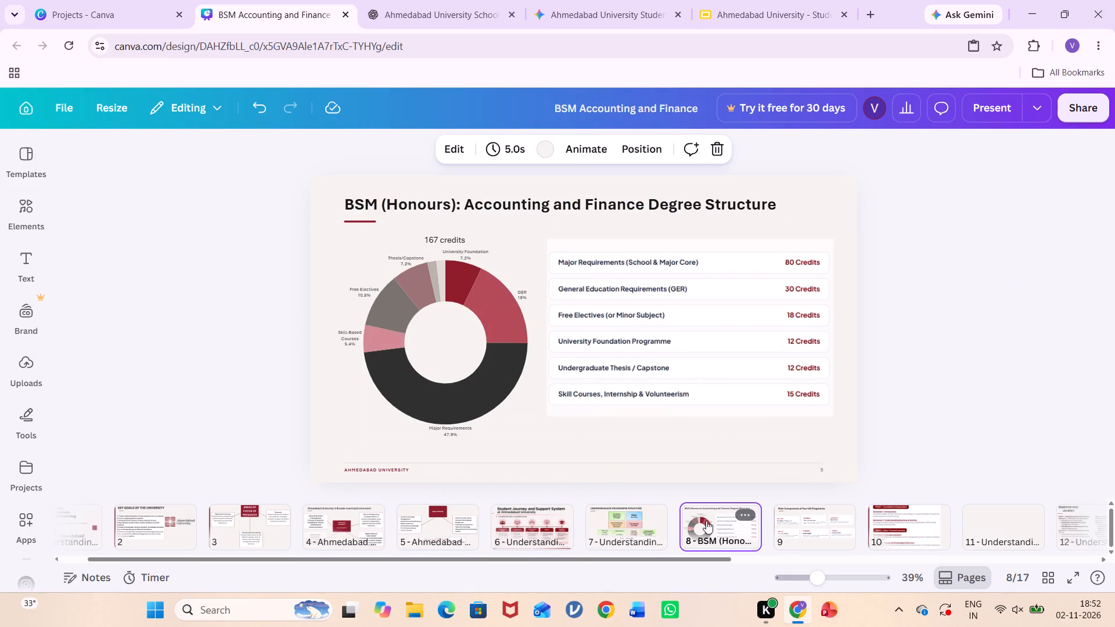
pyautogui.click(790, 546)
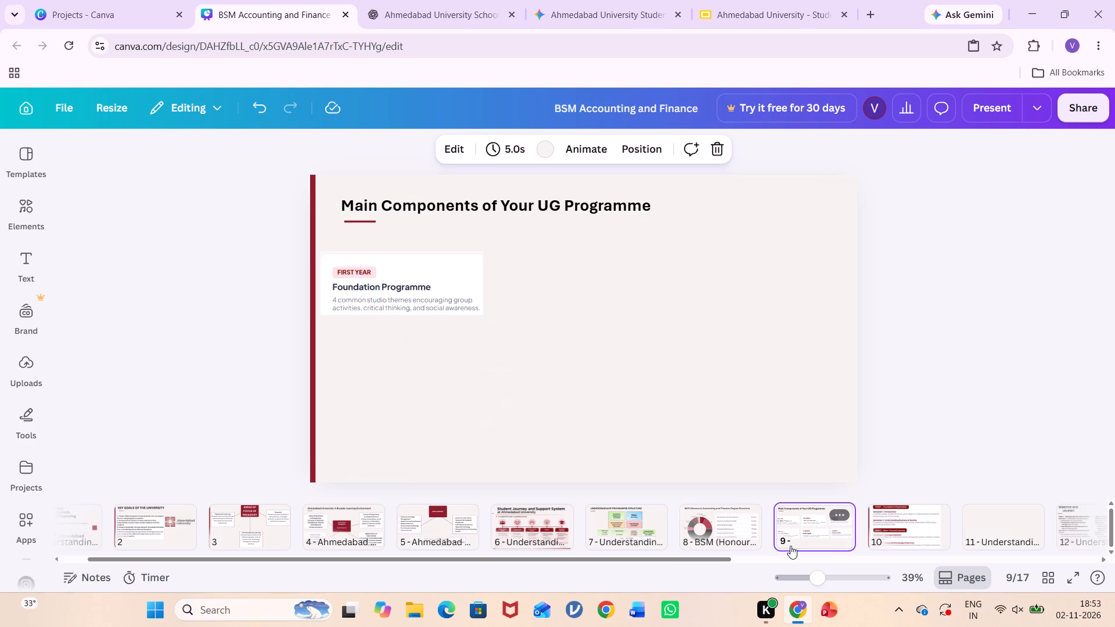
pyautogui.click(893, 532)
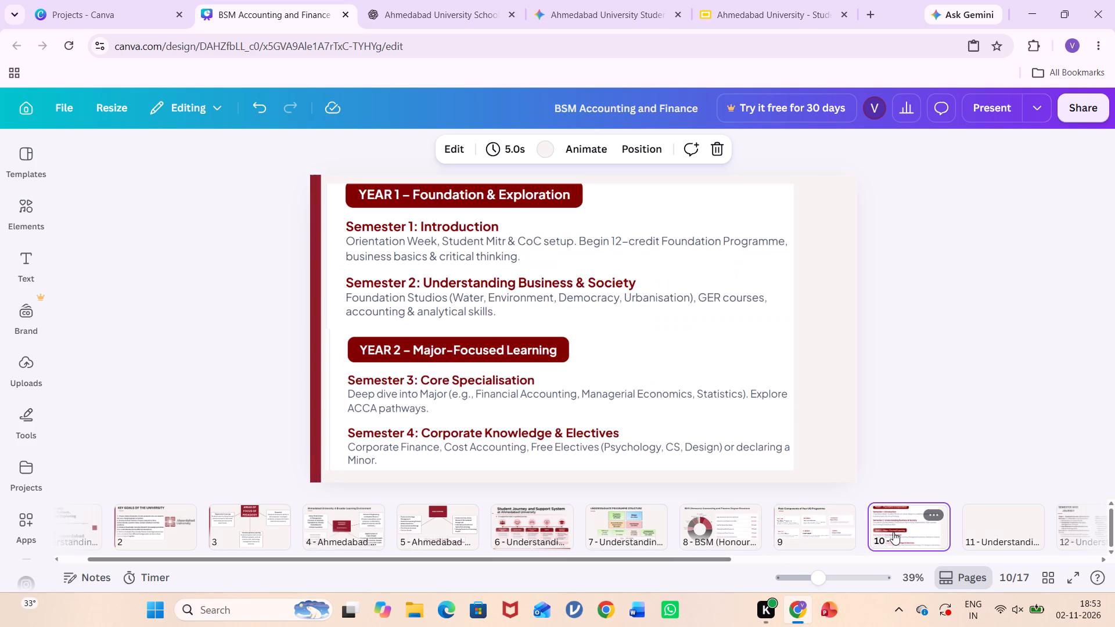
pyautogui.hscroll(-2, 947, 524)
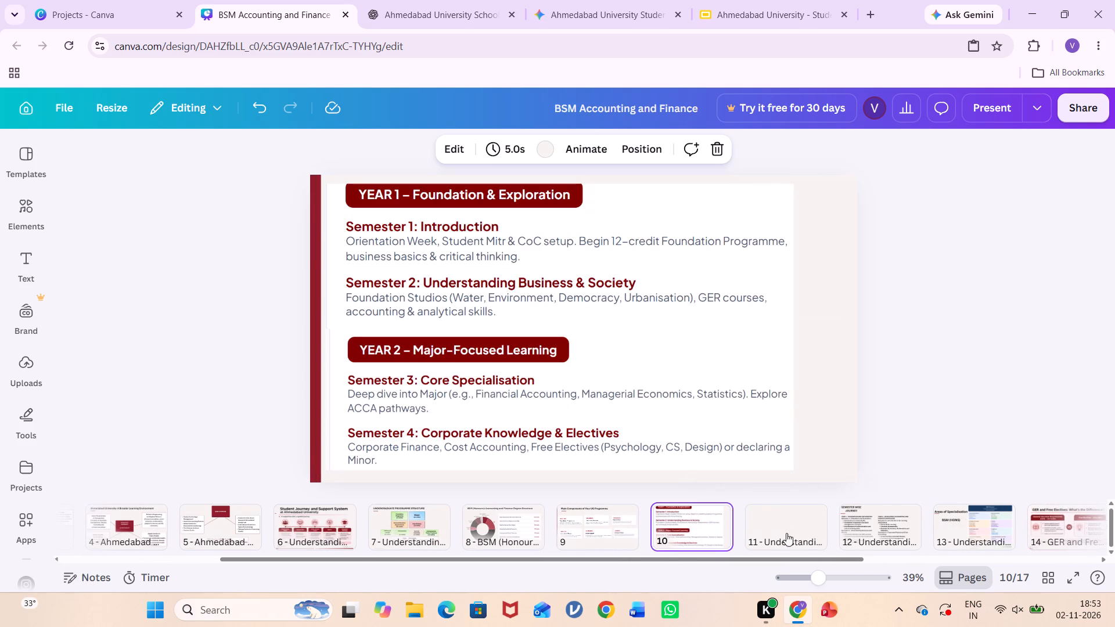
pyautogui.click(786, 536)
pyautogui.click(692, 532)
pyautogui.click(613, 532)
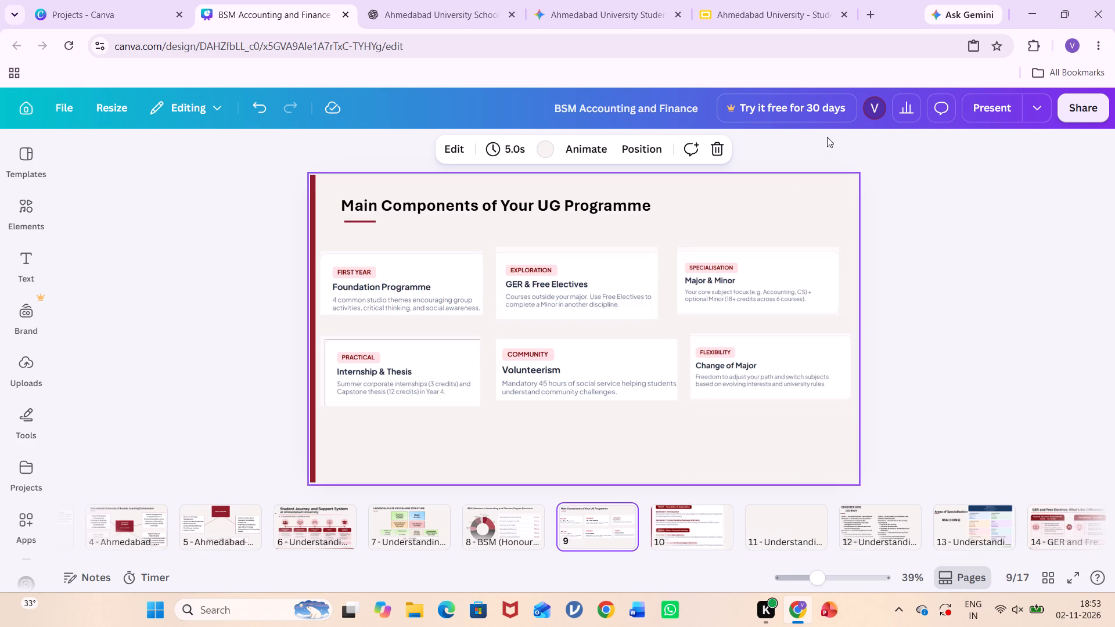
pyautogui.click(756, 25)
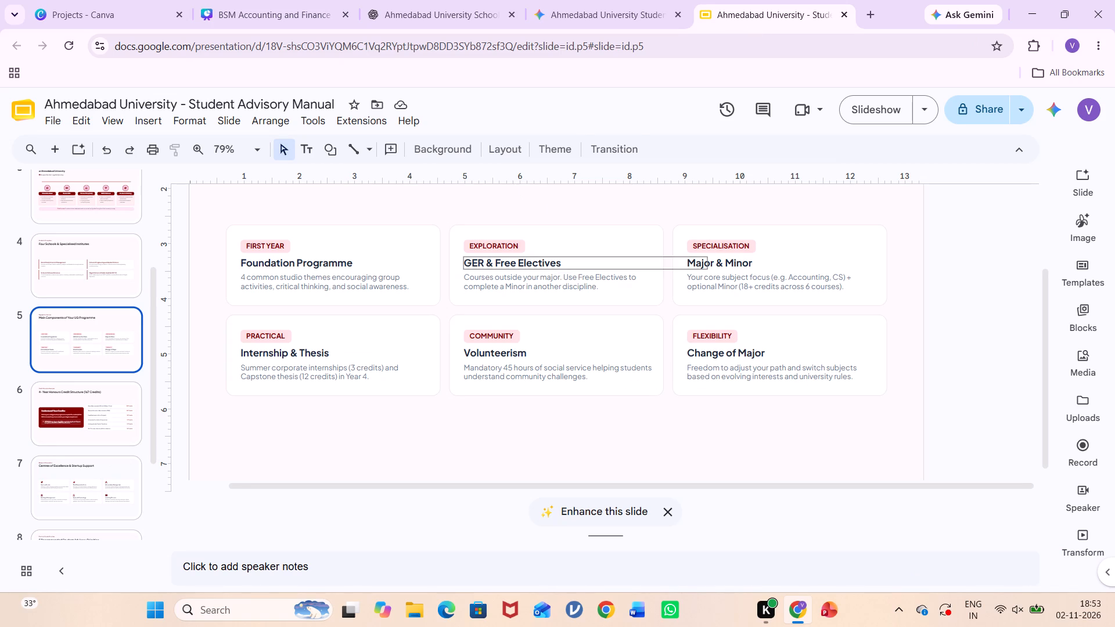
pyautogui.click(88, 487)
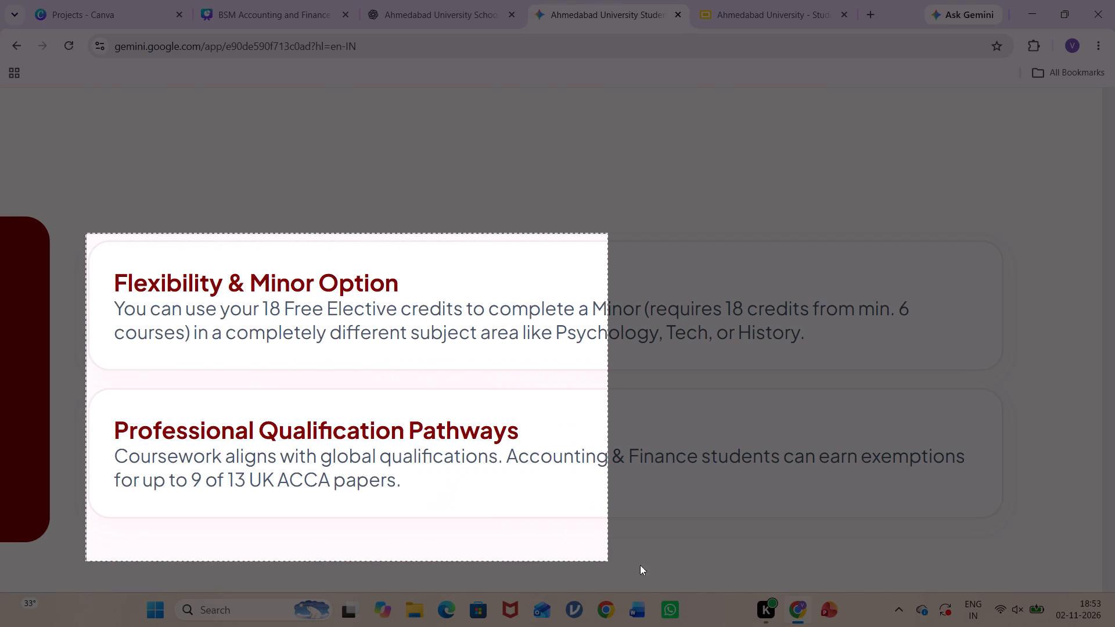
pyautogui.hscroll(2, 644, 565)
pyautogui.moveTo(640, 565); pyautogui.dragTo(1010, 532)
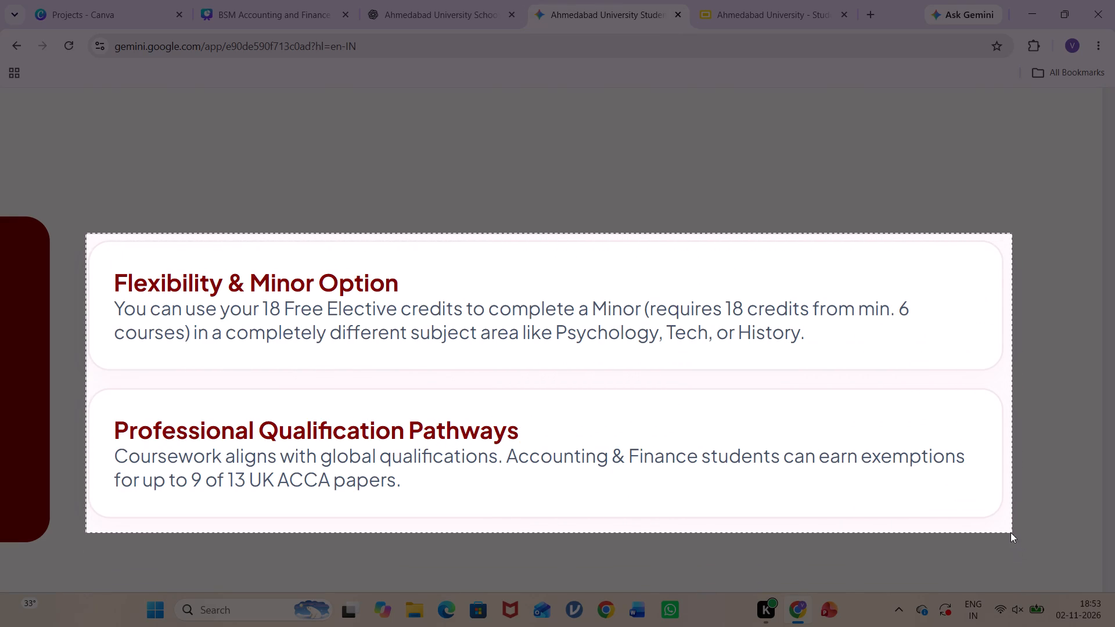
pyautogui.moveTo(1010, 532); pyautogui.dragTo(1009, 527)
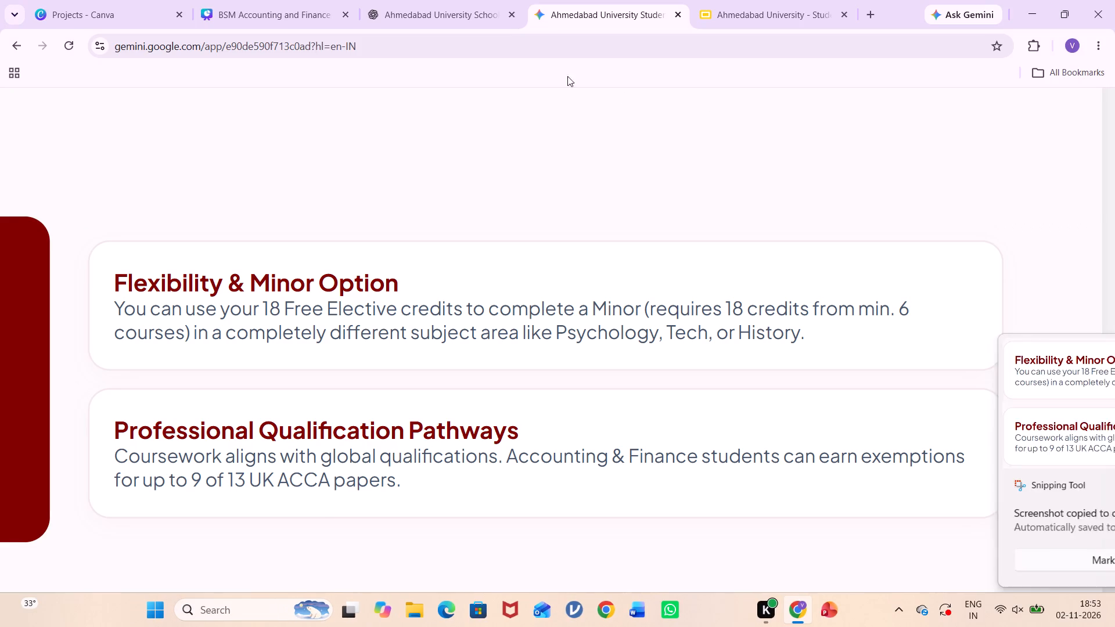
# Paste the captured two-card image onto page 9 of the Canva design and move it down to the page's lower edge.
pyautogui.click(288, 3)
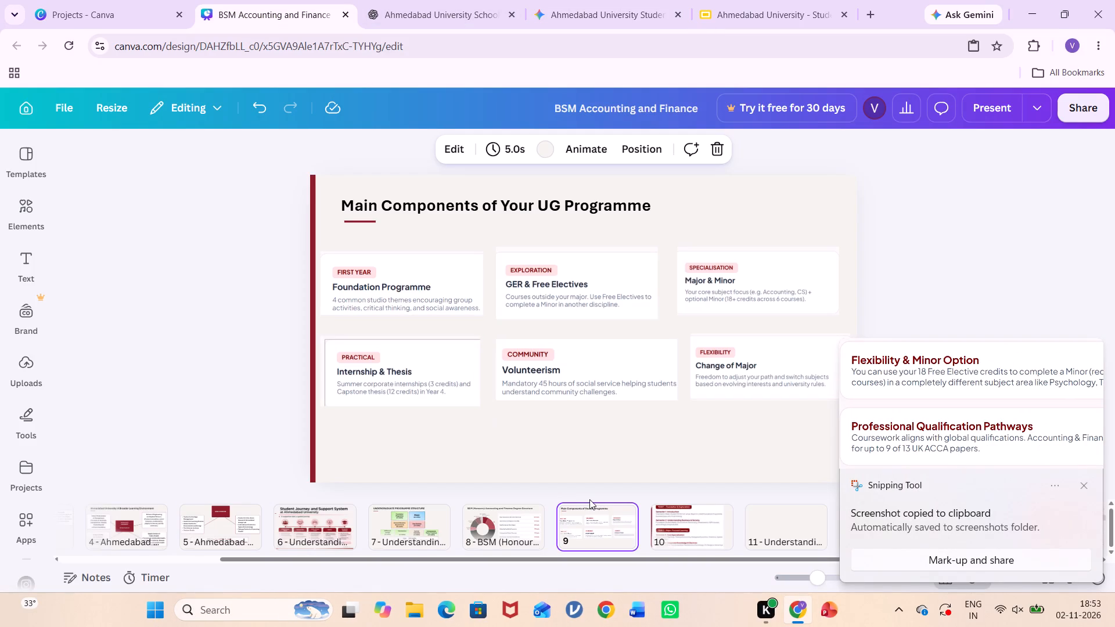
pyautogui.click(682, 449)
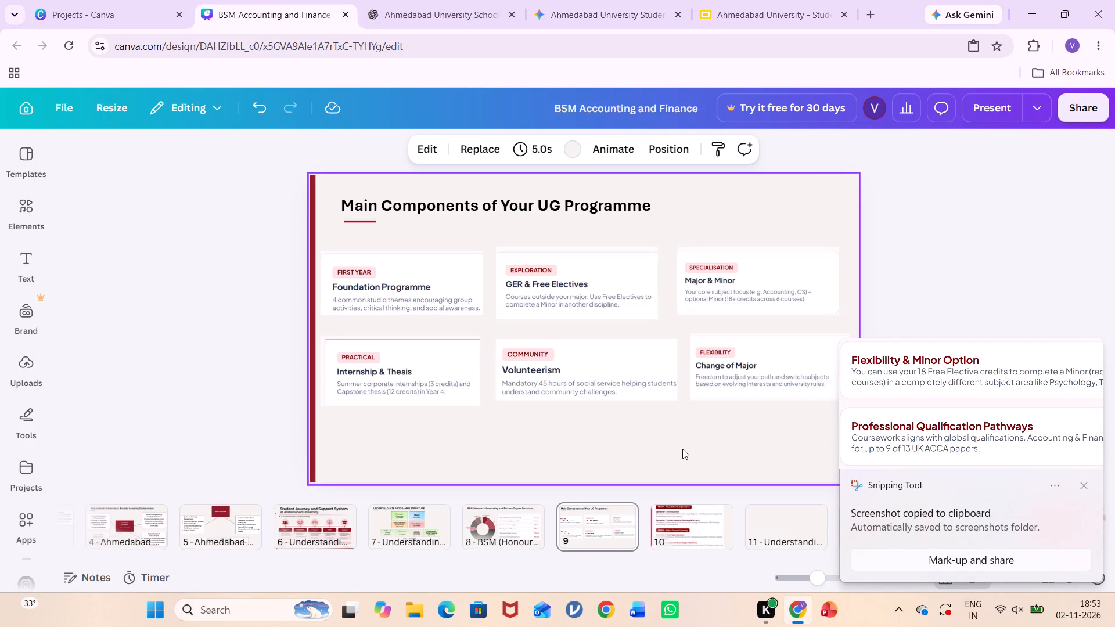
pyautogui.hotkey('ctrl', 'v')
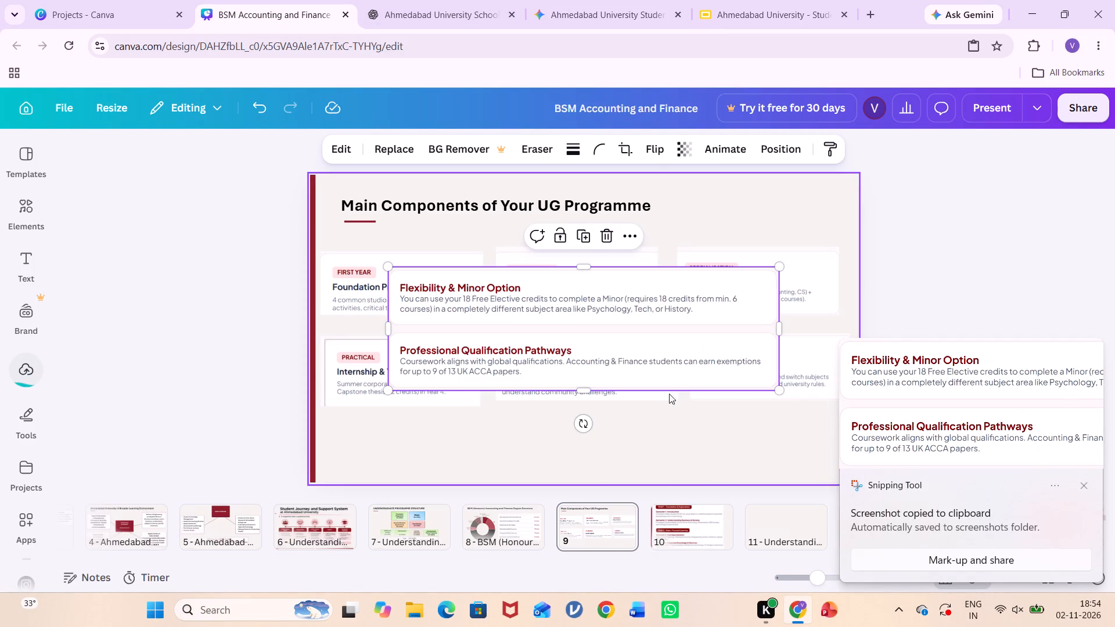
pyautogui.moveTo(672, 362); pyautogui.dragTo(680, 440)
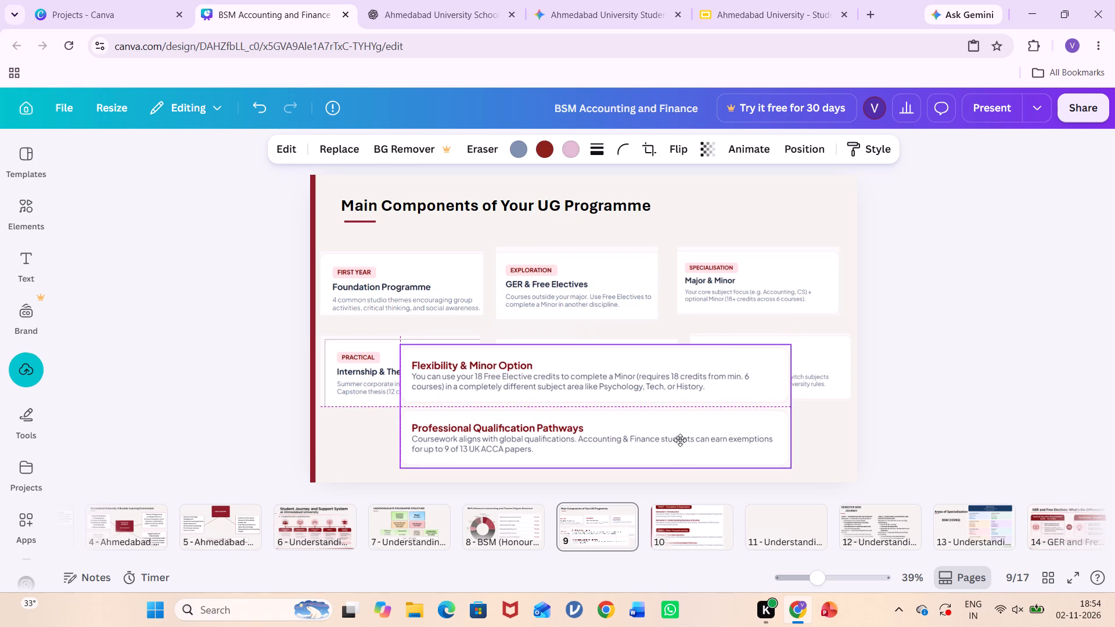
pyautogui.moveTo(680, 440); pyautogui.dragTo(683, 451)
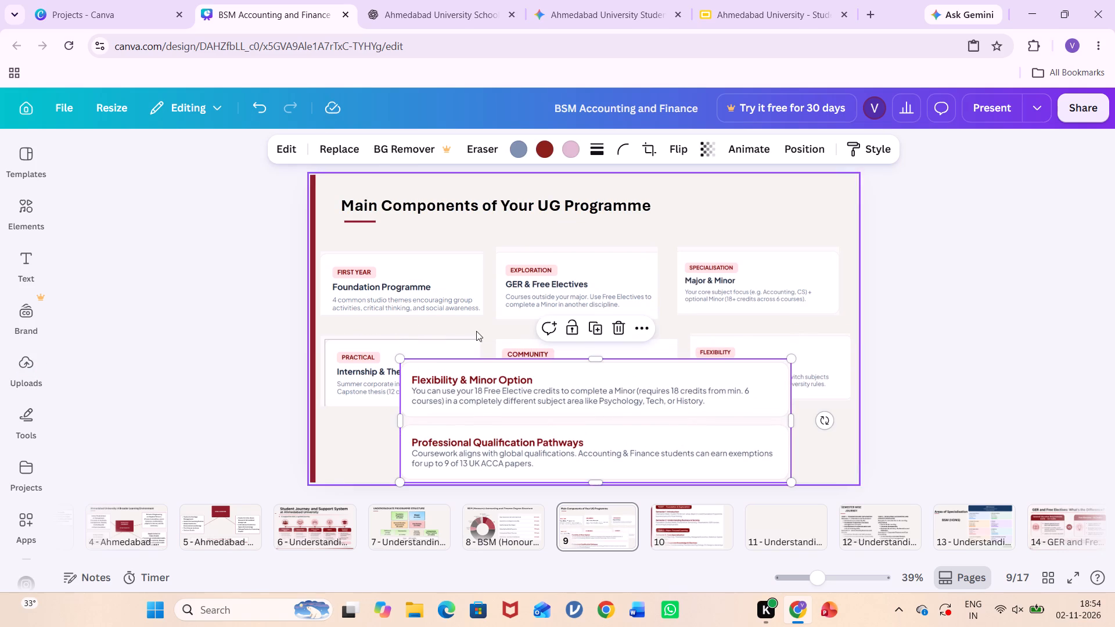
# Move all six programme component cards on page 9 slightly upward, keeping their two-row arrangement, to free space beneath them.
pyautogui.moveTo(376, 278); pyautogui.dragTo(379, 265)
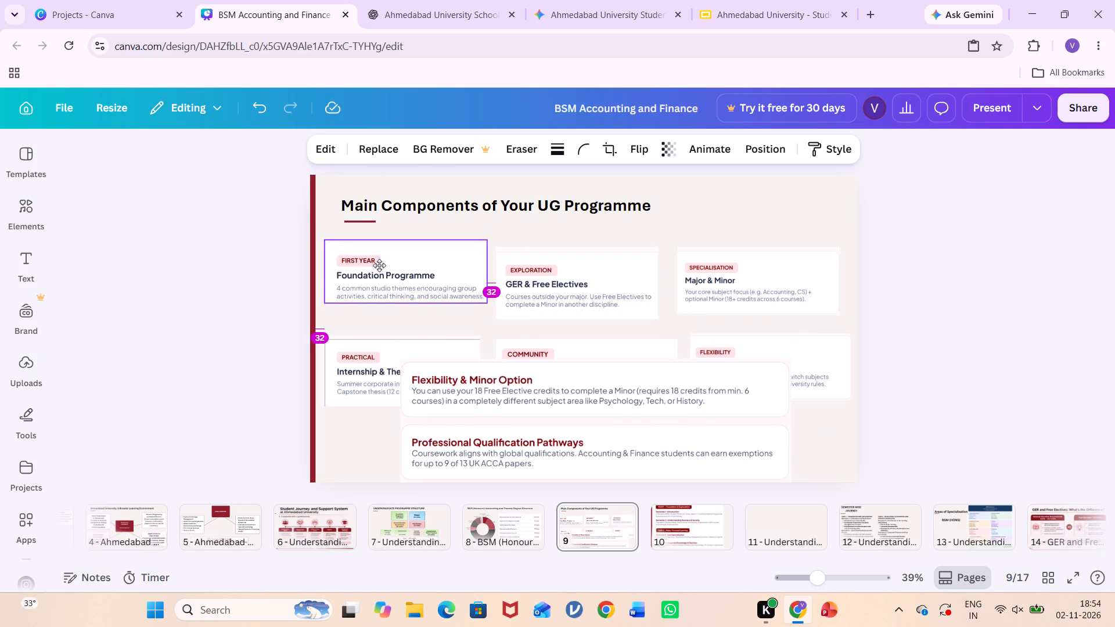
pyautogui.moveTo(379, 265); pyautogui.dragTo(378, 268)
pyautogui.moveTo(569, 282); pyautogui.dragTo(567, 276)
pyautogui.moveTo(713, 282); pyautogui.dragTo(714, 276)
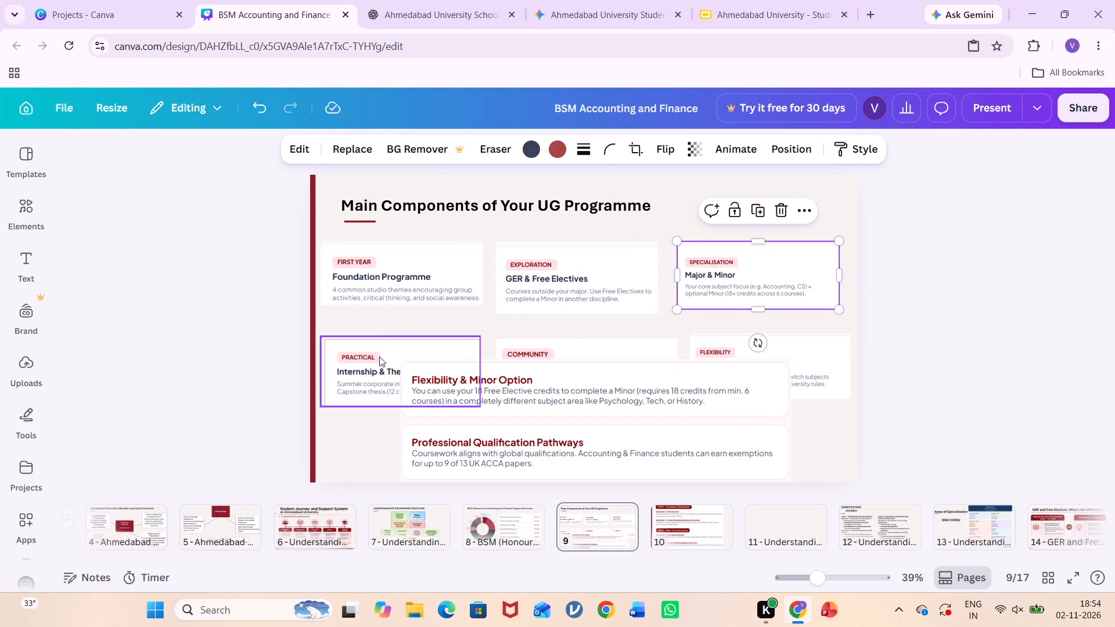
pyautogui.moveTo(379, 356); pyautogui.dragTo(380, 349)
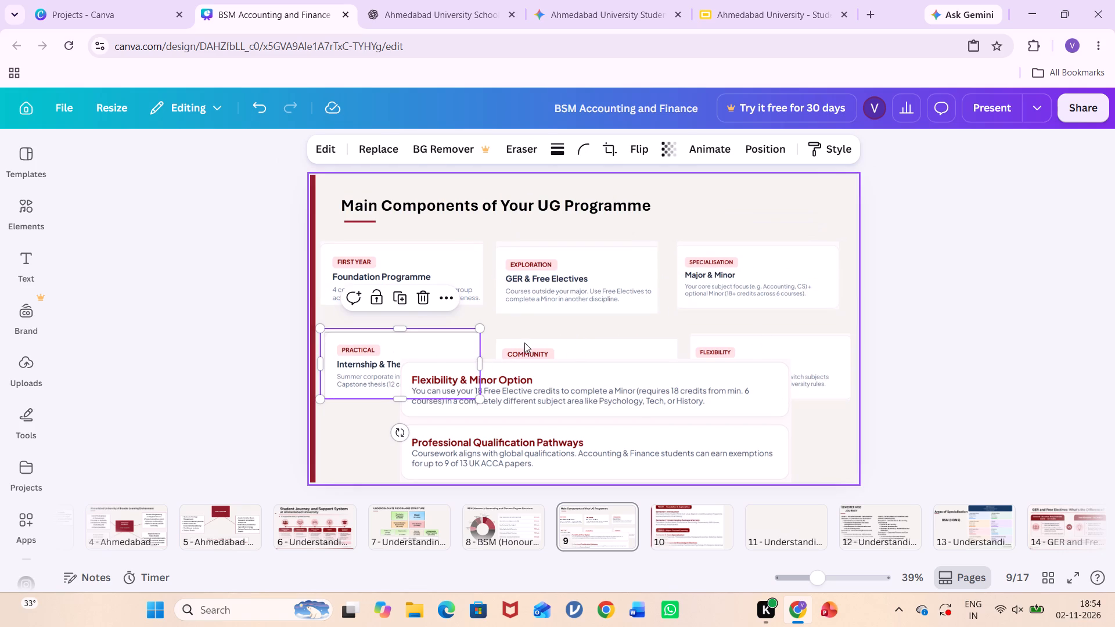
pyautogui.moveTo(524, 343); pyautogui.dragTo(524, 333)
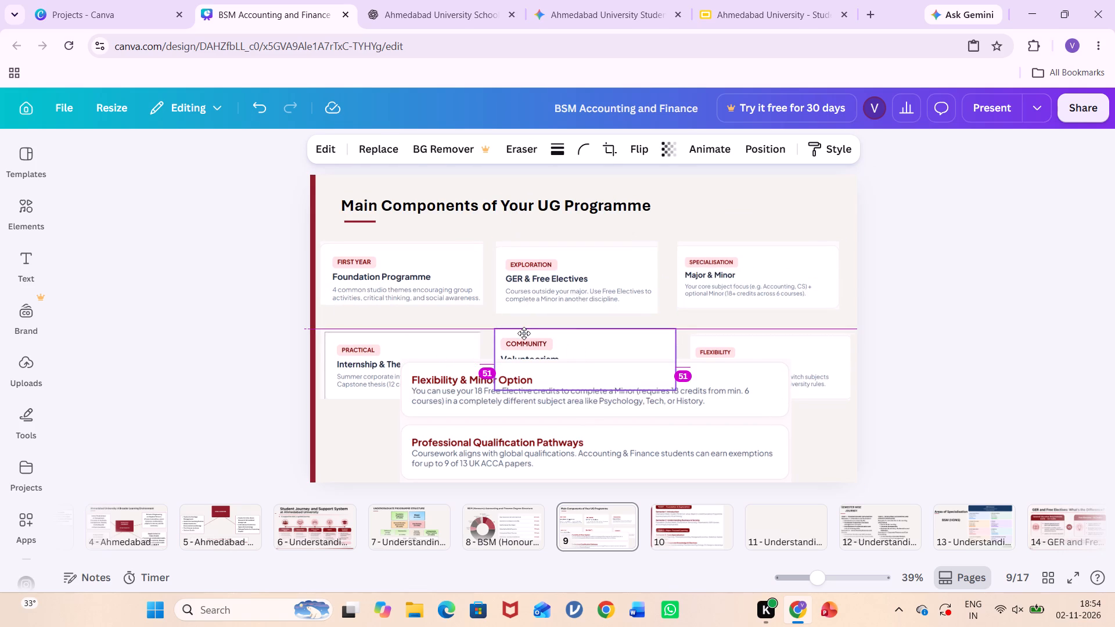
pyautogui.moveTo(524, 333); pyautogui.dragTo(524, 334)
pyautogui.moveTo(715, 353); pyautogui.dragTo(715, 349)
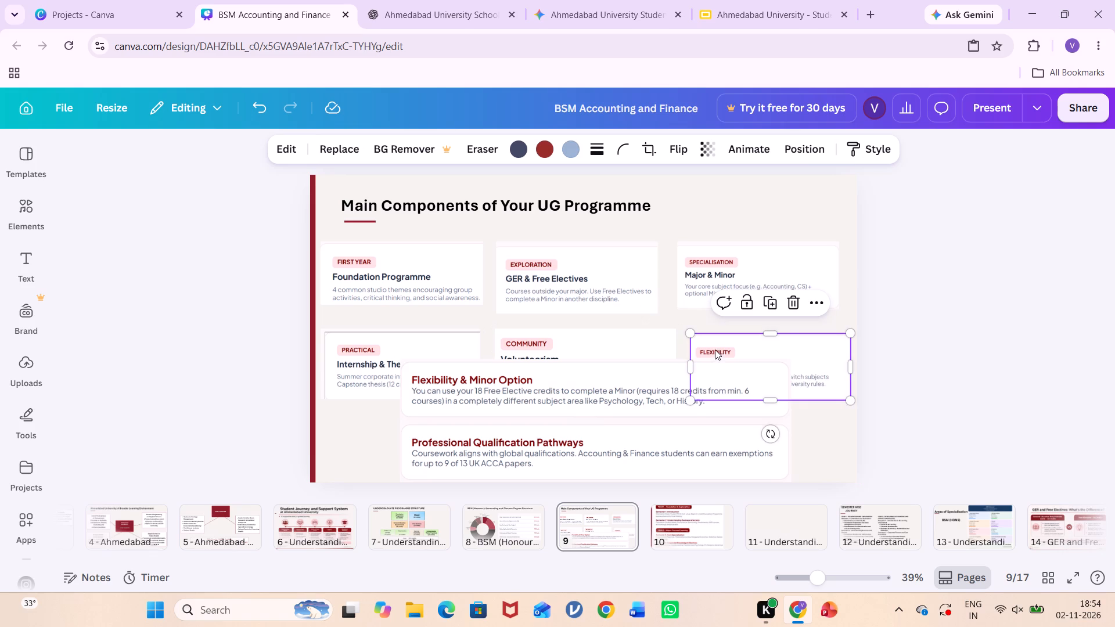
pyautogui.moveTo(715, 349); pyautogui.dragTo(714, 348)
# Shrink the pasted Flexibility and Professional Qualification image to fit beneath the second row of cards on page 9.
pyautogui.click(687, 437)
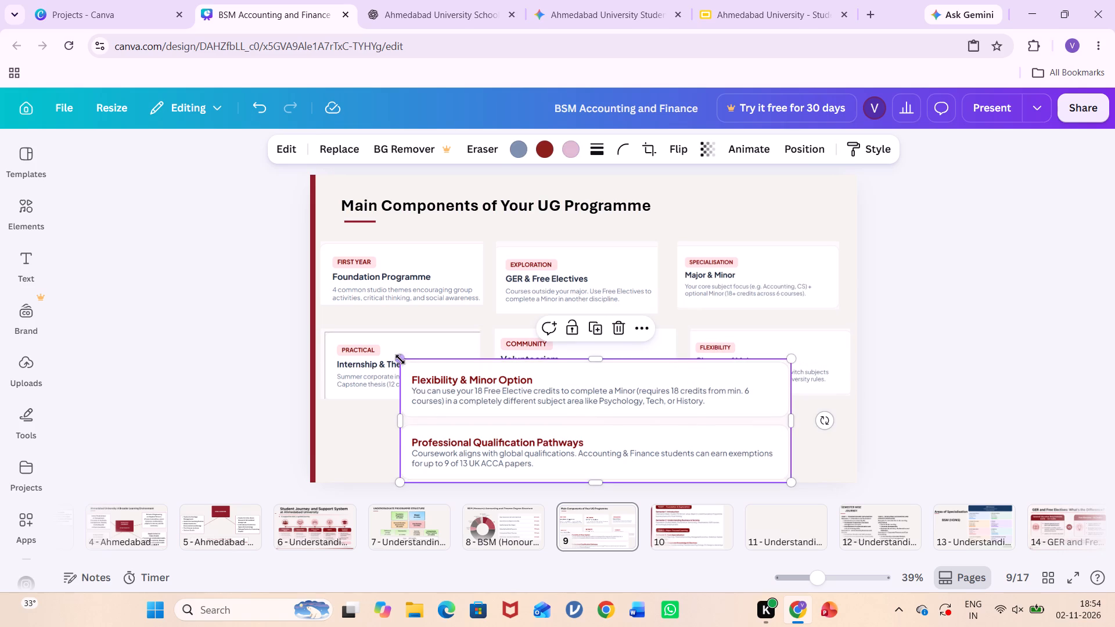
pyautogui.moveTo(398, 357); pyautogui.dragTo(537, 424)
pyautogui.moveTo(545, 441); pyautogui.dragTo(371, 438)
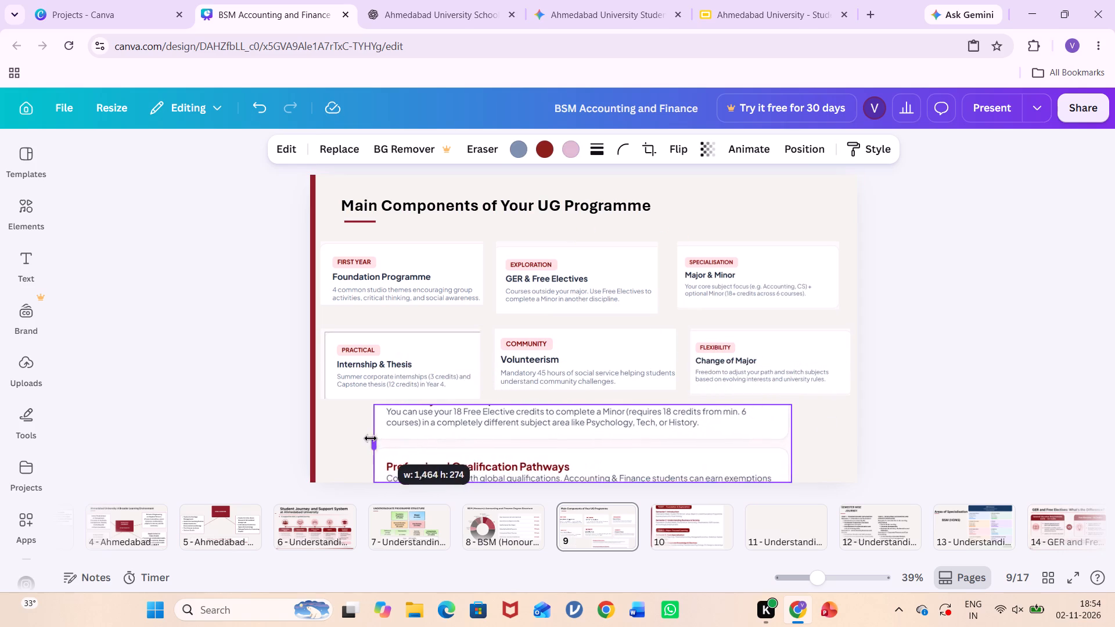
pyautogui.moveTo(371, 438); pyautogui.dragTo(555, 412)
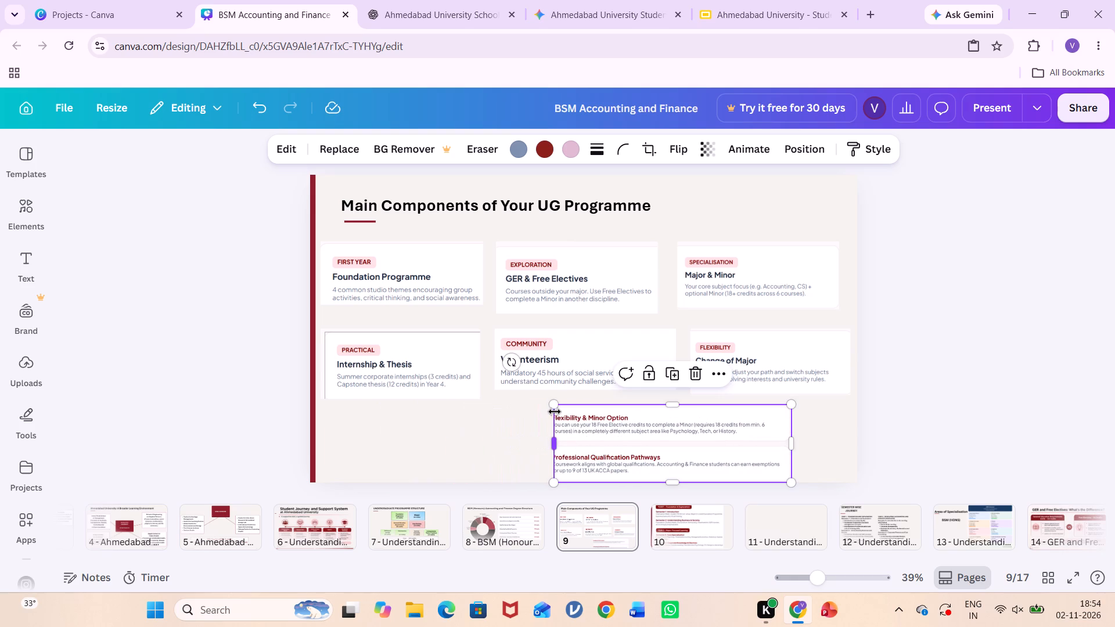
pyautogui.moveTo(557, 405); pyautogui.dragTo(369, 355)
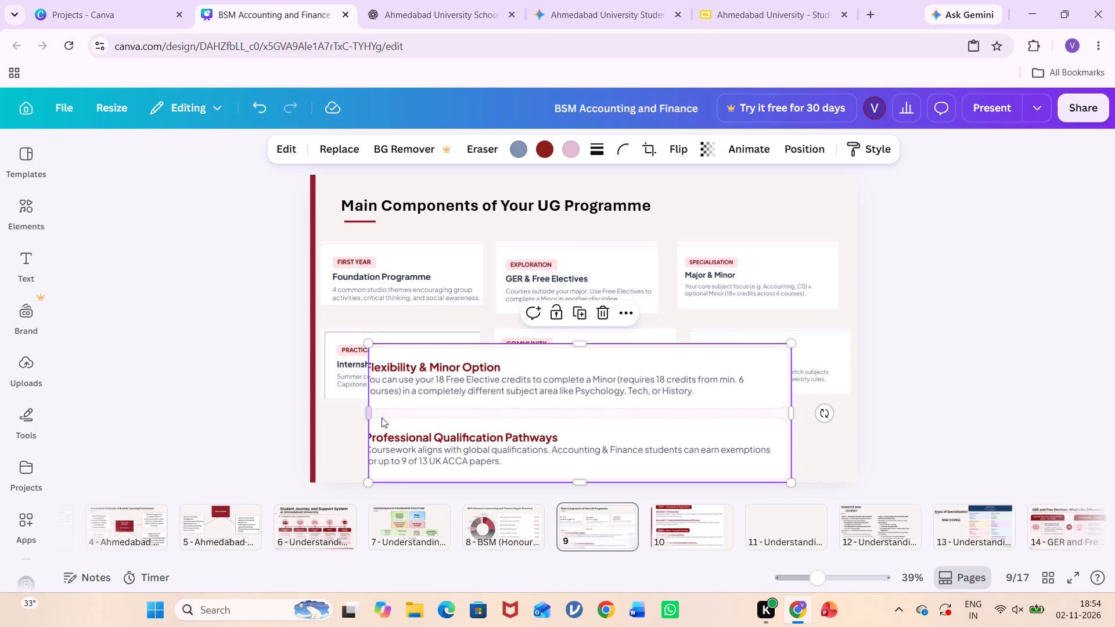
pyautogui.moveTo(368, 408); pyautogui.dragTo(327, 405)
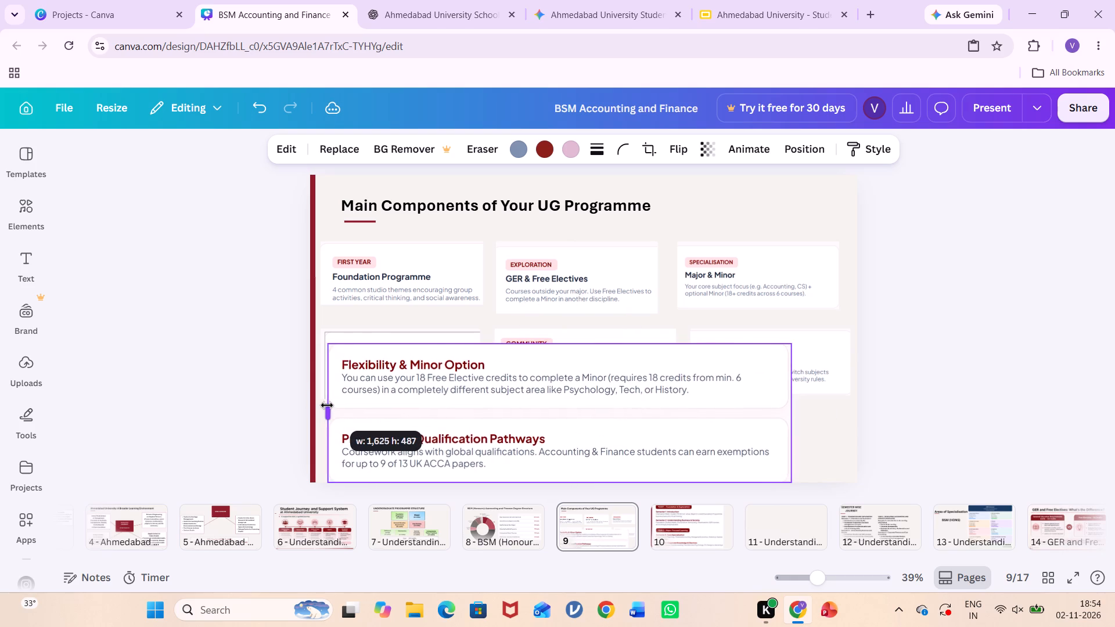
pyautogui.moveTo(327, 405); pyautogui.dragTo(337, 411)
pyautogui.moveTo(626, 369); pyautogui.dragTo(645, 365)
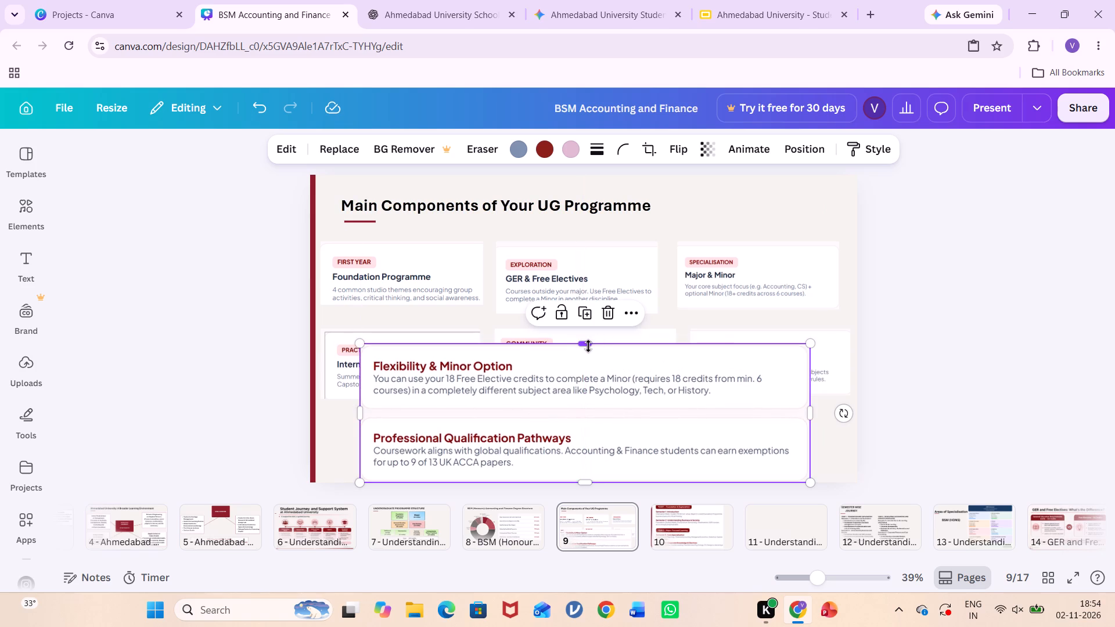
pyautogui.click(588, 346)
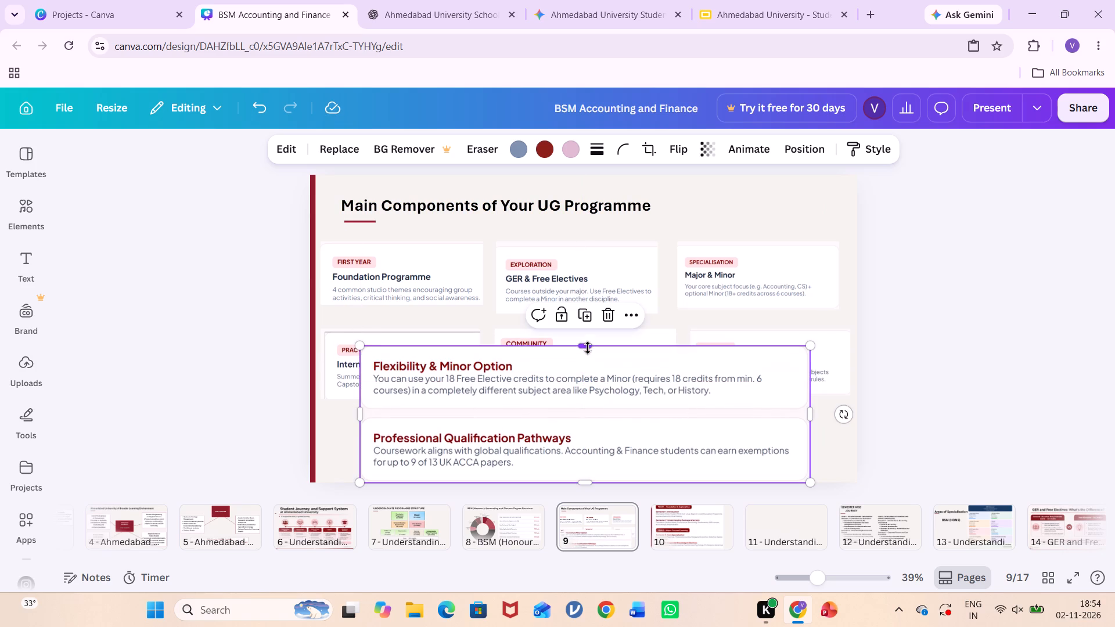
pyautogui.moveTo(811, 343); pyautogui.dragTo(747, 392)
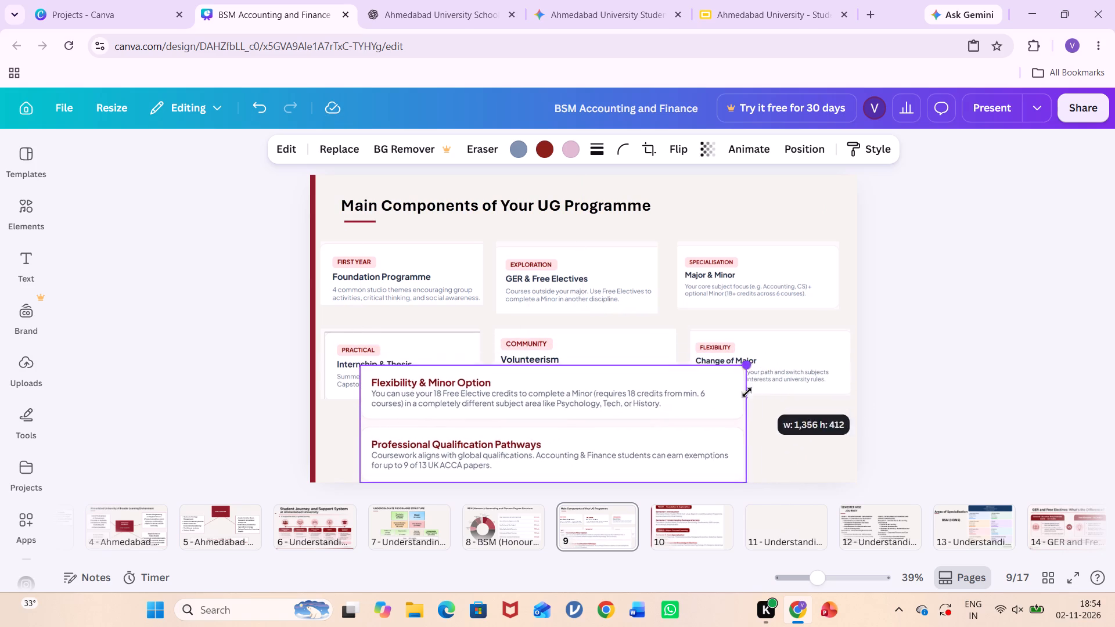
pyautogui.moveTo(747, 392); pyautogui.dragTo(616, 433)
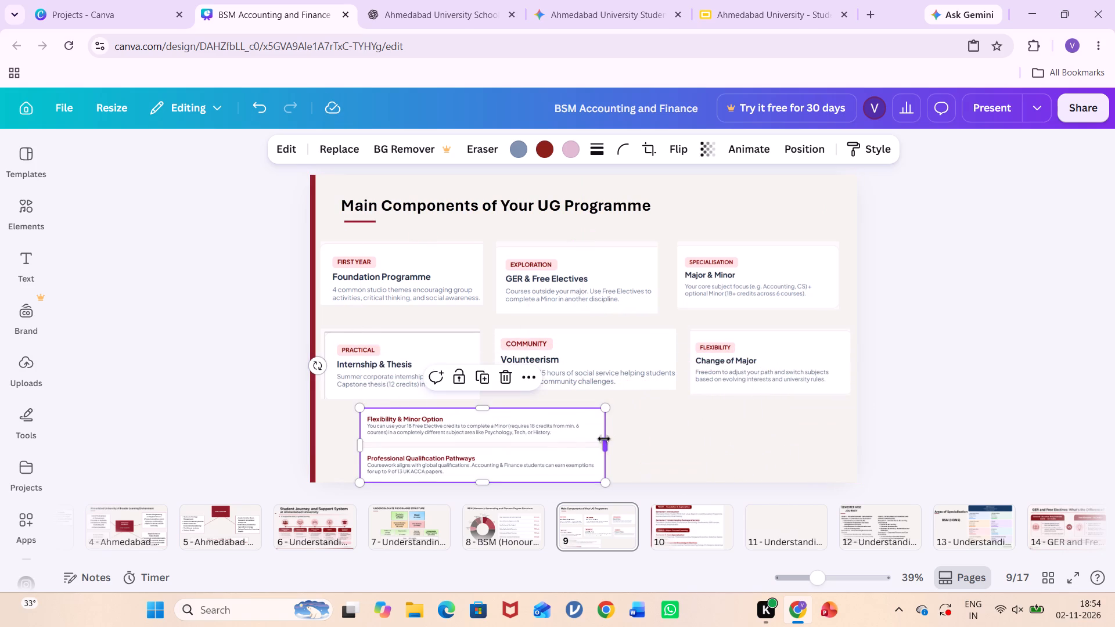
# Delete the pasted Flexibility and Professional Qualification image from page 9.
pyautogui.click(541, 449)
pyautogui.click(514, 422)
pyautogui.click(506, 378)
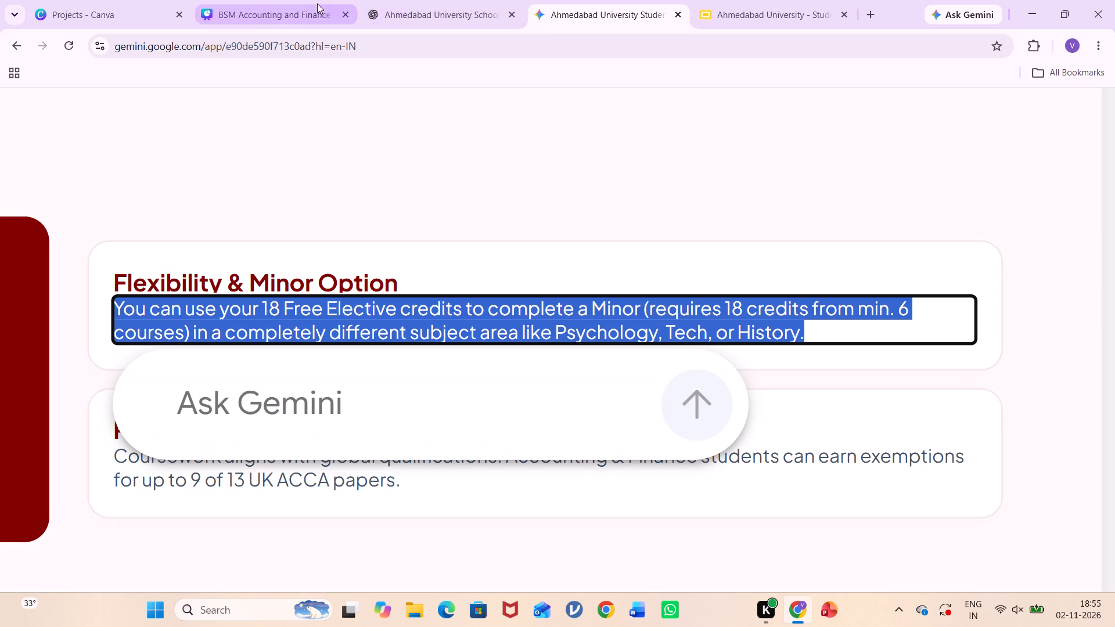
pyautogui.click(307, 3)
pyautogui.click(412, 294)
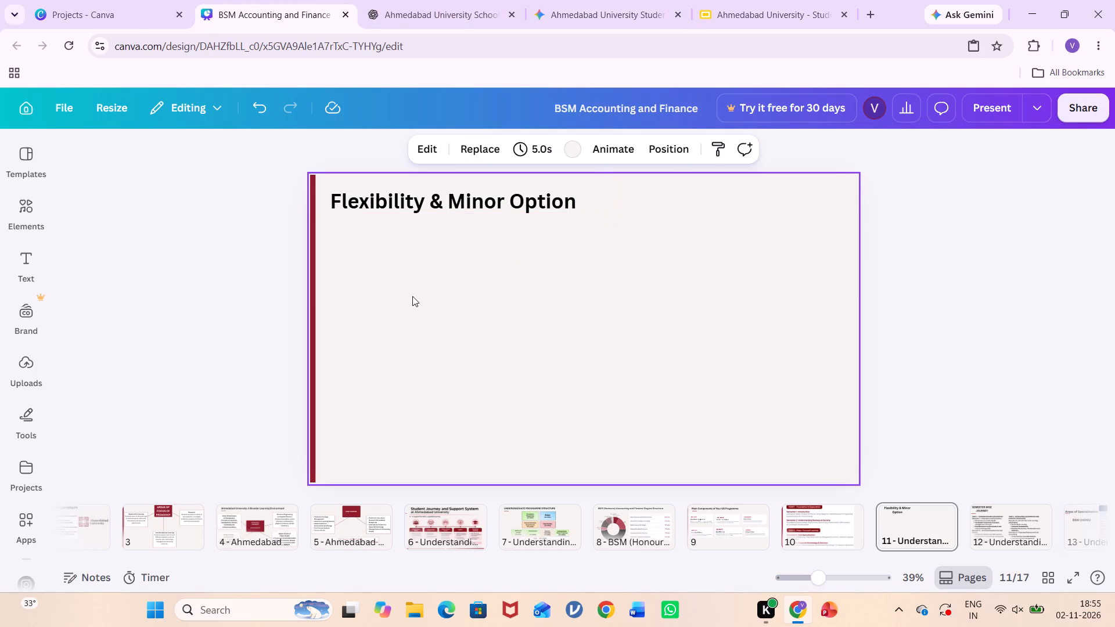
pyautogui.hotkey('ctrl', 'v')
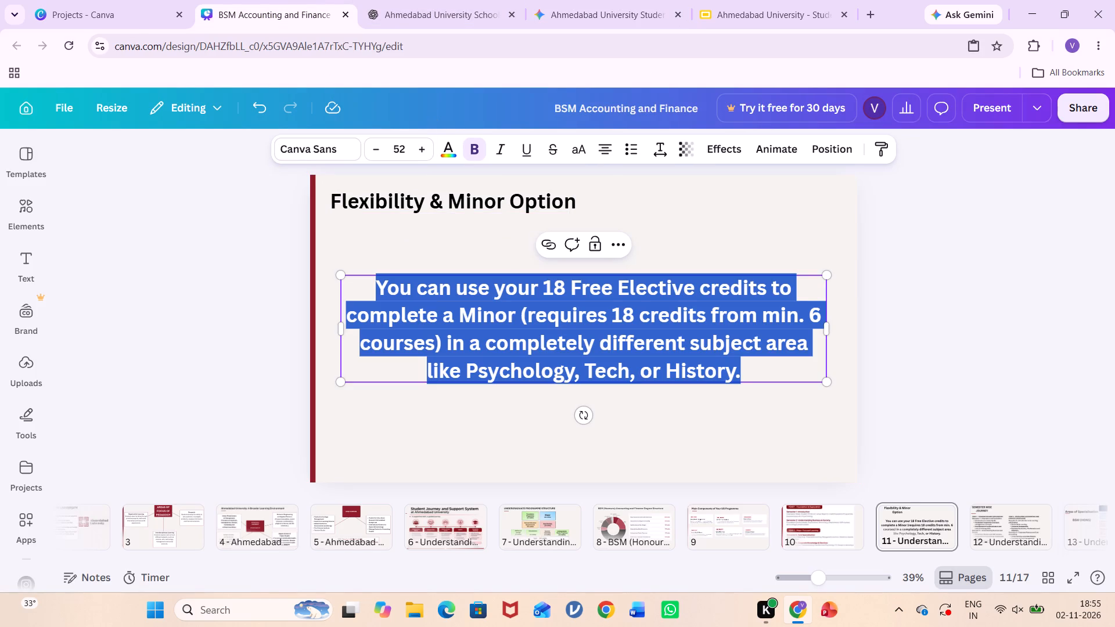
# Set the pasted description on page 11 to font size 28 and left-align it.
pyautogui.click(400, 142)
pyautogui.click(394, 441)
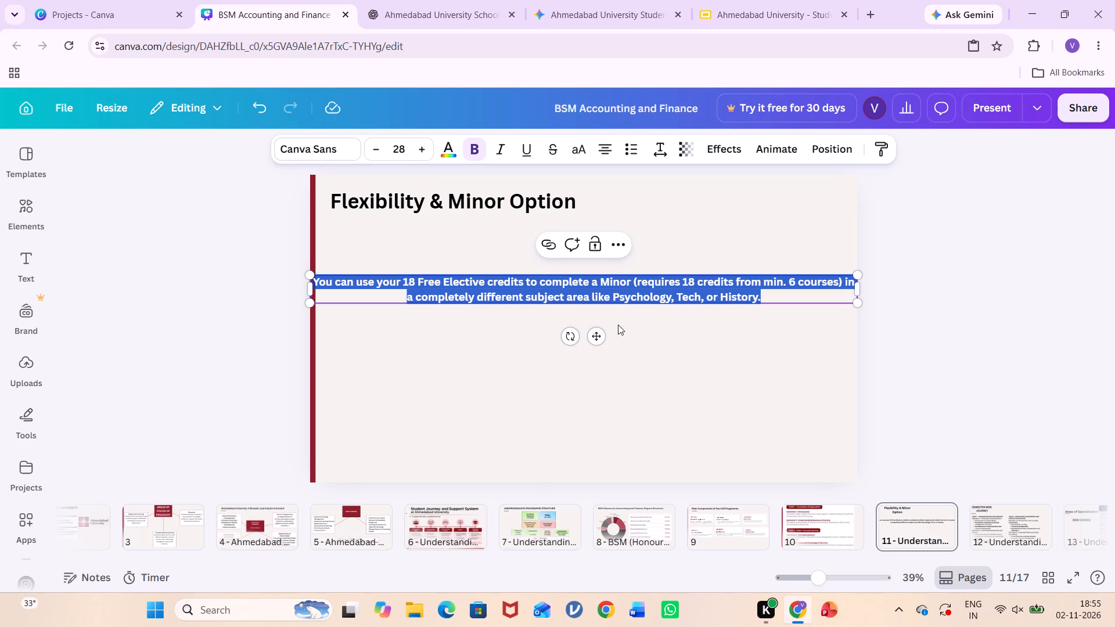
pyautogui.click(603, 145)
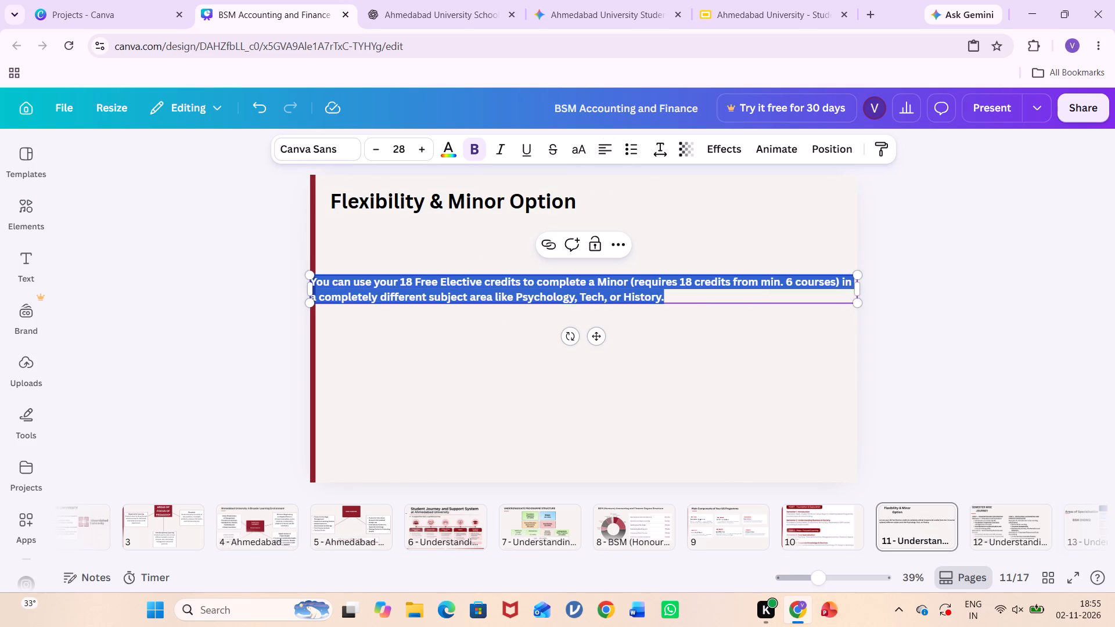
# Narrow the description's text box to wrap over three lines and place it just beneath the heading, aligned with the heading's left edge.
pyautogui.click(857, 287)
pyautogui.moveTo(859, 289); pyautogui.dragTo(664, 292)
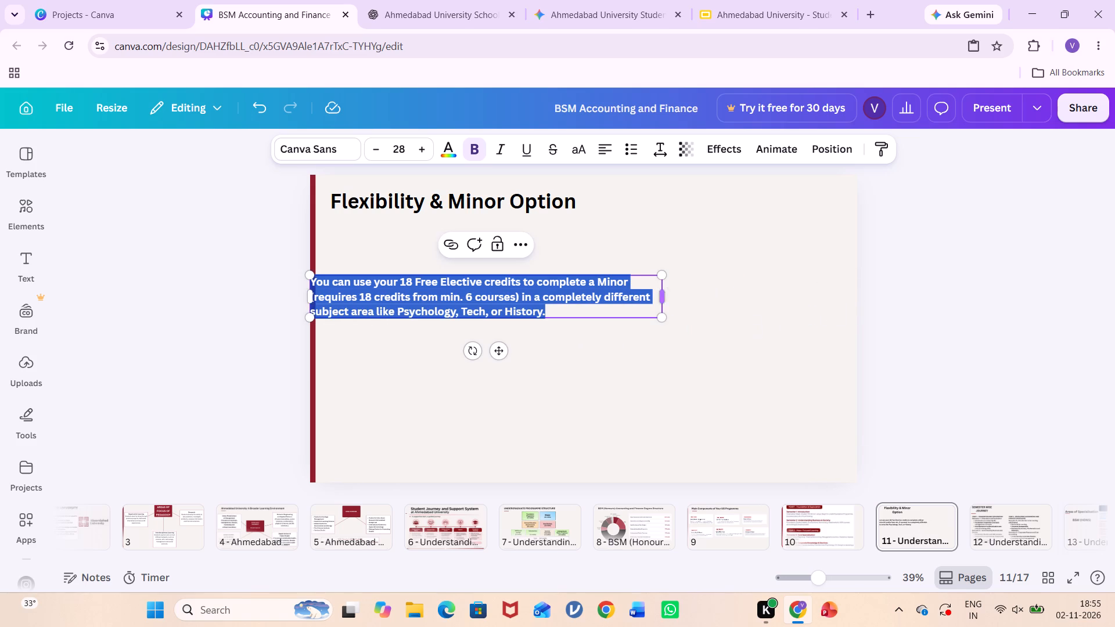
pyautogui.moveTo(497, 351); pyautogui.dragTo(518, 312)
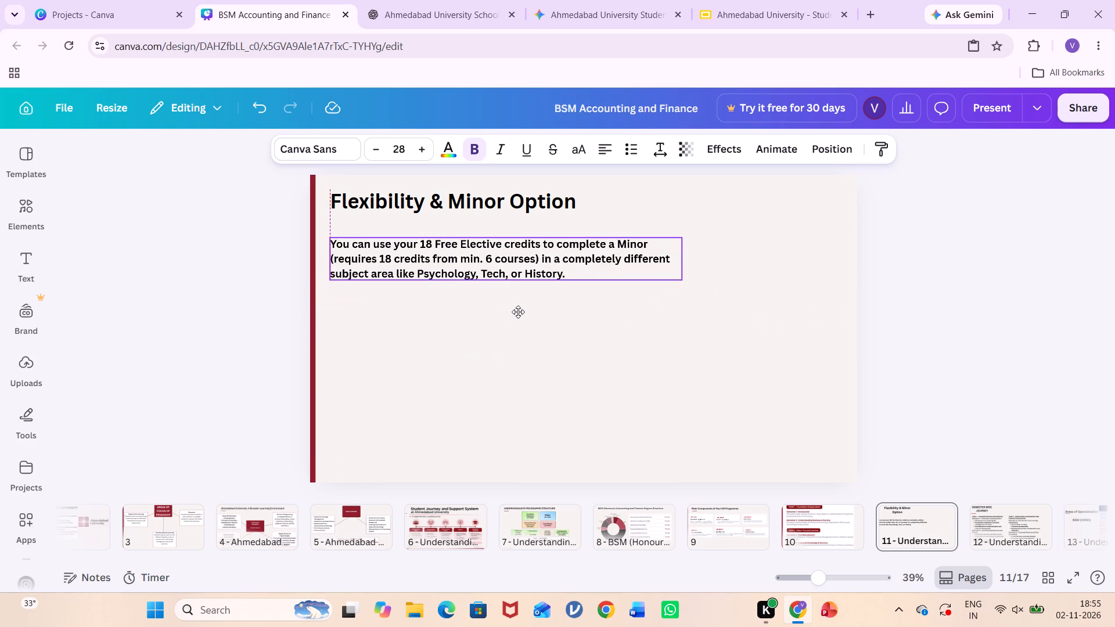
pyautogui.moveTo(518, 312); pyautogui.dragTo(517, 306)
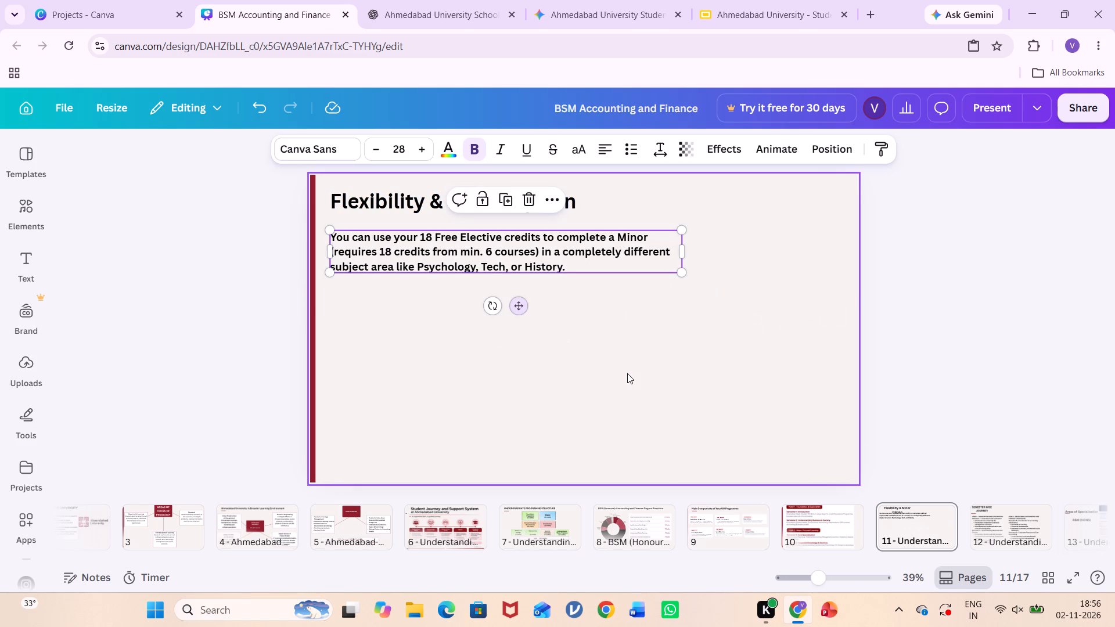
pyautogui.click(627, 373)
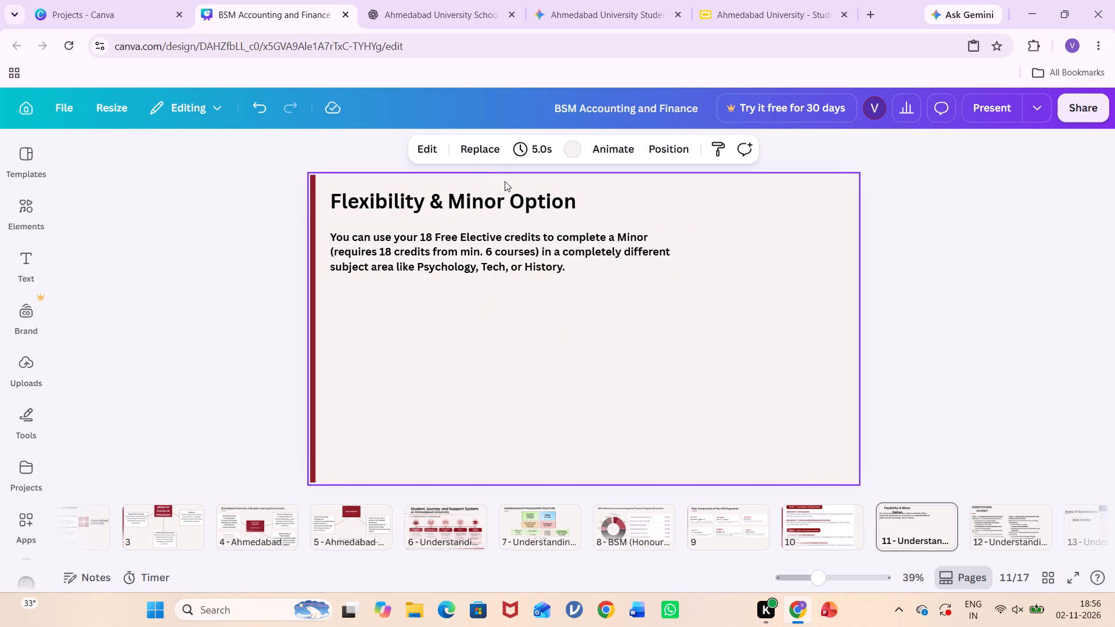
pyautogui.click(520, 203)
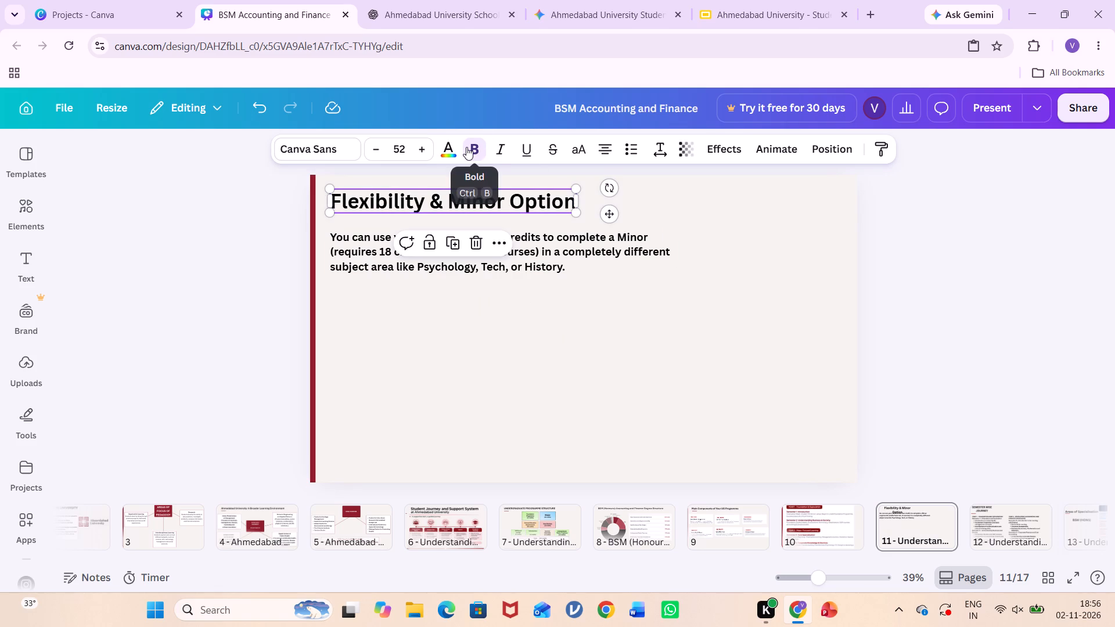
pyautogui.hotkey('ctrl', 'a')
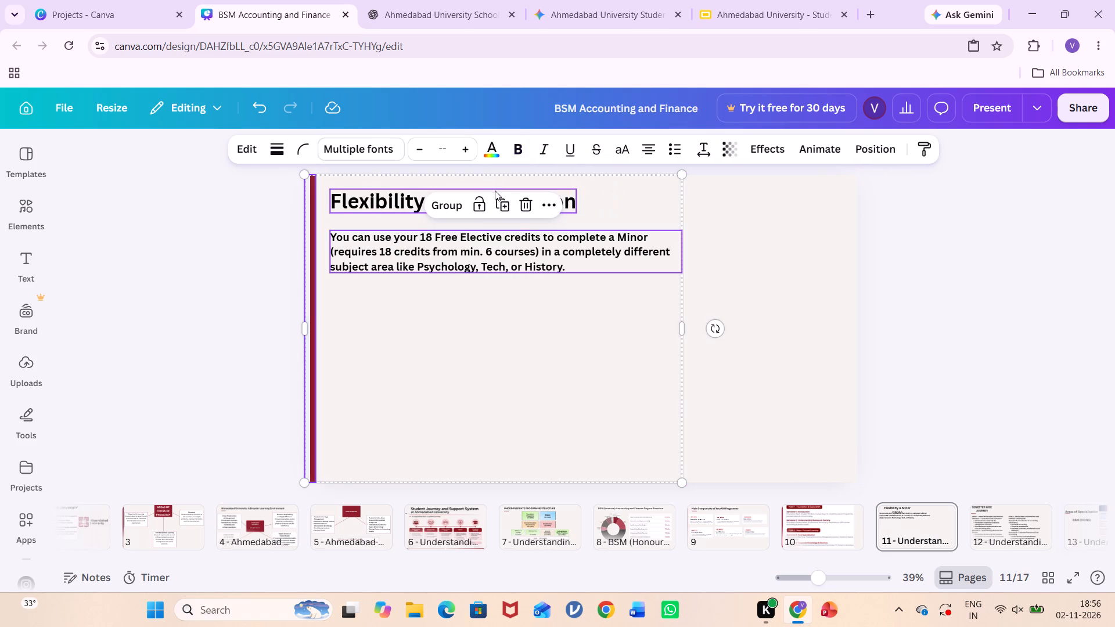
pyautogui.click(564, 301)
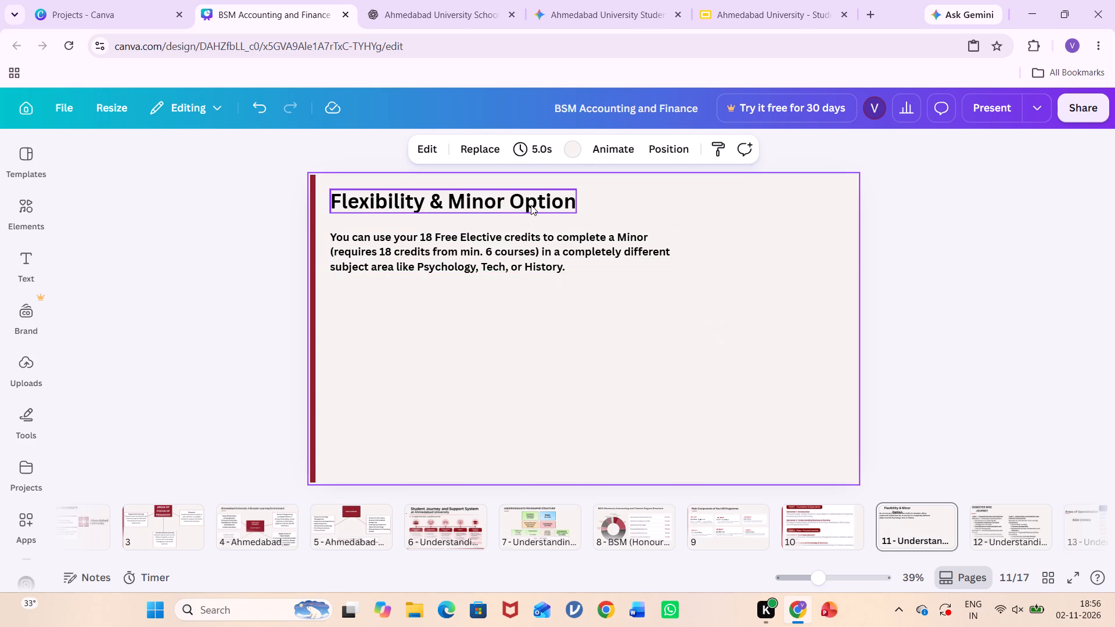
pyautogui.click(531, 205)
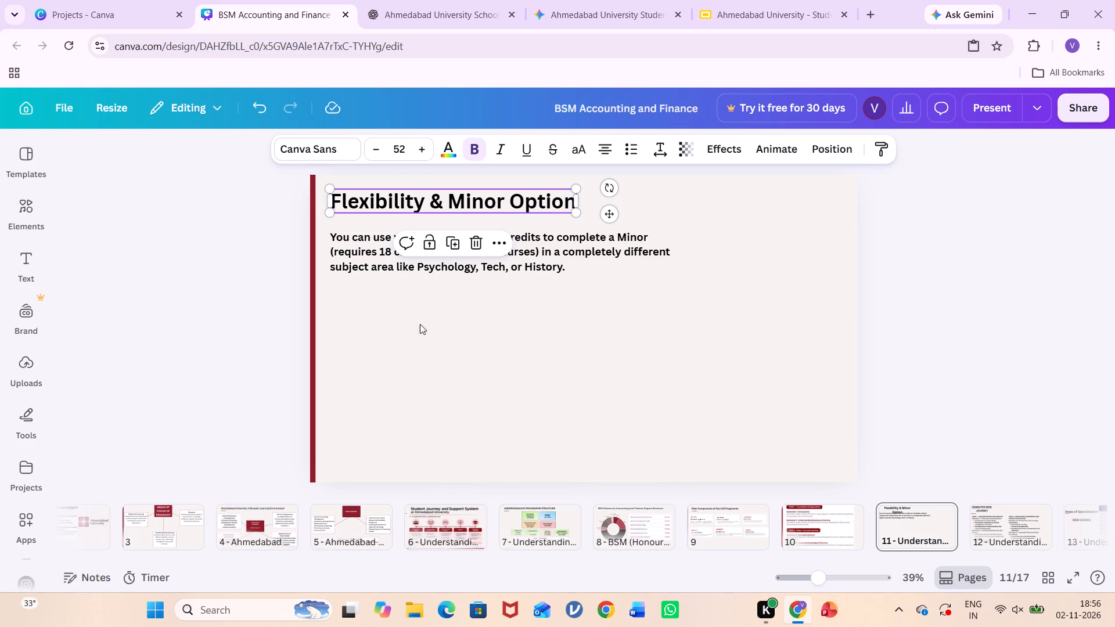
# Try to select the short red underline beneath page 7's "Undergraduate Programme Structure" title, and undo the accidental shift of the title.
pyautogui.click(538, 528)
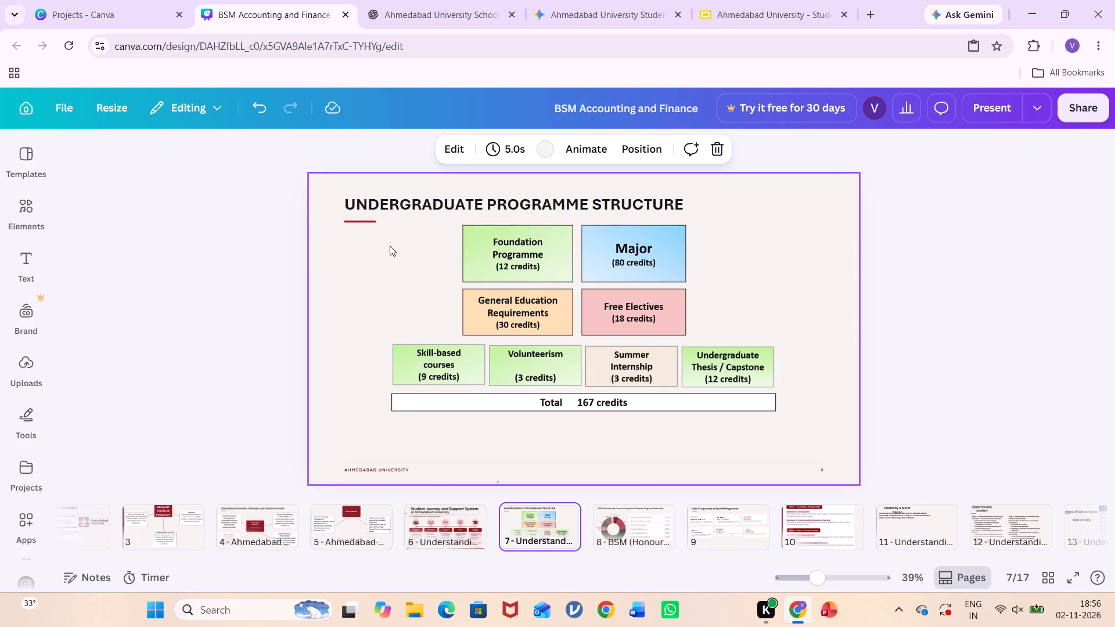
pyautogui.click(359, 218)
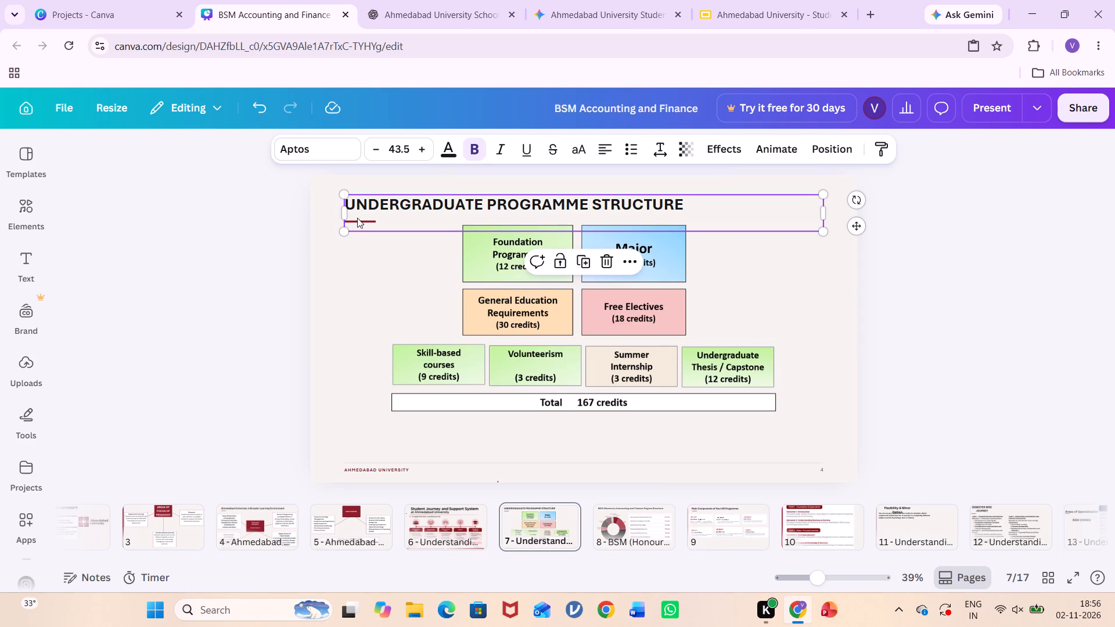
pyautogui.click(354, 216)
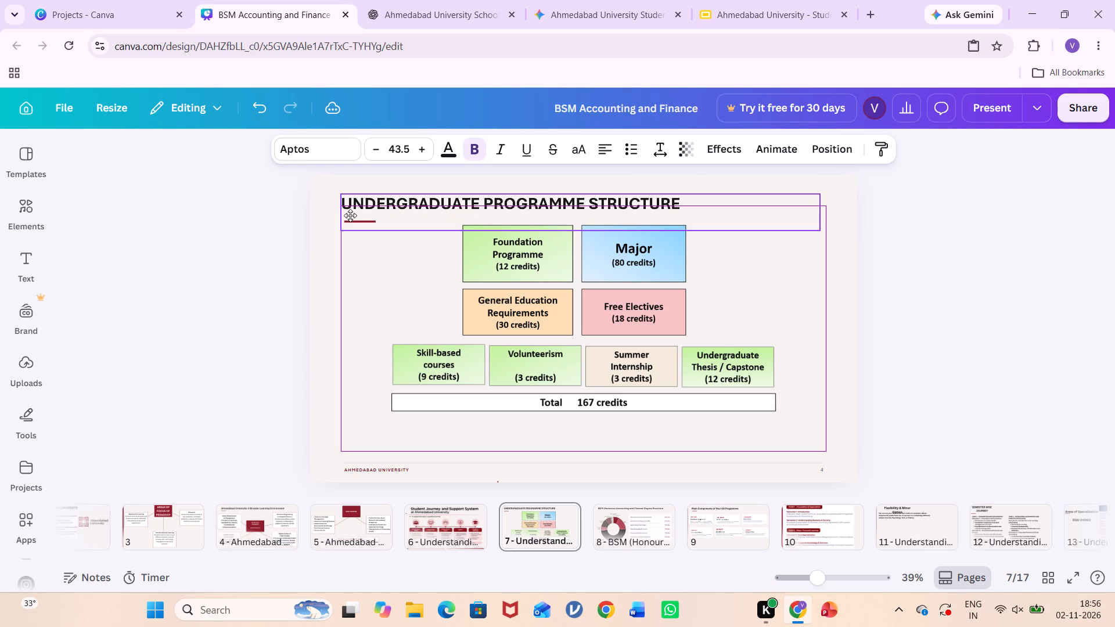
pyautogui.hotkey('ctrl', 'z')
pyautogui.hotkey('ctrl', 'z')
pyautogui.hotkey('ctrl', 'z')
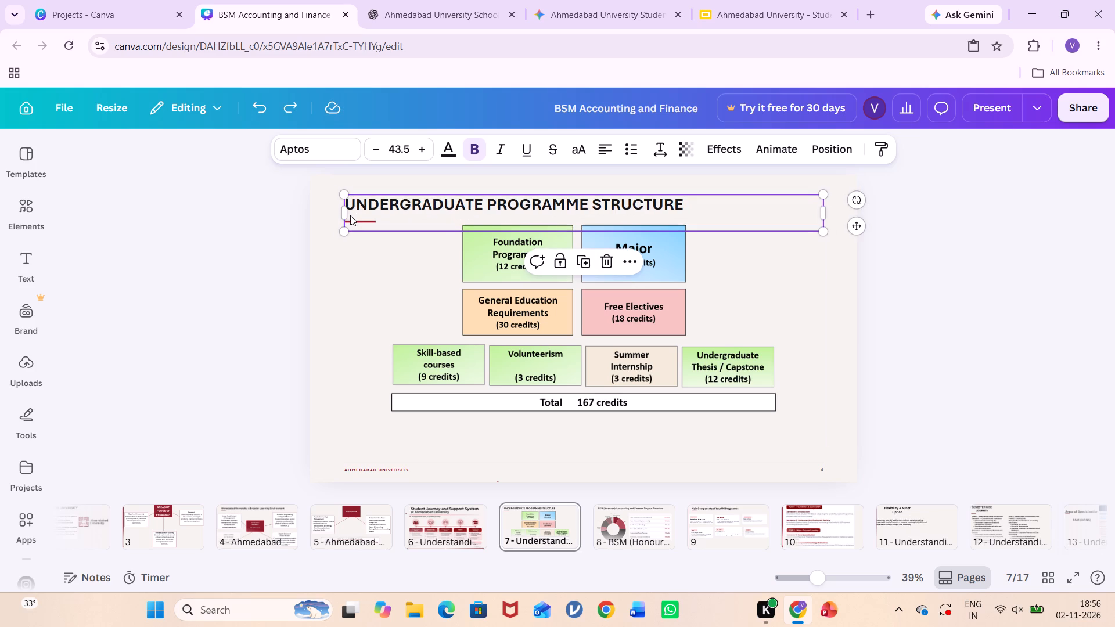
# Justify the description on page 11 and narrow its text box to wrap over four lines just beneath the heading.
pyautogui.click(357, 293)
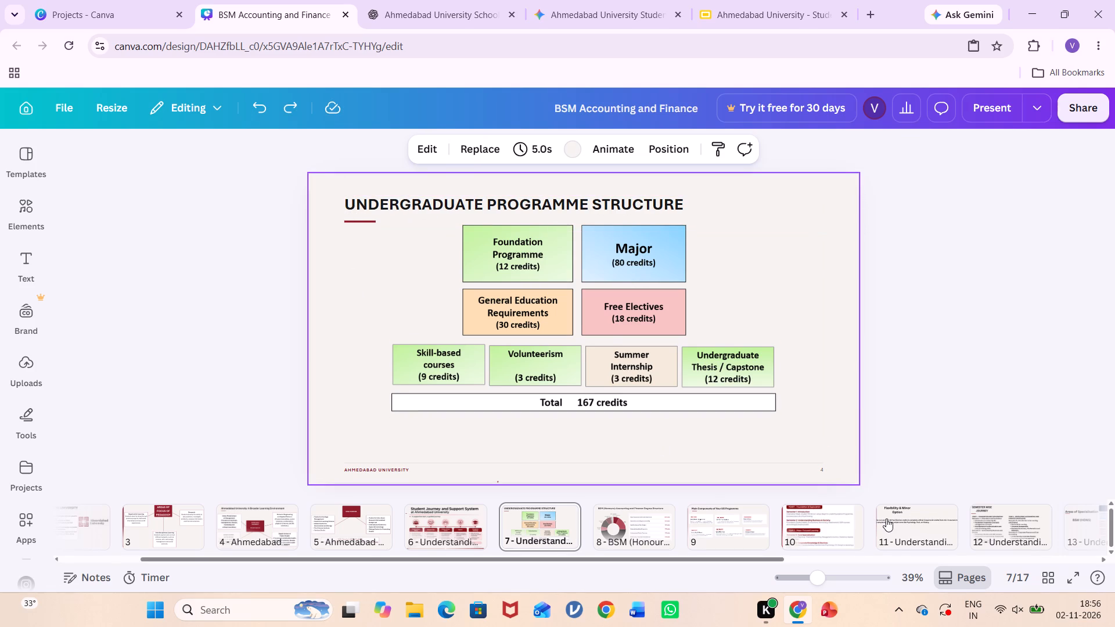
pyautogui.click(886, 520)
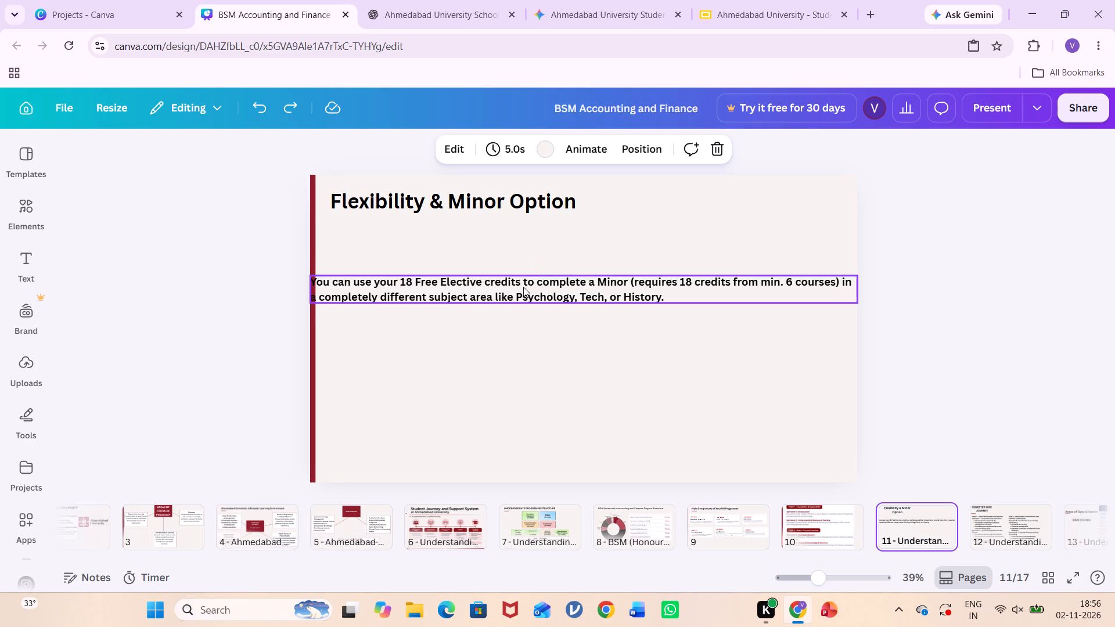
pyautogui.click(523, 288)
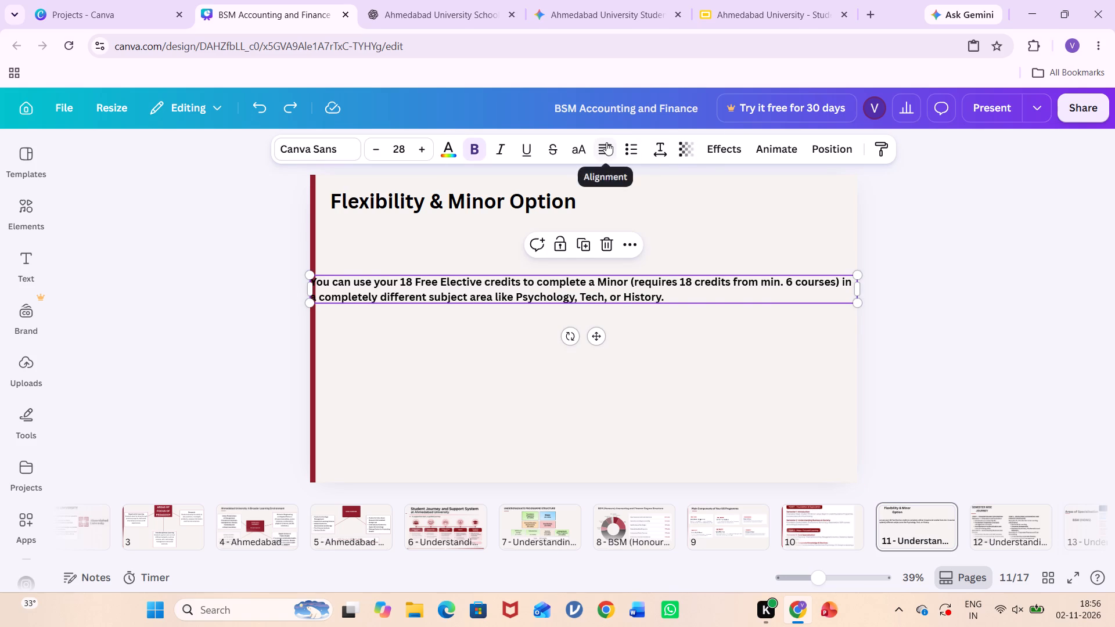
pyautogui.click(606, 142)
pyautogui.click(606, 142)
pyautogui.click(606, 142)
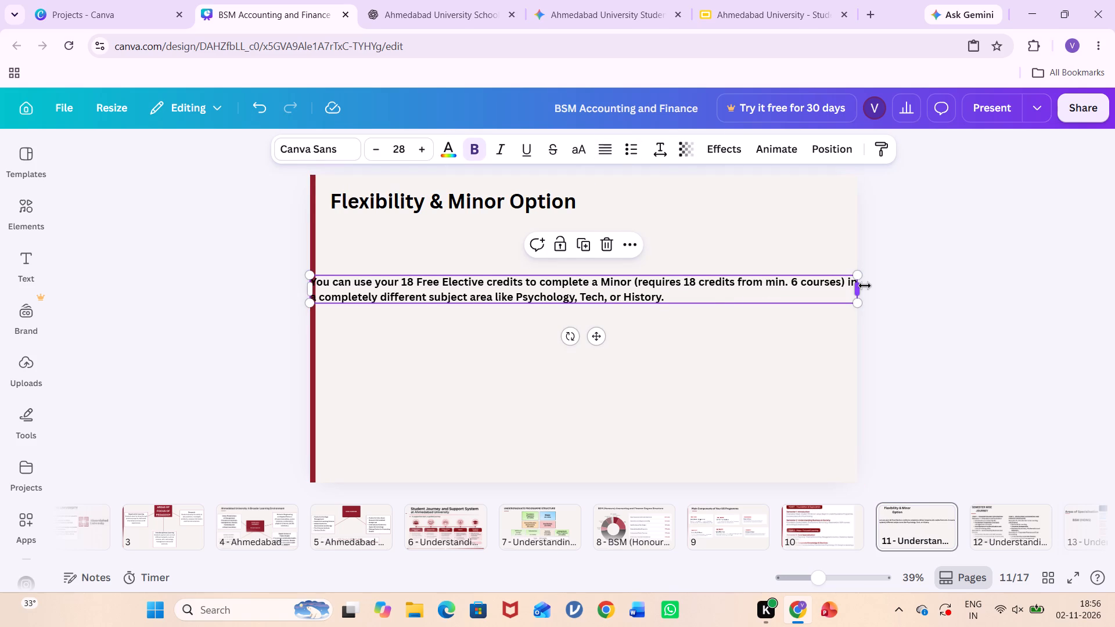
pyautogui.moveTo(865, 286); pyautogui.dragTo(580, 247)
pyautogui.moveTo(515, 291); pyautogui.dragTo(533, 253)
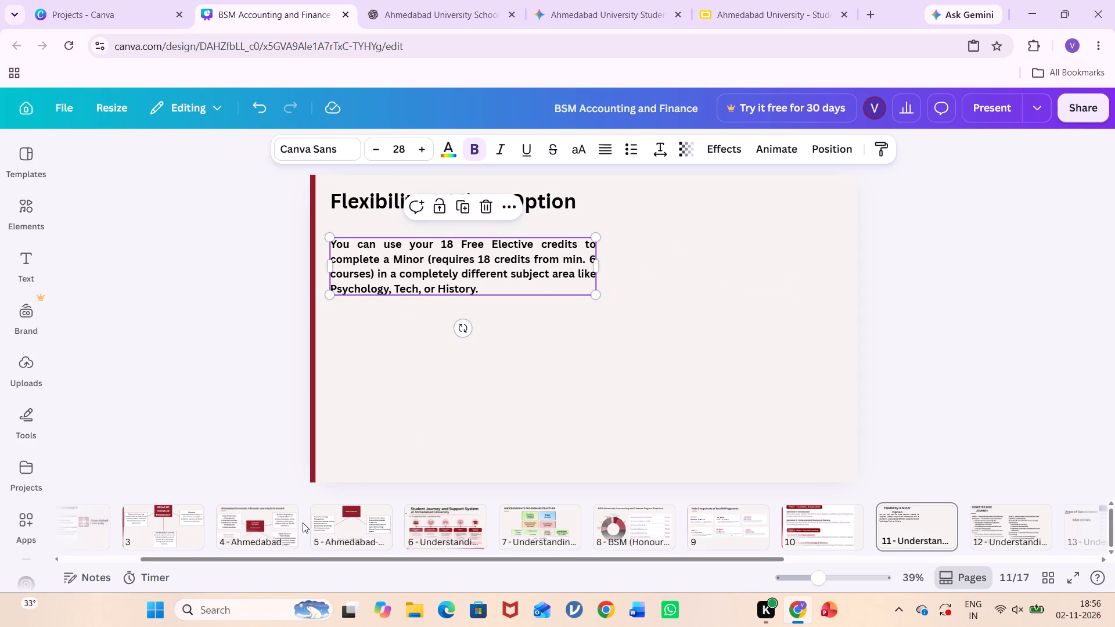
# Copy the bordered "School of Arts and Sciences" box from page 4 onto page 11 beneath the heading, moving the description text aside.
pyautogui.click(275, 517)
pyautogui.click(434, 410)
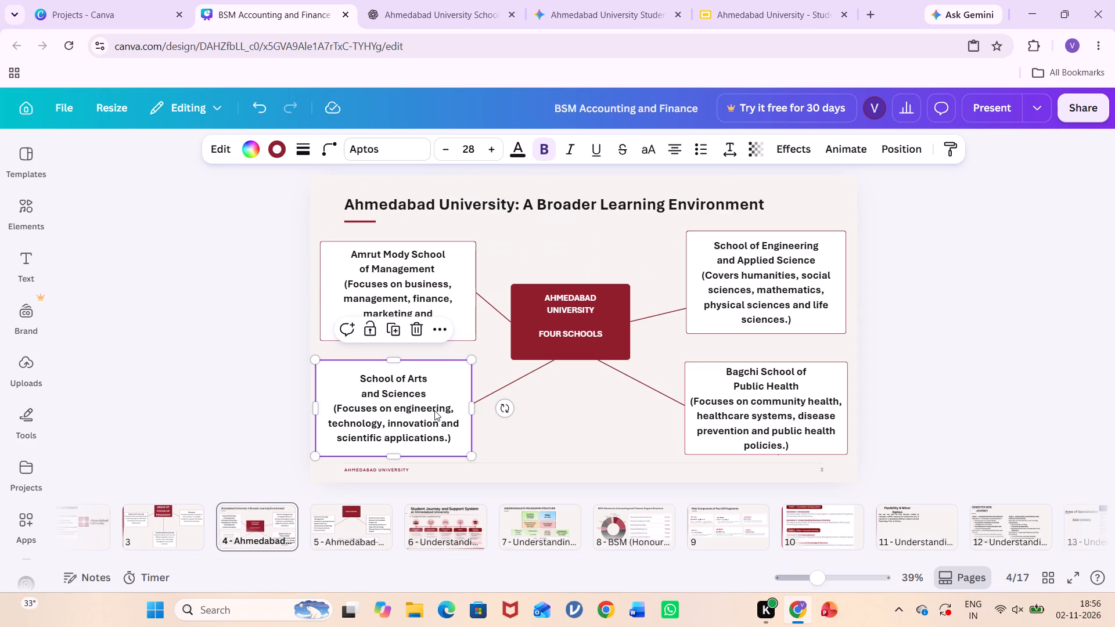
pyautogui.hotkey('ctrl', 'c')
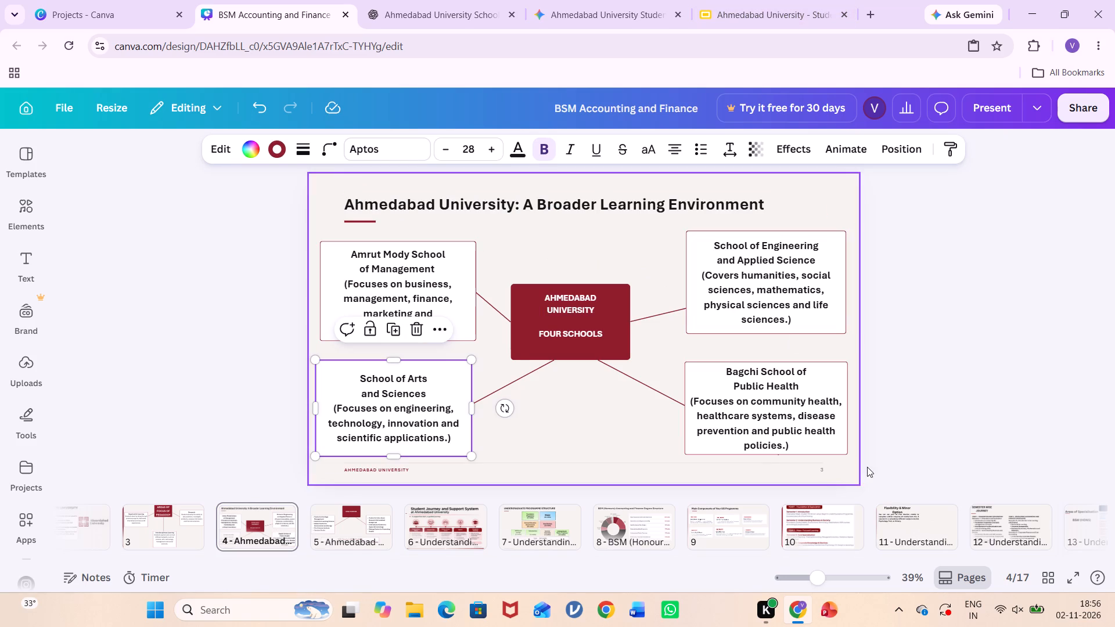
pyautogui.click(918, 513)
pyautogui.click(653, 398)
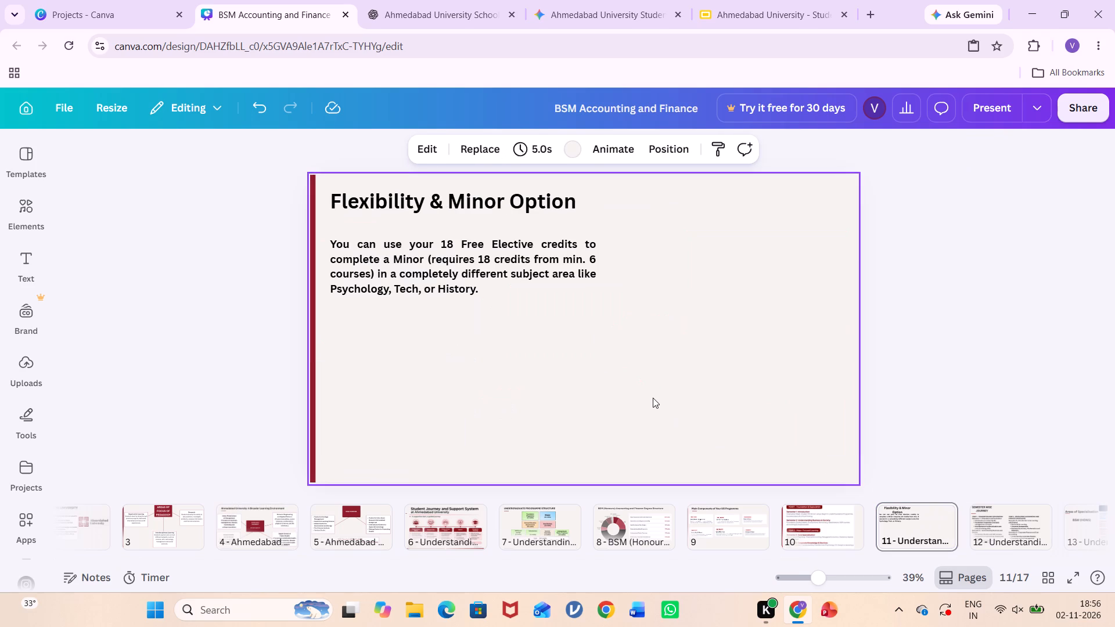
pyautogui.hotkey('ctrl', 'v')
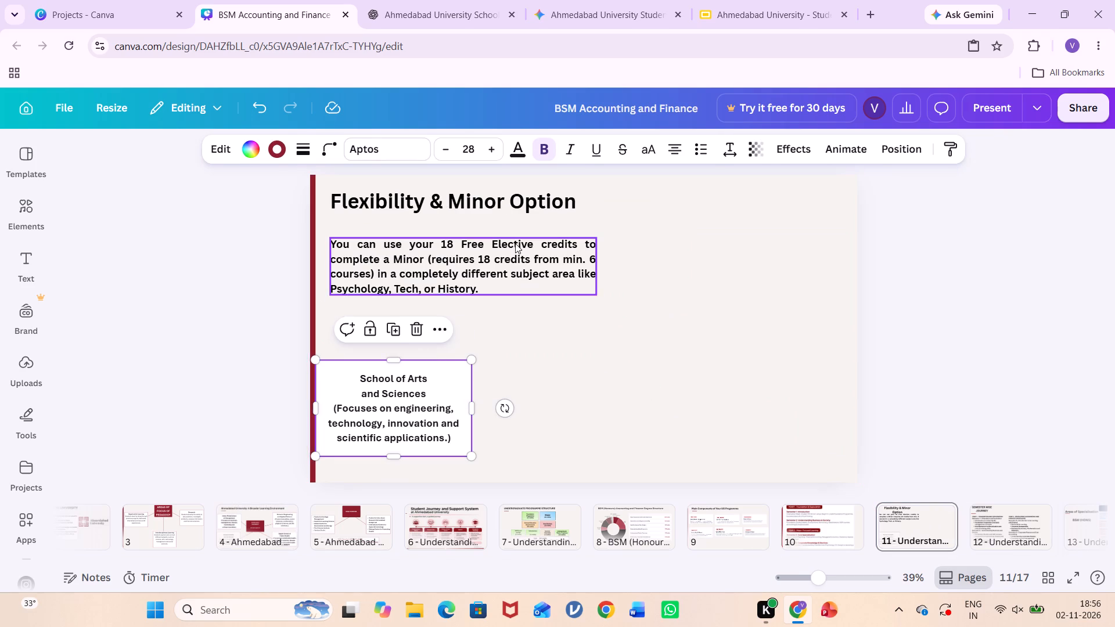
pyautogui.moveTo(515, 243); pyautogui.dragTo(727, 343)
pyautogui.moveTo(433, 412); pyautogui.dragTo(467, 311)
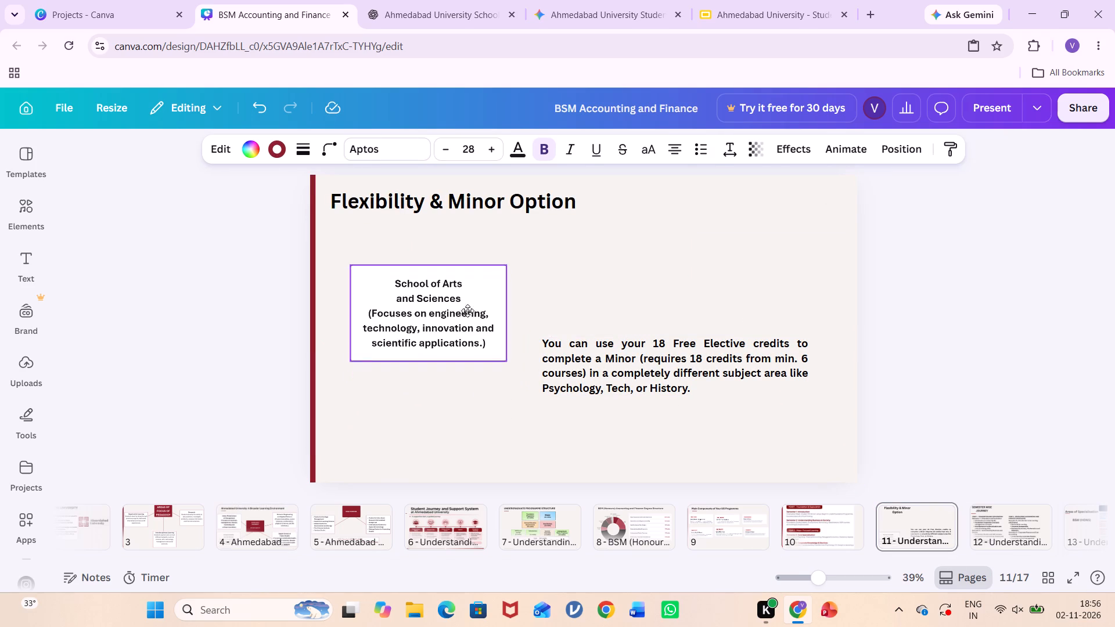
pyautogui.moveTo(467, 311); pyautogui.dragTo(466, 310)
pyautogui.click(495, 204)
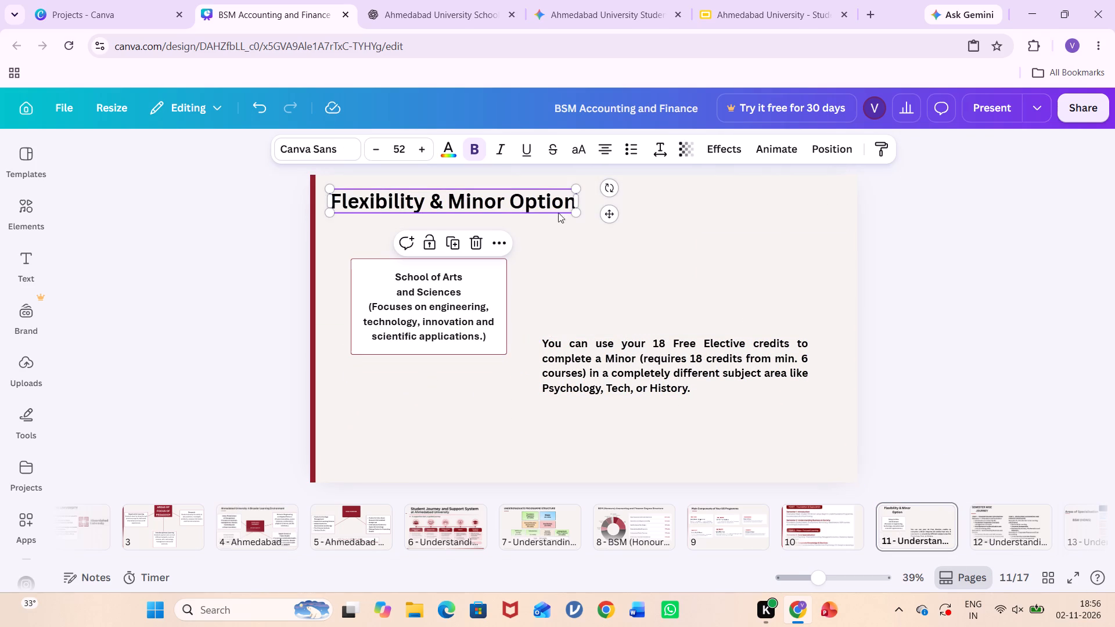
# Replace the text in page 11's bordered box with the description about using 18 Free Elective credits for a Minor.
pyautogui.doubleClick(481, 313)
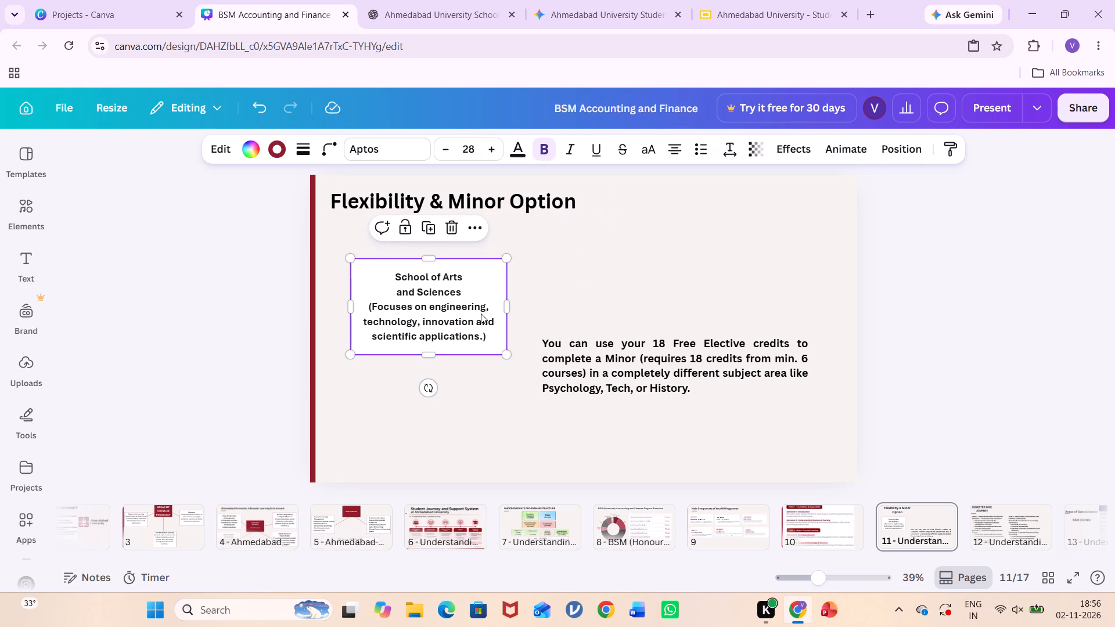
pyautogui.hotkey('ctrl', 'a')
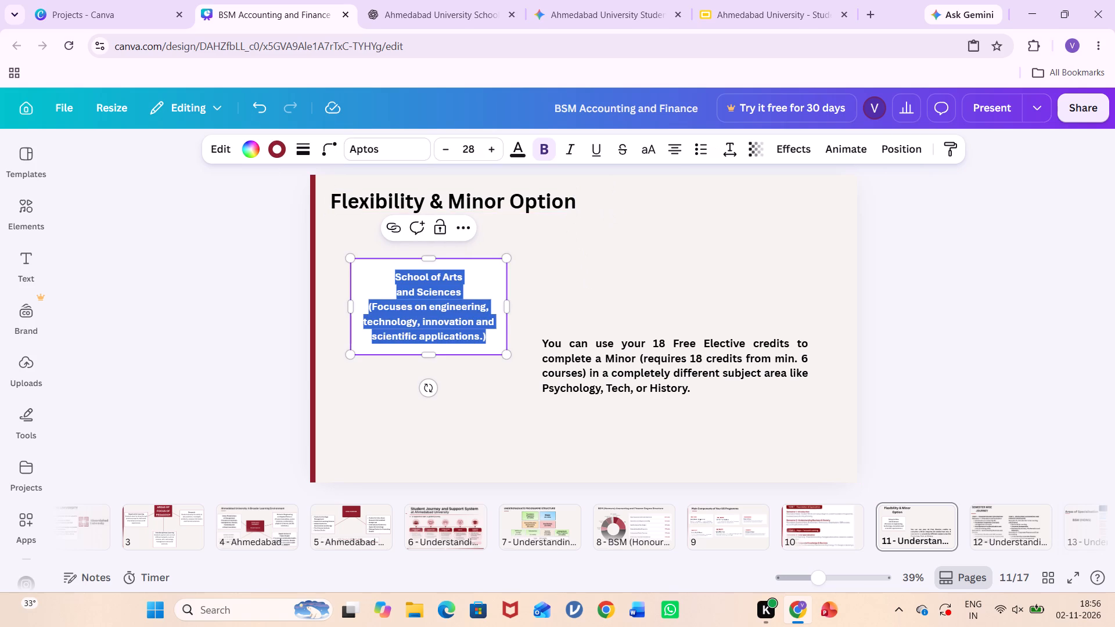
pyautogui.hotkey('ctrl', 'v')
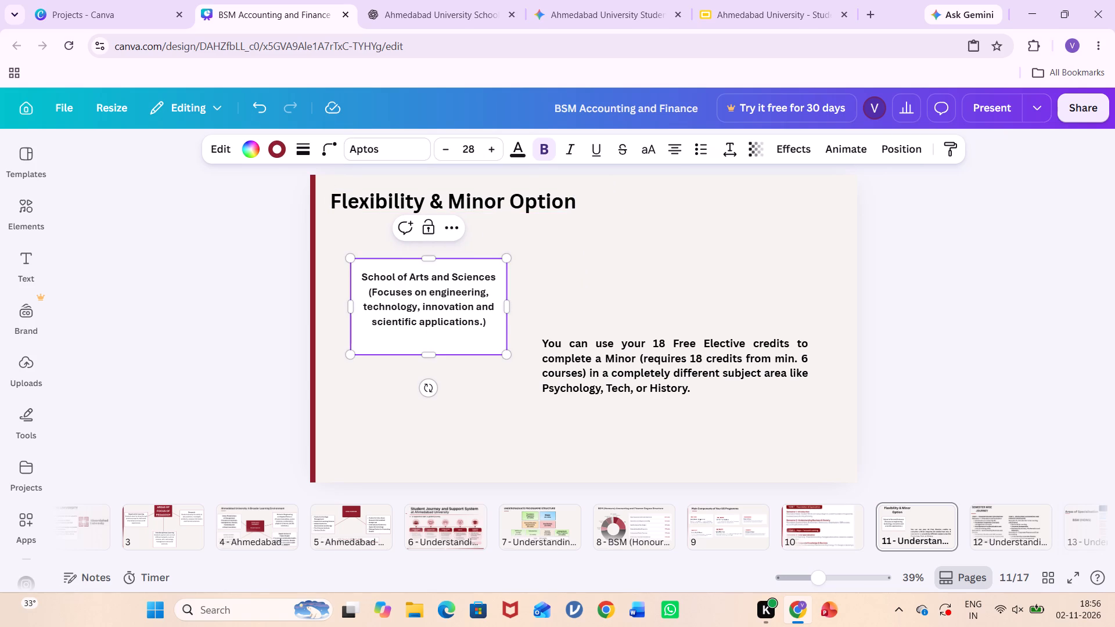
pyautogui.click(700, 355)
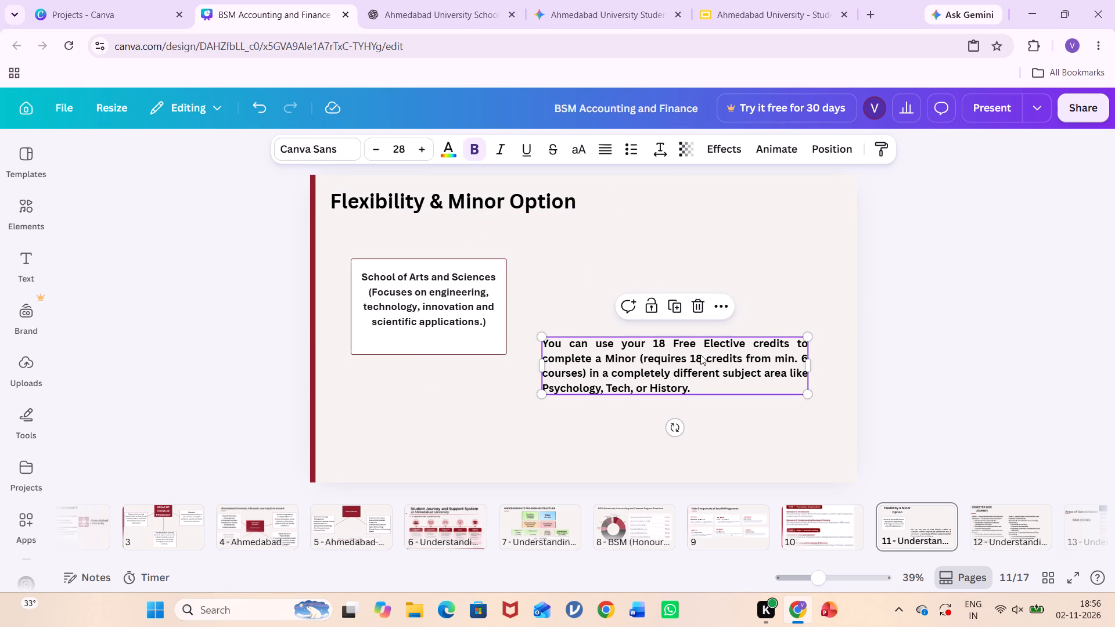
pyautogui.click(700, 355)
pyautogui.hotkey('ctrl', 'c')
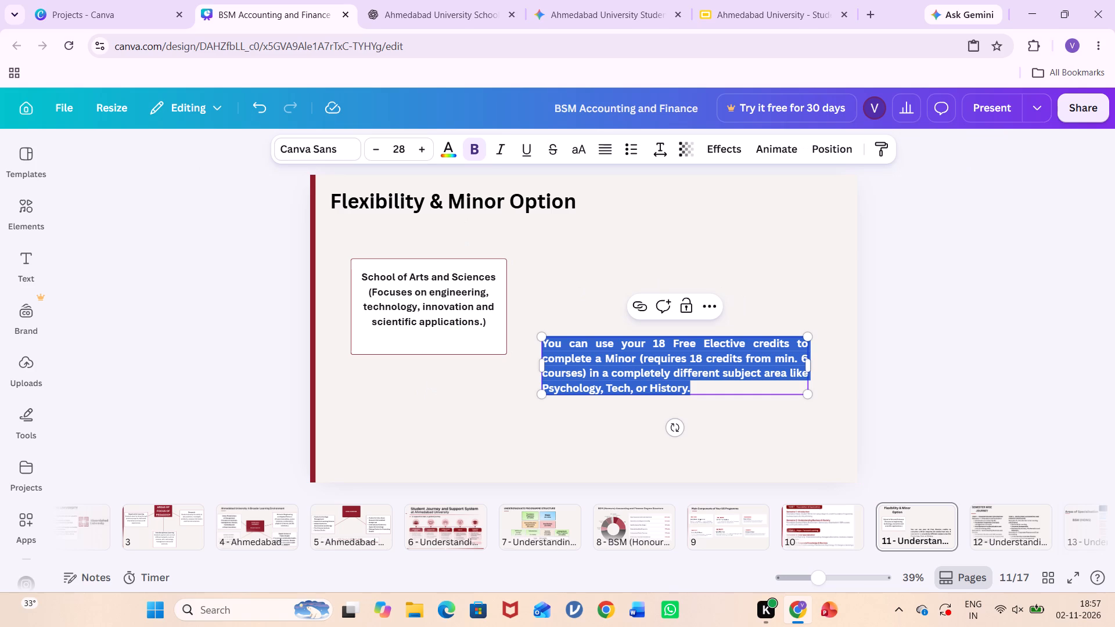
pyautogui.doubleClick(445, 266)
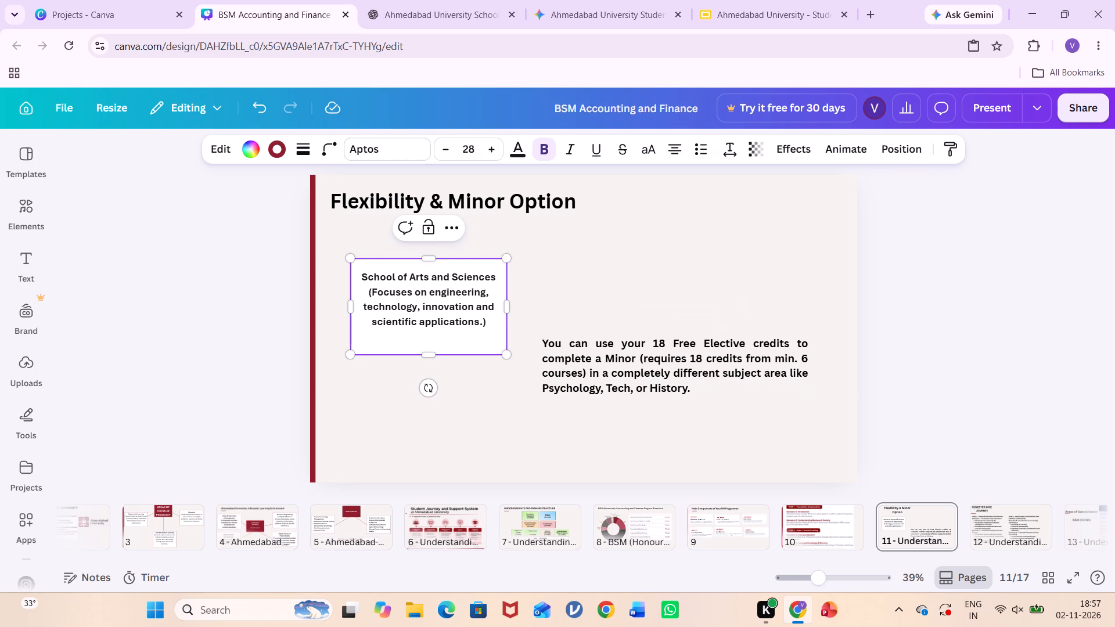
pyautogui.hotkey('ctrl', 'a')
pyautogui.hotkey('ctrl', 'v')
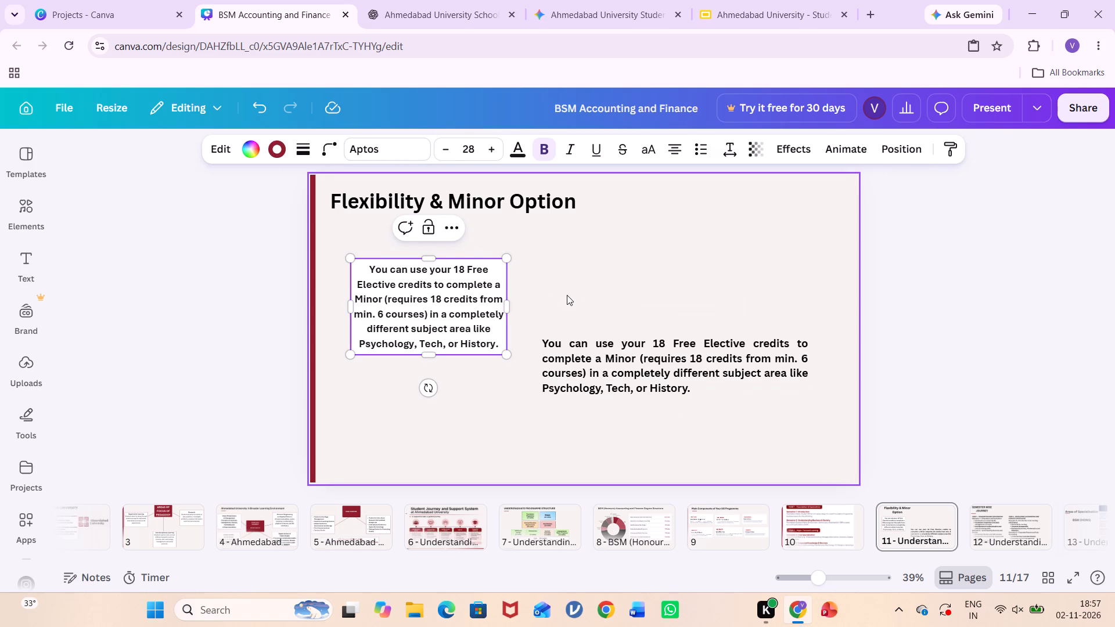
pyautogui.click(567, 295)
pyautogui.click(501, 296)
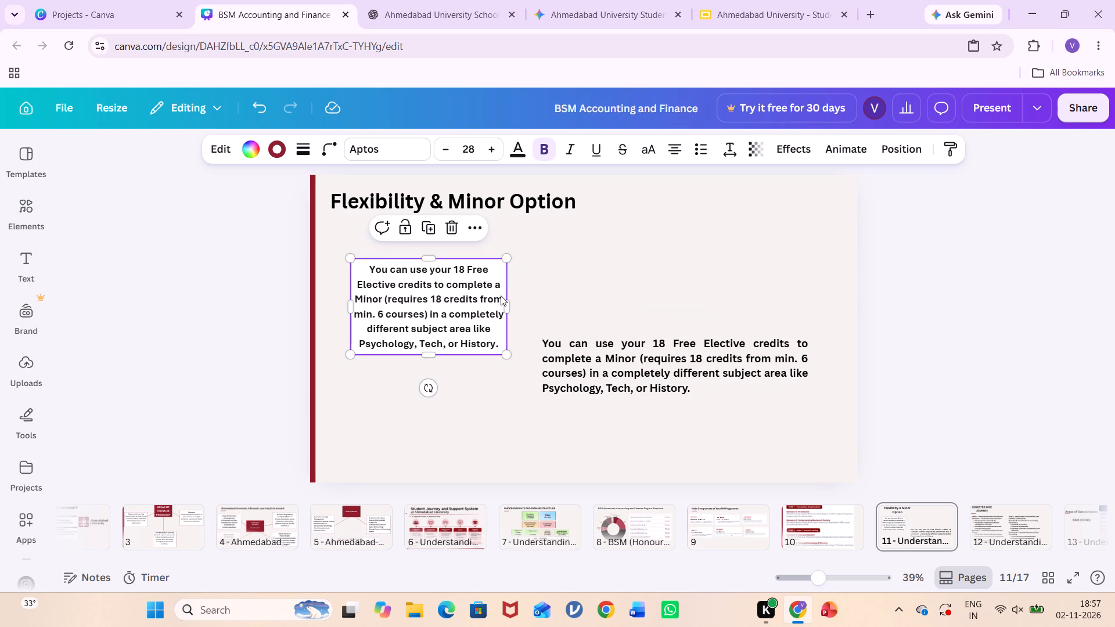
pyautogui.hotkey('ctrl', 'c')
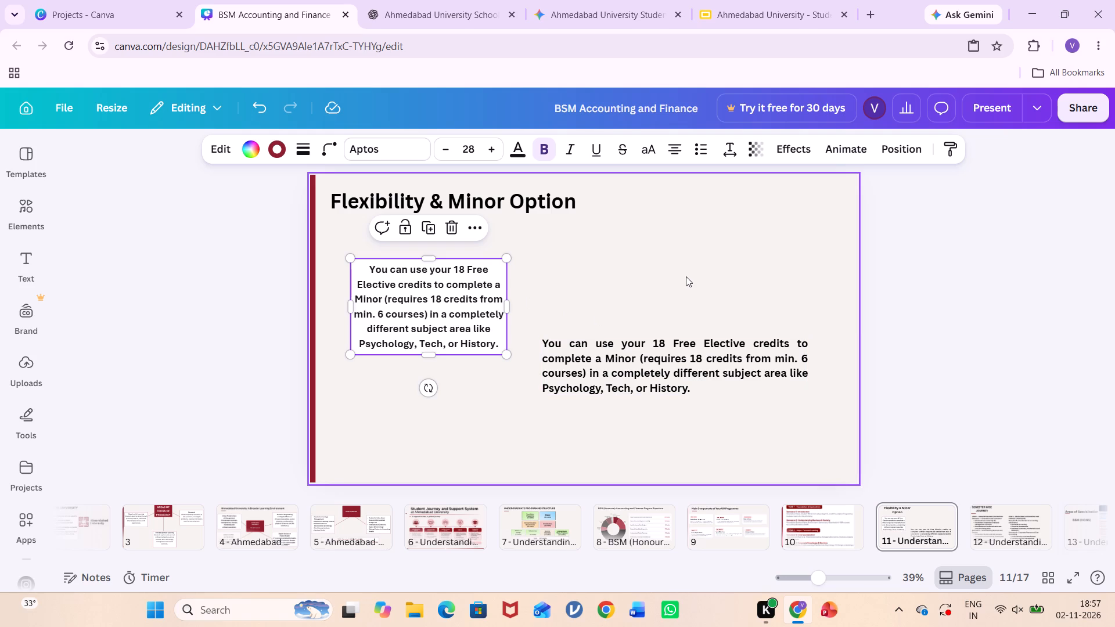
pyautogui.click(686, 276)
pyautogui.hotkey('ctrl', 'v')
pyautogui.moveTo(668, 347); pyautogui.dragTo(681, 328)
pyautogui.click(706, 295)
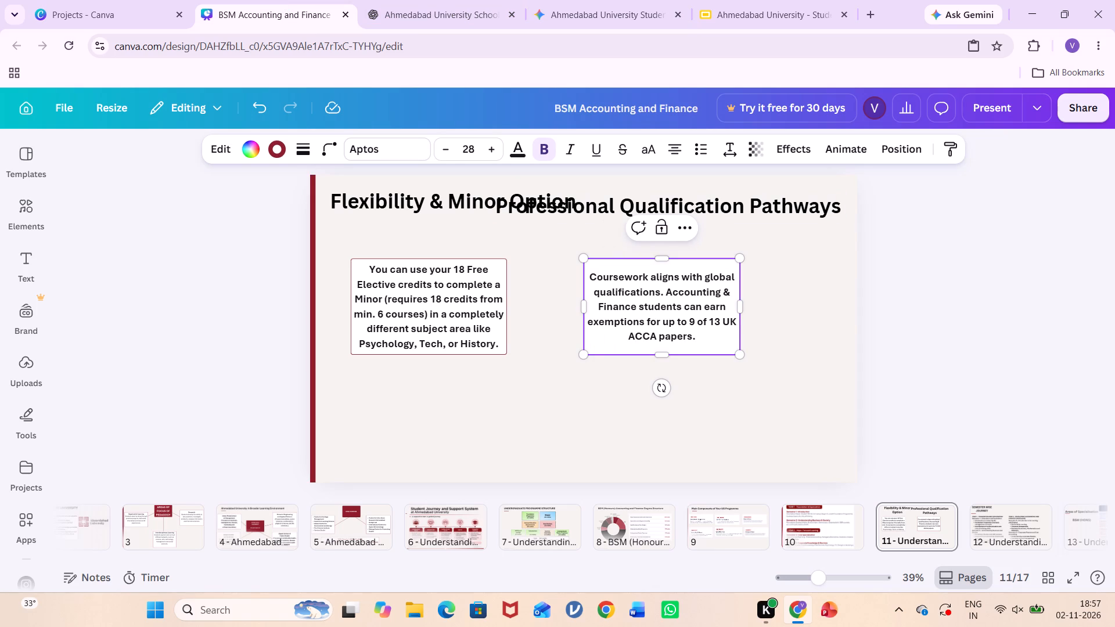
# Space the second bordered box further right, and narrow both headings so they wrap separately above their boxes, two lines and three lines.
pyautogui.moveTo(691, 265); pyautogui.dragTo(714, 277)
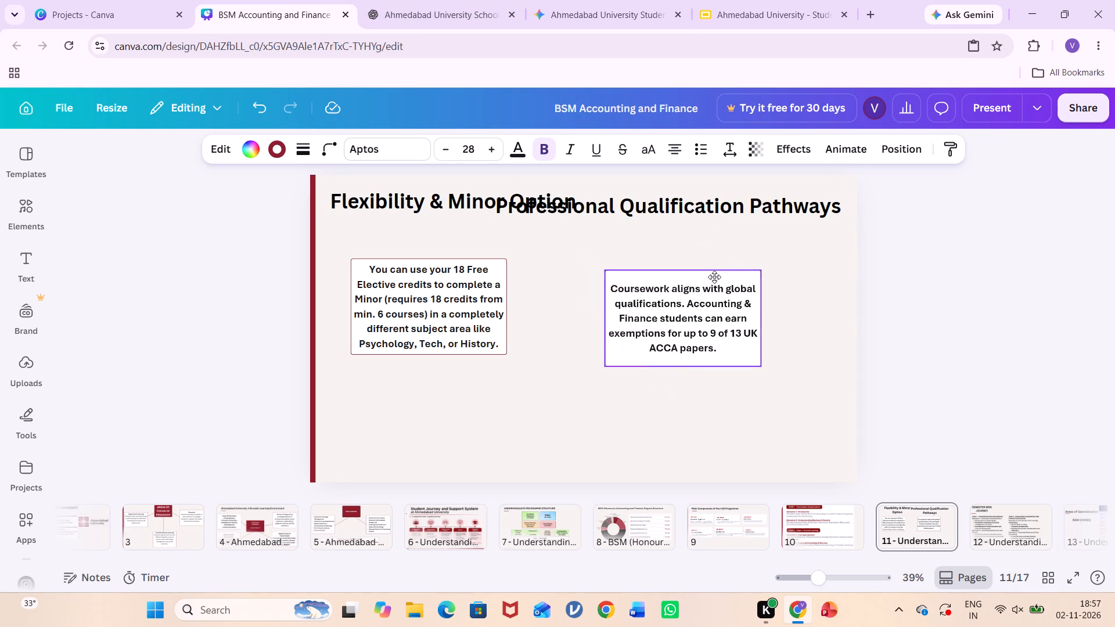
pyautogui.moveTo(714, 277); pyautogui.dragTo(750, 262)
pyautogui.click(727, 202)
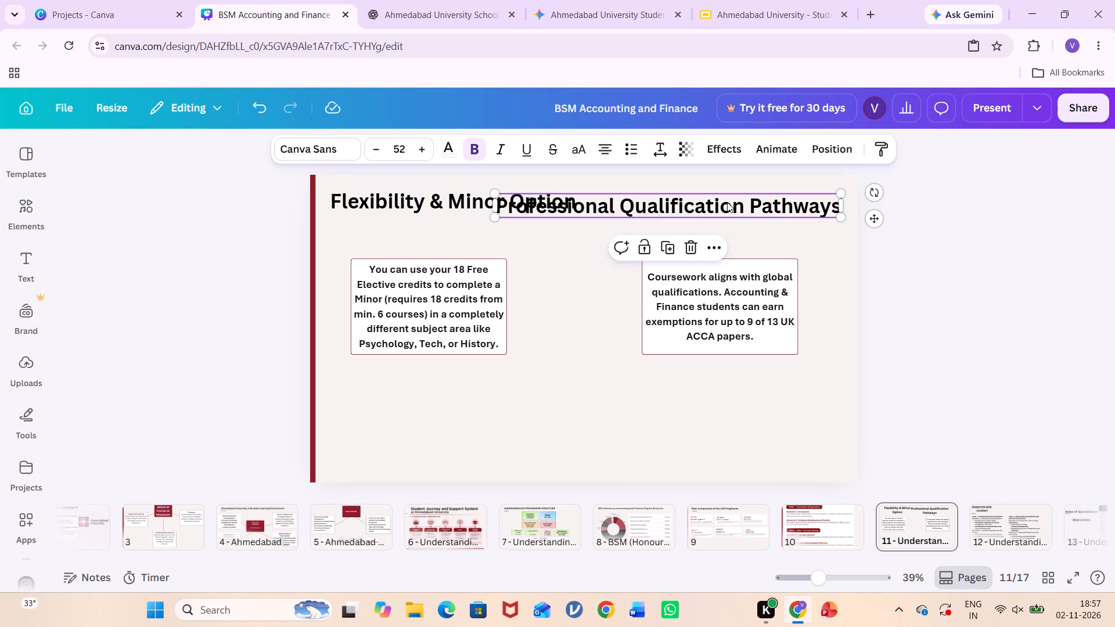
pyautogui.click(444, 200)
pyautogui.moveTo(578, 201); pyautogui.dragTo(526, 199)
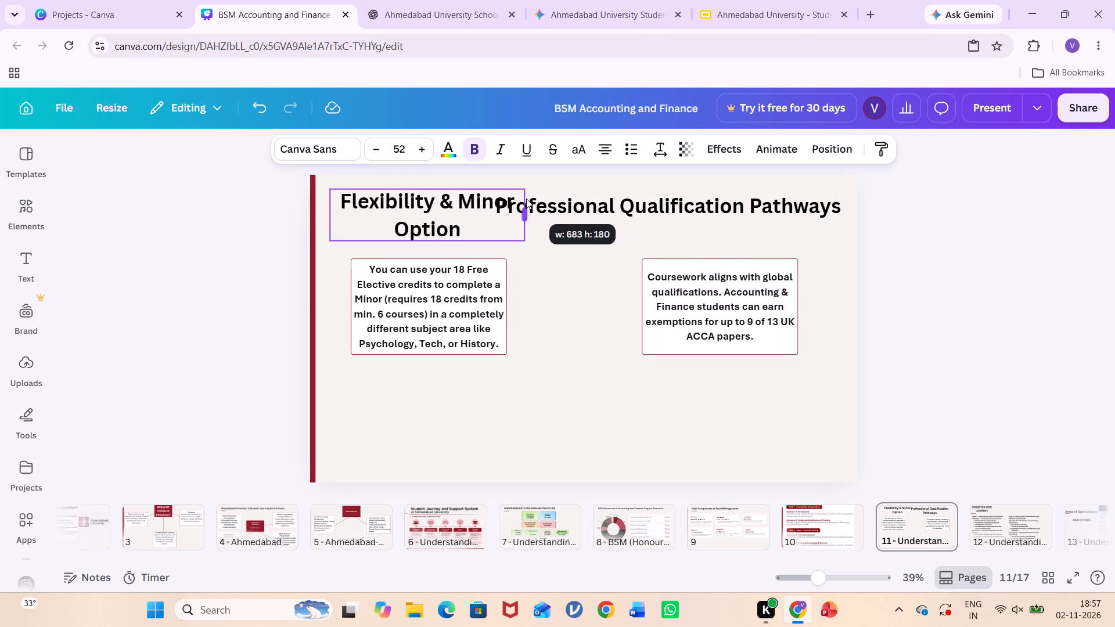
pyautogui.moveTo(526, 199); pyautogui.dragTo(487, 197)
pyautogui.moveTo(612, 203); pyautogui.dragTo(654, 194)
pyautogui.moveTo(532, 194); pyautogui.dragTo(694, 213)
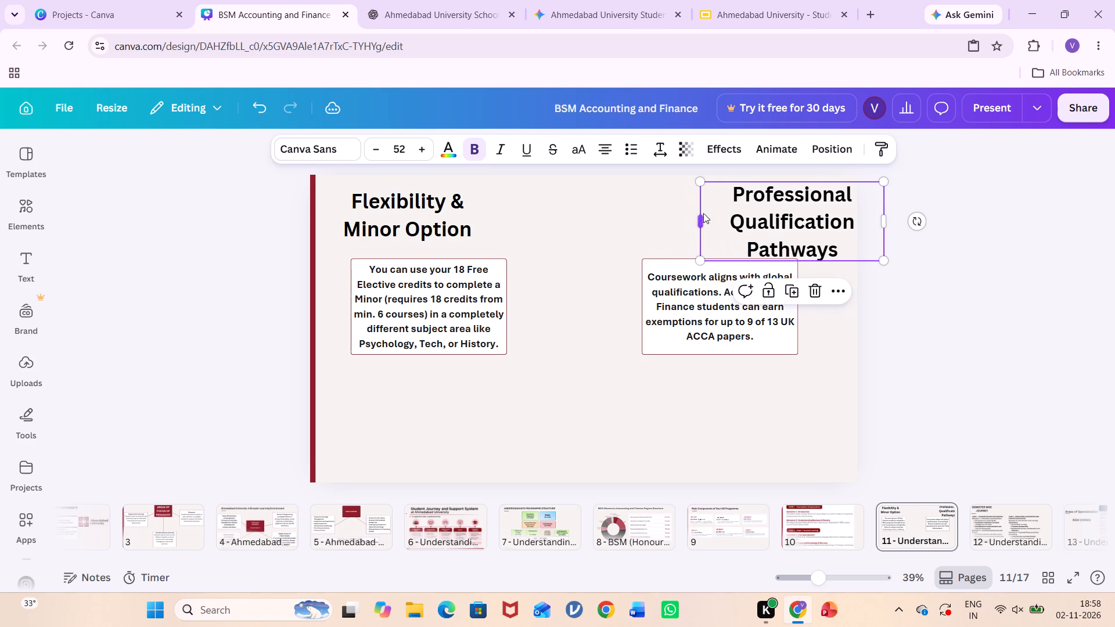
pyautogui.moveTo(730, 213); pyautogui.dragTo(670, 200)
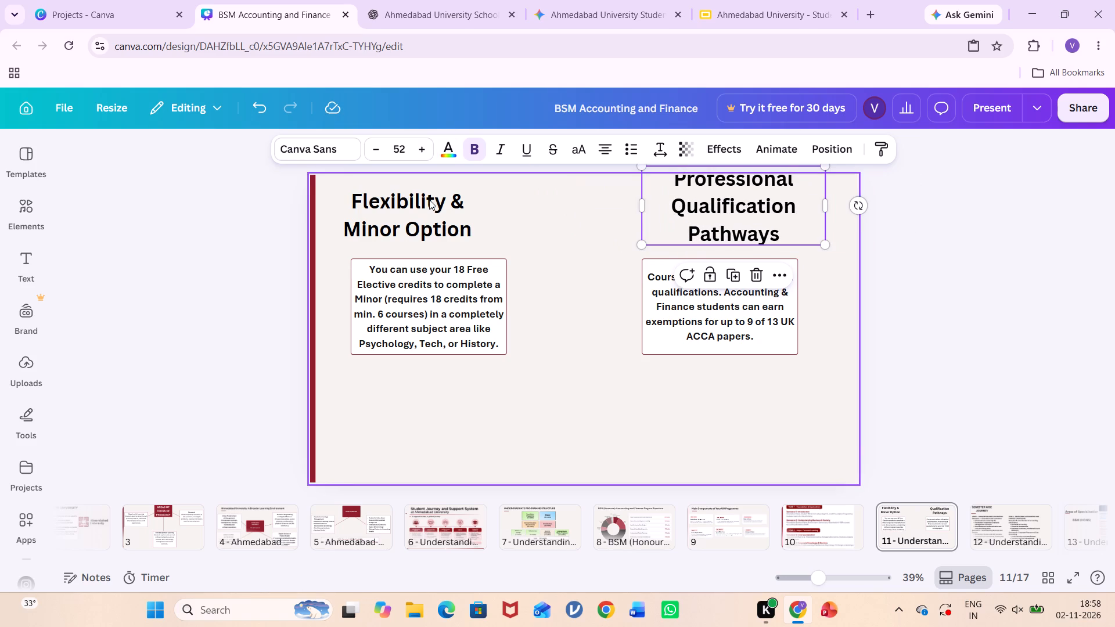
# Check the font size of page 4's title as the reference for page 11's headings.
pyautogui.click(429, 200)
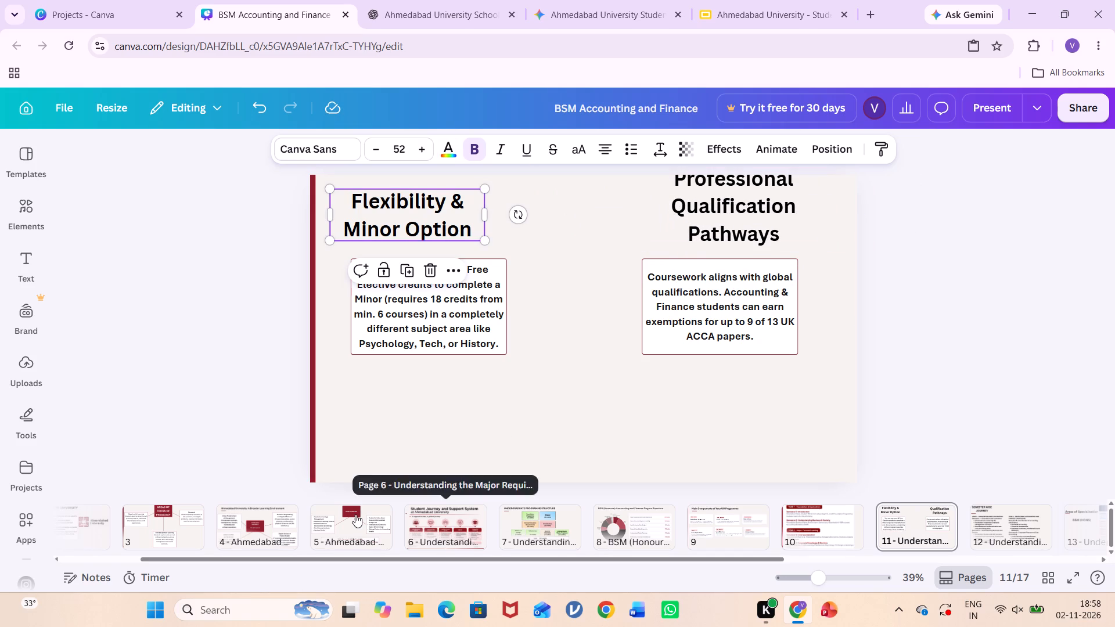
pyautogui.click(354, 514)
pyautogui.click(239, 516)
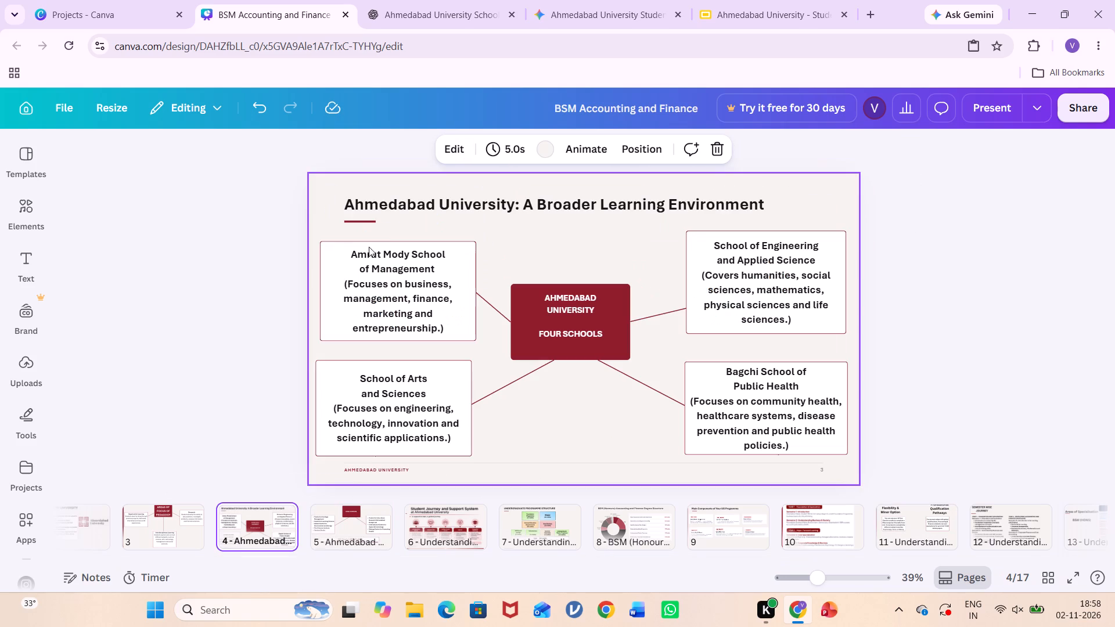
pyautogui.click(431, 202)
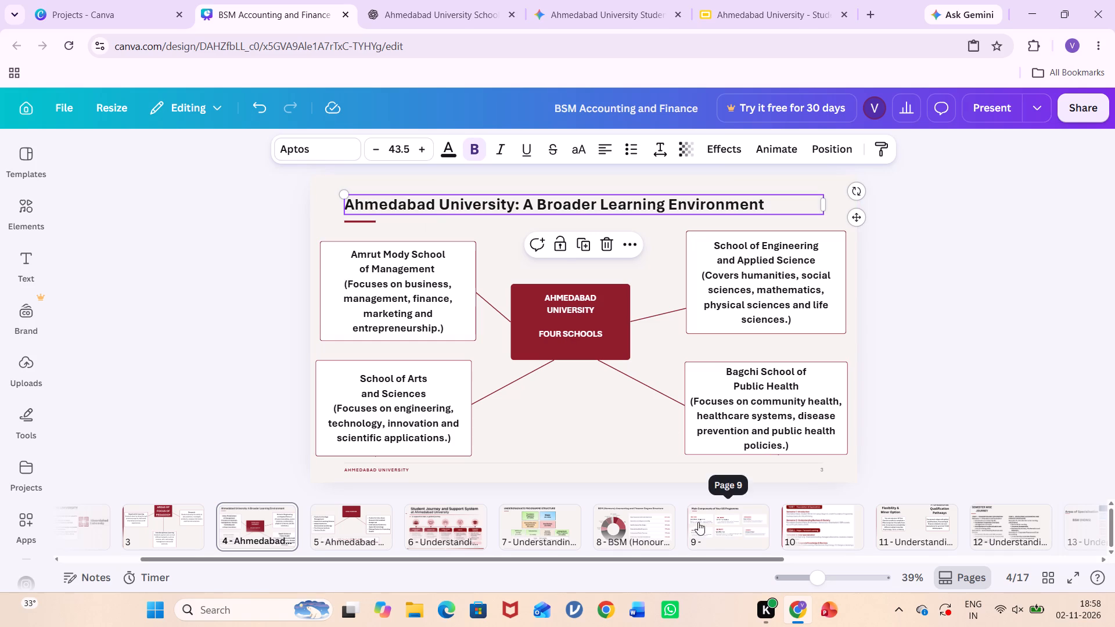
pyautogui.click(907, 528)
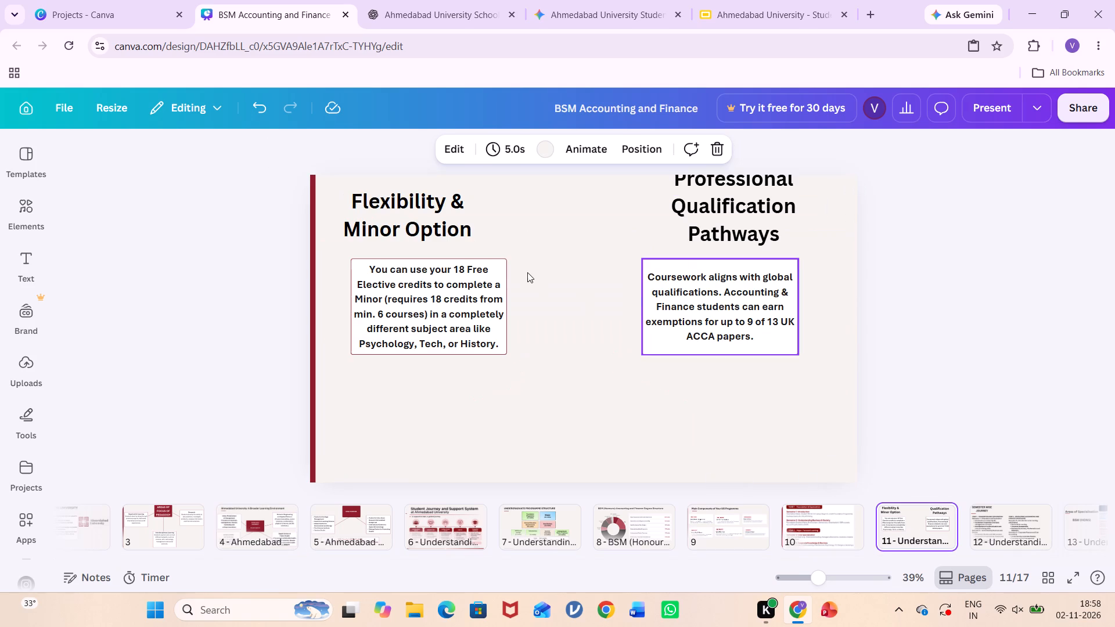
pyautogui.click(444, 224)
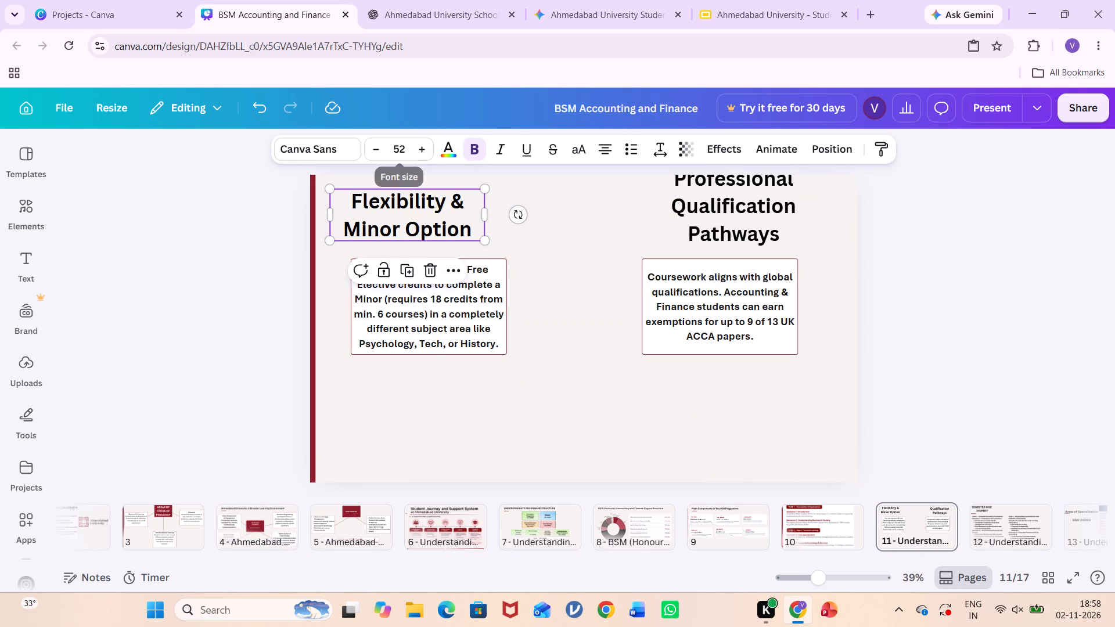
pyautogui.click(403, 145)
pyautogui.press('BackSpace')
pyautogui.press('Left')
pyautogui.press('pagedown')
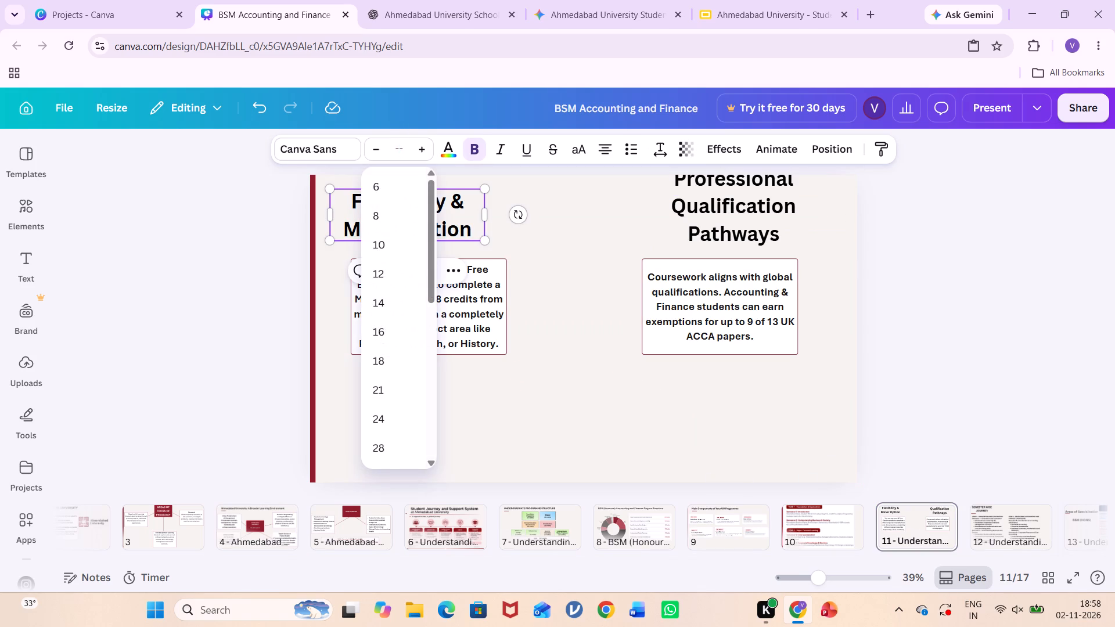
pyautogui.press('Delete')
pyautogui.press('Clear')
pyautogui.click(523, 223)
# Set the font size of the "Flexibility & Minor Option" heading on page 11 to 43.5.
pyautogui.doubleClick(467, 222)
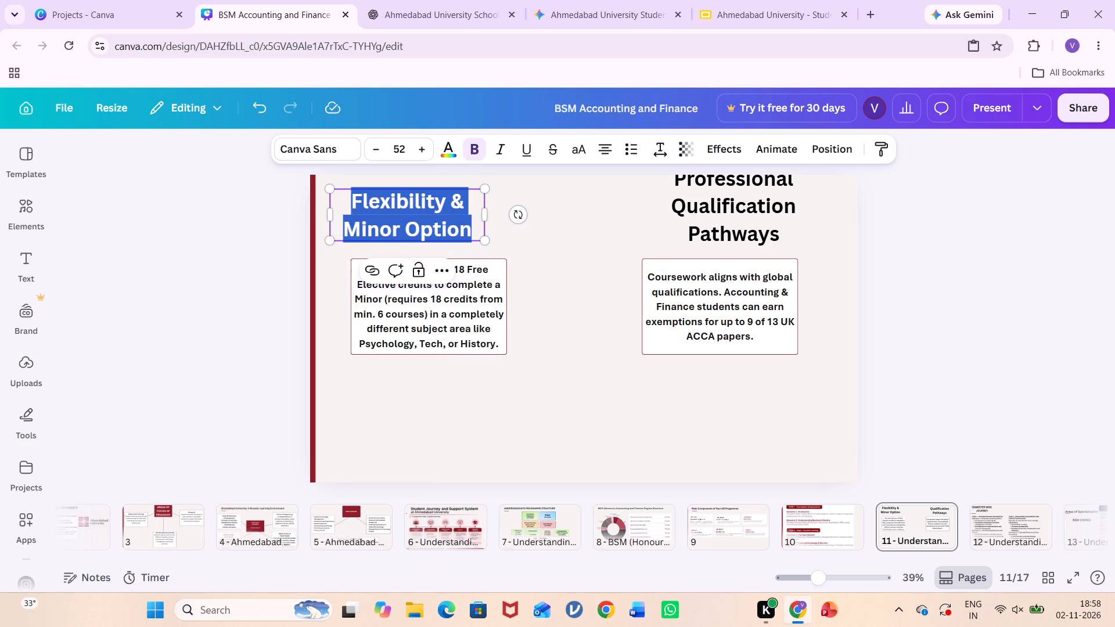
pyautogui.click(404, 143)
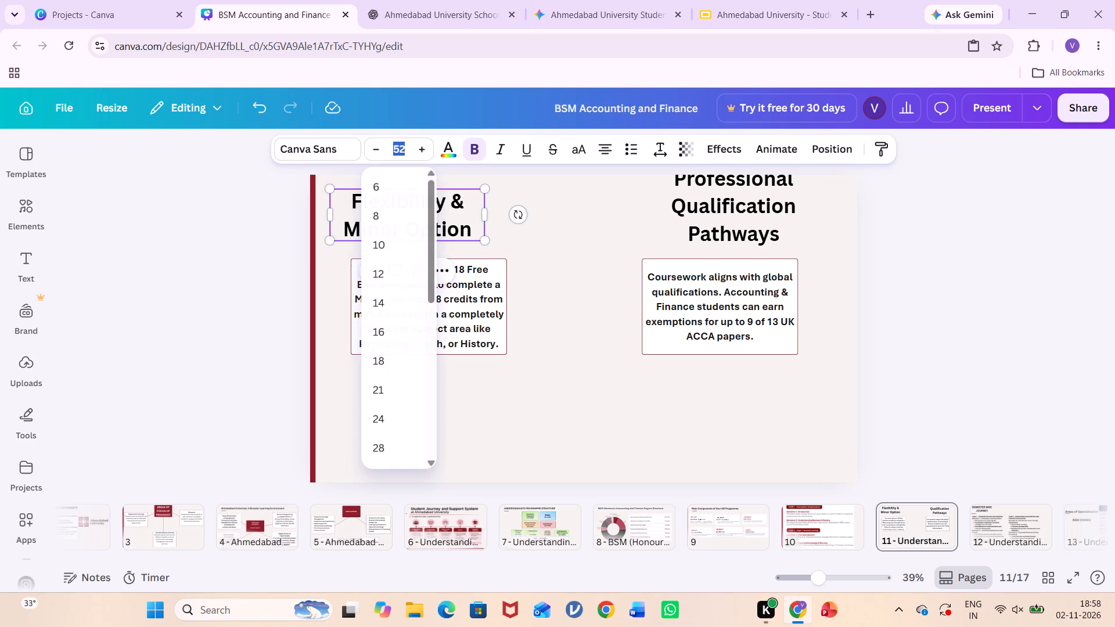
pyautogui.press('BackSpace')
pyautogui.press('Left')
pyautogui.press('pagedown')
pyautogui.press('Delete')
pyautogui.write('43.5')
pyautogui.press('Return')
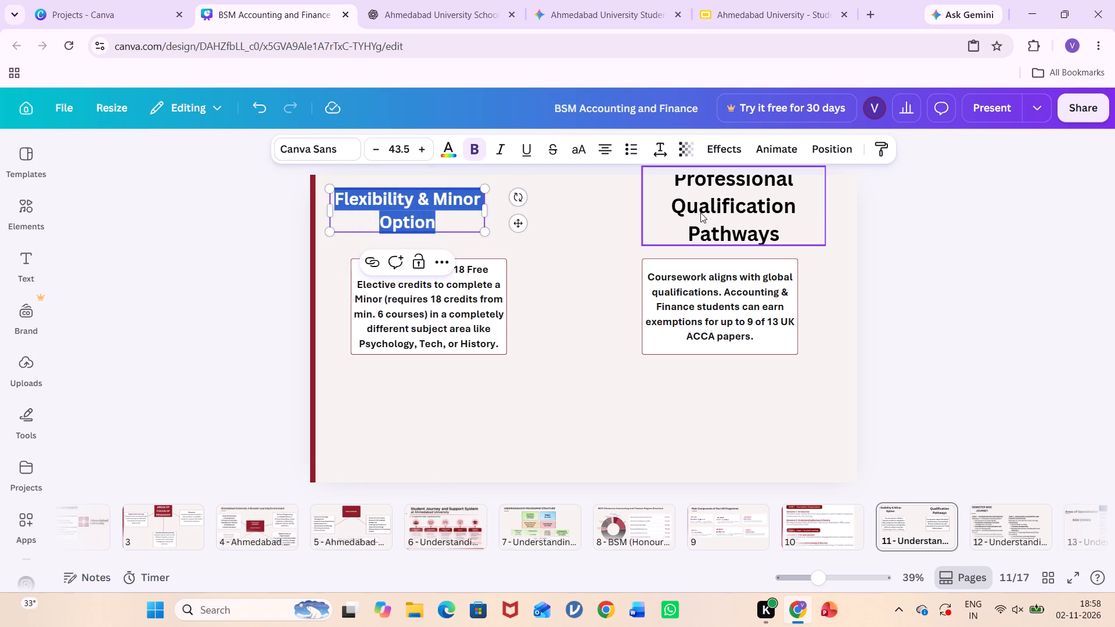
# Set the font size of the "Professional Qualification Pathways" heading on page 11 to 43.5.
pyautogui.click(700, 212)
pyautogui.hotkey('ctrl', 'a')
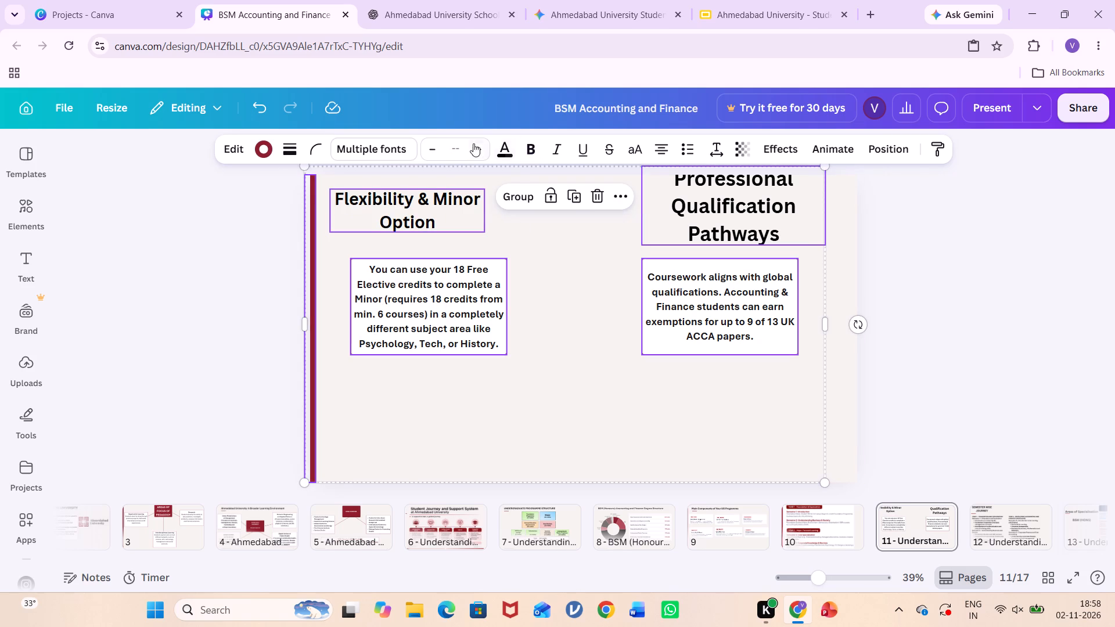
pyautogui.doubleClick(764, 210)
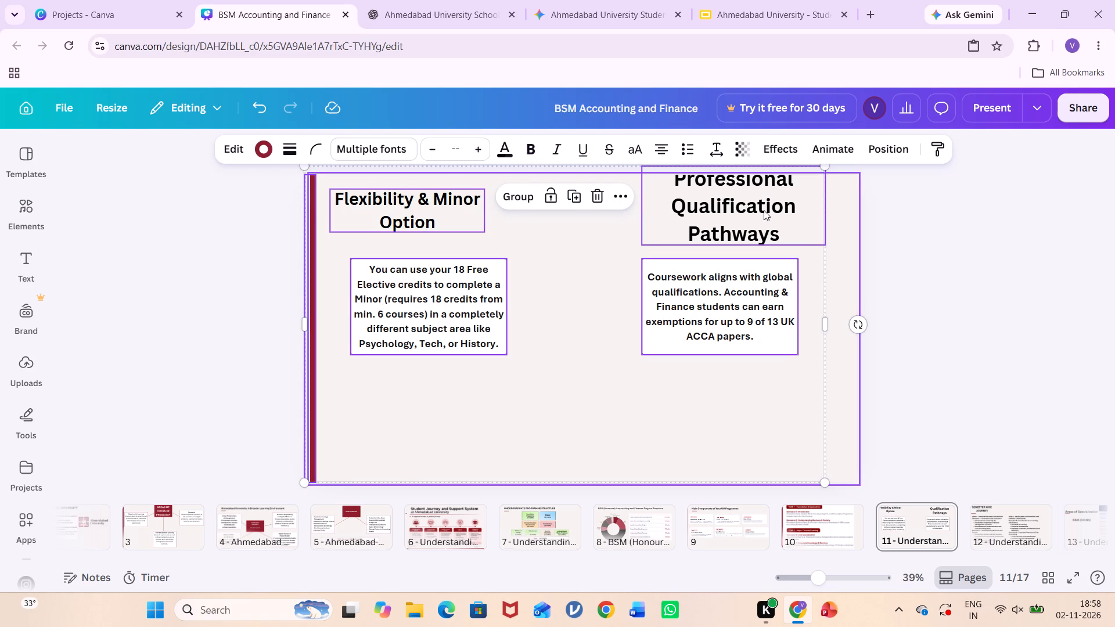
pyautogui.click(764, 210)
pyautogui.click(591, 336)
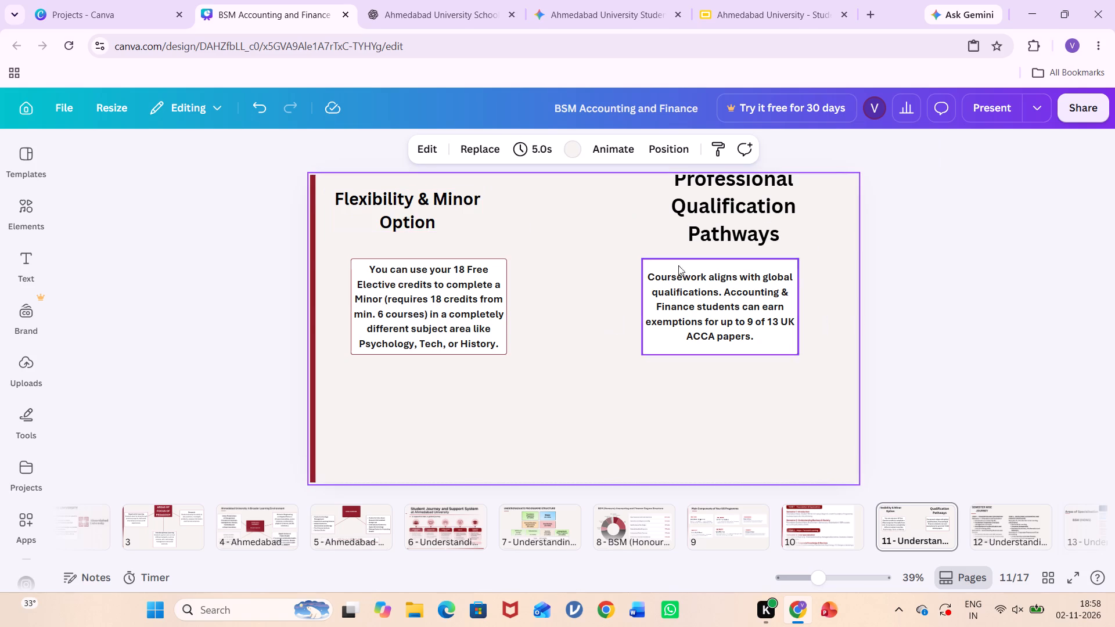
pyautogui.doubleClick(710, 235)
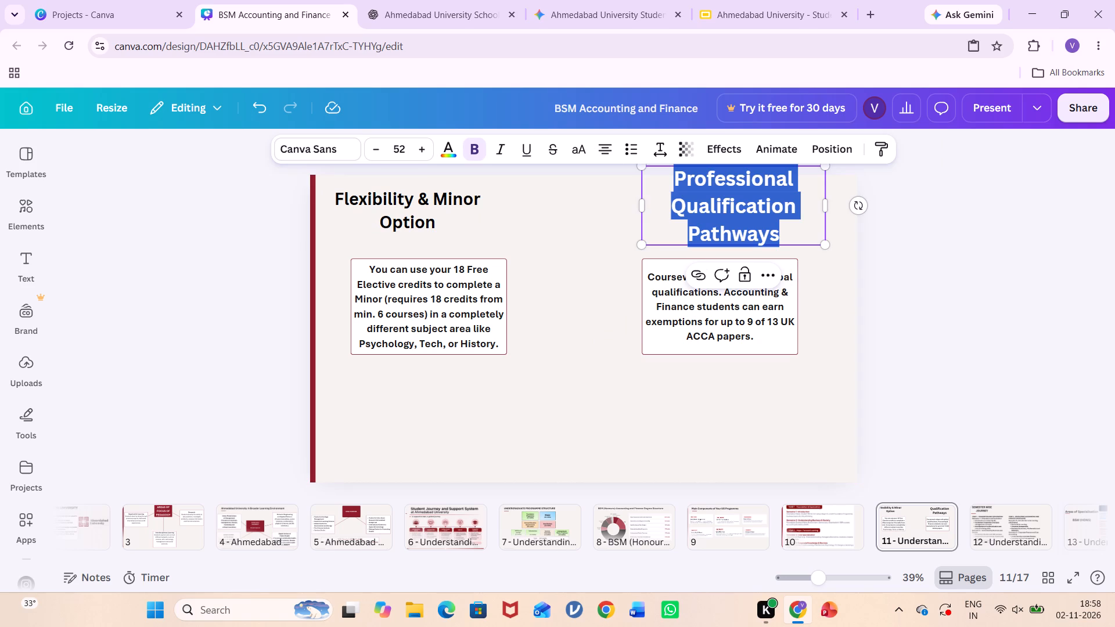
pyautogui.click(405, 151)
pyautogui.press('BackSpace')
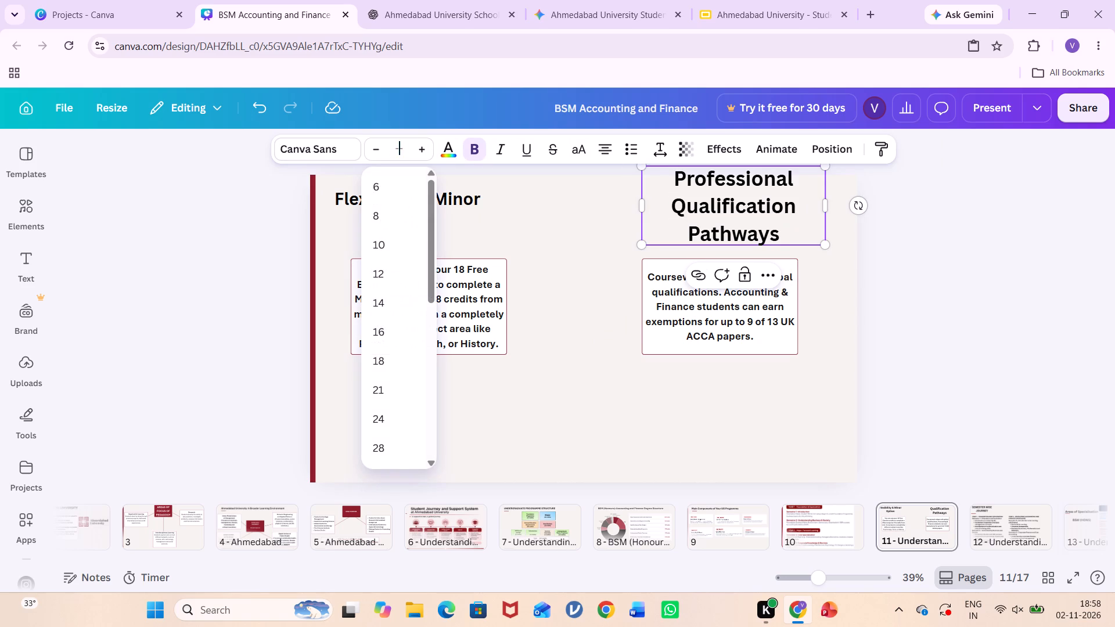
pyautogui.write('43.5')
pyautogui.press('Return')
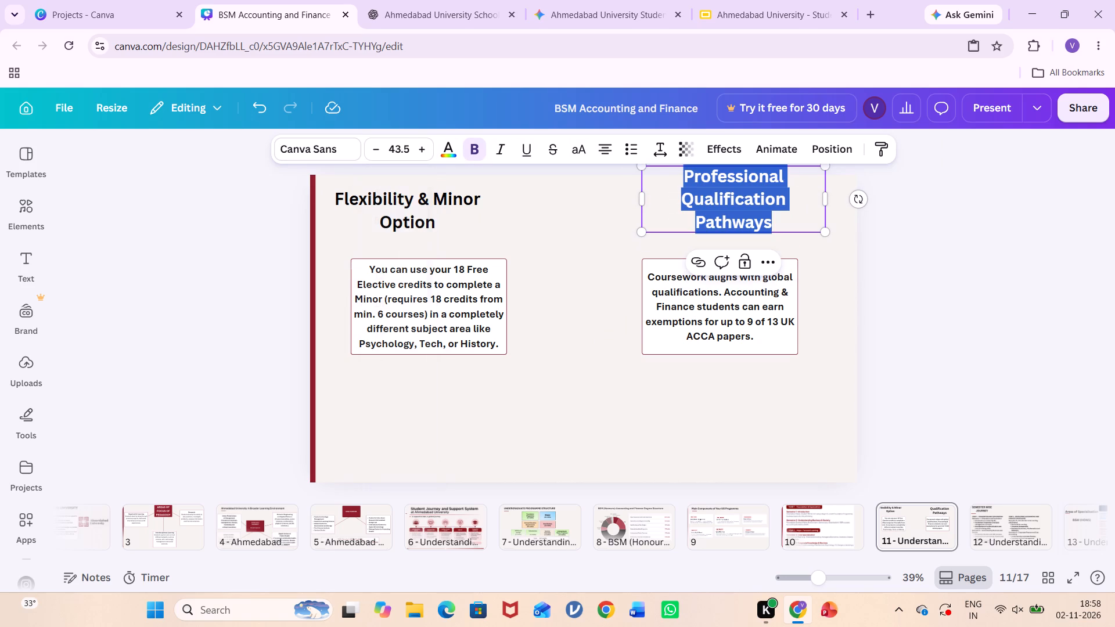
pyautogui.click(476, 183)
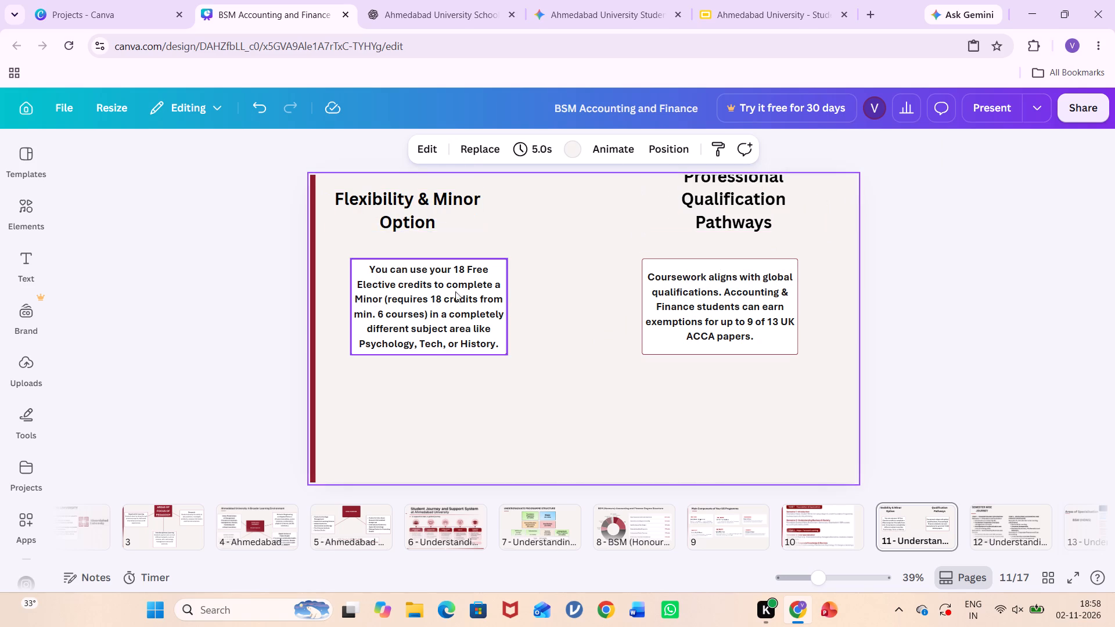
# Move both bordered boxes up closer beneath their headings, and lower the "Professional Qualification Pathways" heading so it sits fully on the page.
pyautogui.moveTo(454, 301); pyautogui.dragTo(436, 286)
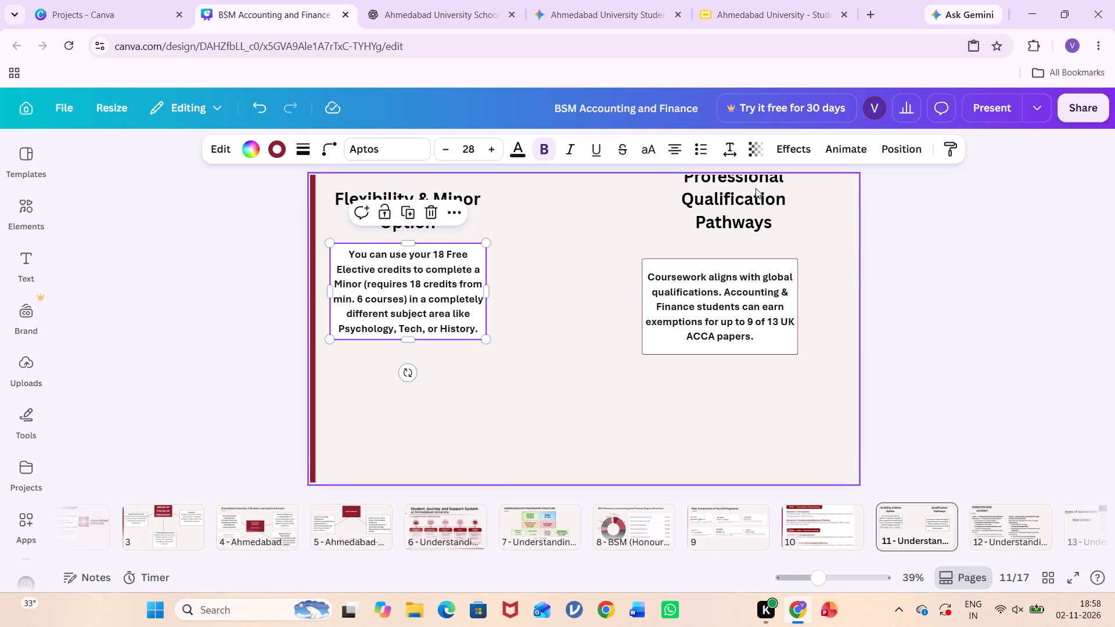
pyautogui.moveTo(756, 188); pyautogui.dragTo(760, 197)
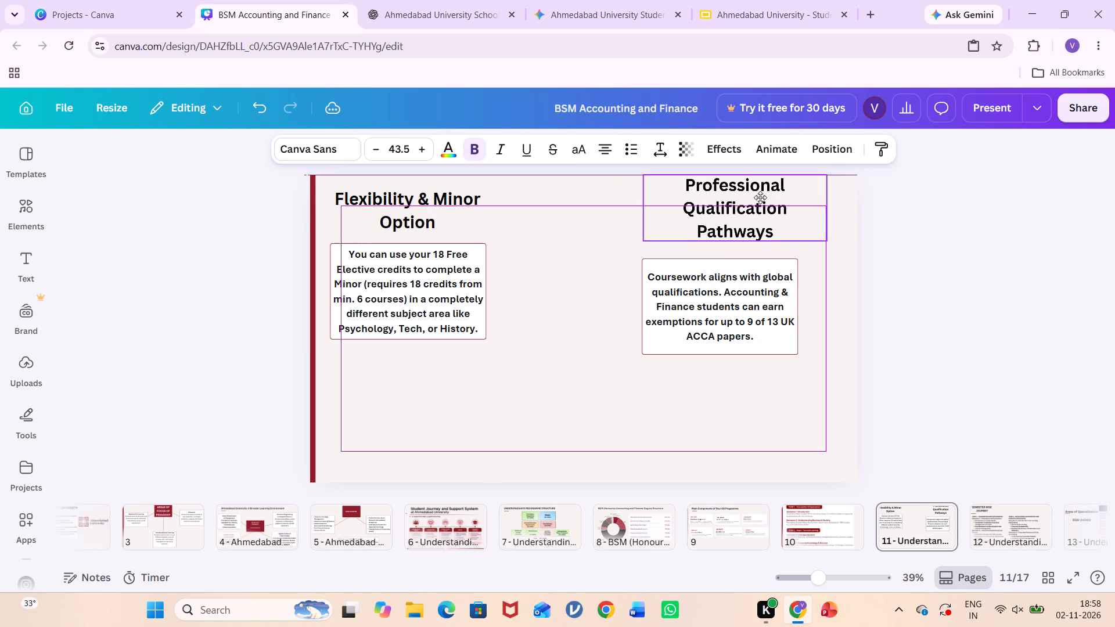
pyautogui.moveTo(760, 197); pyautogui.dragTo(751, 199)
pyautogui.moveTo(751, 283); pyautogui.dragTo(765, 274)
pyautogui.moveTo(769, 301); pyautogui.dragTo(782, 289)
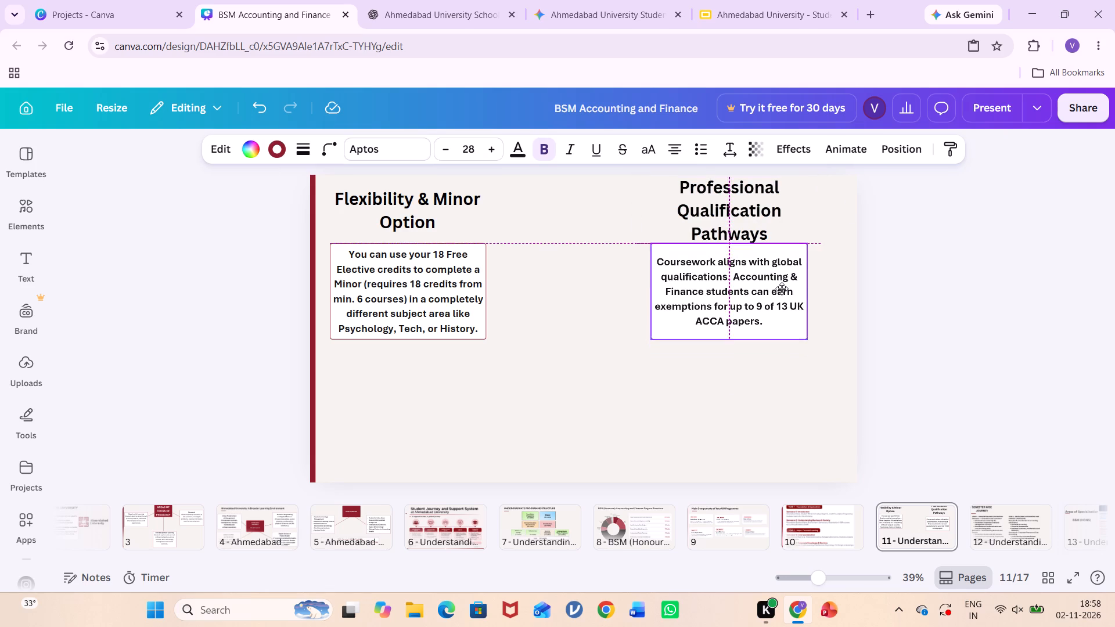
pyautogui.moveTo(782, 289); pyautogui.dragTo(787, 293)
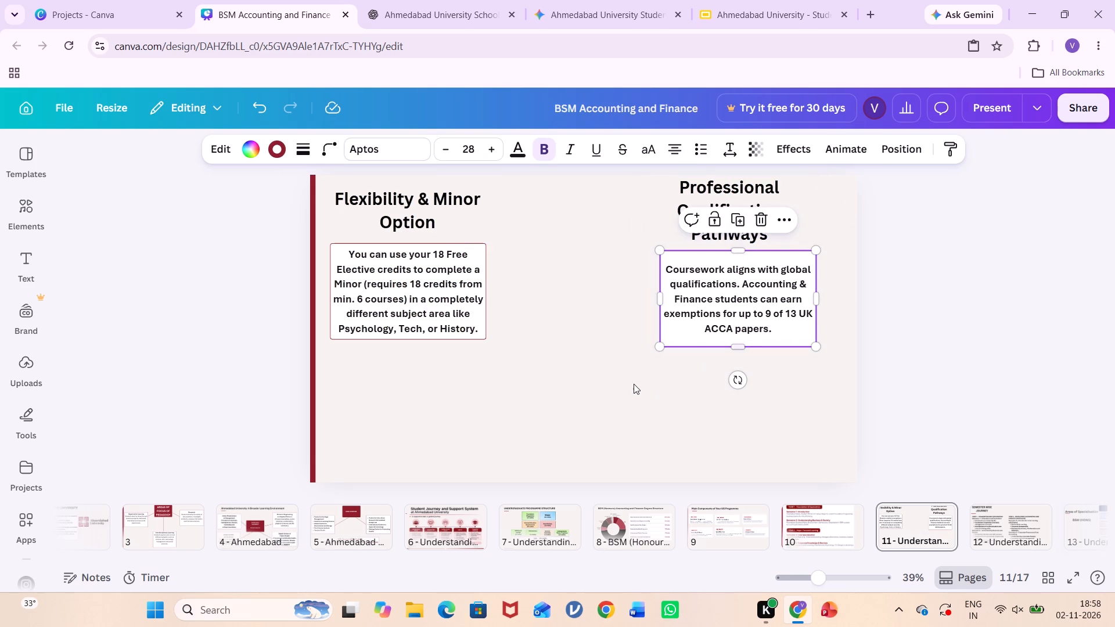
# Lower the box under "Flexibility & Minor Option" on page 11 so it lines up with the box under "Professional Qualification Pathways".
pyautogui.click(634, 384)
pyautogui.moveTo(462, 287); pyautogui.dragTo(462, 293)
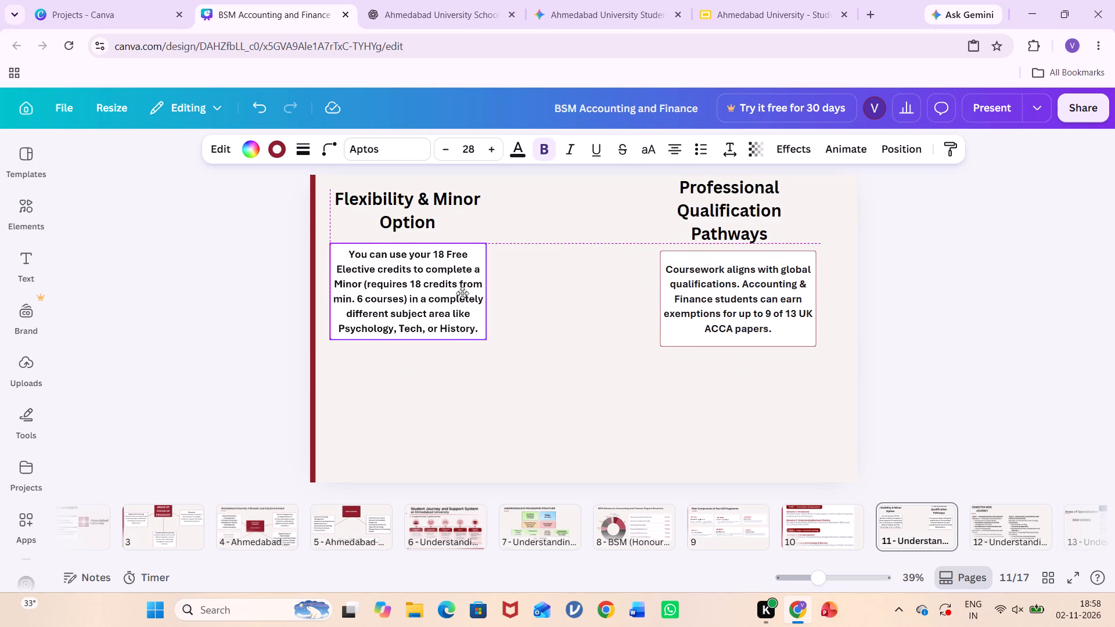
pyautogui.moveTo(462, 293); pyautogui.dragTo(463, 294)
pyautogui.click(525, 243)
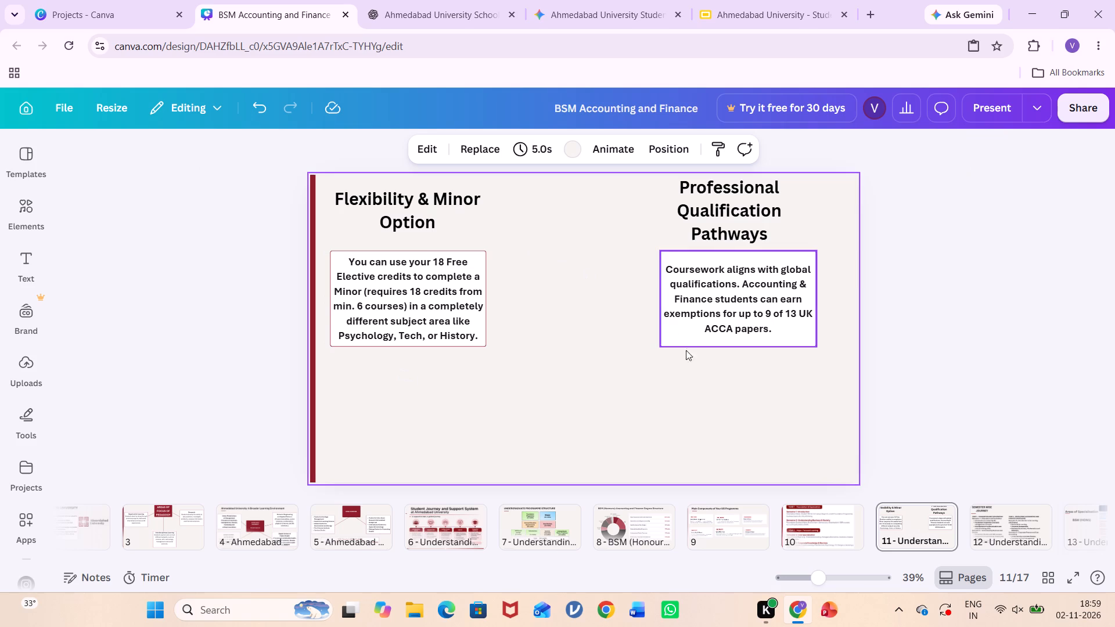
pyautogui.hscroll(-1, 880, 531)
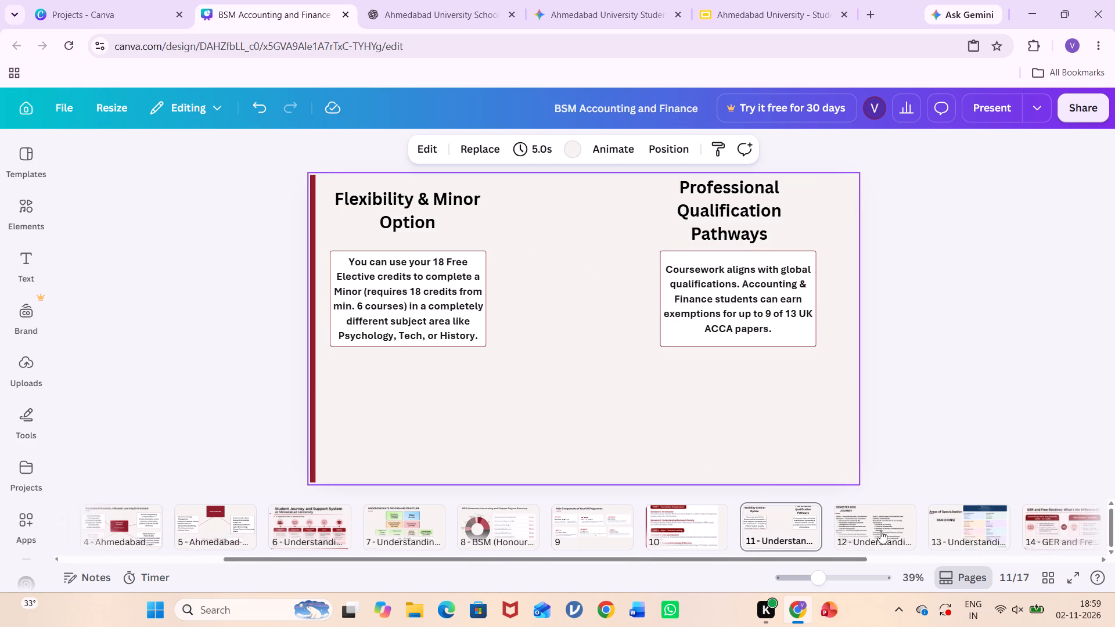
pyautogui.hscroll(-2, 880, 531)
pyautogui.click(800, 535)
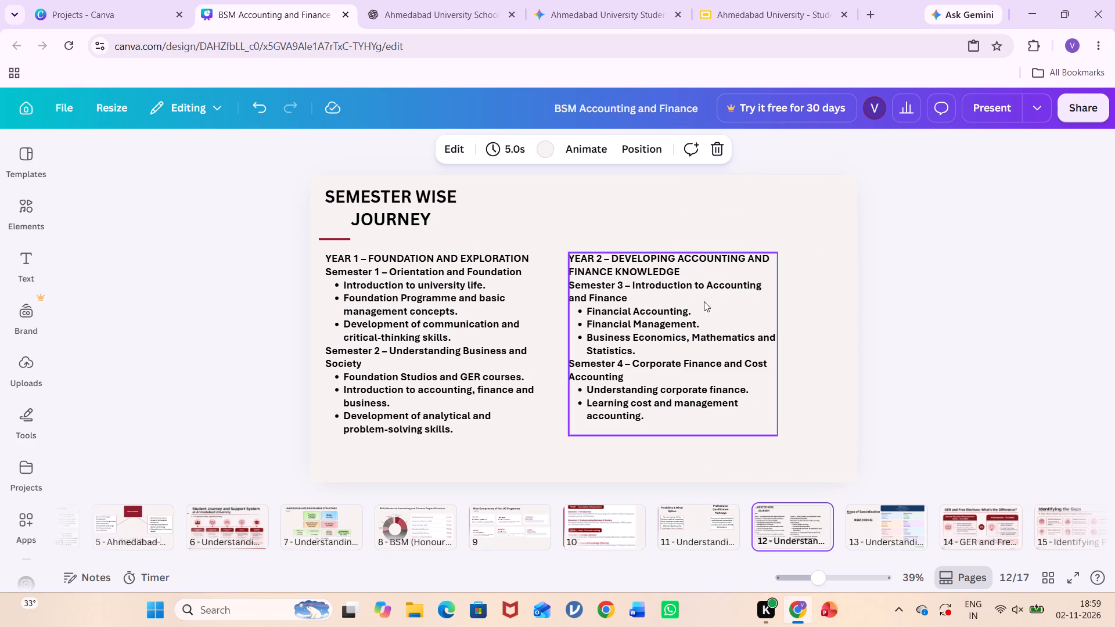
pyautogui.click(793, 10)
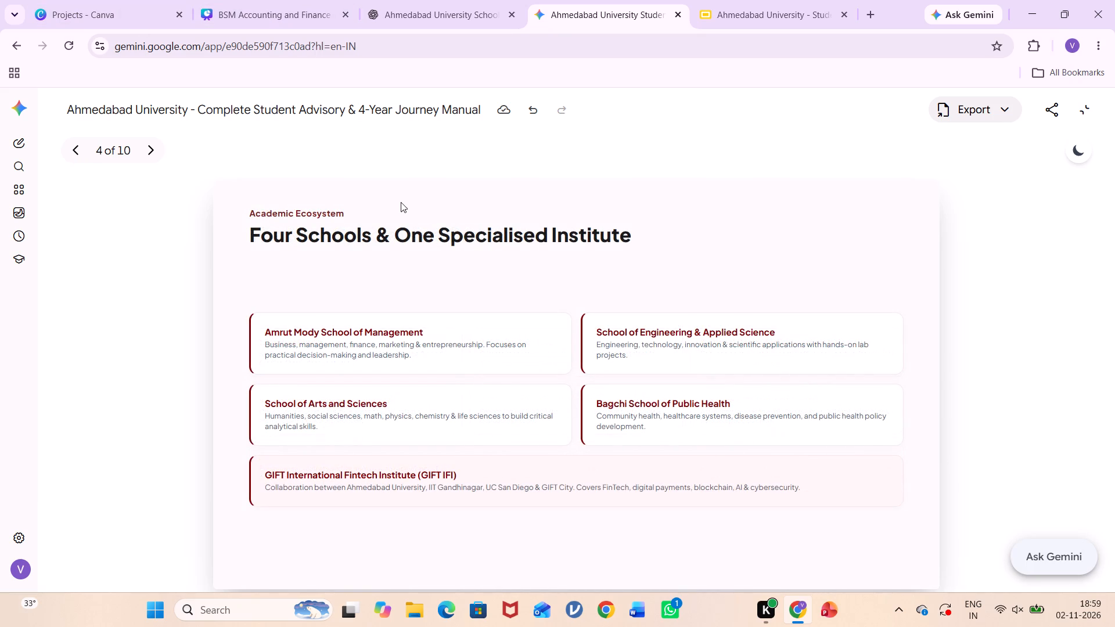
# Return to the Canva presentation and review its pages backward from page 14 to page 8 to examine their content order.
pyautogui.click(299, 19)
pyautogui.hscroll(-1, 941, 517)
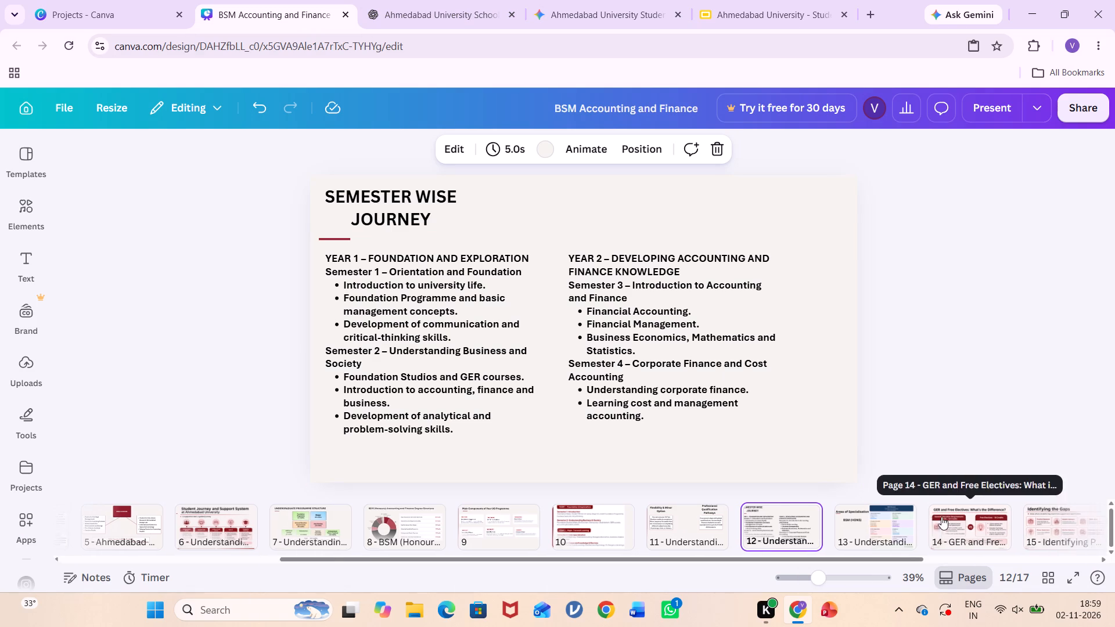
pyautogui.hscroll(-2, 941, 517)
pyautogui.click(779, 538)
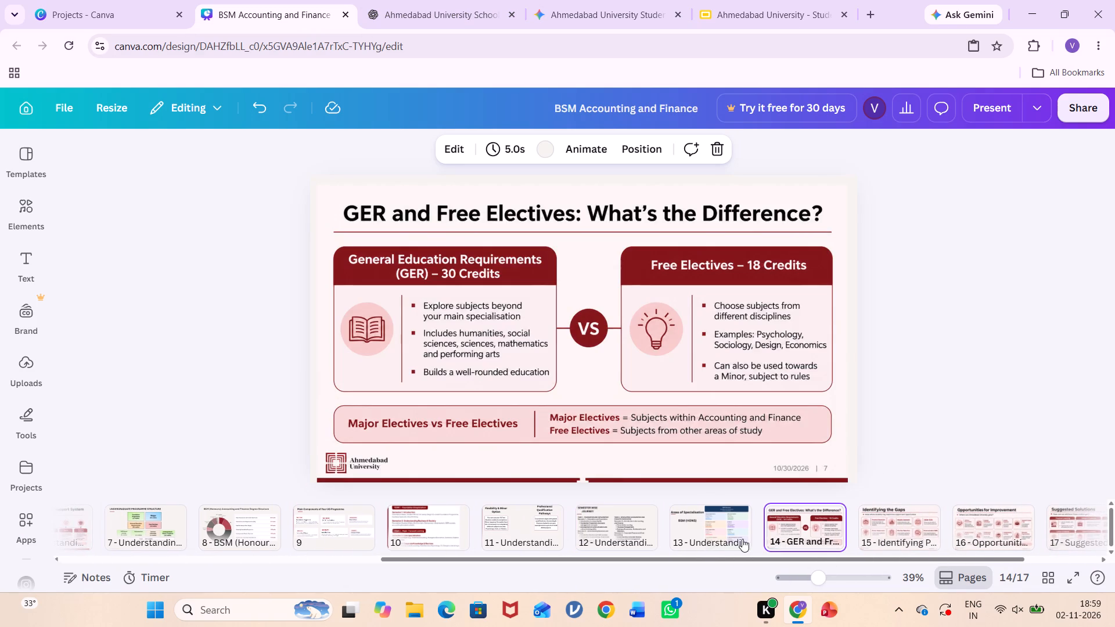
pyautogui.click(710, 539)
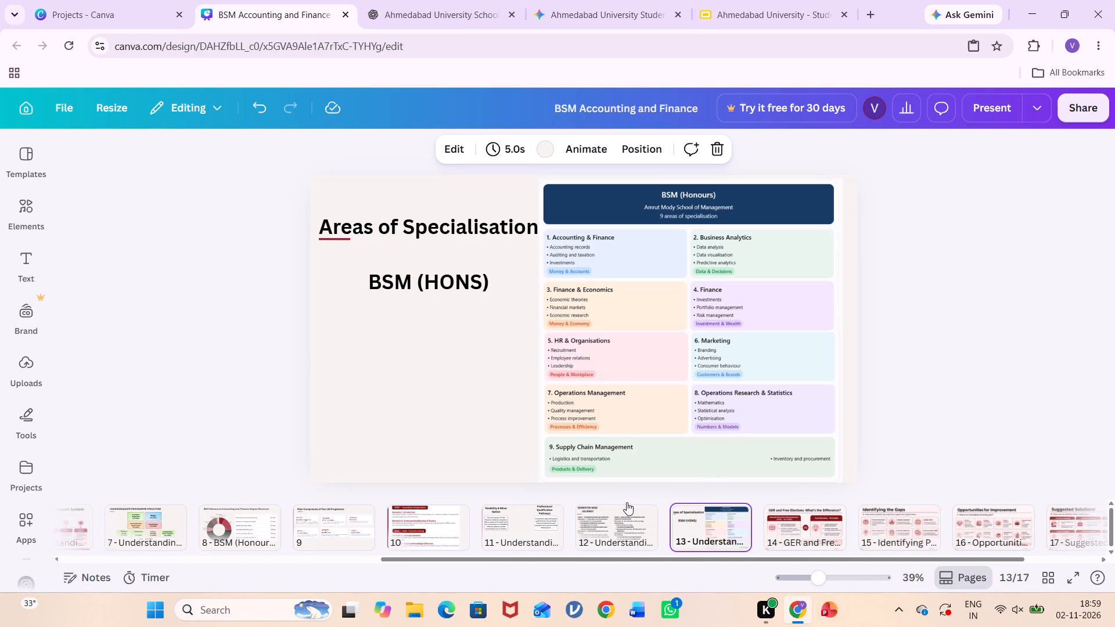
pyautogui.click(628, 526)
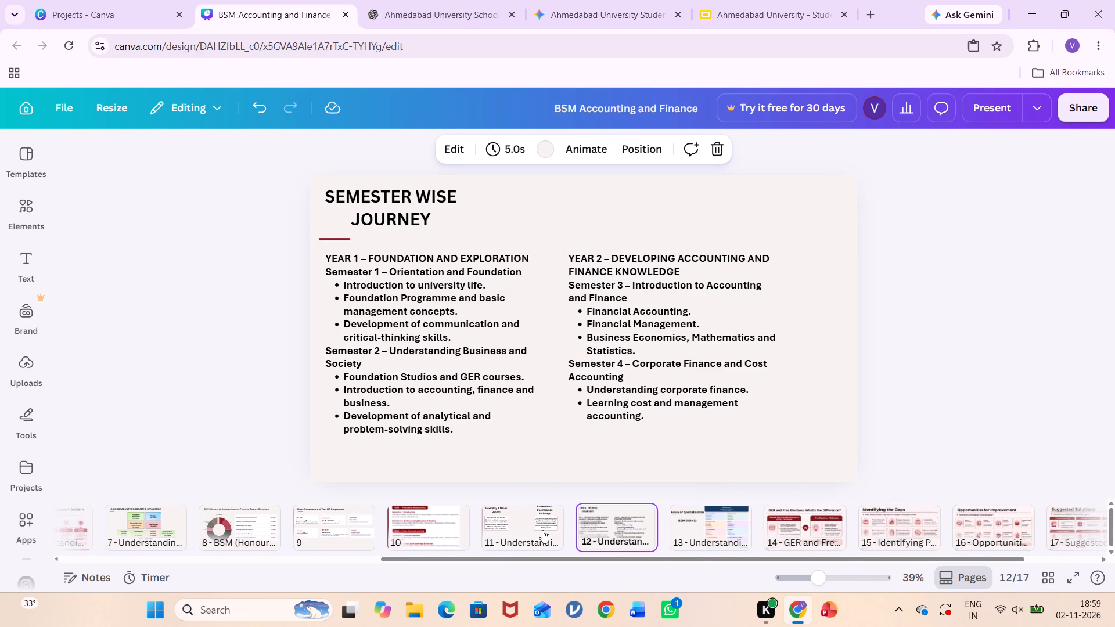
pyautogui.click(542, 530)
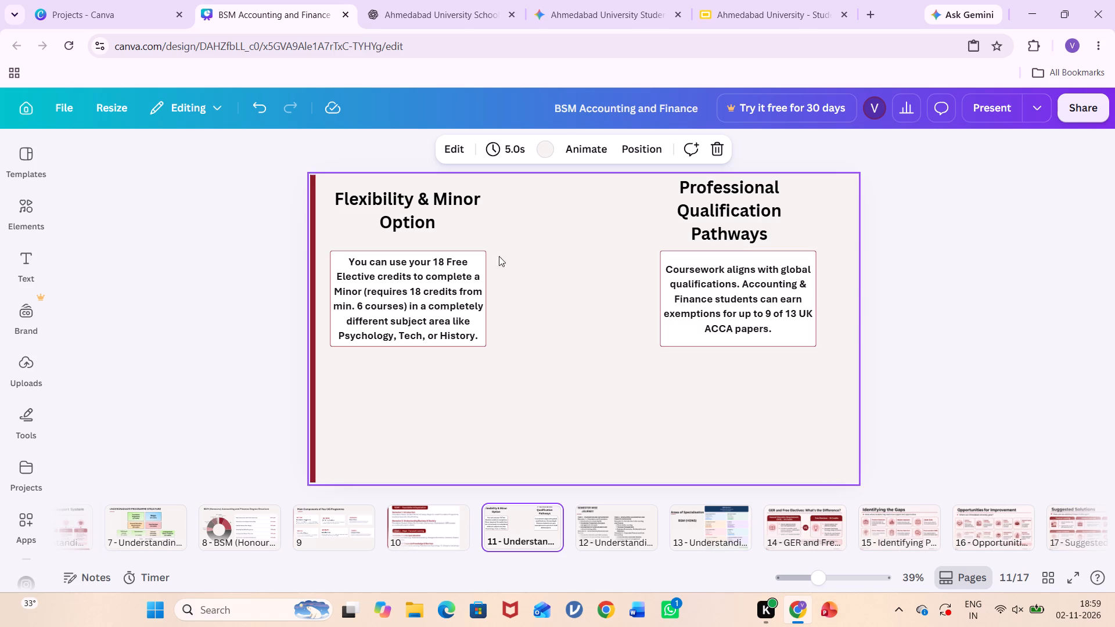
pyautogui.click(383, 518)
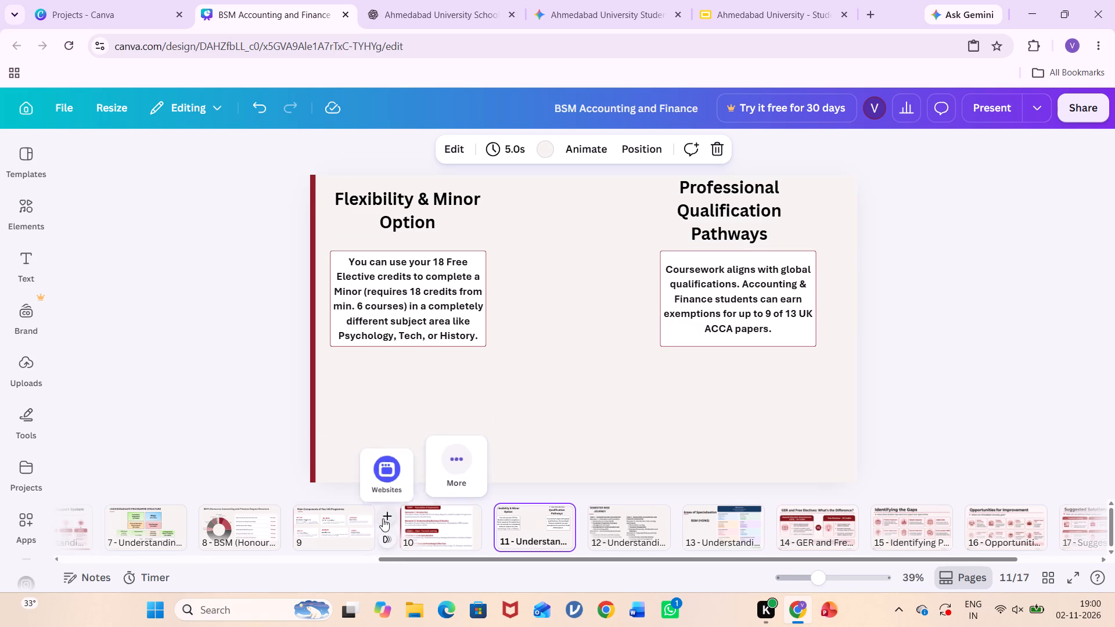
pyautogui.click(456, 525)
pyautogui.hscroll(3, 456, 525)
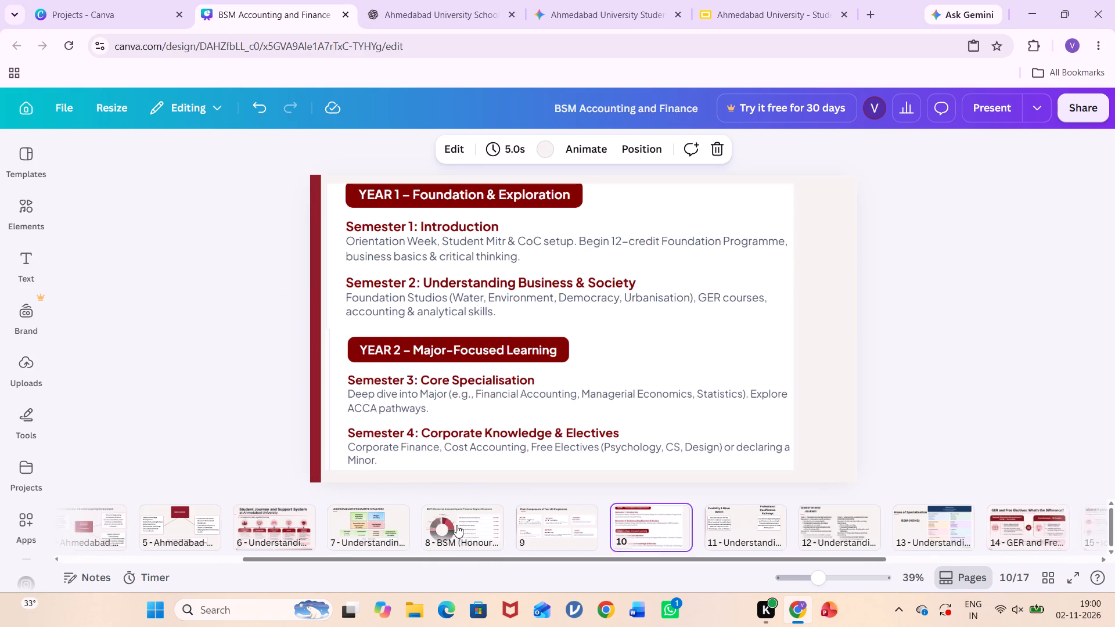
pyautogui.hscroll(1, 456, 525)
pyautogui.click(456, 525)
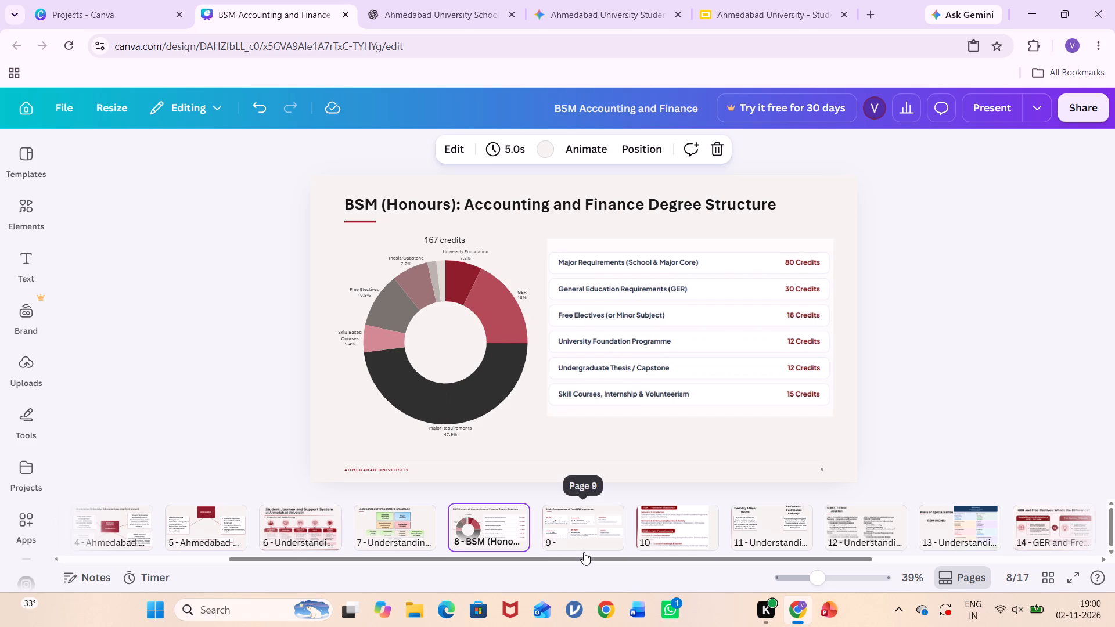
# Review the presentation from page 2 through page 10 to check how the topics follow one another.
pyautogui.hscroll(4, 645, 527)
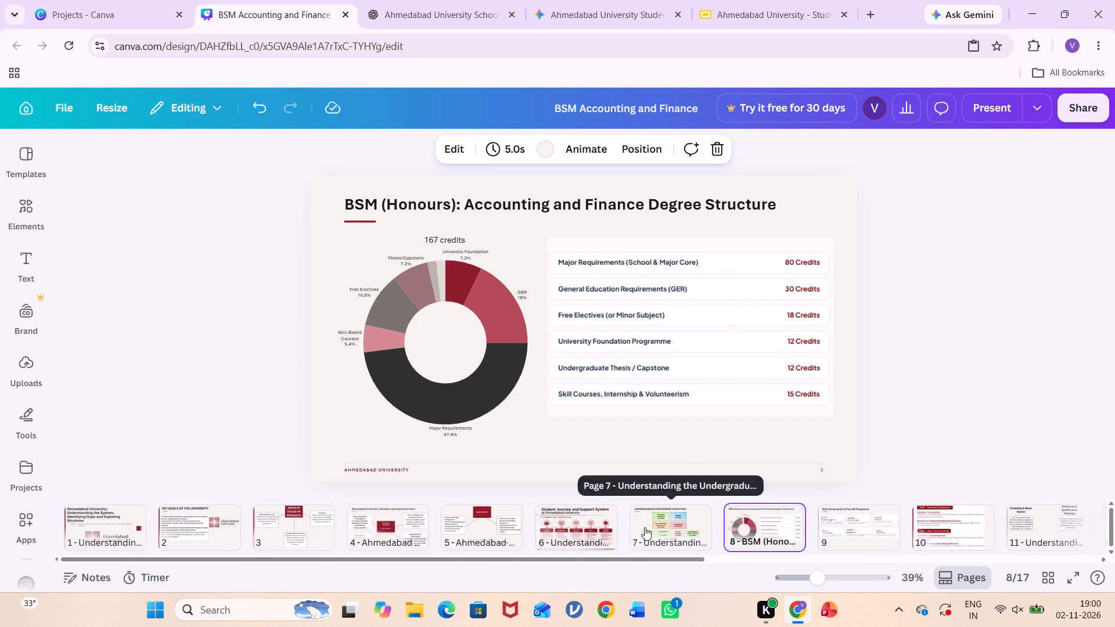
pyautogui.click(200, 527)
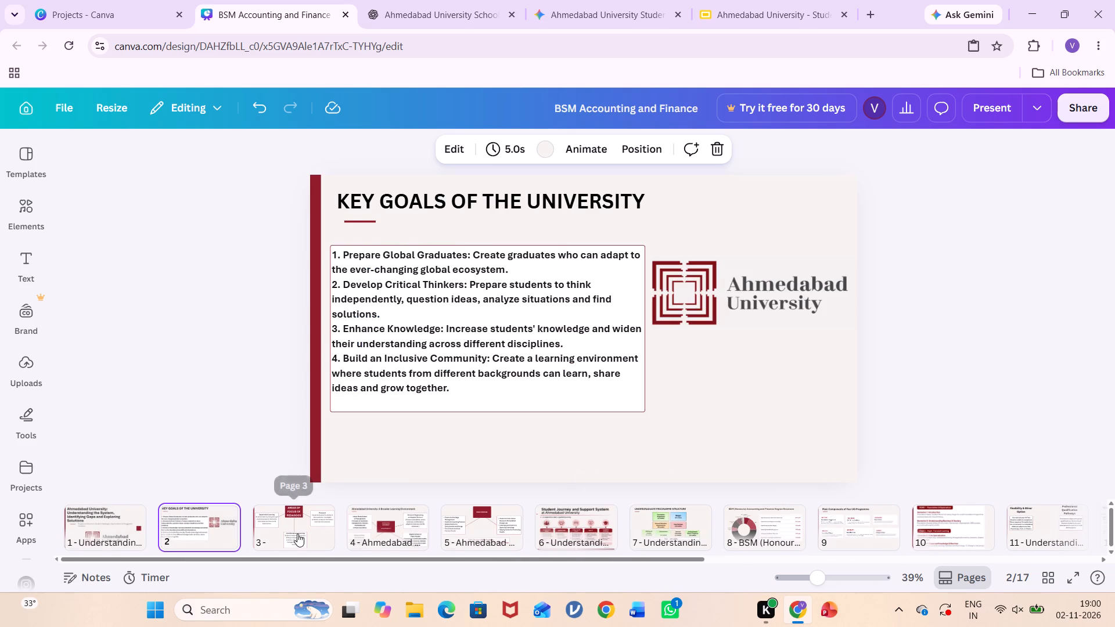
pyautogui.click(299, 534)
pyautogui.click(387, 536)
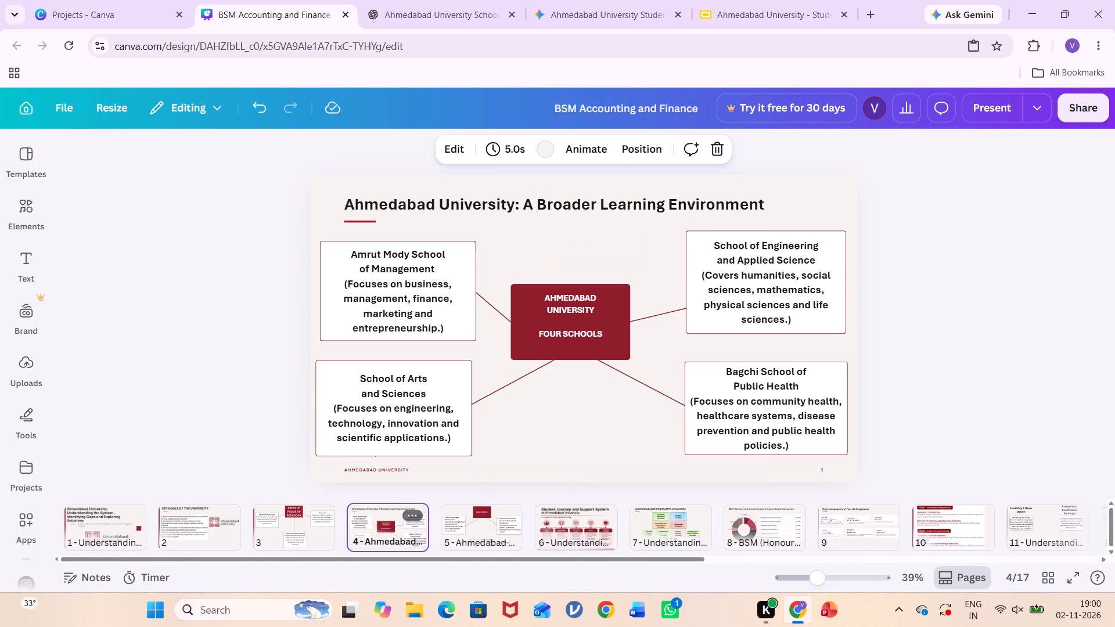
pyautogui.click(484, 529)
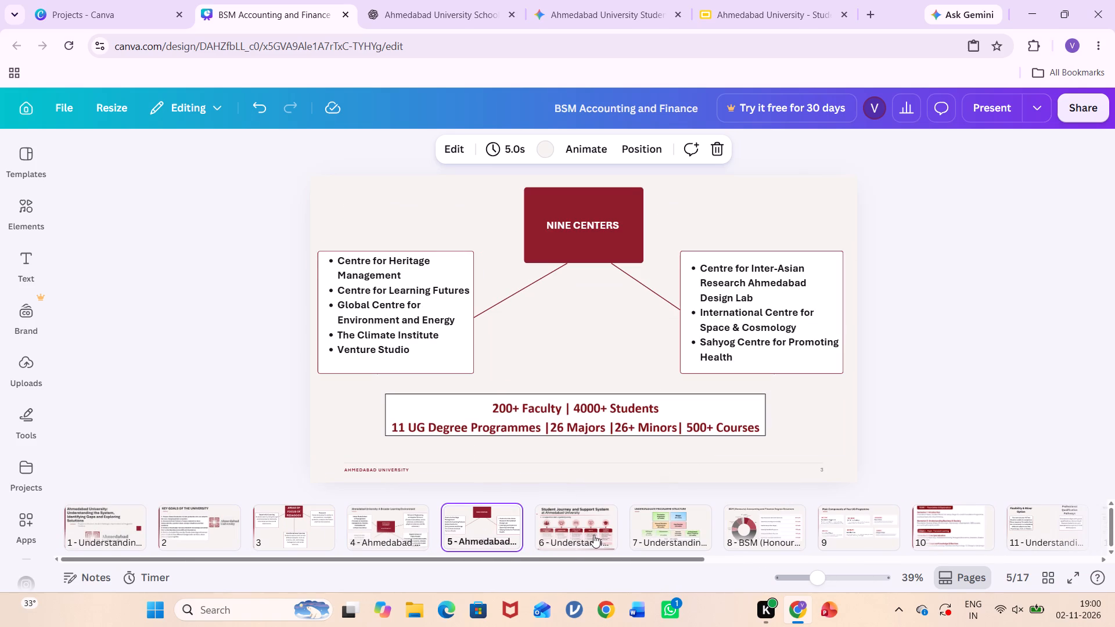
pyautogui.click(594, 535)
pyautogui.click(646, 530)
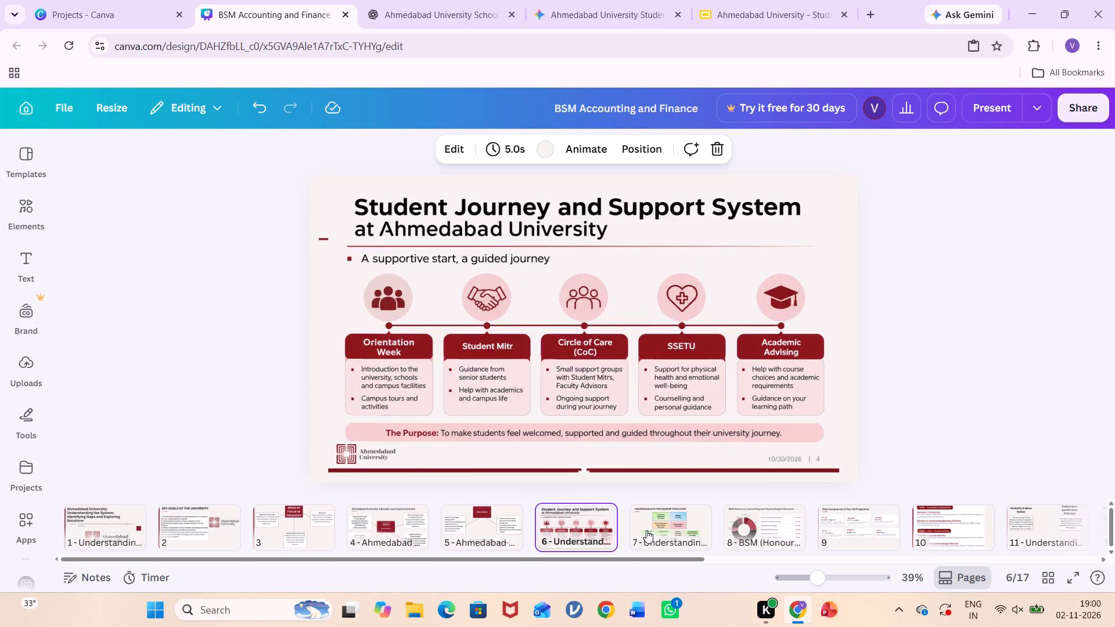
pyautogui.click(733, 527)
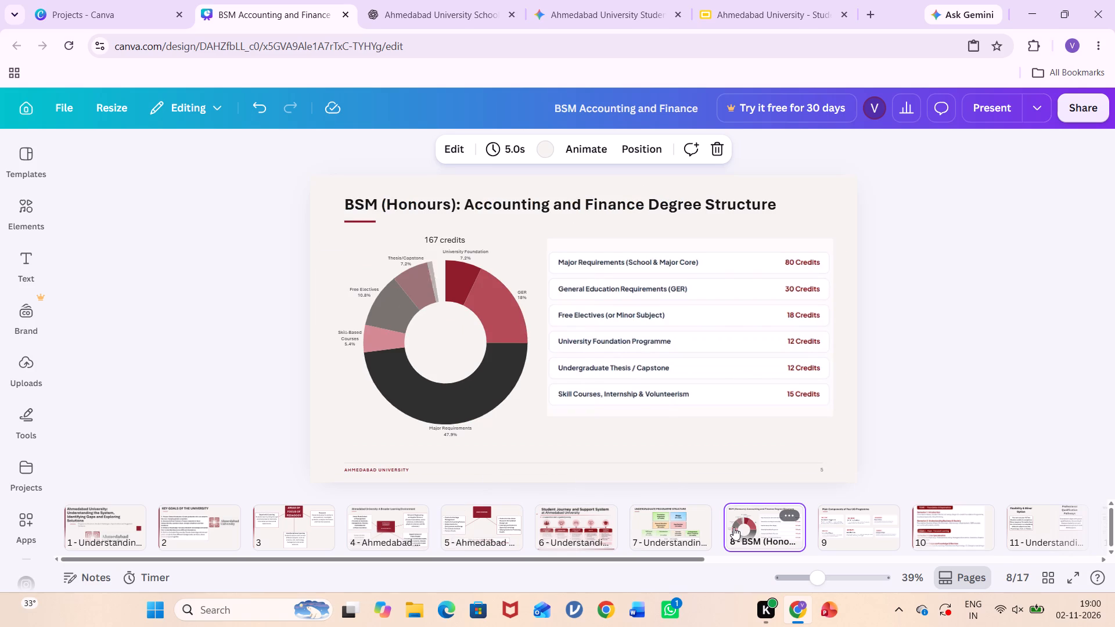
pyautogui.click(872, 531)
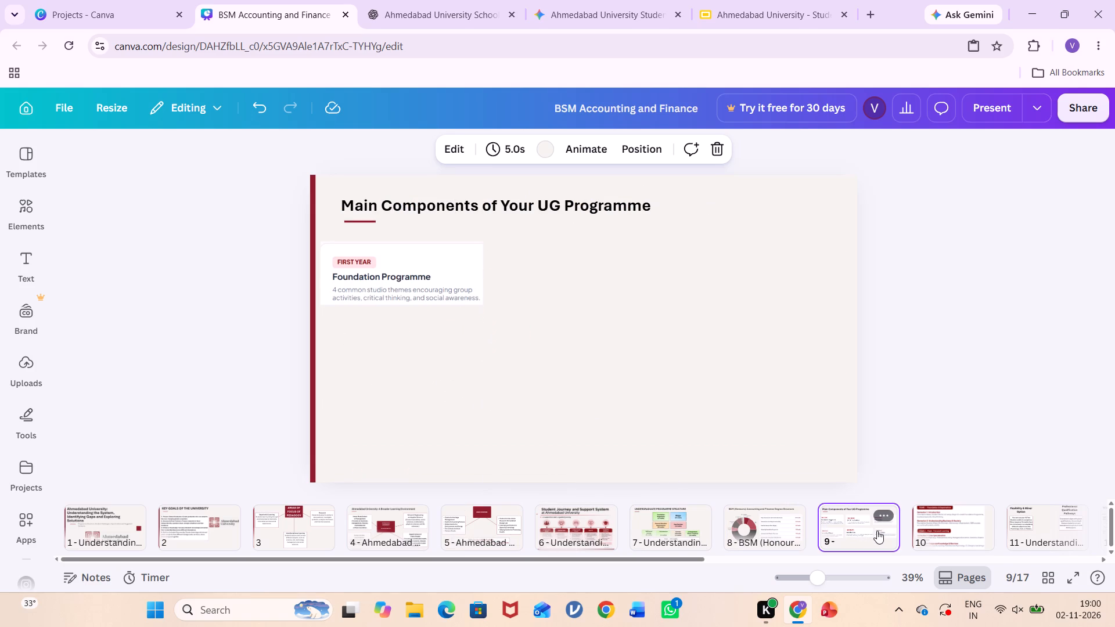
pyautogui.click(947, 532)
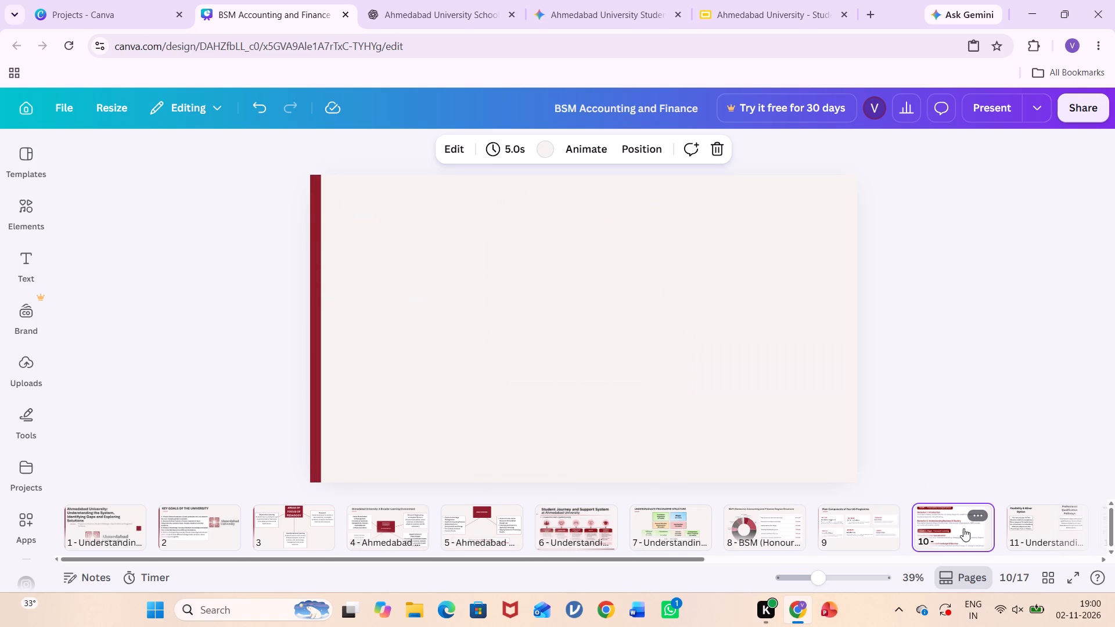
# Move the "Flexibility & Minor Option" page directly after page 9, ahead of the Year 1 and Year 2 page.
pyautogui.moveTo(1027, 521); pyautogui.dragTo(921, 537)
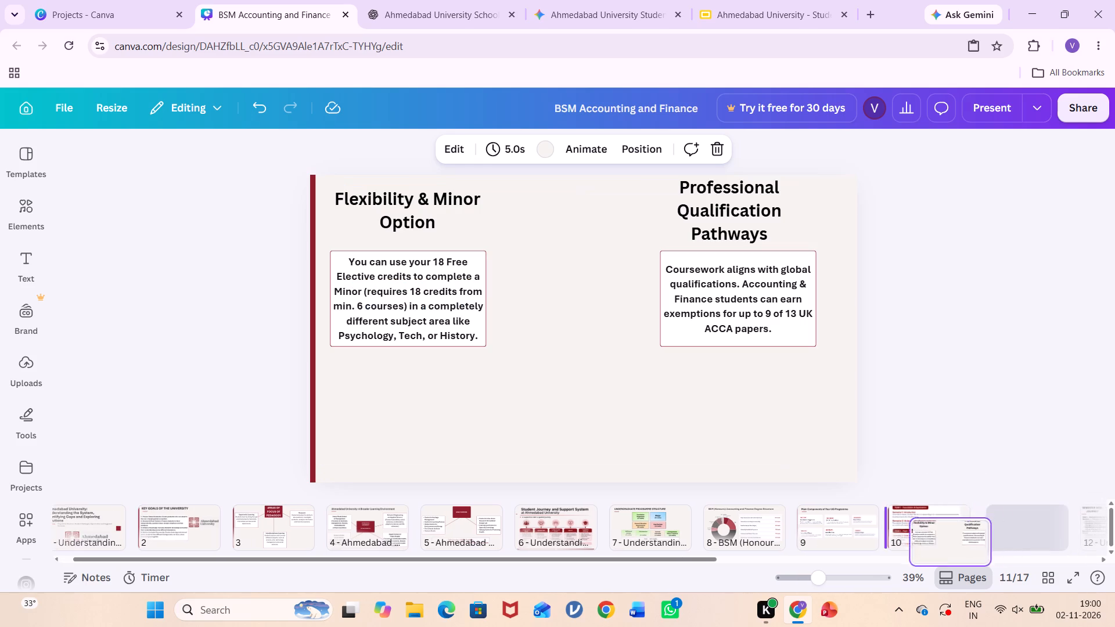
pyautogui.moveTo(921, 537); pyautogui.dragTo(886, 525)
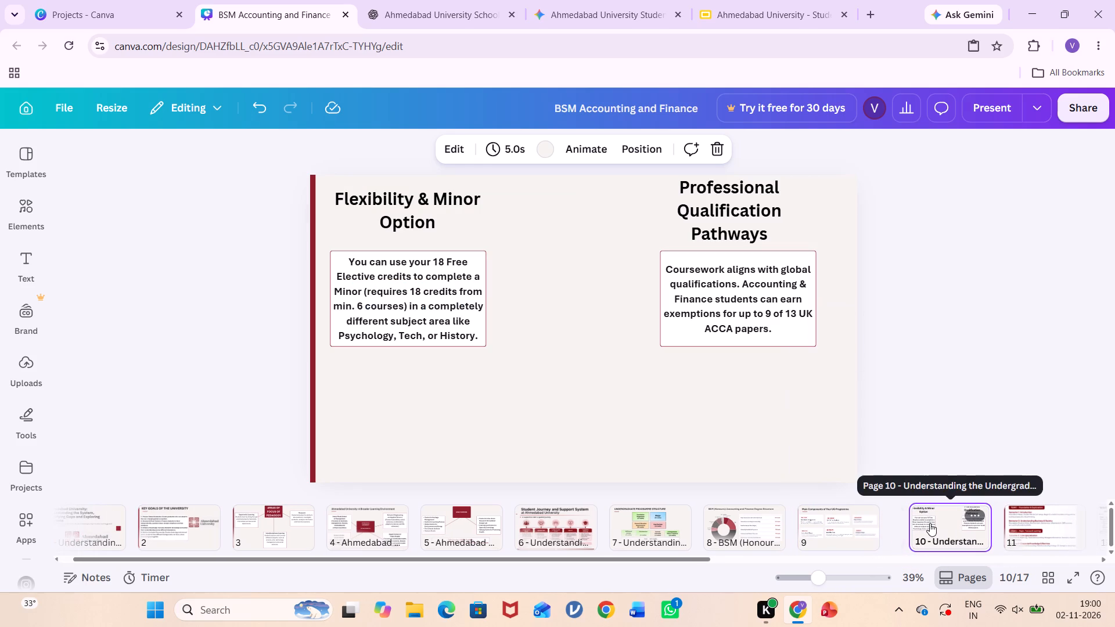
# Move the "GER and Free Electives: What's the Difference?" page to position 11, directly after the "Flexibility & Minor Option" page.
pyautogui.hscroll(-4, 1024, 515)
pyautogui.click(937, 522)
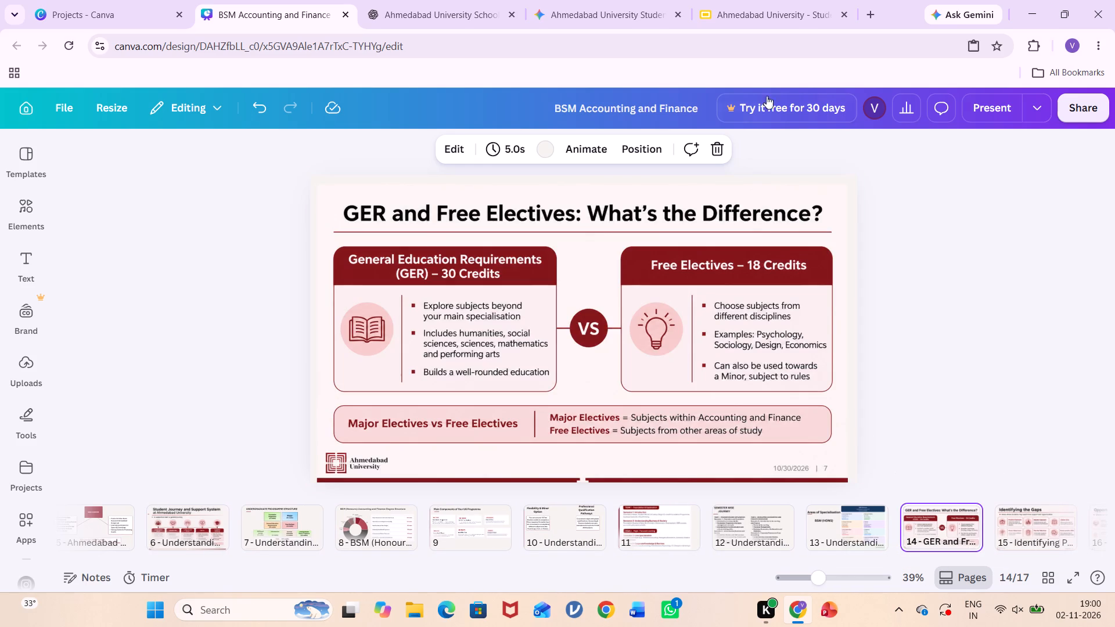
pyautogui.click(711, 255)
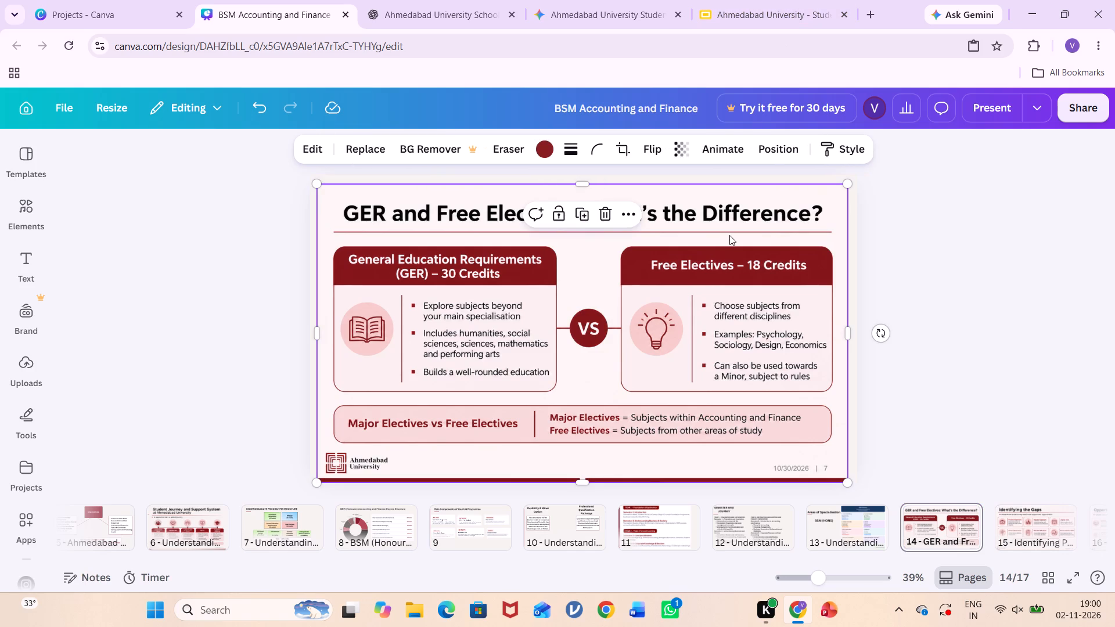
pyautogui.moveTo(955, 527); pyautogui.dragTo(670, 524)
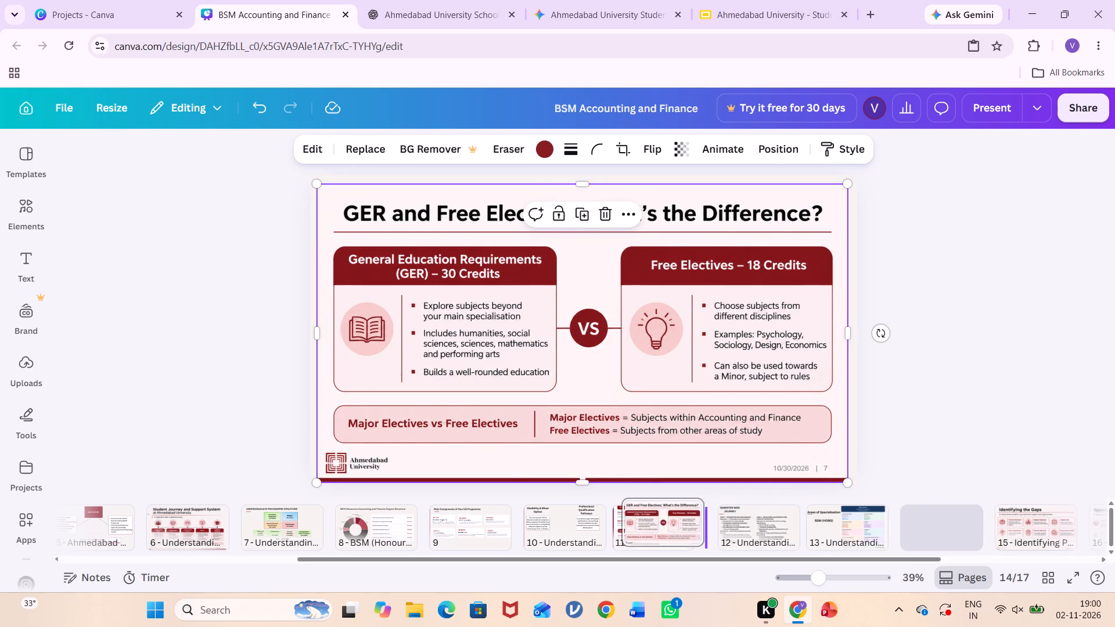
pyautogui.moveTo(670, 524); pyautogui.dragTo(628, 523)
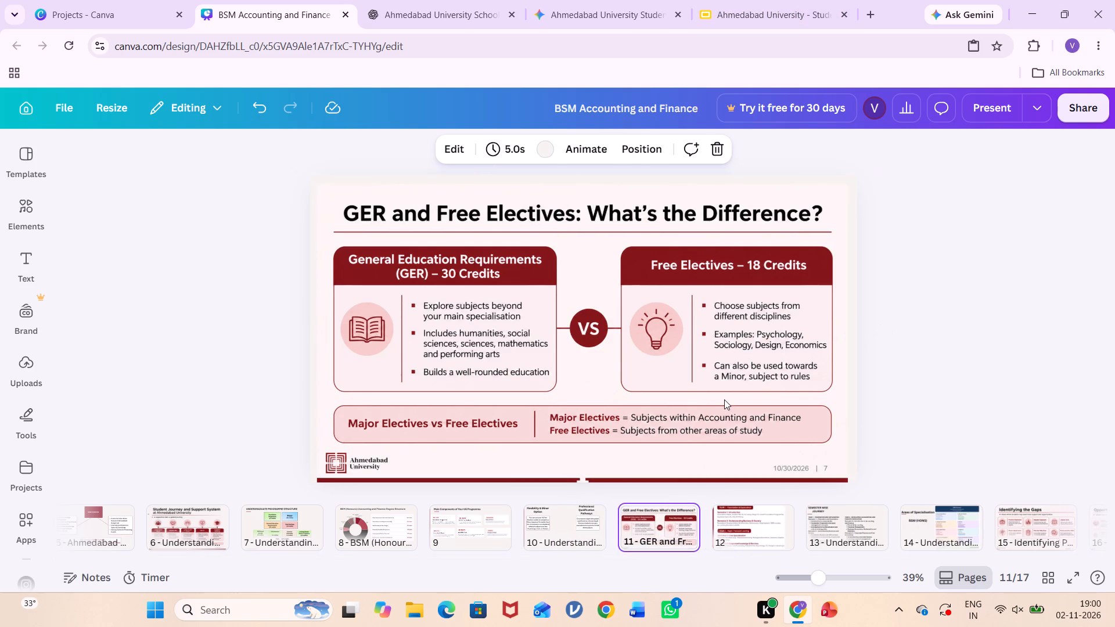
pyautogui.click(564, 528)
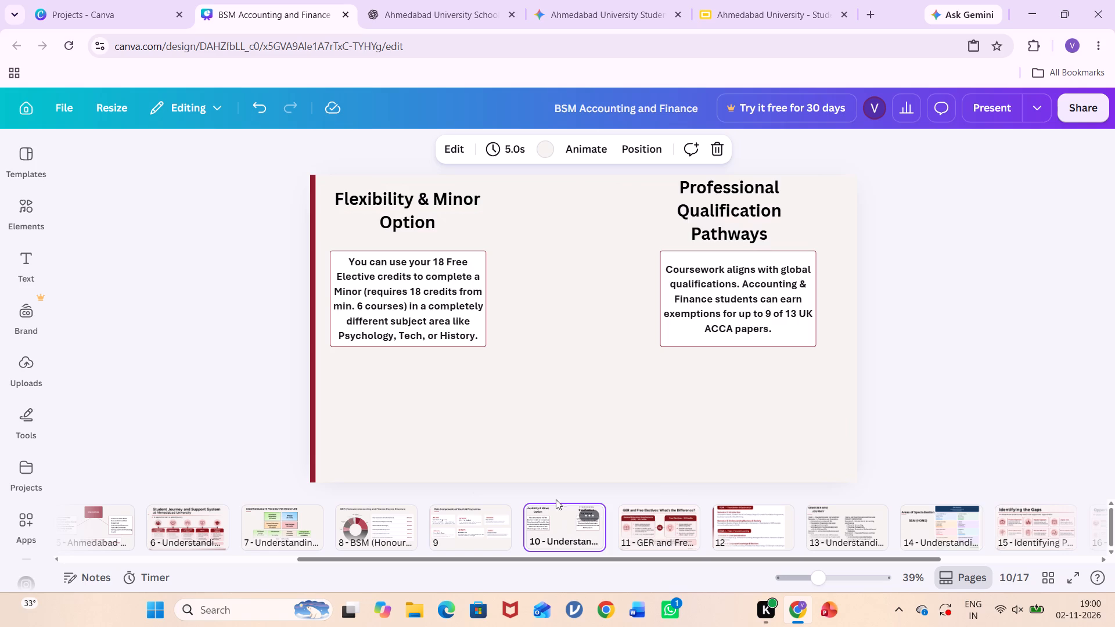
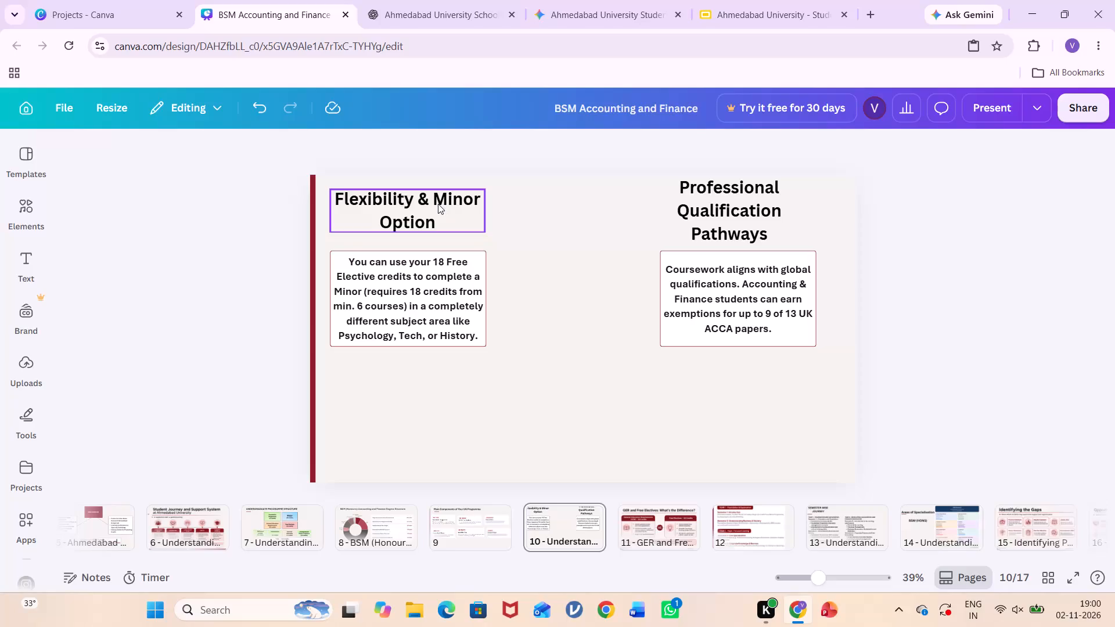
# Copy the text box about using 18 Free Elective credits from page 10 onto page 9, Main Components of Your UG Programme.
pyautogui.click(663, 522)
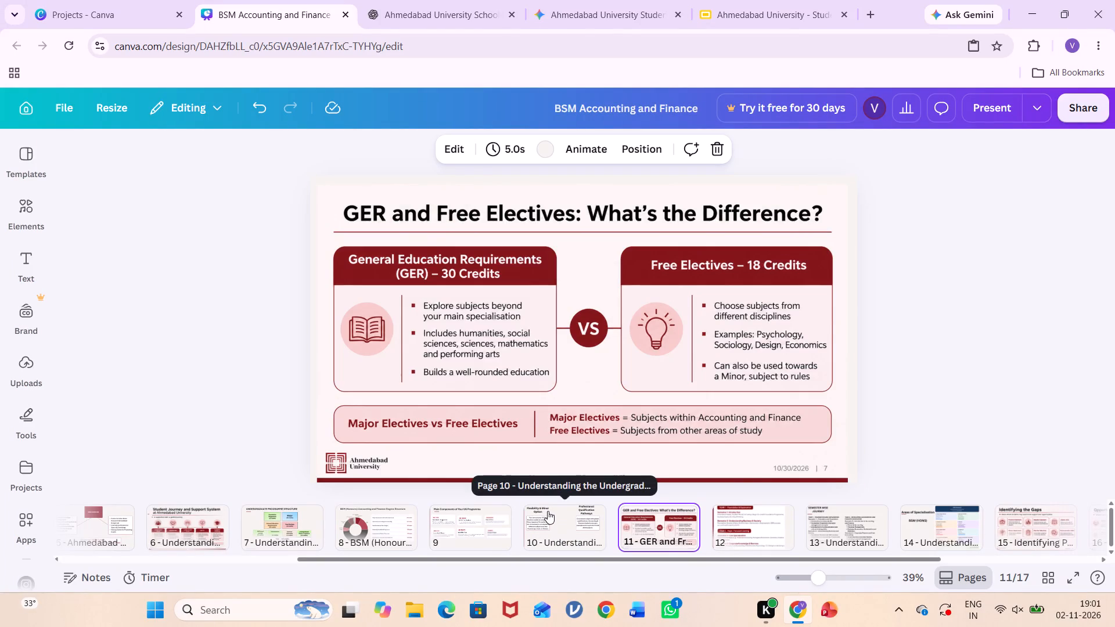
pyautogui.click(548, 511)
pyautogui.click(494, 525)
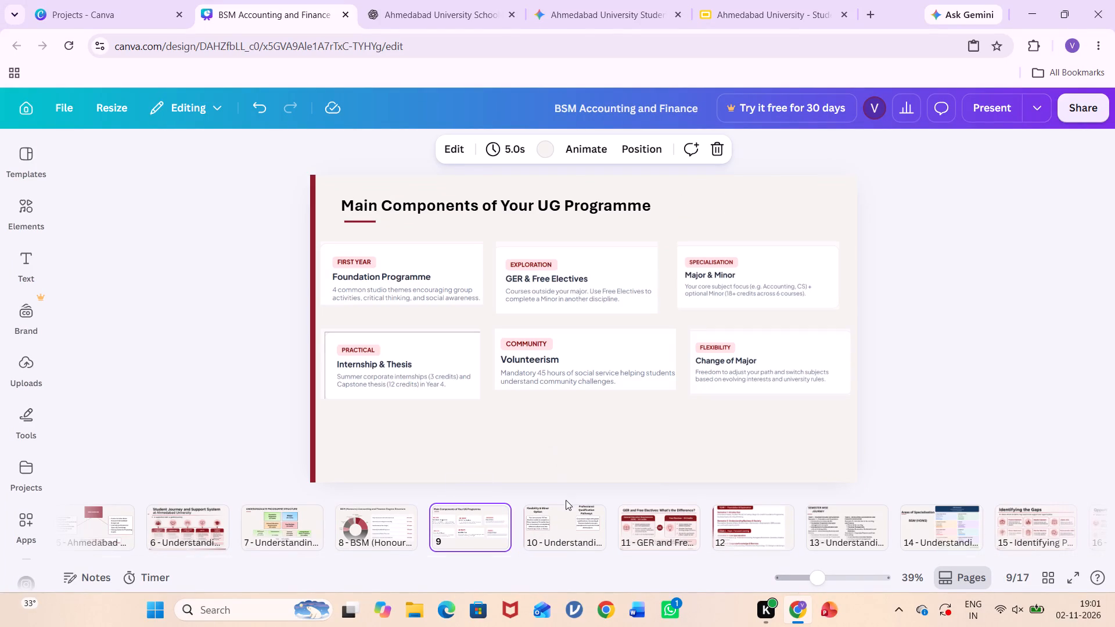
pyautogui.click(576, 521)
pyautogui.click(467, 266)
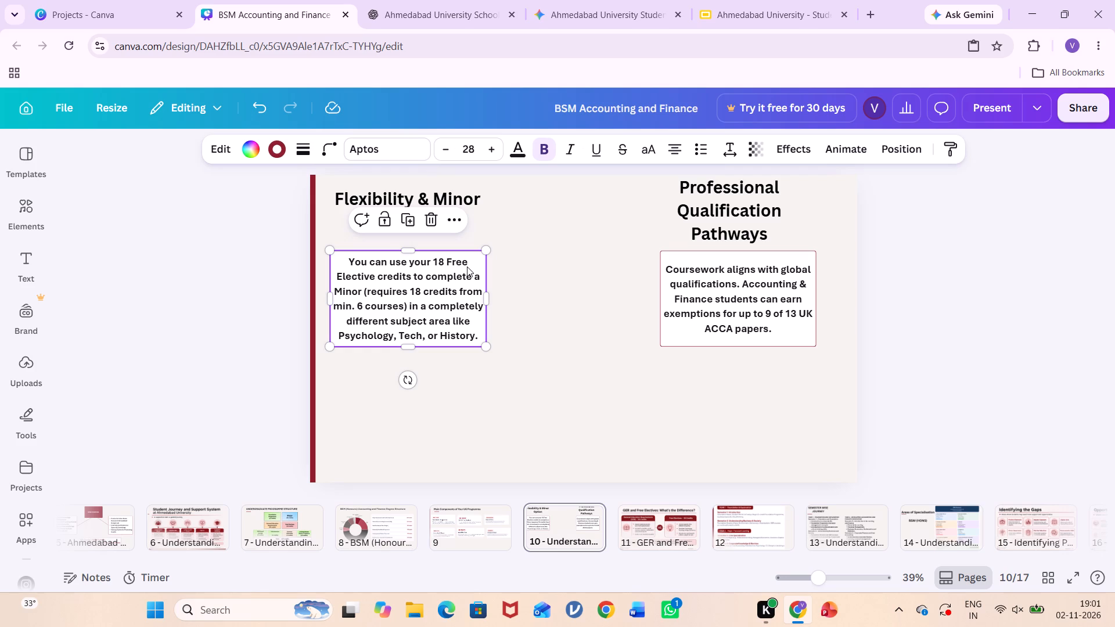
pyautogui.hotkey('ctrl', 'c')
pyautogui.click(471, 518)
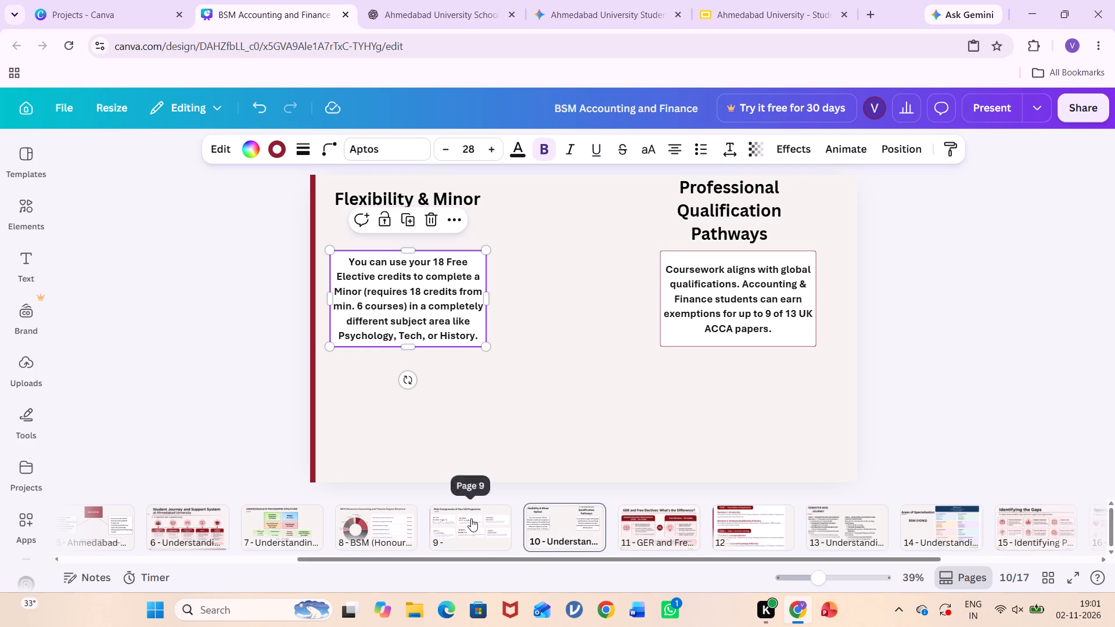
pyautogui.click(508, 437)
pyautogui.hotkey('ctrl', 'v')
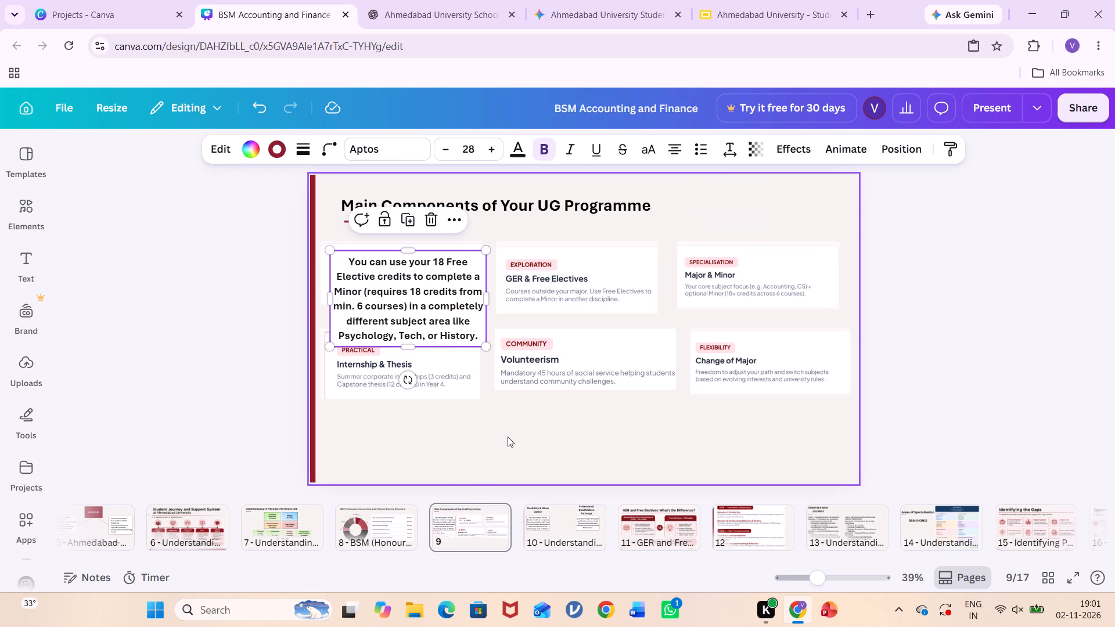
# Move the pasted Free Elective credits box below the Internship & Thesis card and widen it so its text wraps onto three lines.
pyautogui.moveTo(415, 287); pyautogui.dragTo(430, 419)
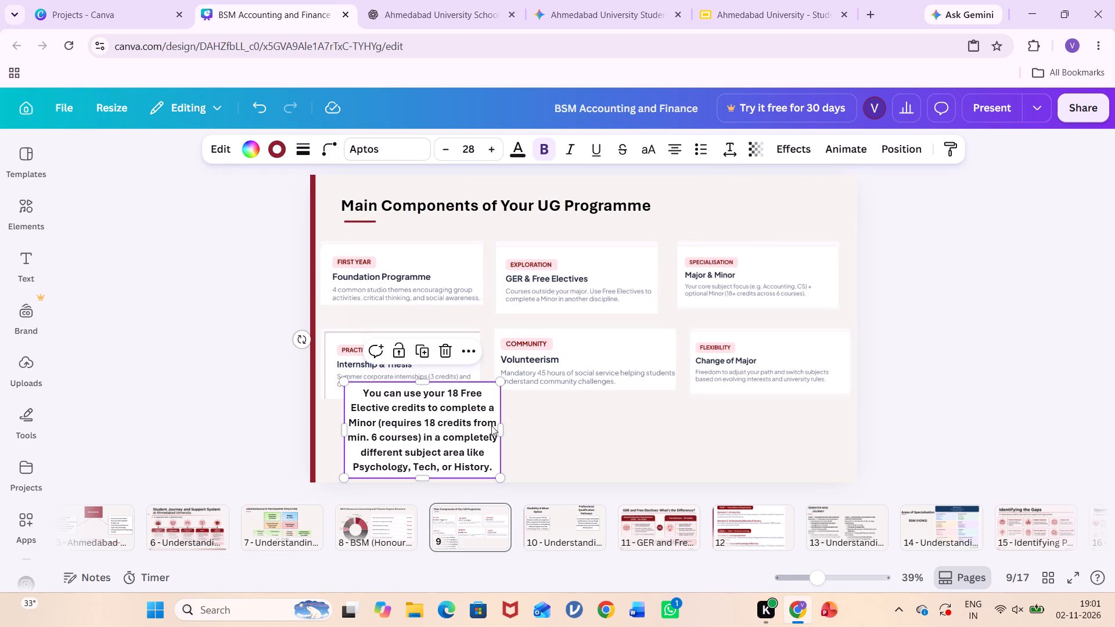
pyautogui.moveTo(501, 428); pyautogui.dragTo(584, 438)
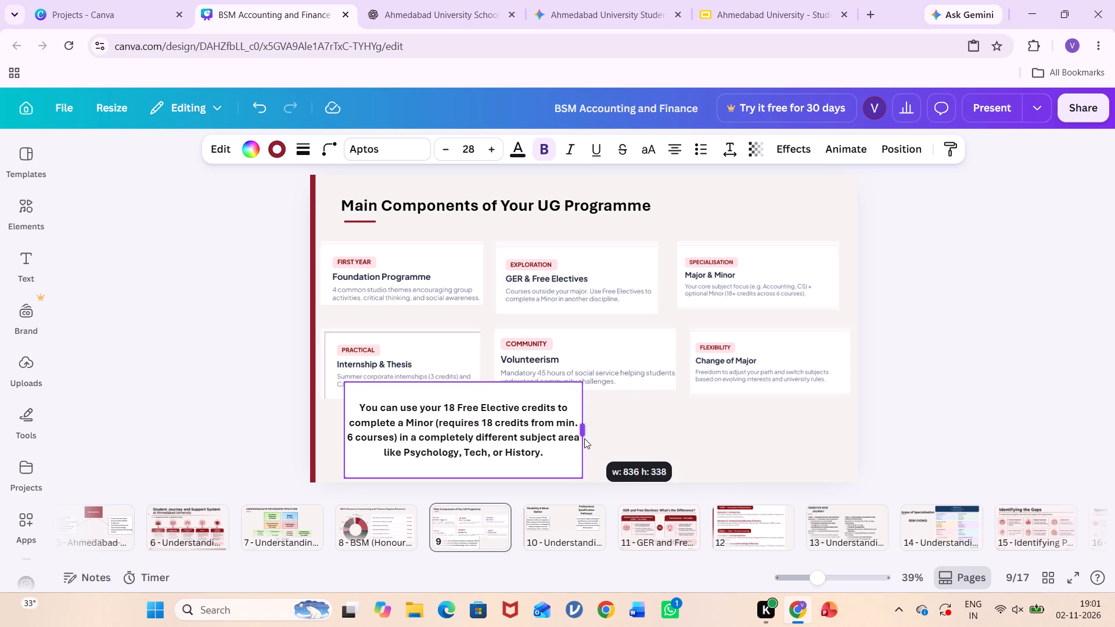
pyautogui.moveTo(584, 438); pyautogui.dragTo(862, 500)
pyautogui.hscroll(1, 599, 438)
pyautogui.hscroll(1, 814, 519)
pyautogui.moveTo(349, 381); pyautogui.dragTo(388, 406)
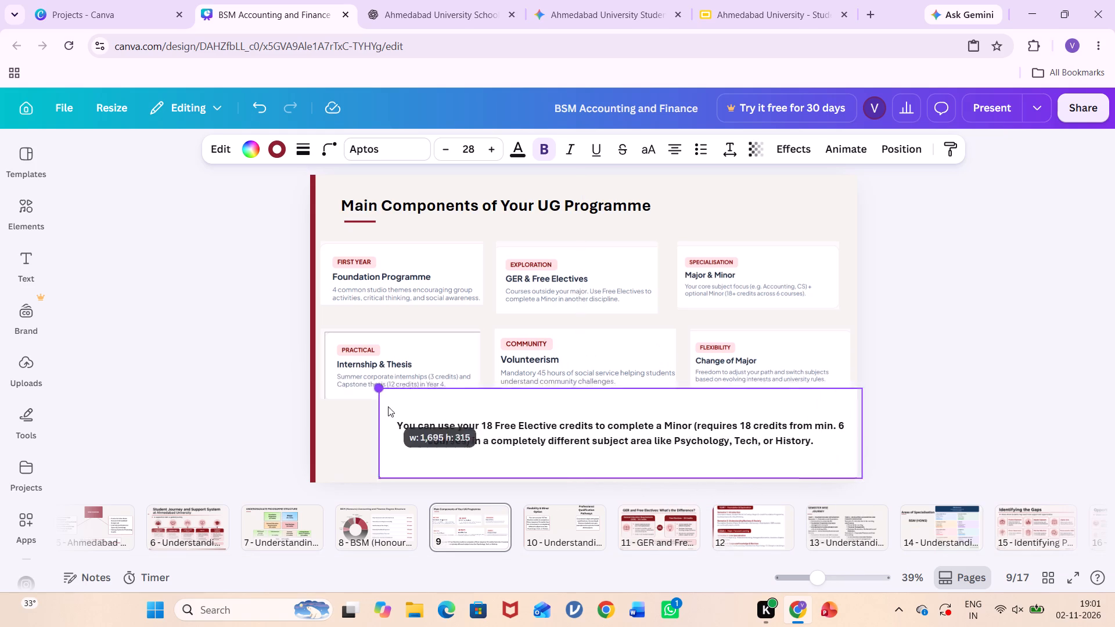
pyautogui.moveTo(388, 406); pyautogui.dragTo(574, 453)
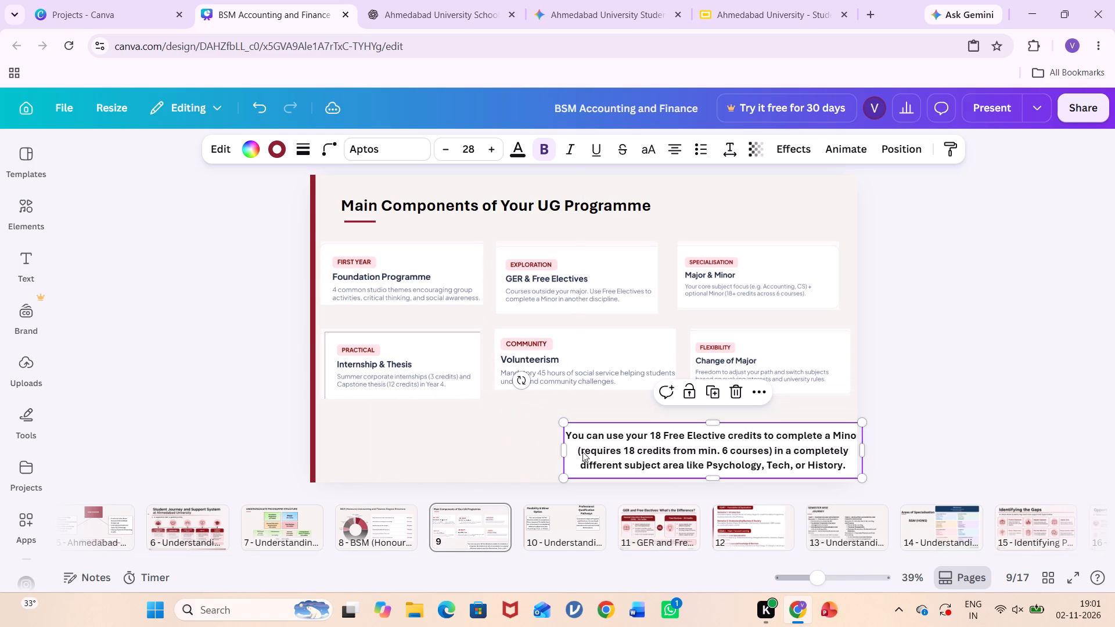
pyautogui.moveTo(628, 444); pyautogui.dragTo(386, 436)
pyautogui.moveTo(619, 445); pyautogui.dragTo(523, 444)
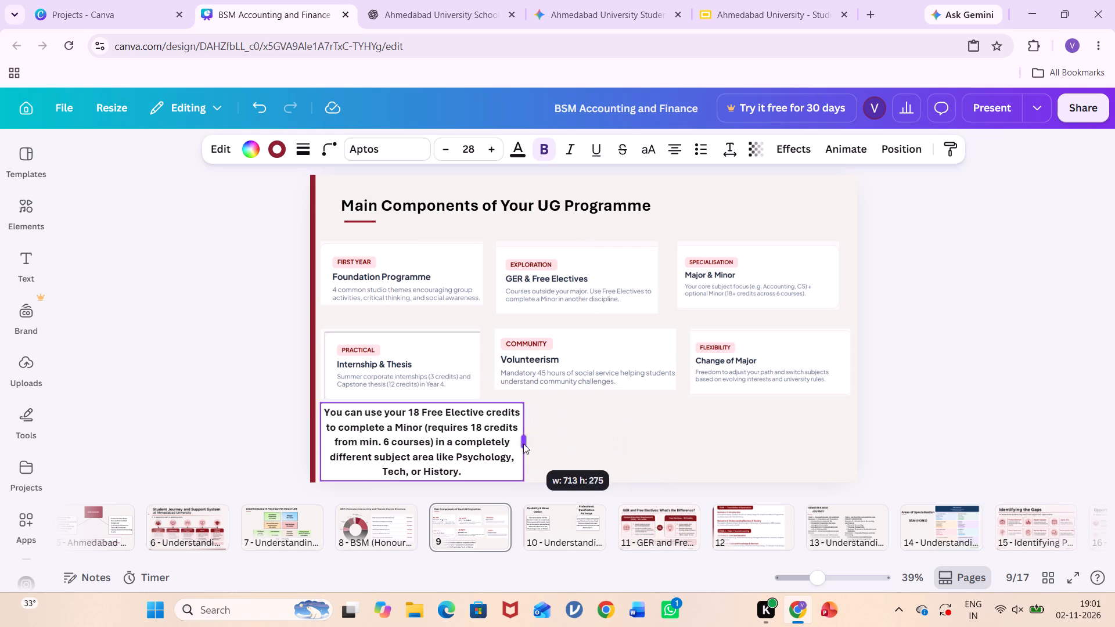
pyautogui.moveTo(523, 444); pyautogui.dragTo(614, 446)
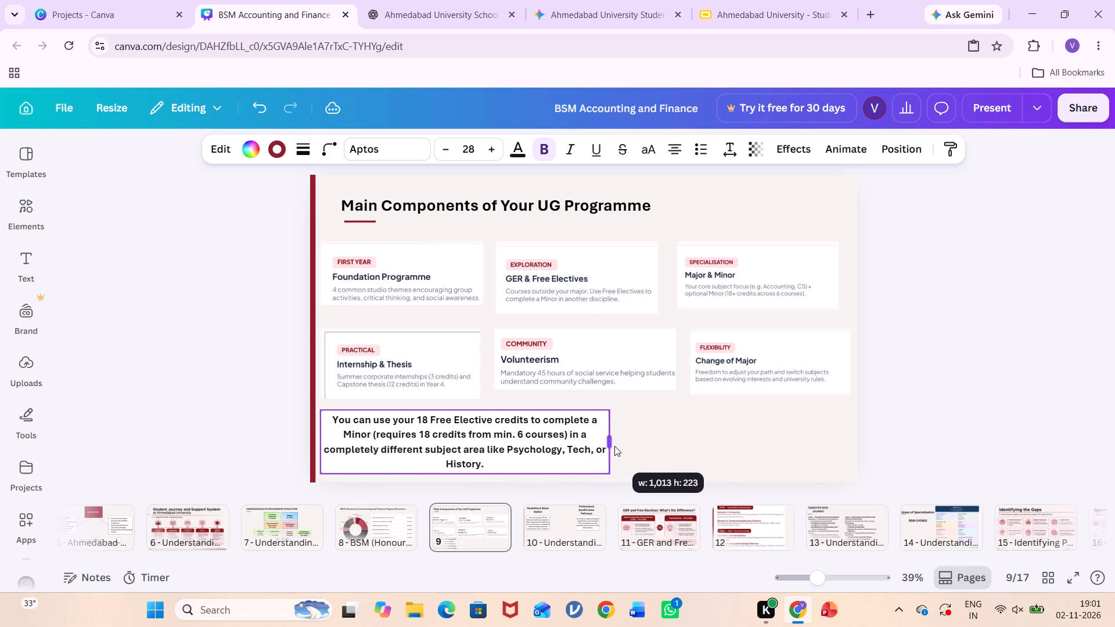
pyautogui.moveTo(614, 446); pyautogui.dragTo(645, 437)
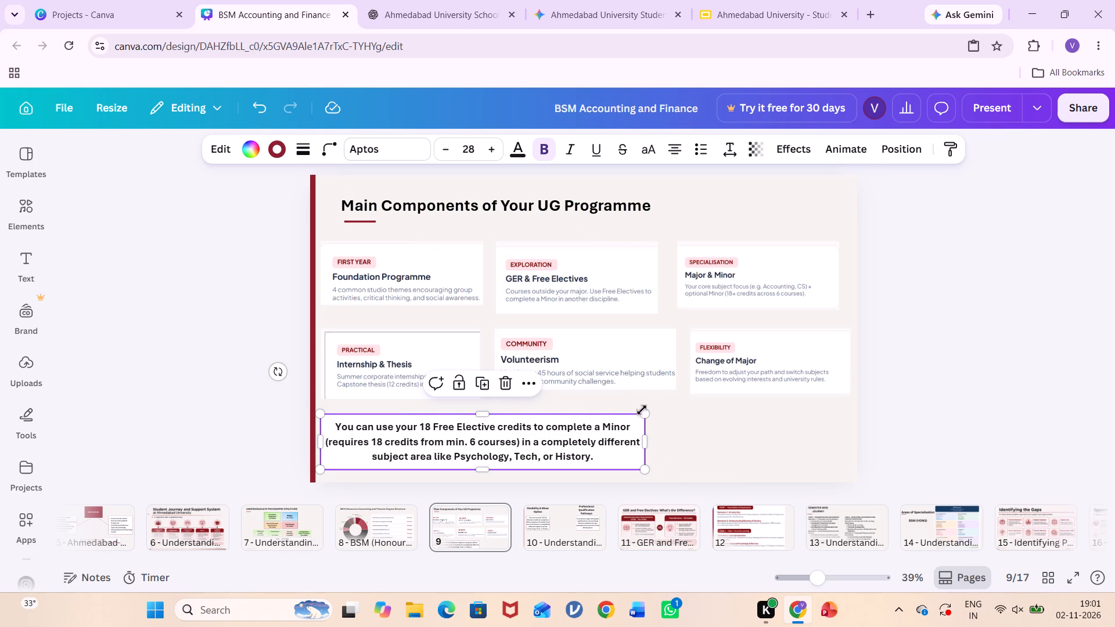
pyautogui.moveTo(646, 410); pyautogui.dragTo(544, 412)
pyautogui.click(703, 442)
pyautogui.moveTo(594, 446); pyautogui.dragTo(591, 435)
# Nudge the Volunteerism and Change of Major cards to line up in the lower card row, slightly enlarging the Volunteerism card.
pyautogui.click(622, 374)
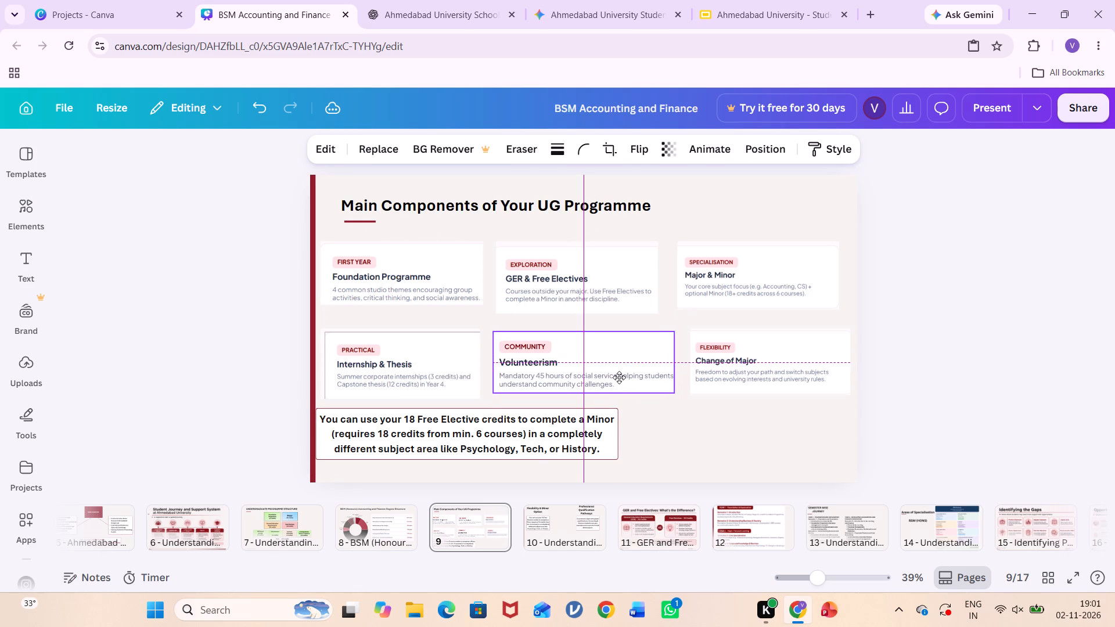
pyautogui.click(760, 370)
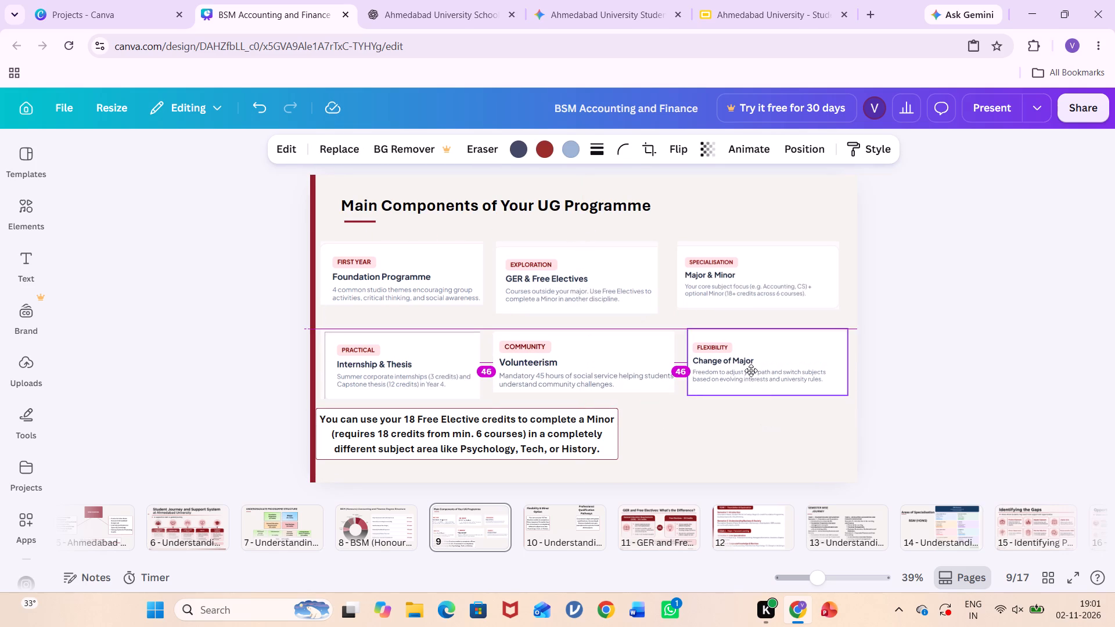
pyautogui.click(653, 374)
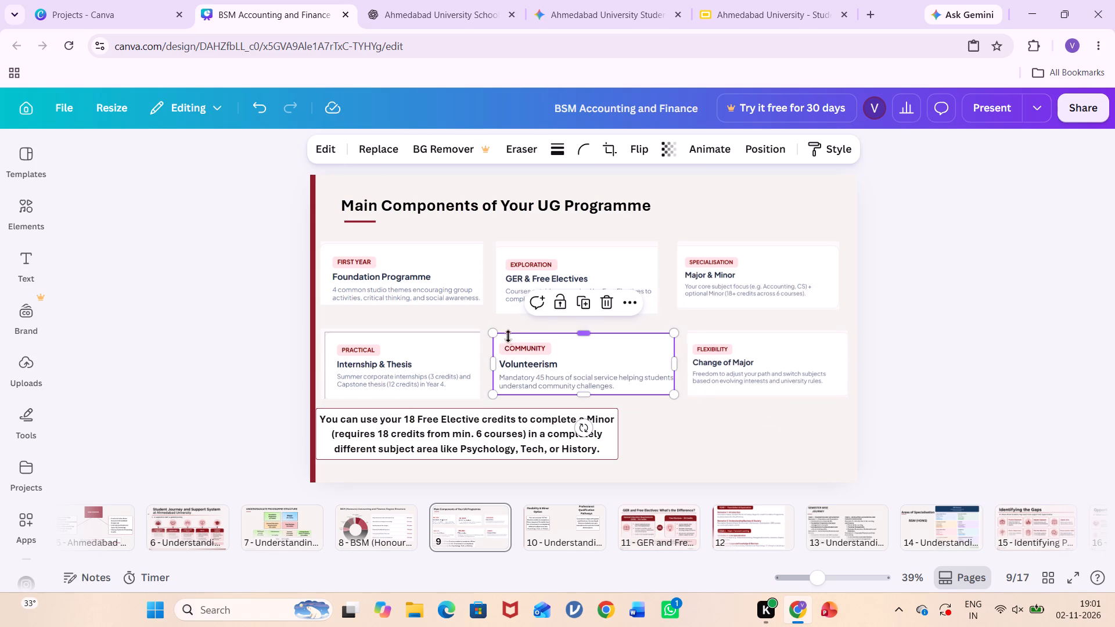
pyautogui.click(495, 331)
pyautogui.click(711, 452)
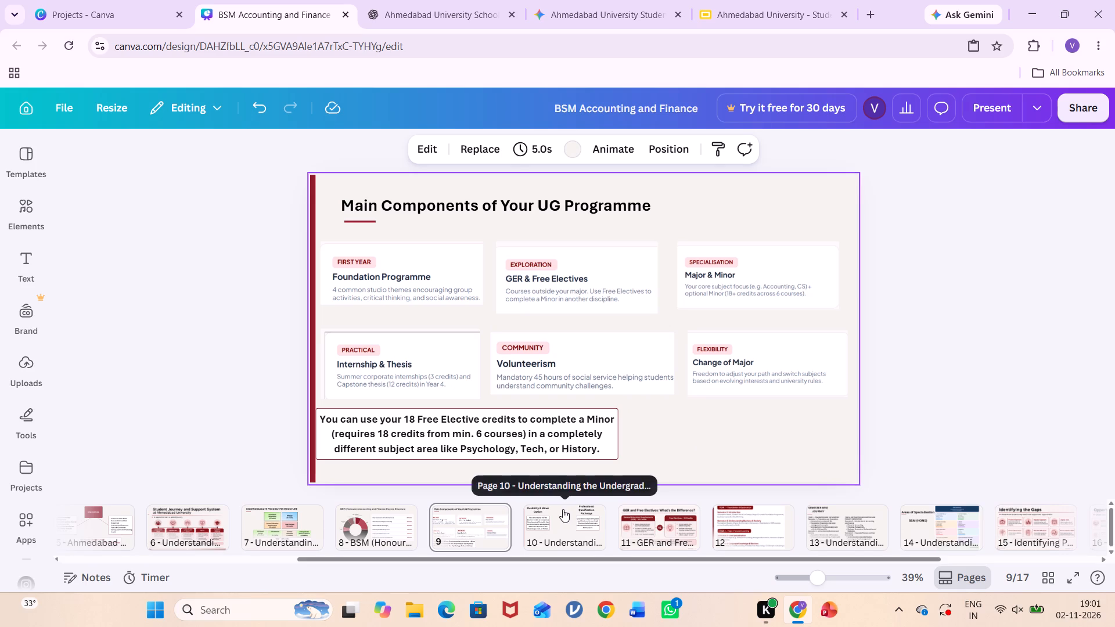
# Narrow the Free Elective credits box so its text wraps onto four lines, keeping it below the cards.
pyautogui.click(616, 441)
pyautogui.moveTo(616, 435); pyautogui.dragTo(597, 433)
pyautogui.click(549, 432)
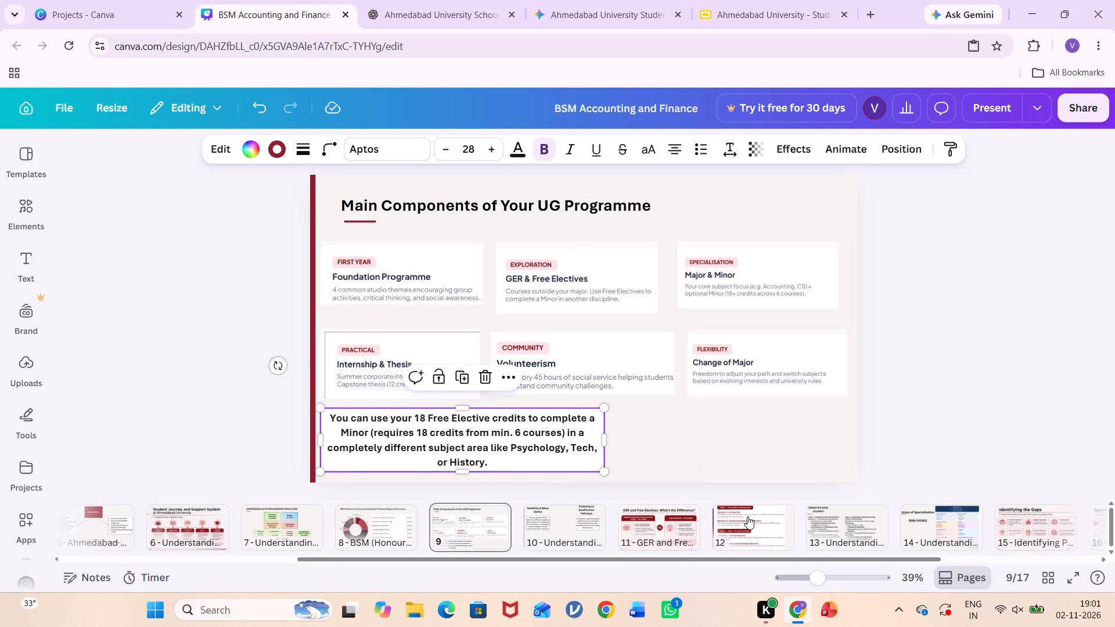
# Copy the text box about coursework aligning with global qualifications and ACCA exemptions from page 10 onto page 9.
pyautogui.click(573, 505)
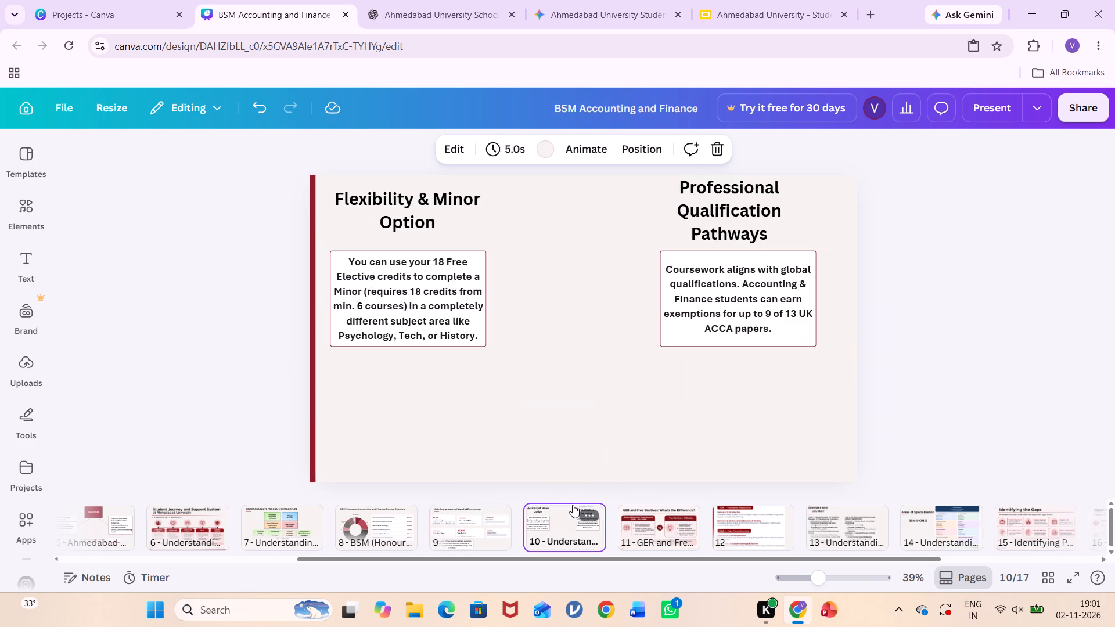
pyautogui.click(732, 341)
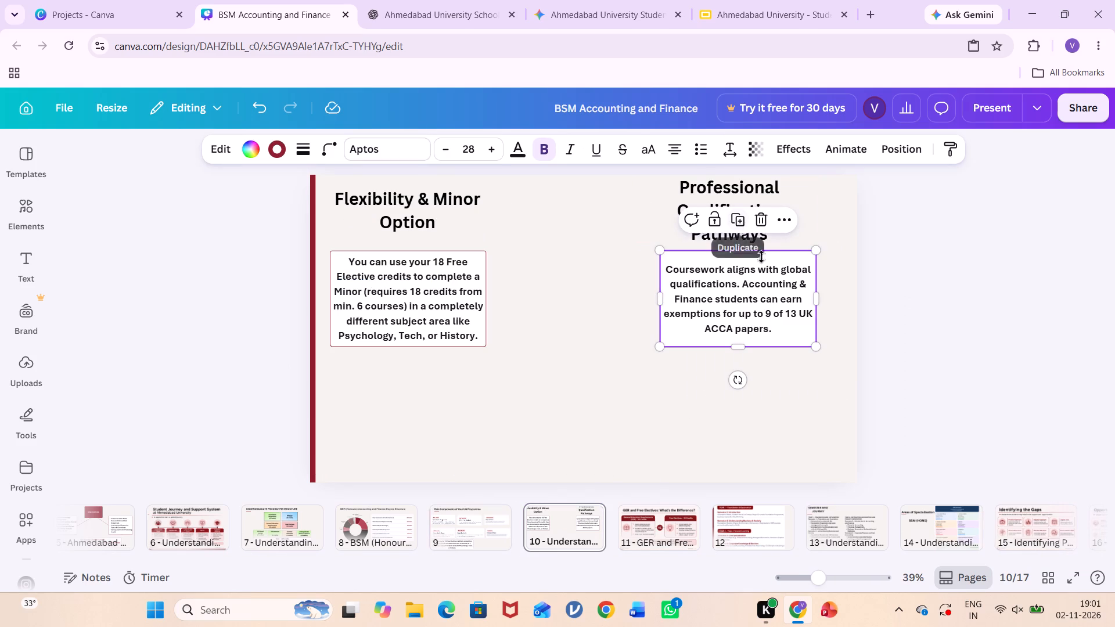
pyautogui.hotkey('ctrl', 'c')
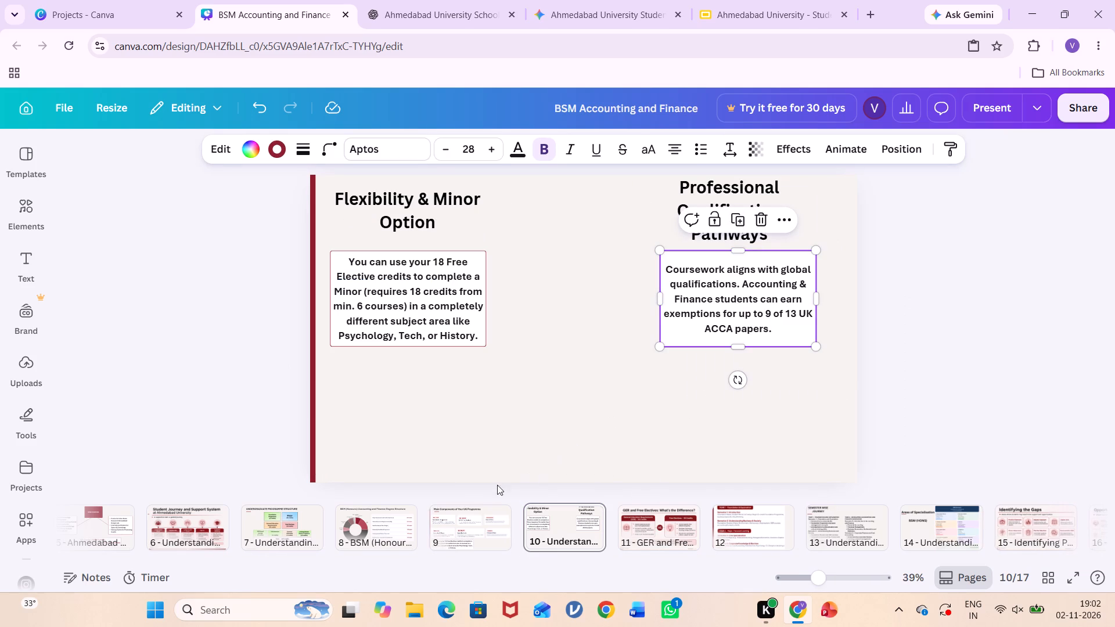
pyautogui.click(481, 521)
pyautogui.click(705, 424)
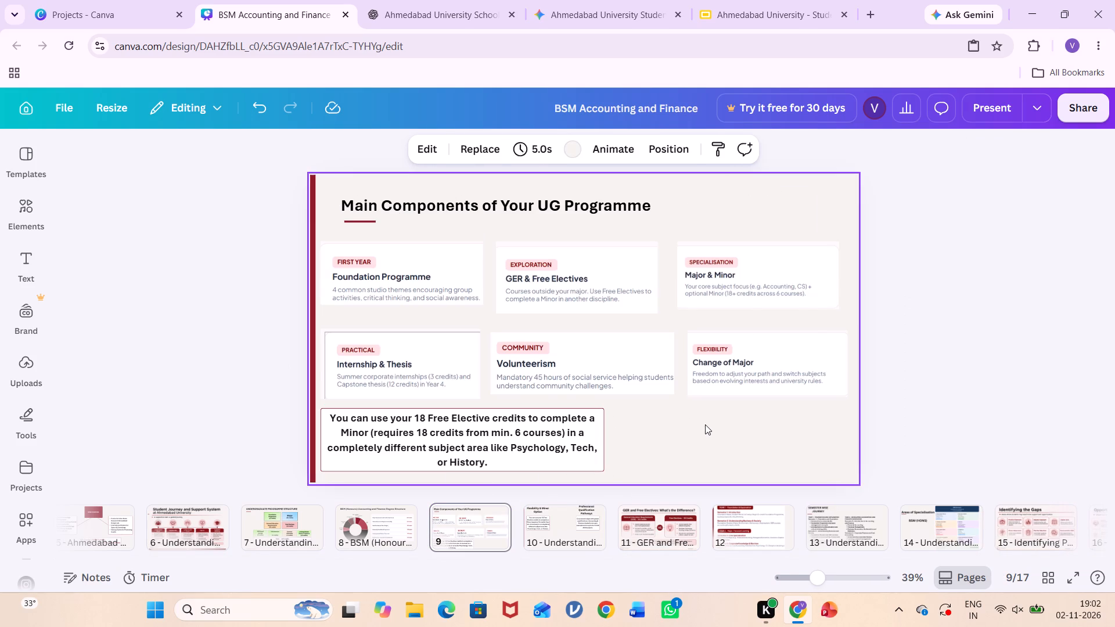
pyautogui.hotkey('ctrl', 'v')
# Place the pasted ACCA coursework box beside the Free Elective credits box, below Change of Major, and resize it to four text lines.
pyautogui.moveTo(744, 318); pyautogui.dragTo(740, 456)
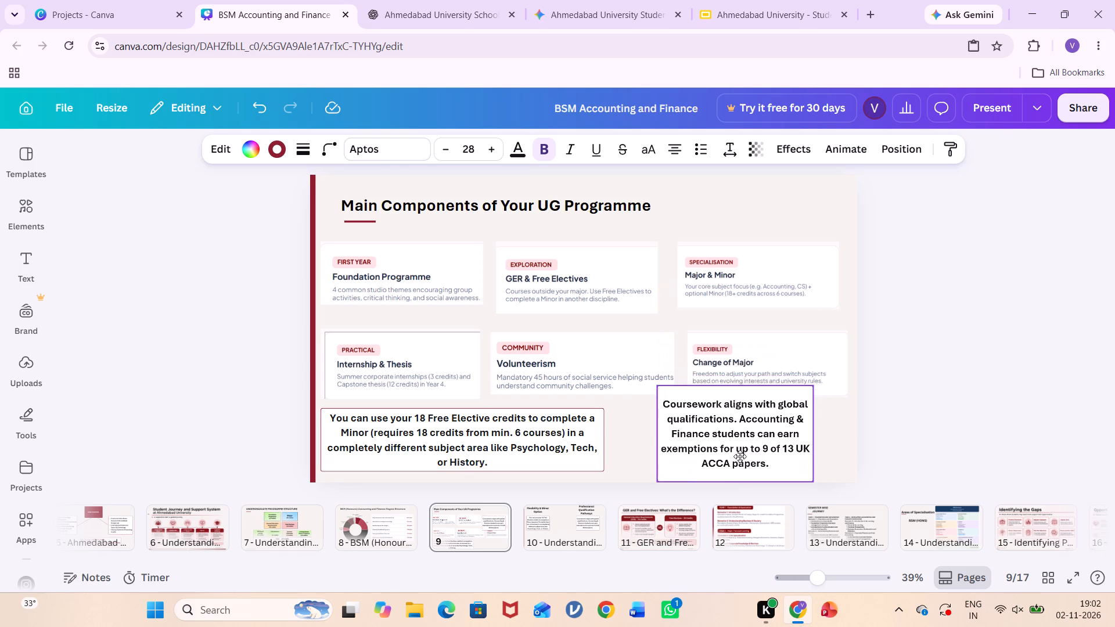
pyautogui.moveTo(740, 456); pyautogui.dragTo(738, 460)
pyautogui.moveTo(653, 441); pyautogui.dragTo(609, 444)
pyautogui.moveTo(608, 391); pyautogui.dragTo(648, 417)
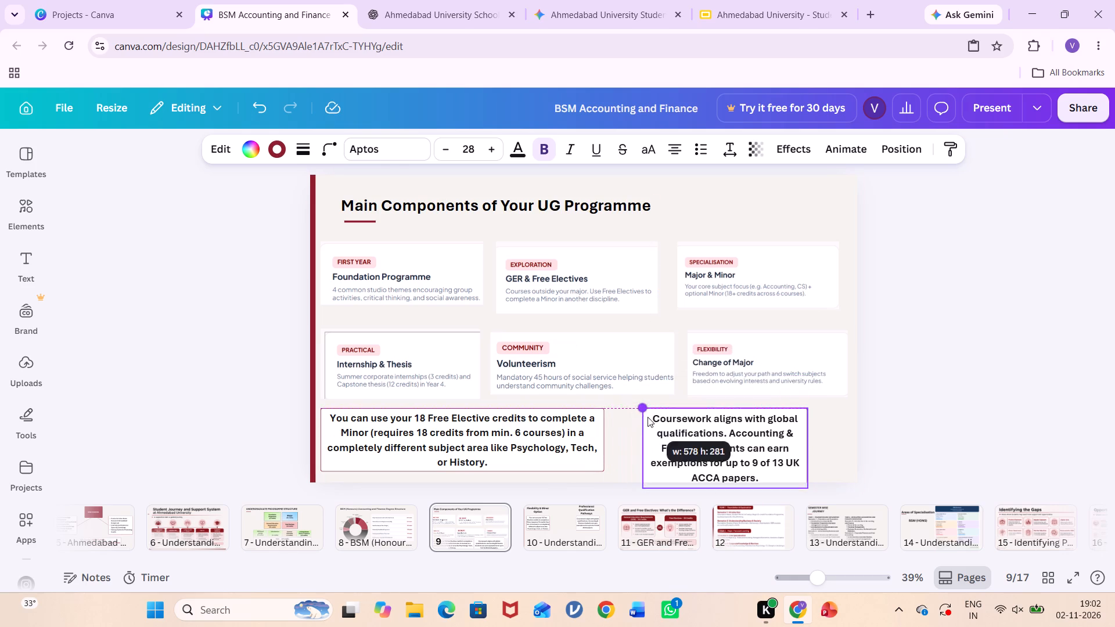
pyautogui.moveTo(648, 417); pyautogui.dragTo(676, 429)
pyautogui.moveTo(807, 446); pyautogui.dragTo(824, 444)
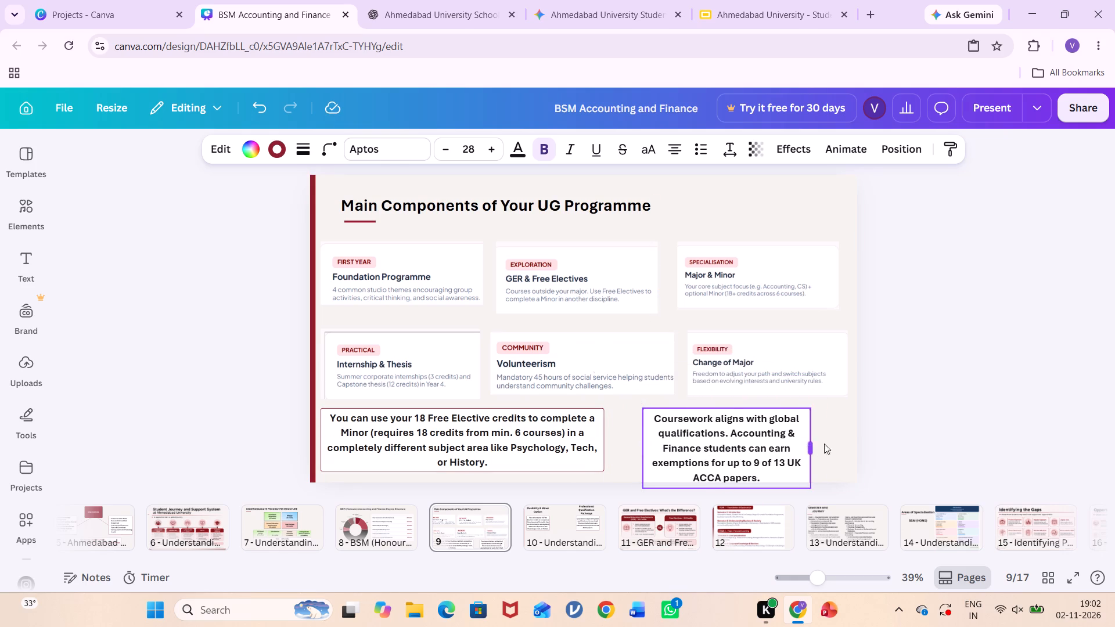
pyautogui.moveTo(824, 444); pyautogui.dragTo(848, 439)
pyautogui.moveTo(799, 430); pyautogui.dragTo(793, 423)
pyautogui.moveTo(636, 441); pyautogui.dragTo(619, 441)
pyautogui.moveTo(616, 480); pyautogui.dragTo(642, 462)
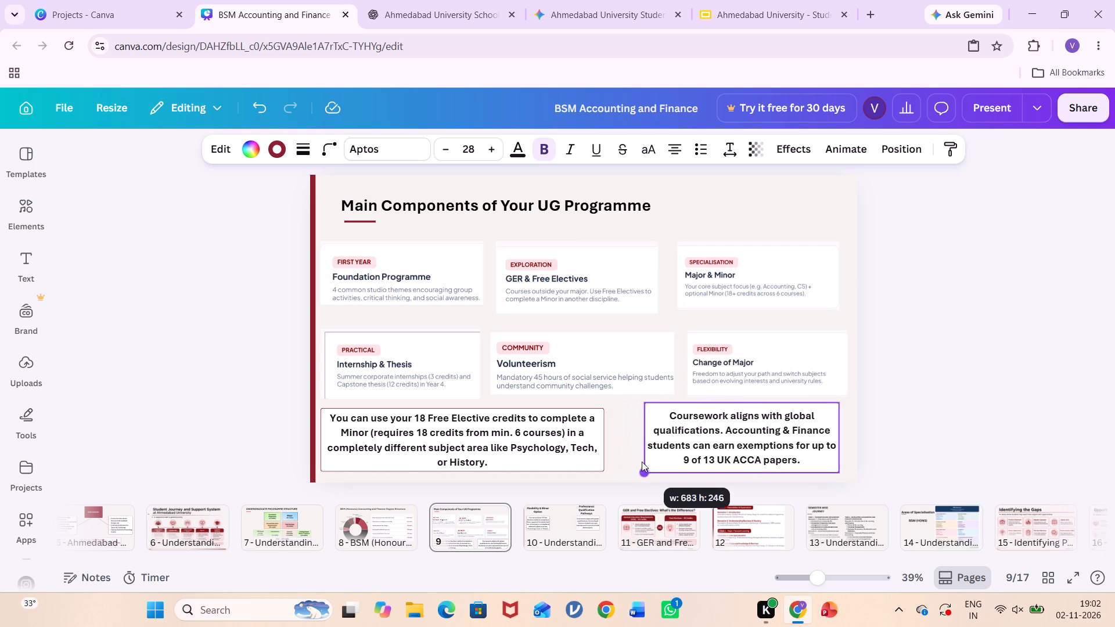
pyautogui.moveTo(642, 462); pyautogui.dragTo(643, 462)
pyautogui.moveTo(703, 430); pyautogui.dragTo(688, 434)
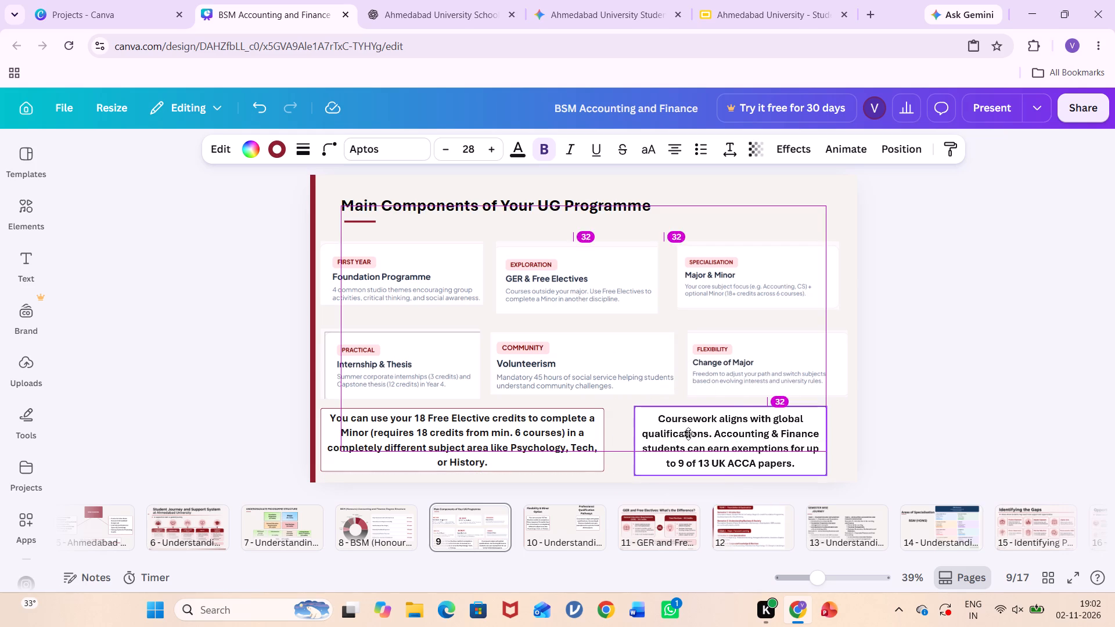
pyautogui.moveTo(688, 434); pyautogui.dragTo(689, 434)
pyautogui.click(873, 365)
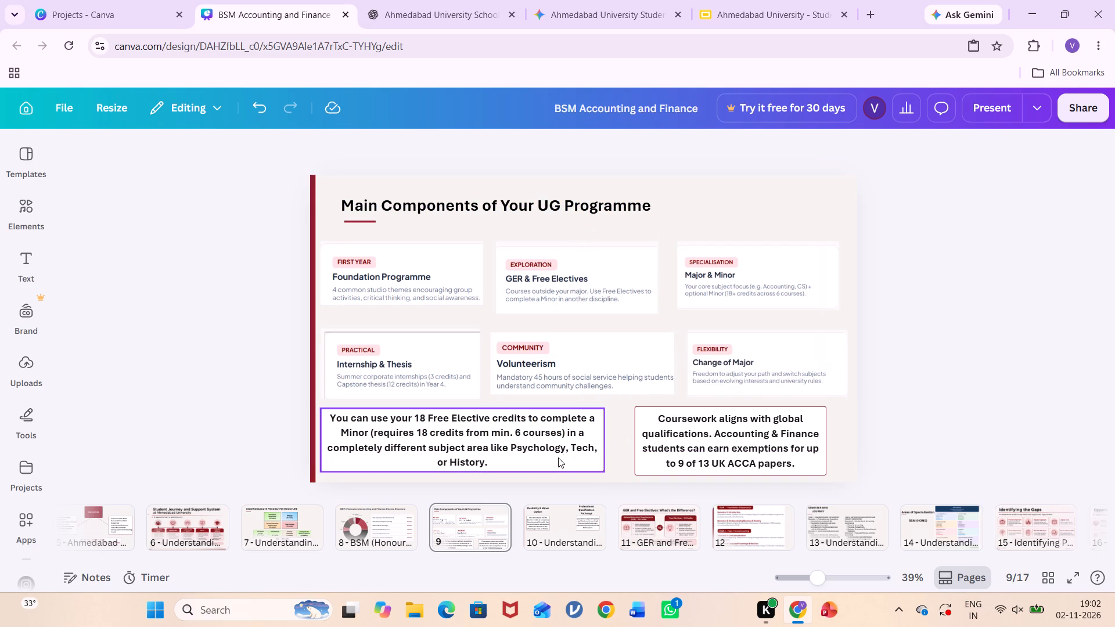
# Shift the Free Elective credits box slightly closer to the ACCA coursework box.
pyautogui.moveTo(555, 458); pyautogui.dragTo(566, 460)
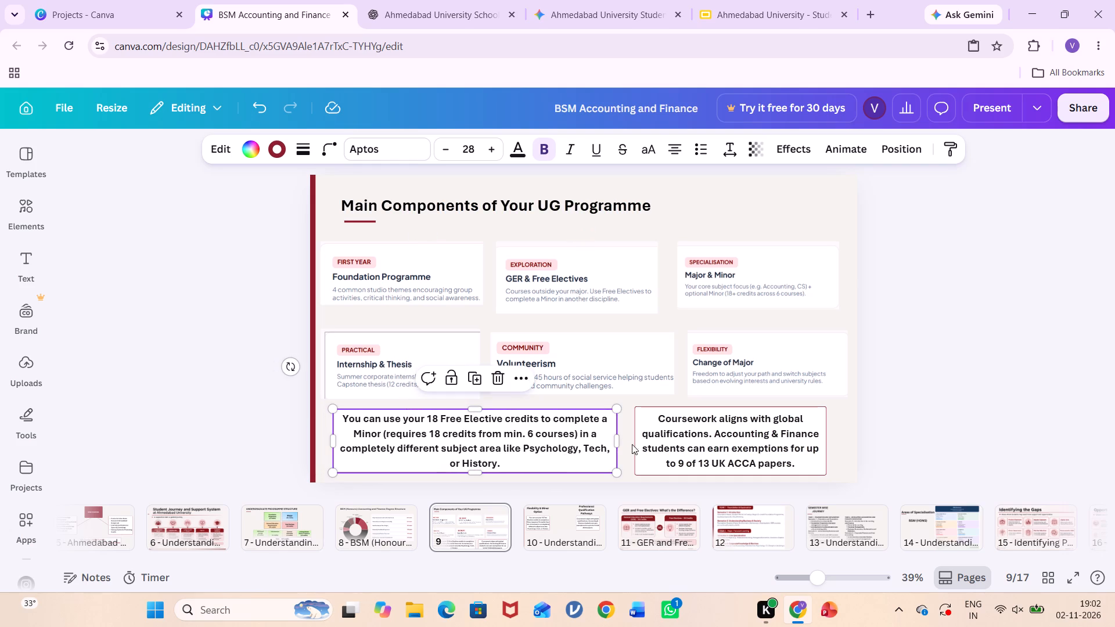
pyautogui.click(945, 380)
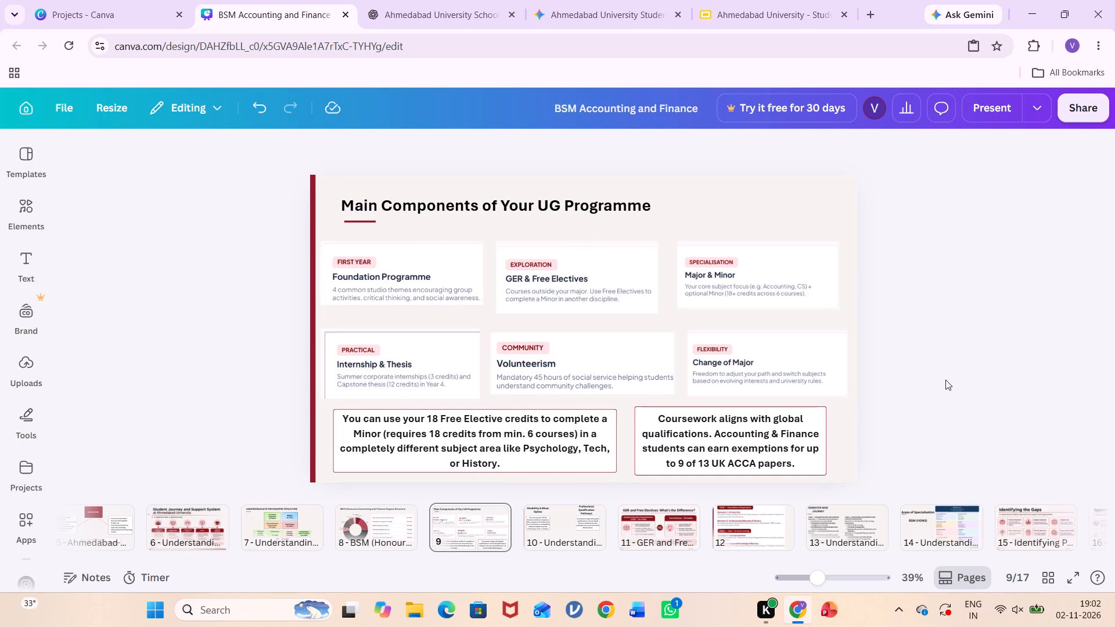
# On page 13, move the SEMESTER WISE JOURNEY heading toward the horizontal centre of the slide.
pyautogui.click(674, 529)
pyautogui.click(747, 532)
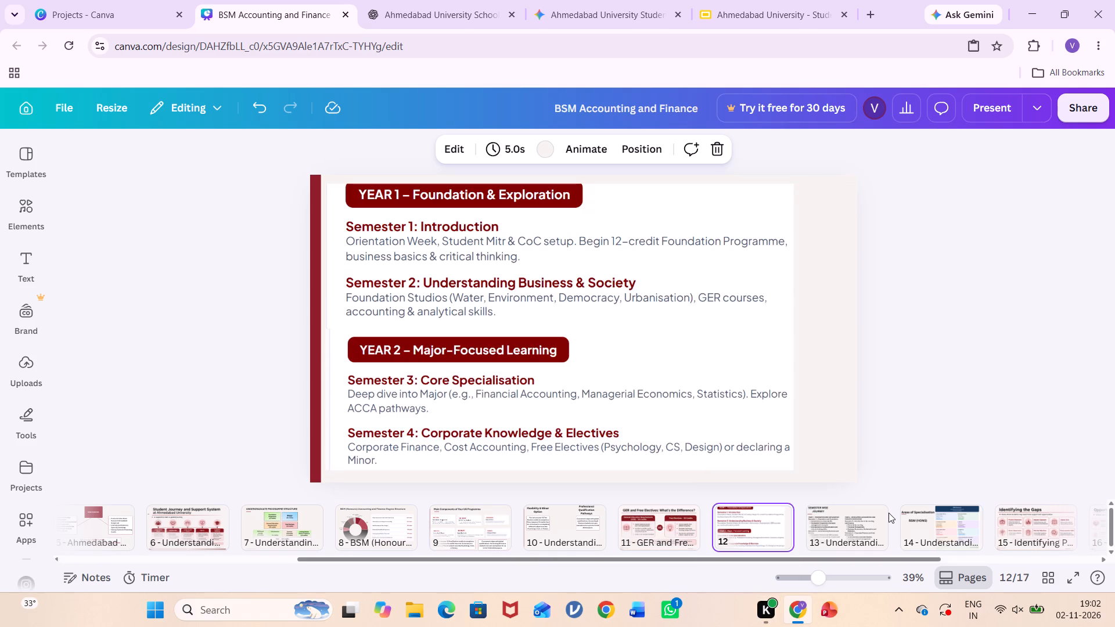
pyautogui.click(851, 517)
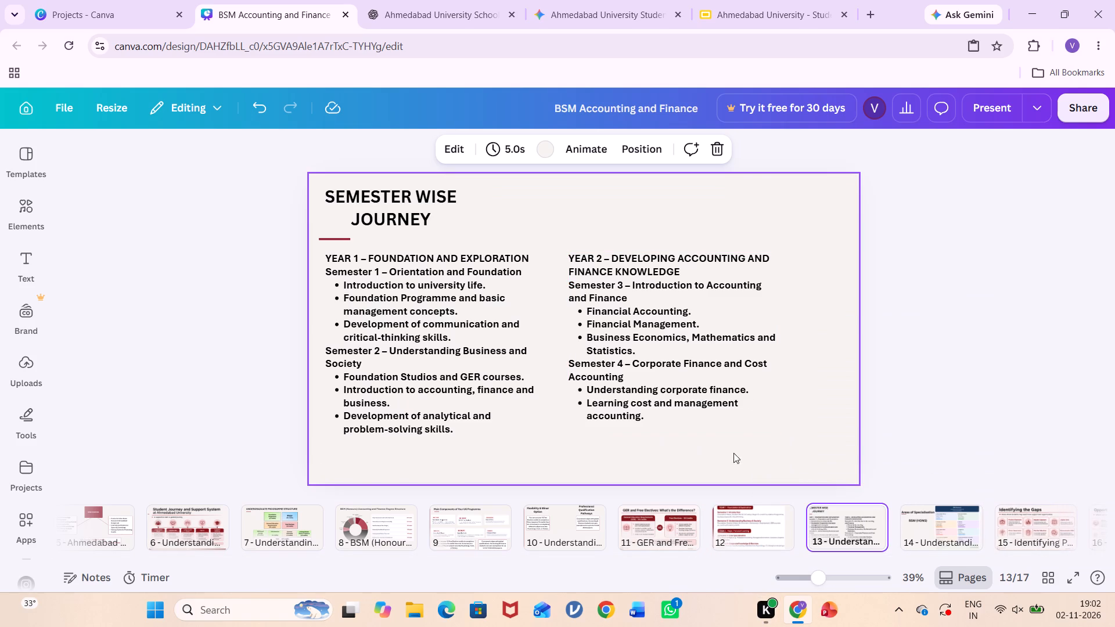
pyautogui.click(823, 468)
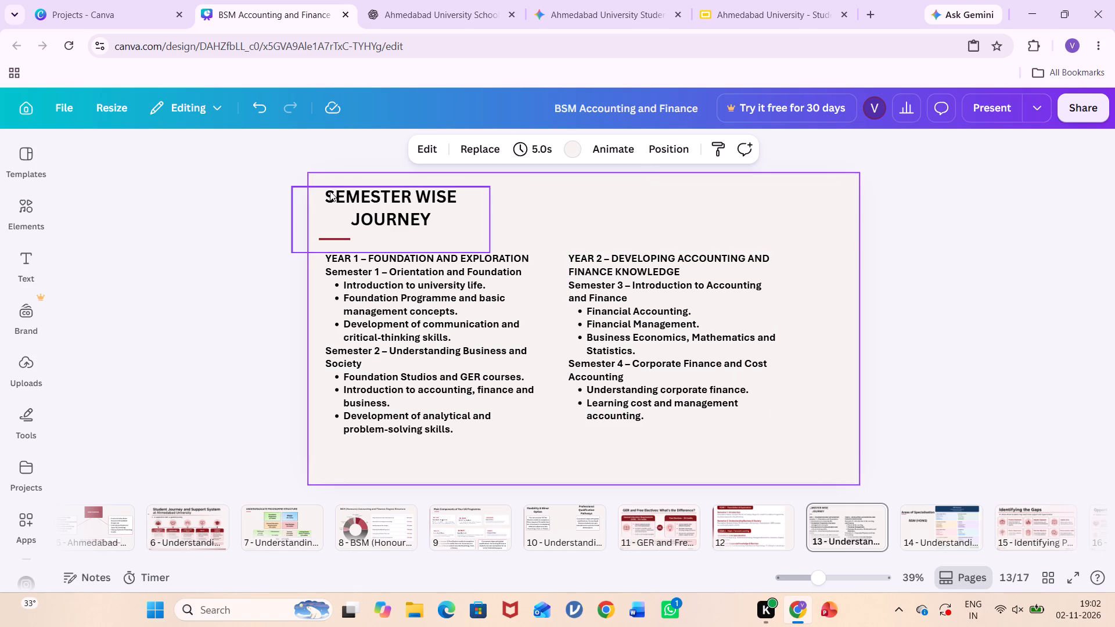
pyautogui.moveTo(326, 187); pyautogui.dragTo(458, 199)
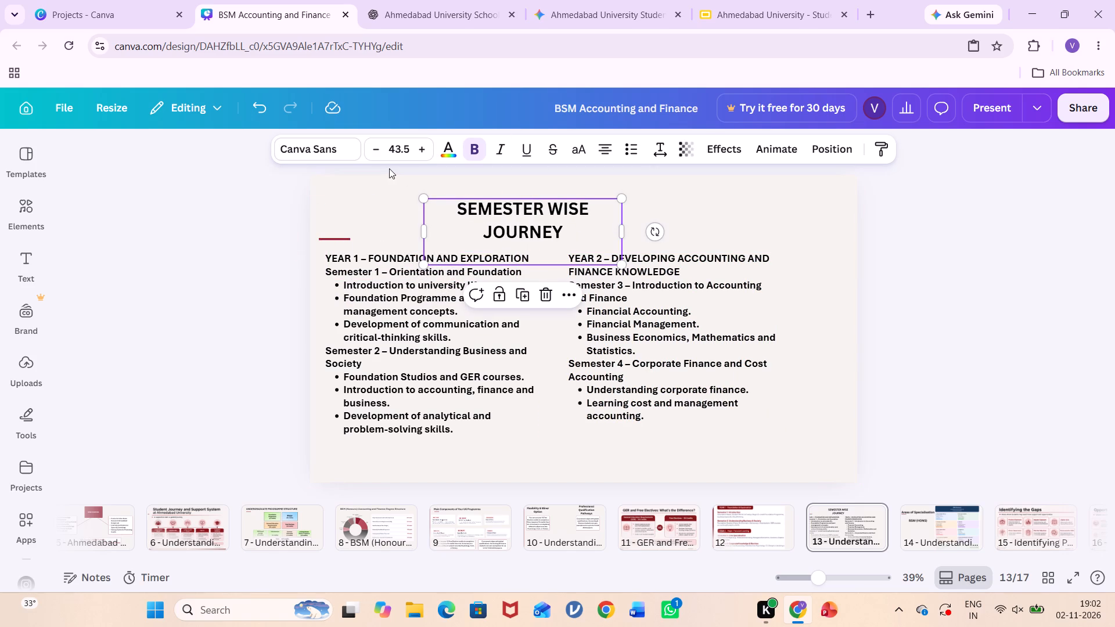
# Delete the SEMESTER WISE JOURNEY heading and both the Year 1 and Year 2 text boxes from page 13.
pyautogui.moveTo(389, 168); pyautogui.dragTo(829, 468)
pyautogui.hscroll(2, 617, 409)
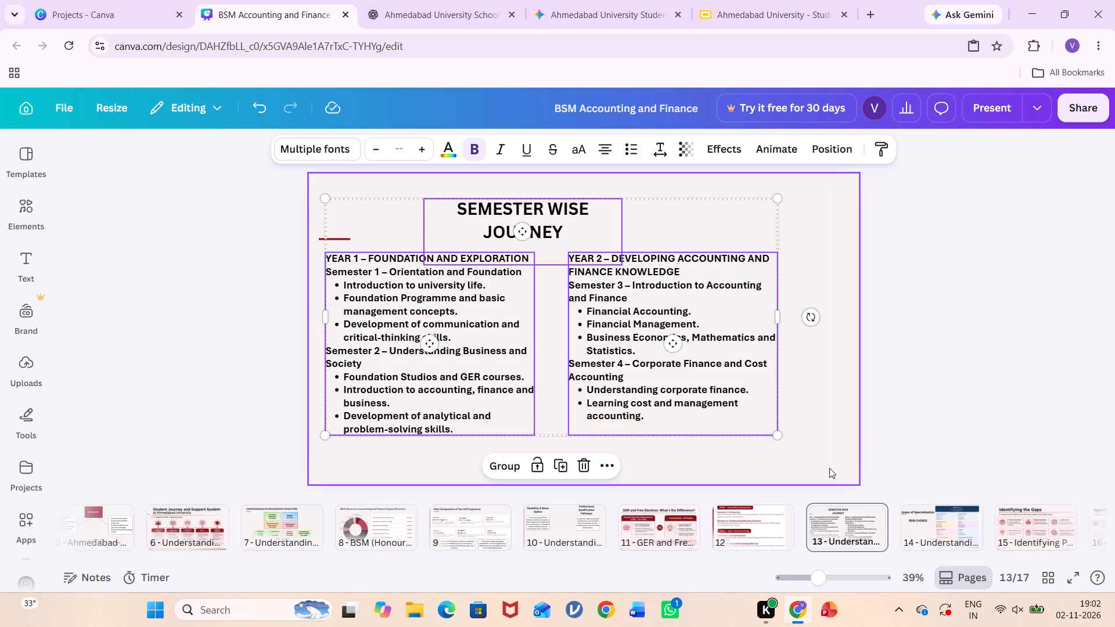
pyautogui.press('Delete')
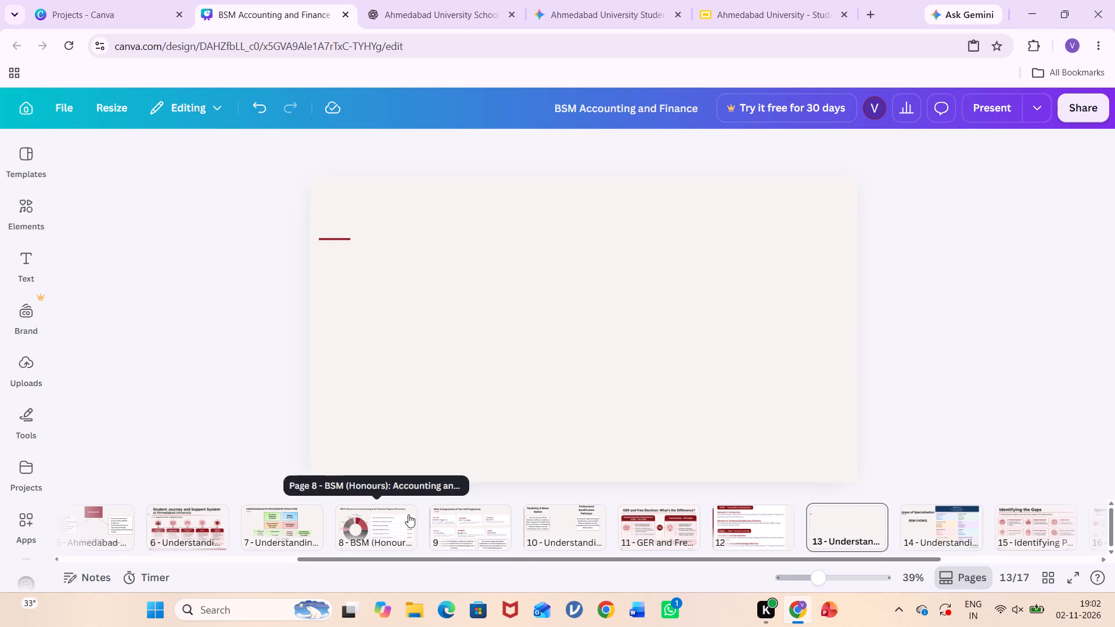
# Delete the Flexibility & Minor Option and Professional Qualification Pathways headings with their text boxes from page 10.
pyautogui.click(458, 516)
pyautogui.click(559, 514)
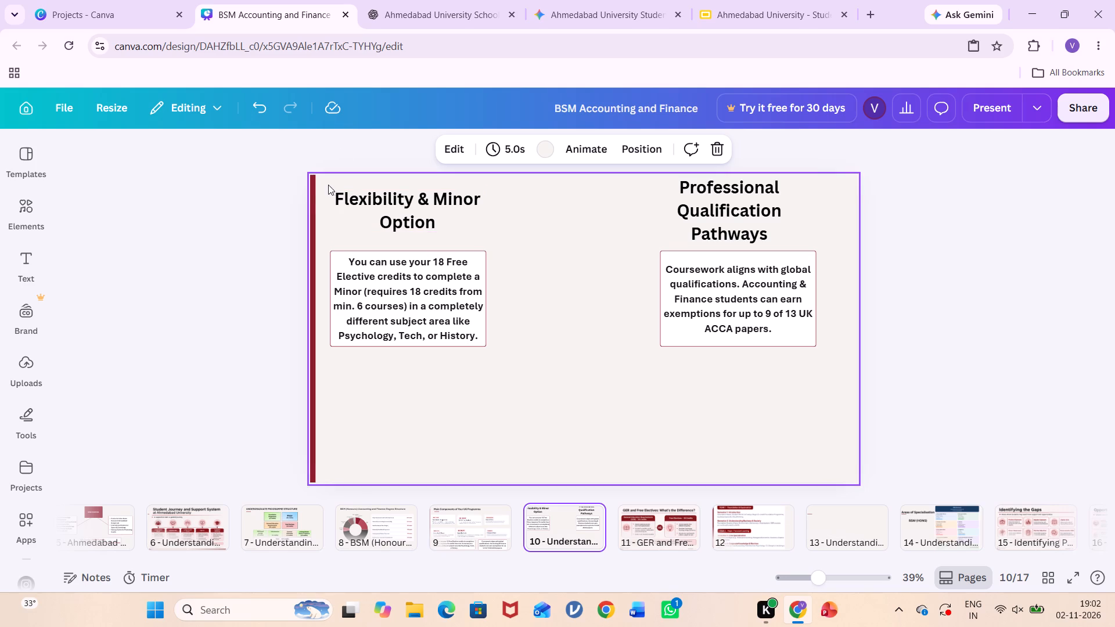
pyautogui.moveTo(326, 183); pyautogui.dragTo(850, 372)
pyautogui.hscroll(2, 644, 366)
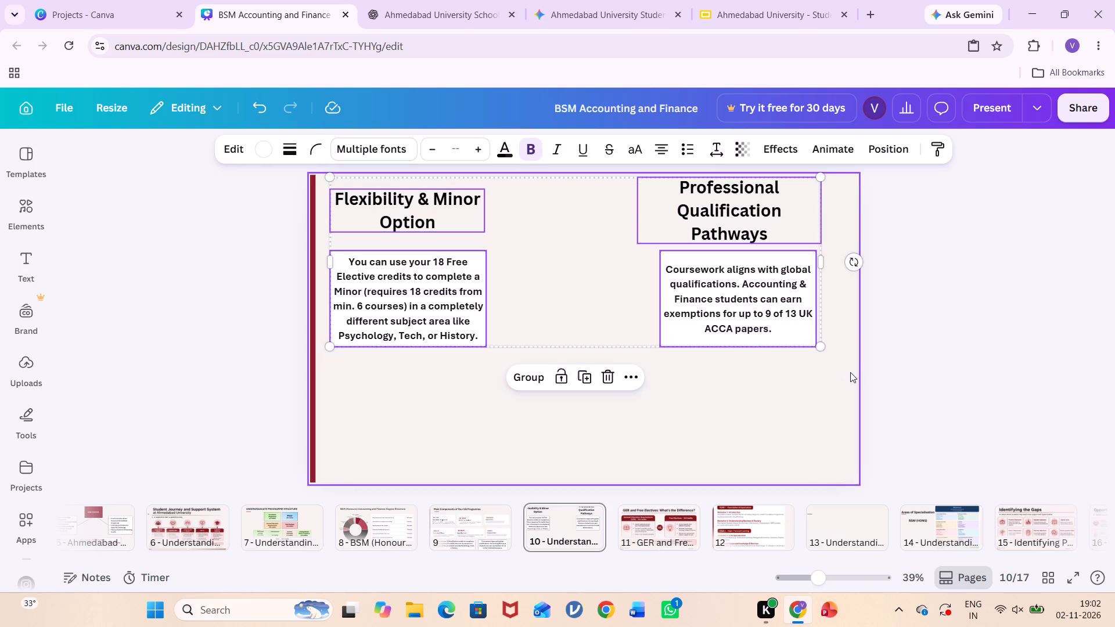
pyautogui.press('BackSpace')
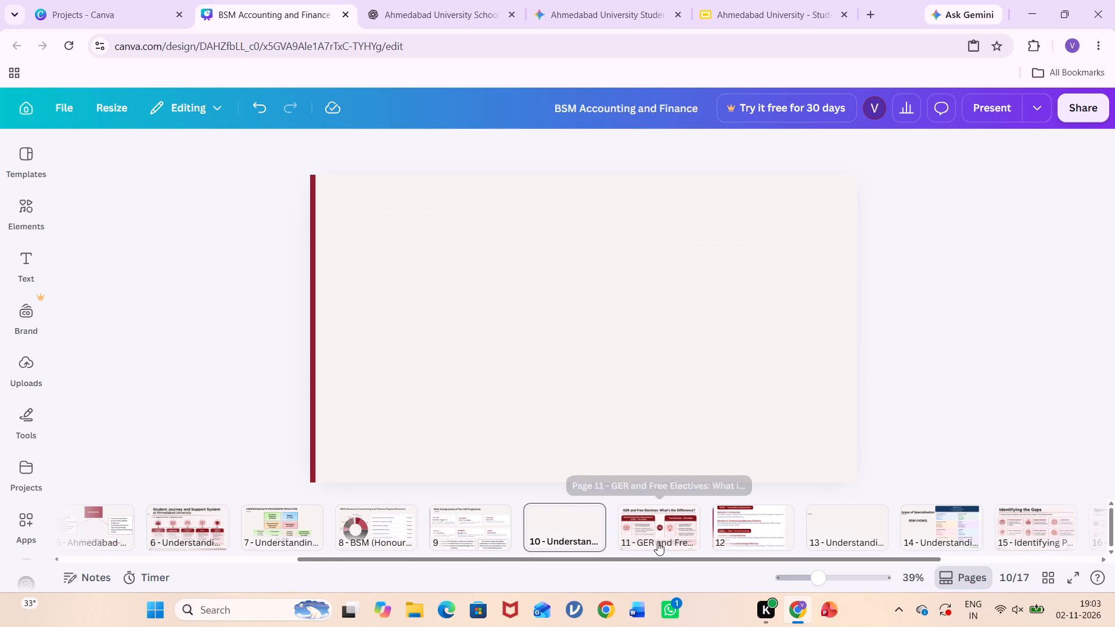
# Reorder the pages so GER and Free Electives is page 10, Areas of Specialisation page 11 and the Year 1–2 semester slide page 12.
pyautogui.click(657, 542)
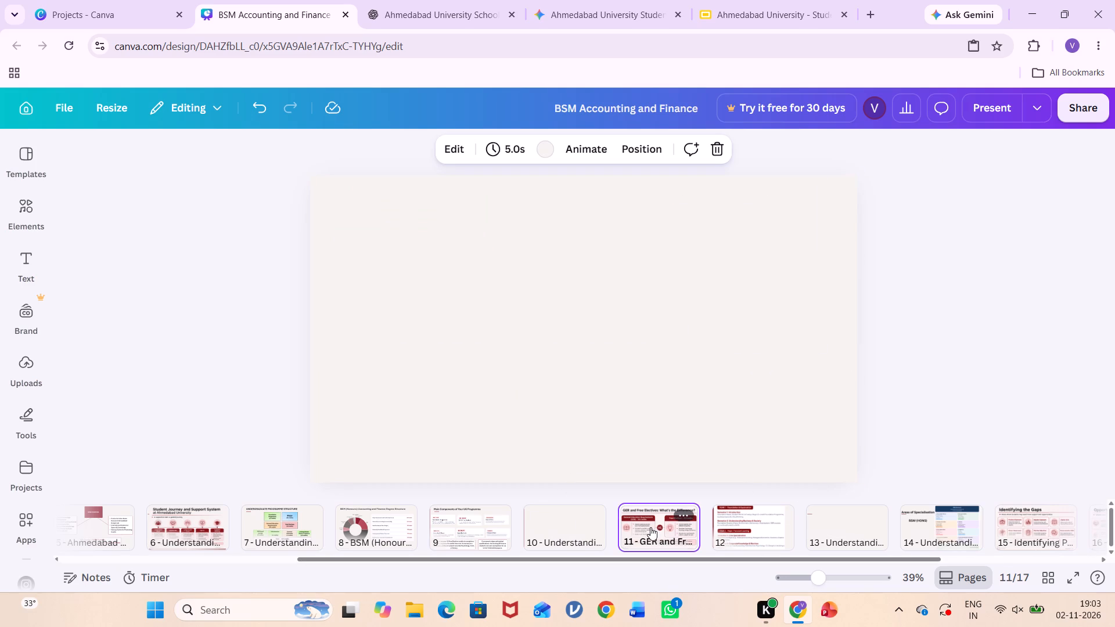
pyautogui.moveTo(650, 527); pyautogui.dragTo(528, 524)
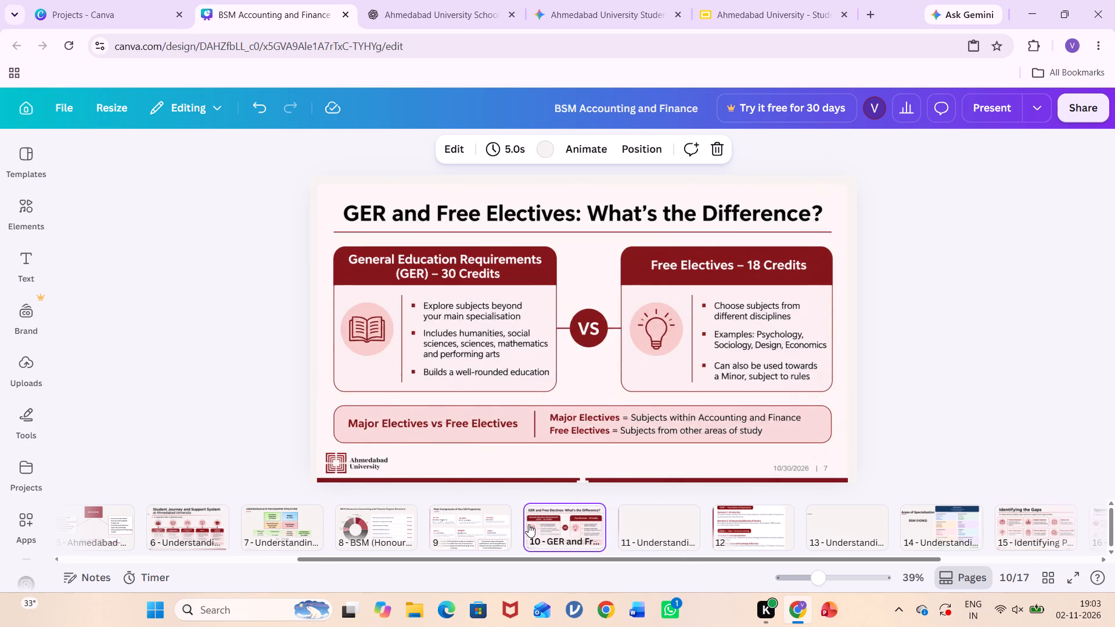
pyautogui.click(496, 525)
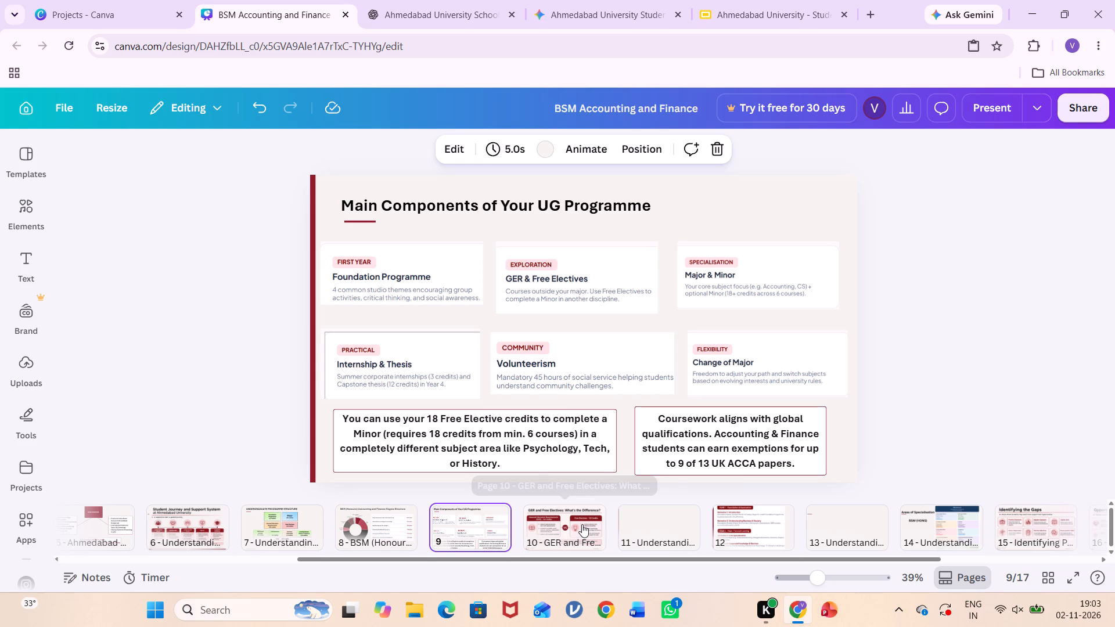
pyautogui.click(661, 535)
pyautogui.click(752, 524)
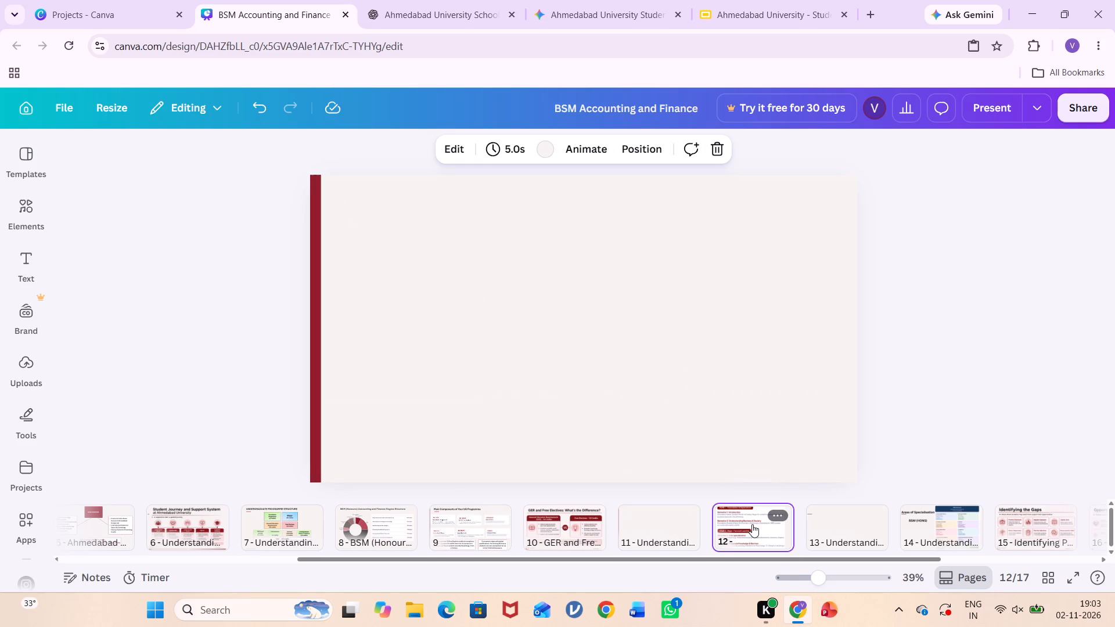
pyautogui.moveTo(752, 524); pyautogui.dragTo(648, 525)
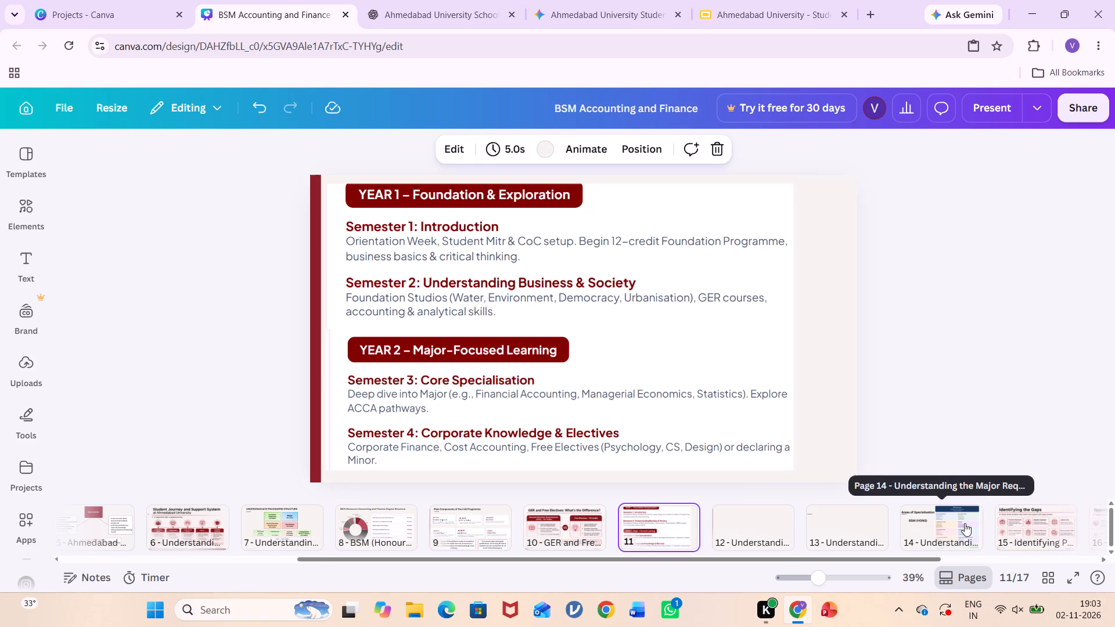
pyautogui.moveTo(965, 523); pyautogui.dragTo(644, 535)
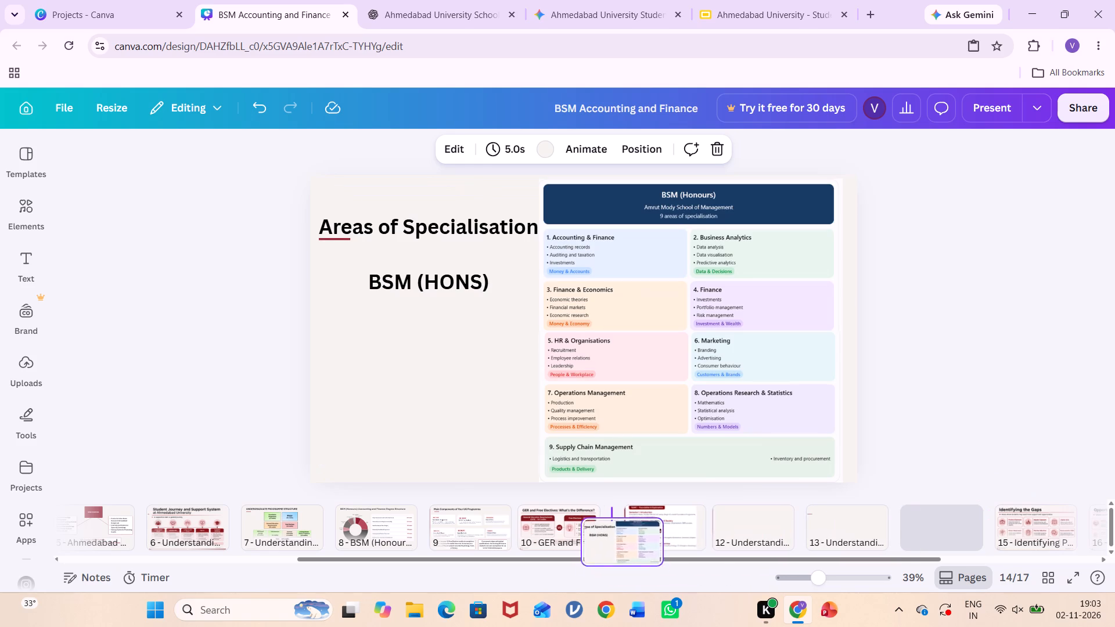
pyautogui.moveTo(644, 535); pyautogui.dragTo(644, 528)
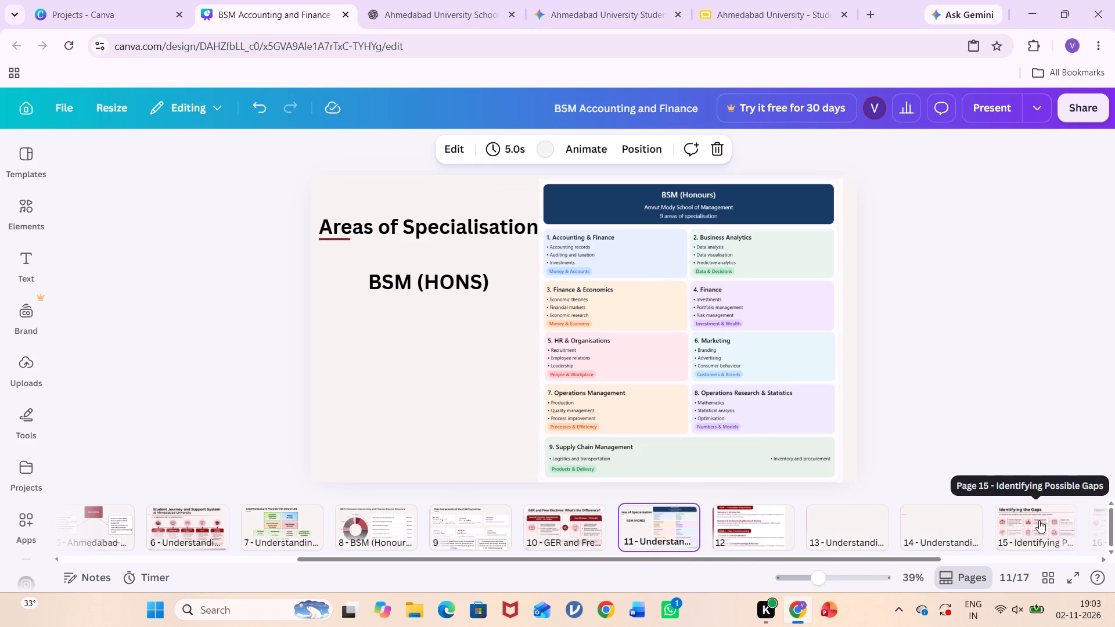
# Present the deck full screen from page 1 and review every slide through Suggested Solutions, including the new page order.
pyautogui.hscroll(-2, 1039, 520)
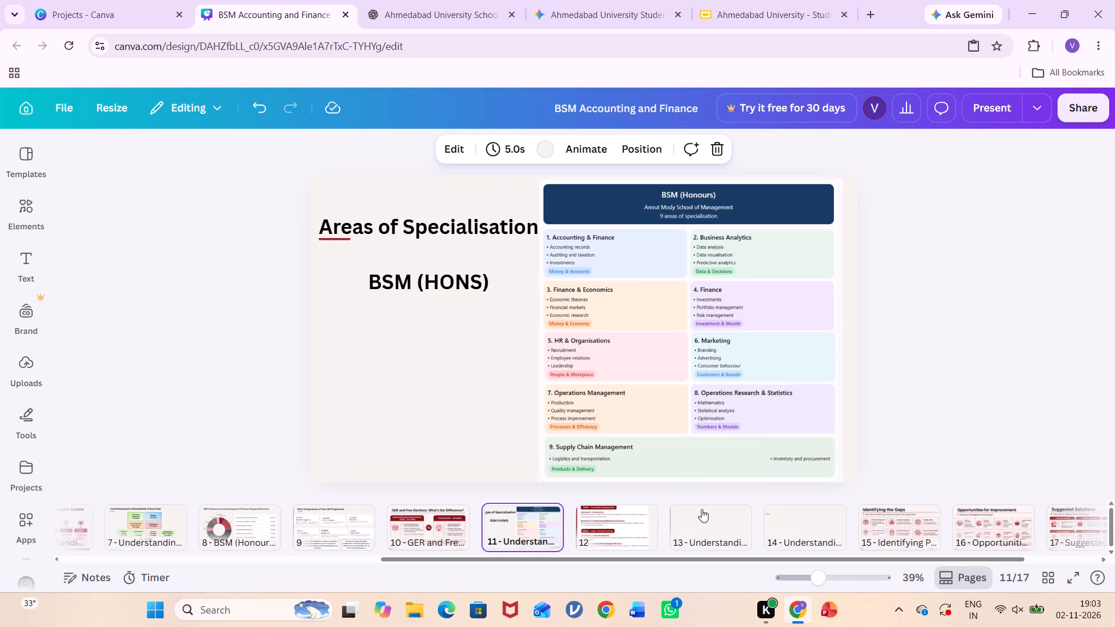
pyautogui.hscroll(8, 702, 509)
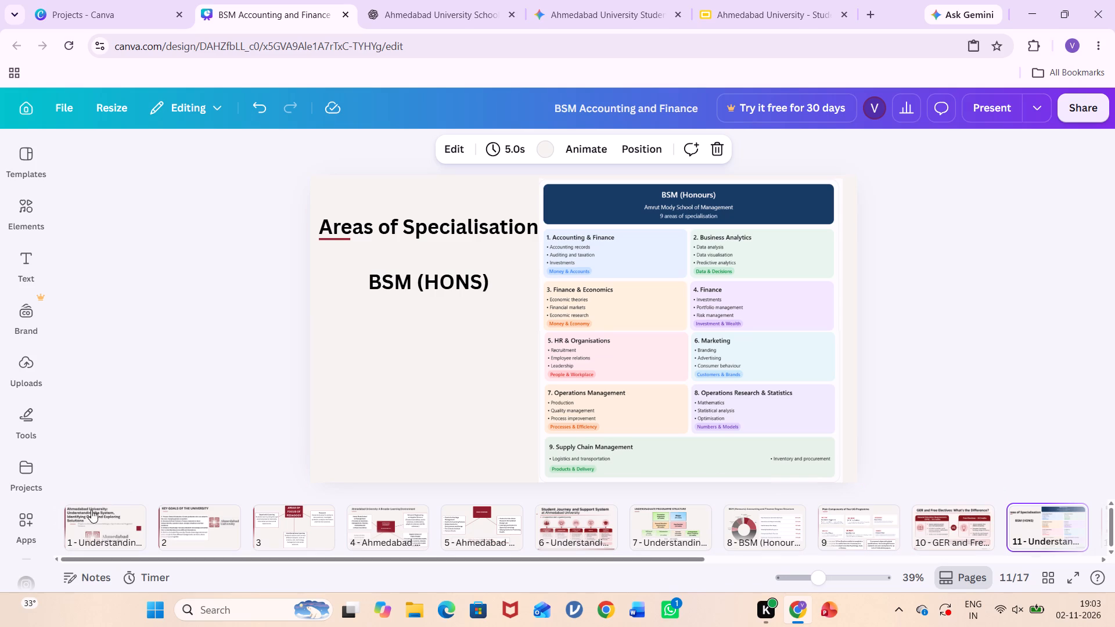
pyautogui.click(91, 518)
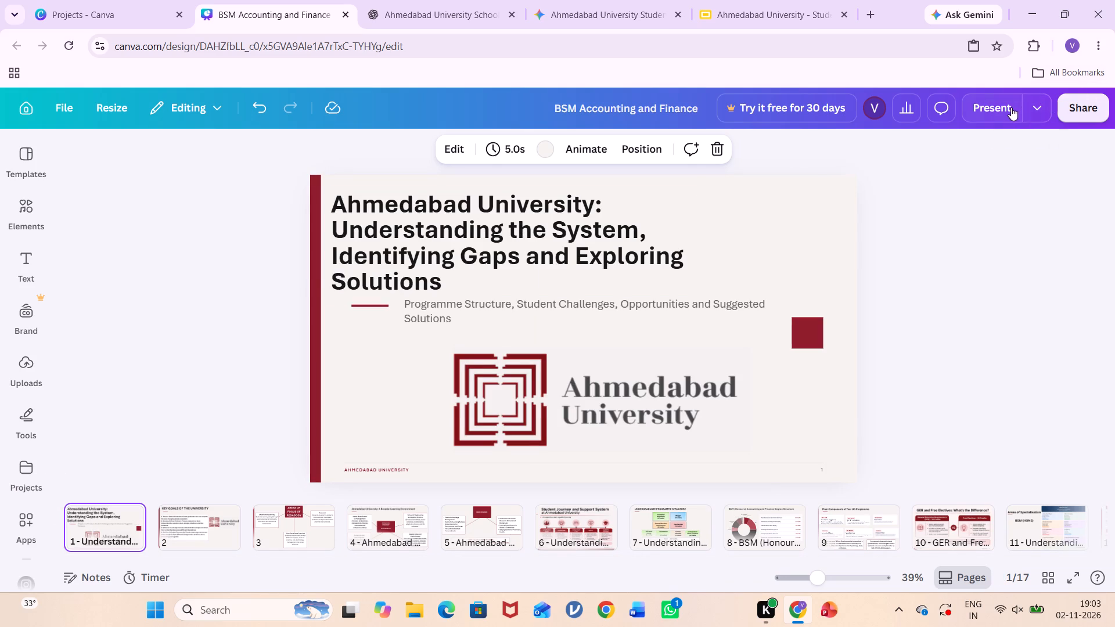
pyautogui.click(1010, 109)
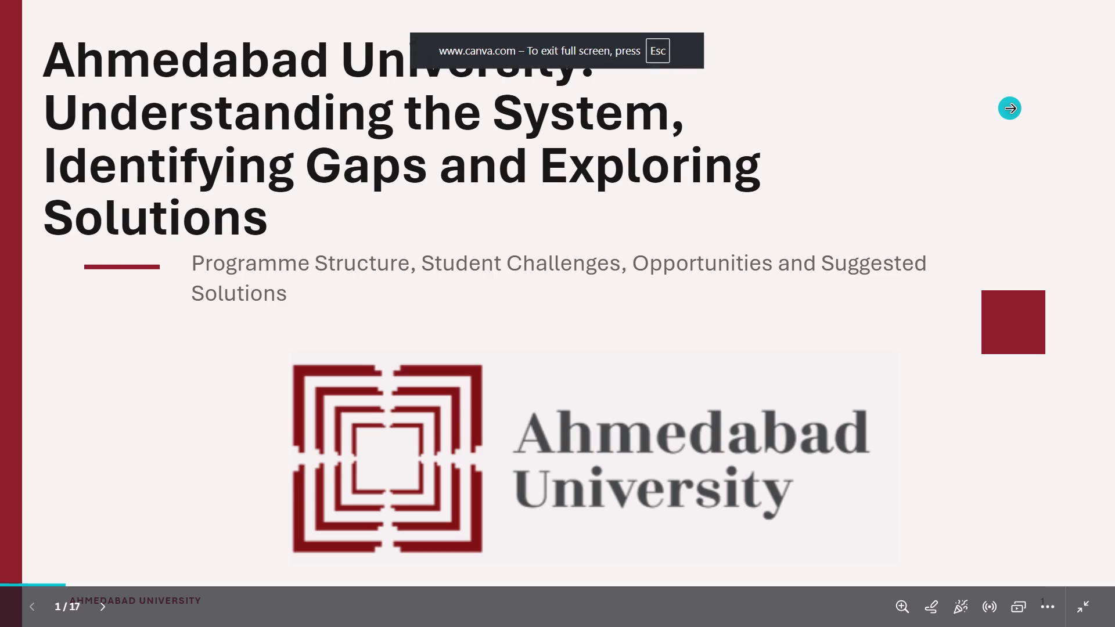
pyautogui.press('Right')
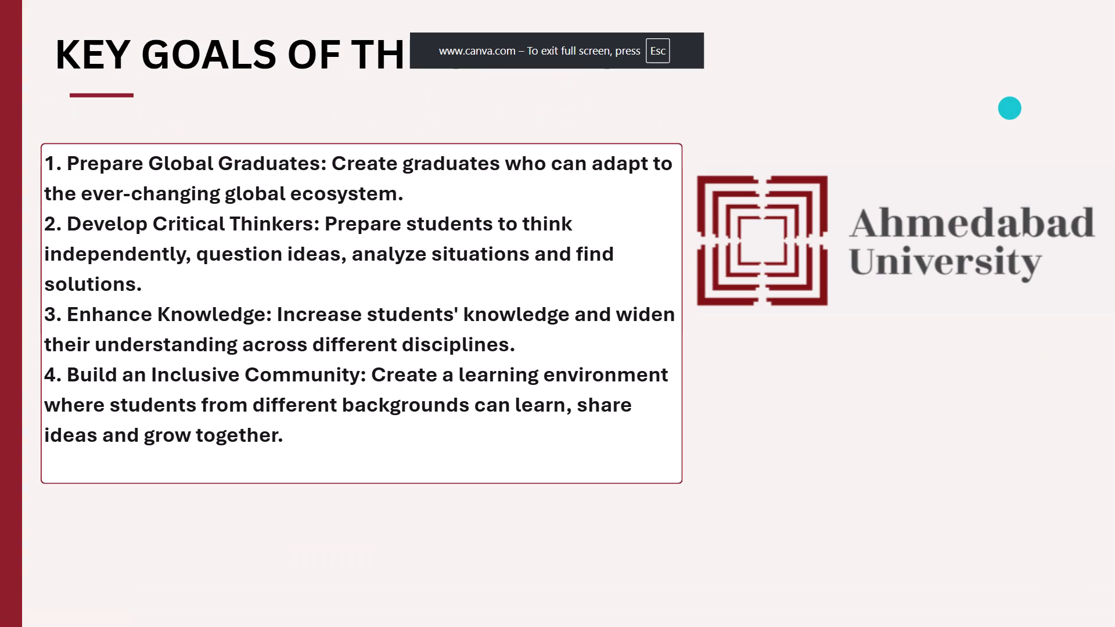
pyautogui.press('Right')
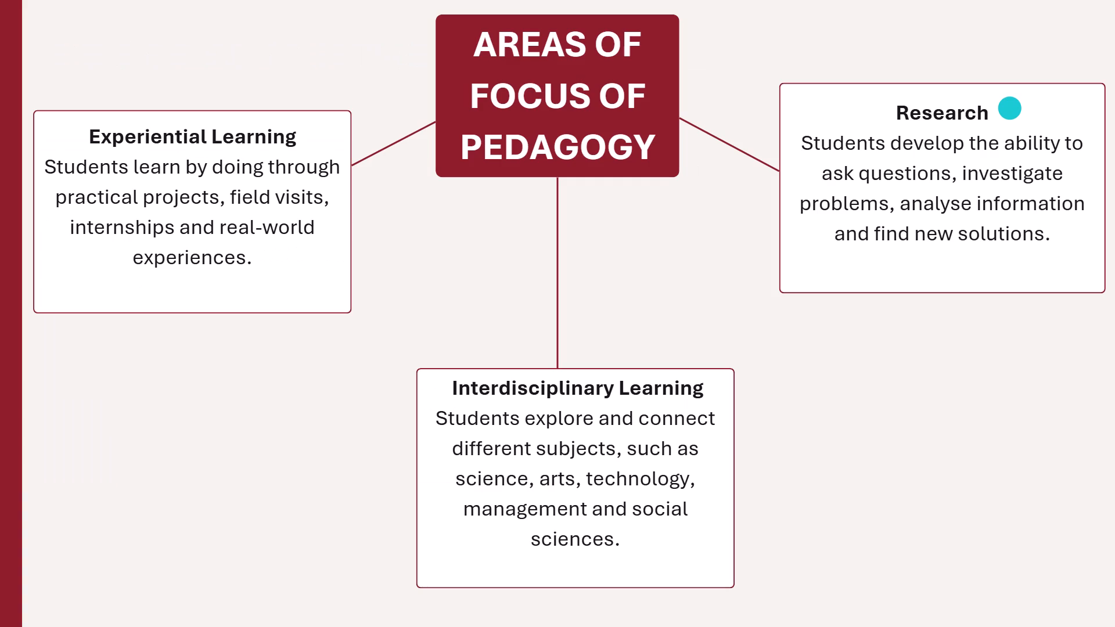
pyautogui.press('Right')
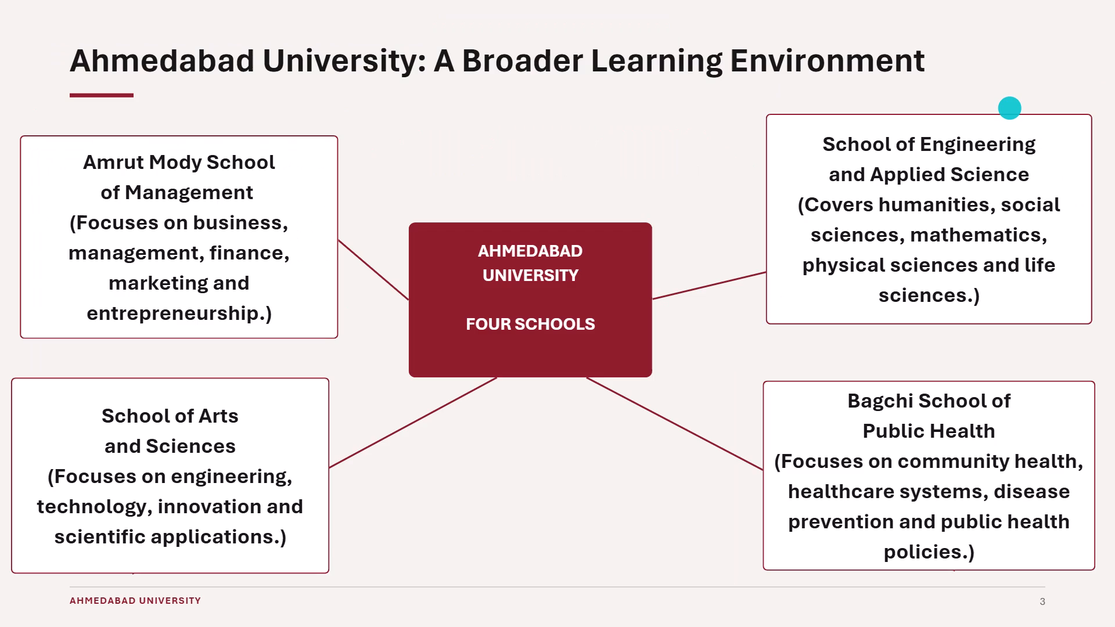
pyautogui.press('Right')
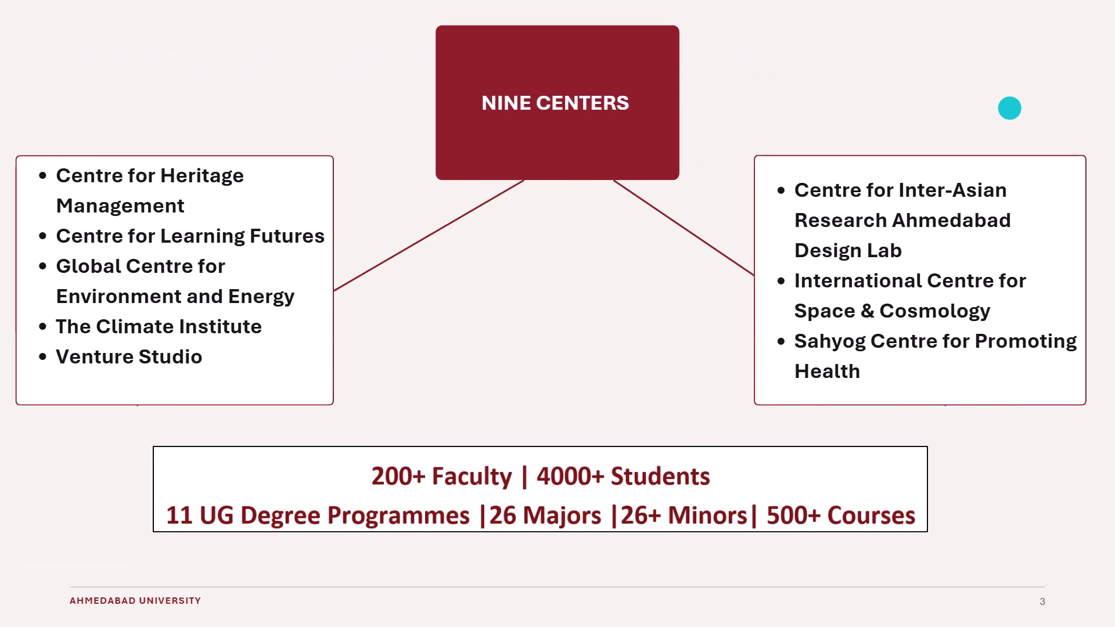
pyautogui.press('Right')
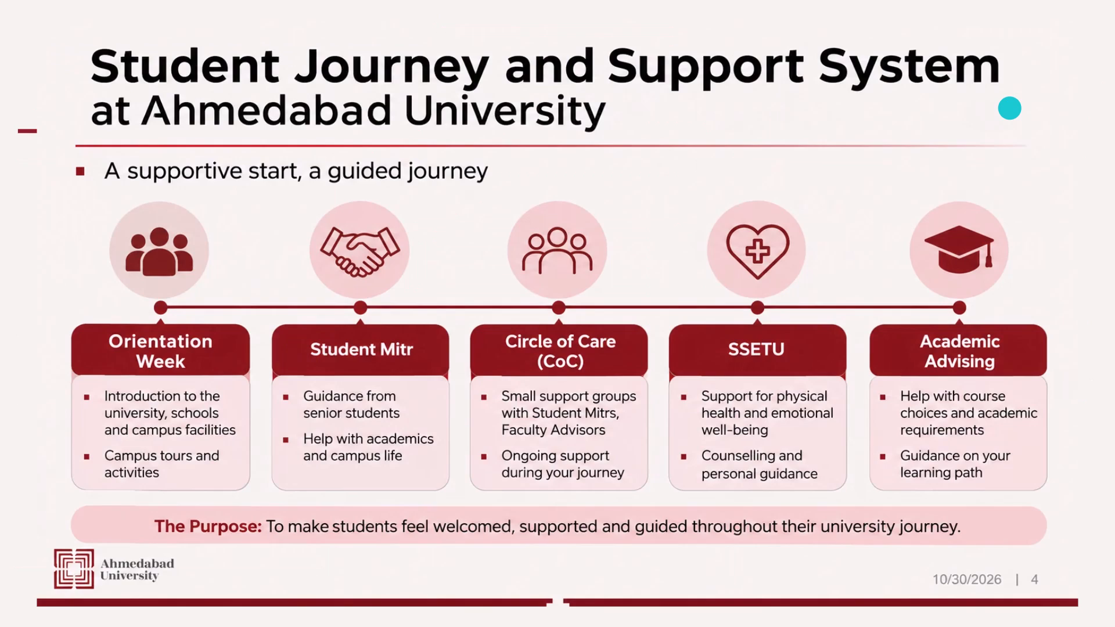
pyautogui.press('Right')
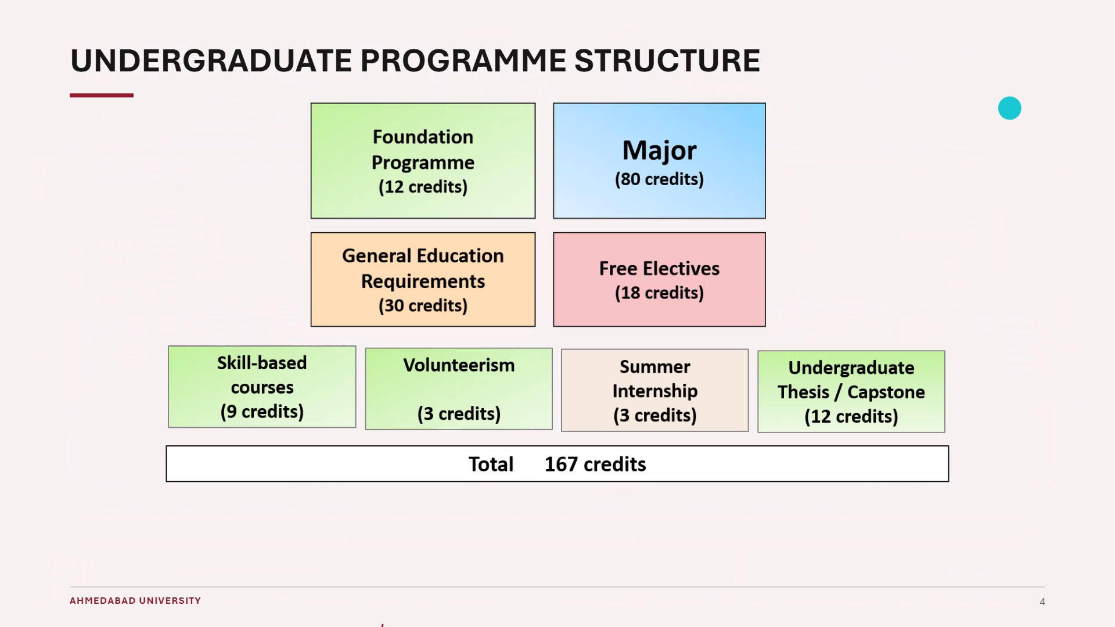
pyautogui.press('Right')
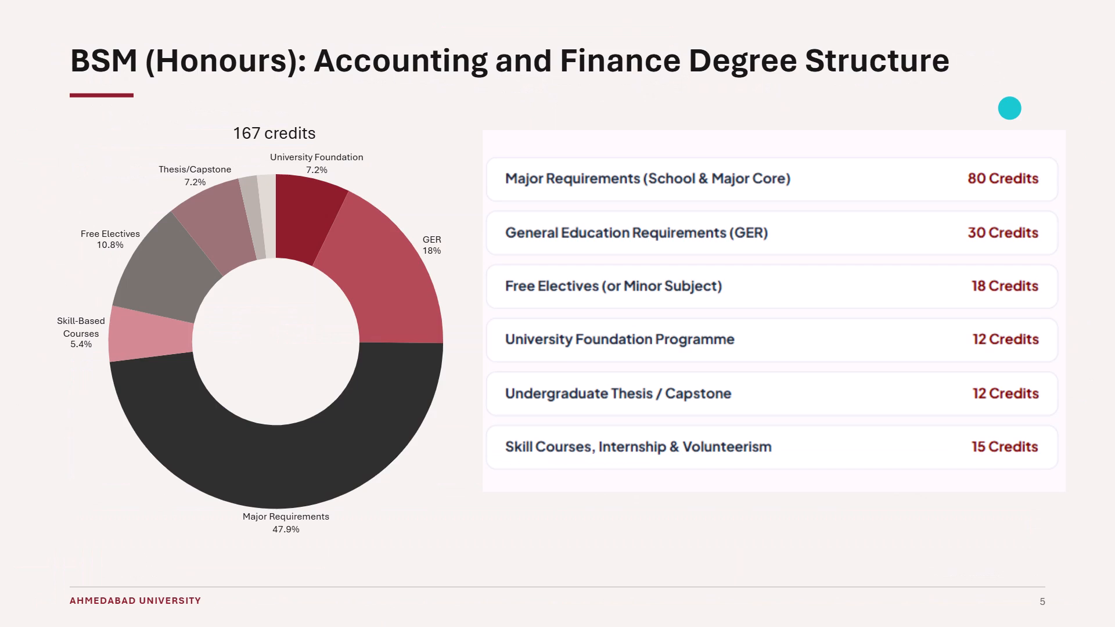
pyautogui.press('Right')
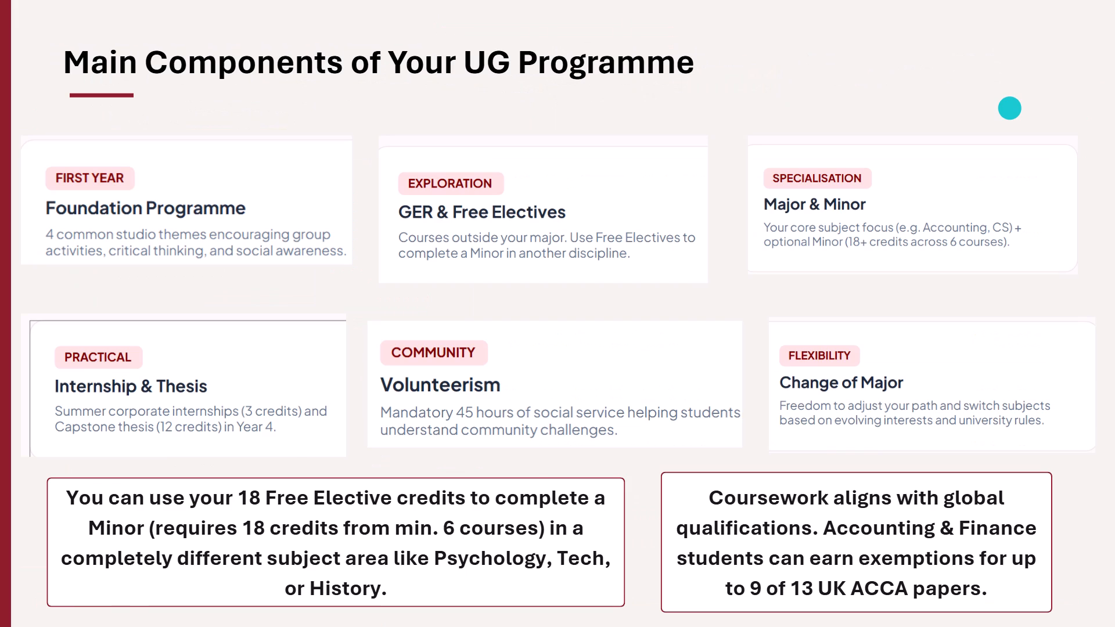
pyautogui.press('Right')
pyautogui.press('Right')
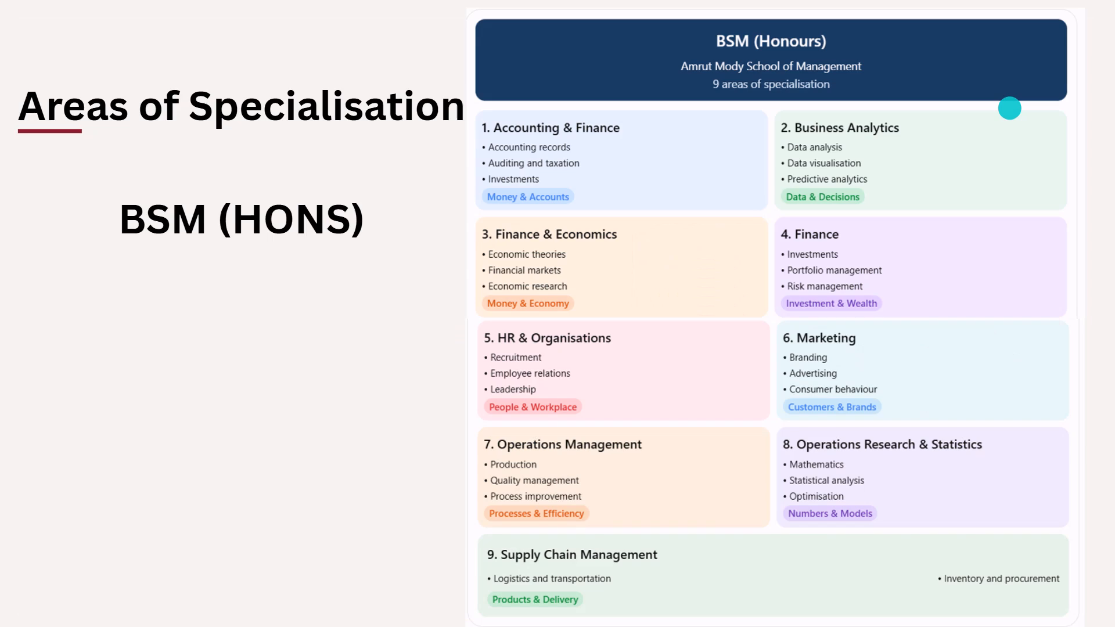
pyautogui.press('Right')
pyautogui.press('Right')
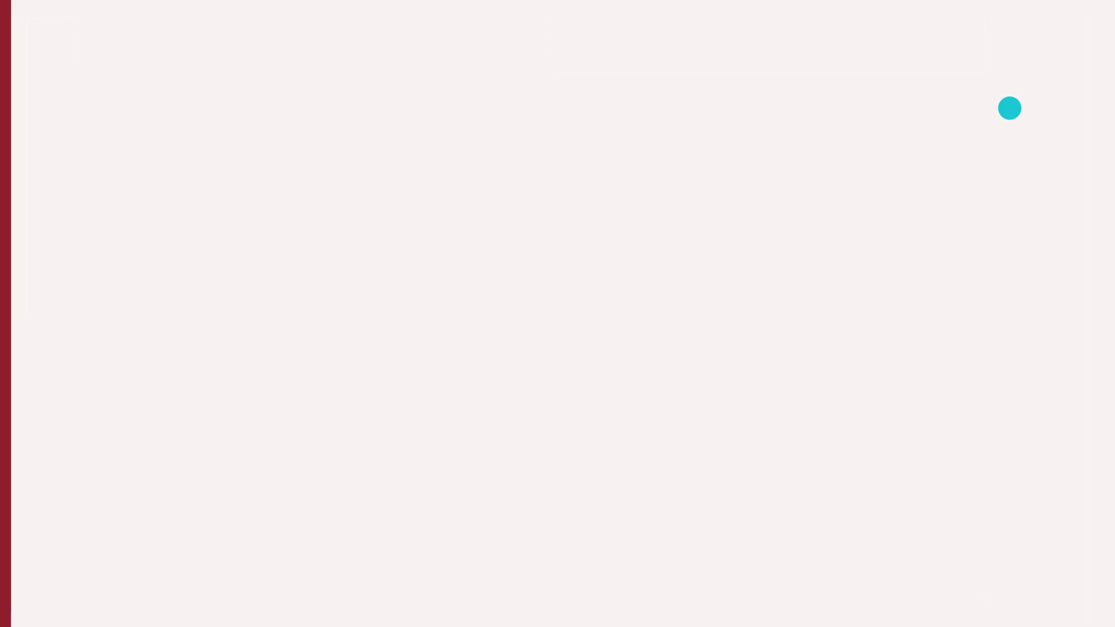
pyautogui.press('Right')
pyautogui.press('Right')
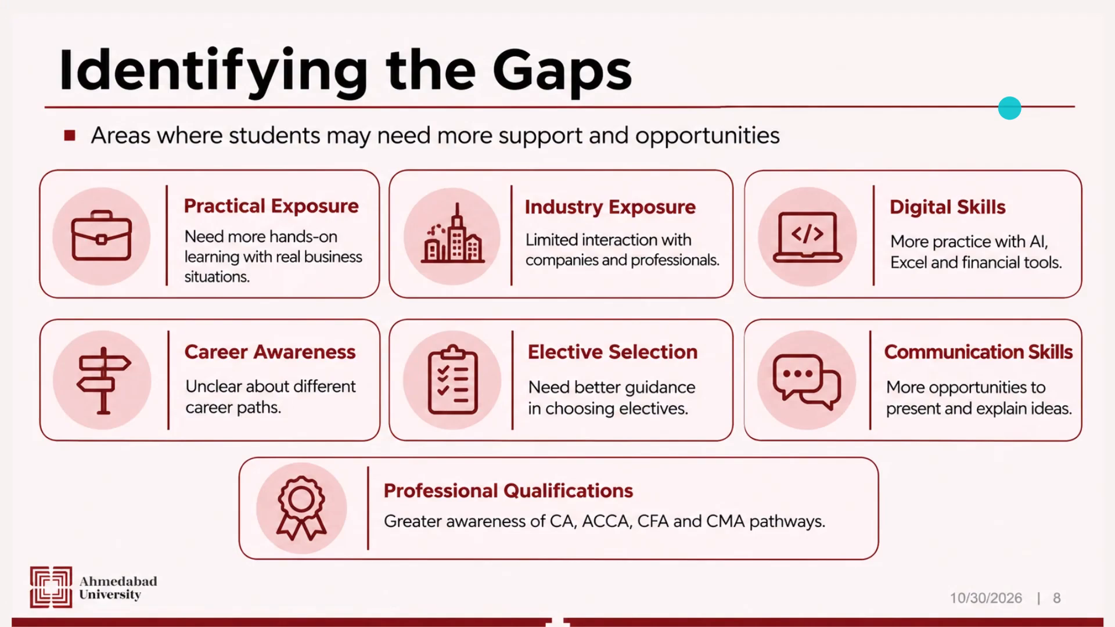